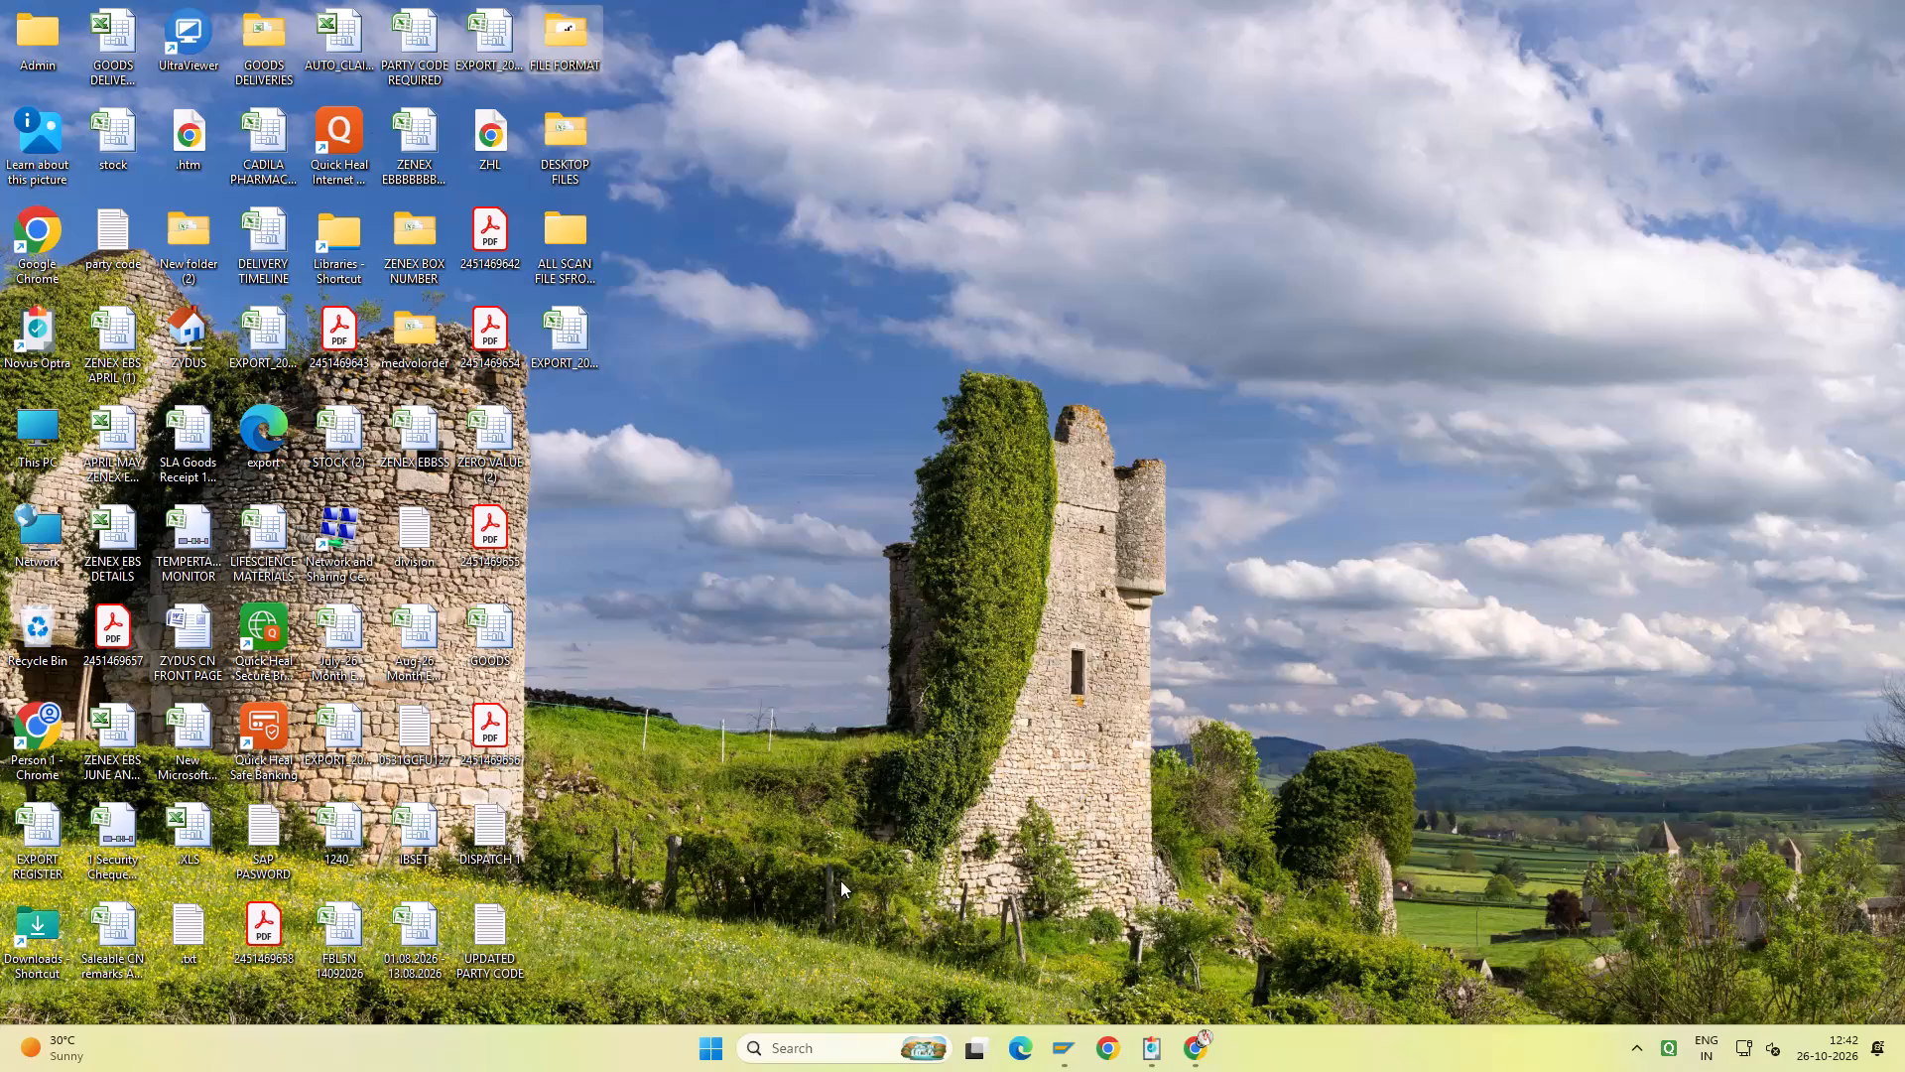
Open the 10. OCTUBER 2026 folder inside the desktop's GOODS DELIVERIES folder to check its existing files.
left_click(259, 825)
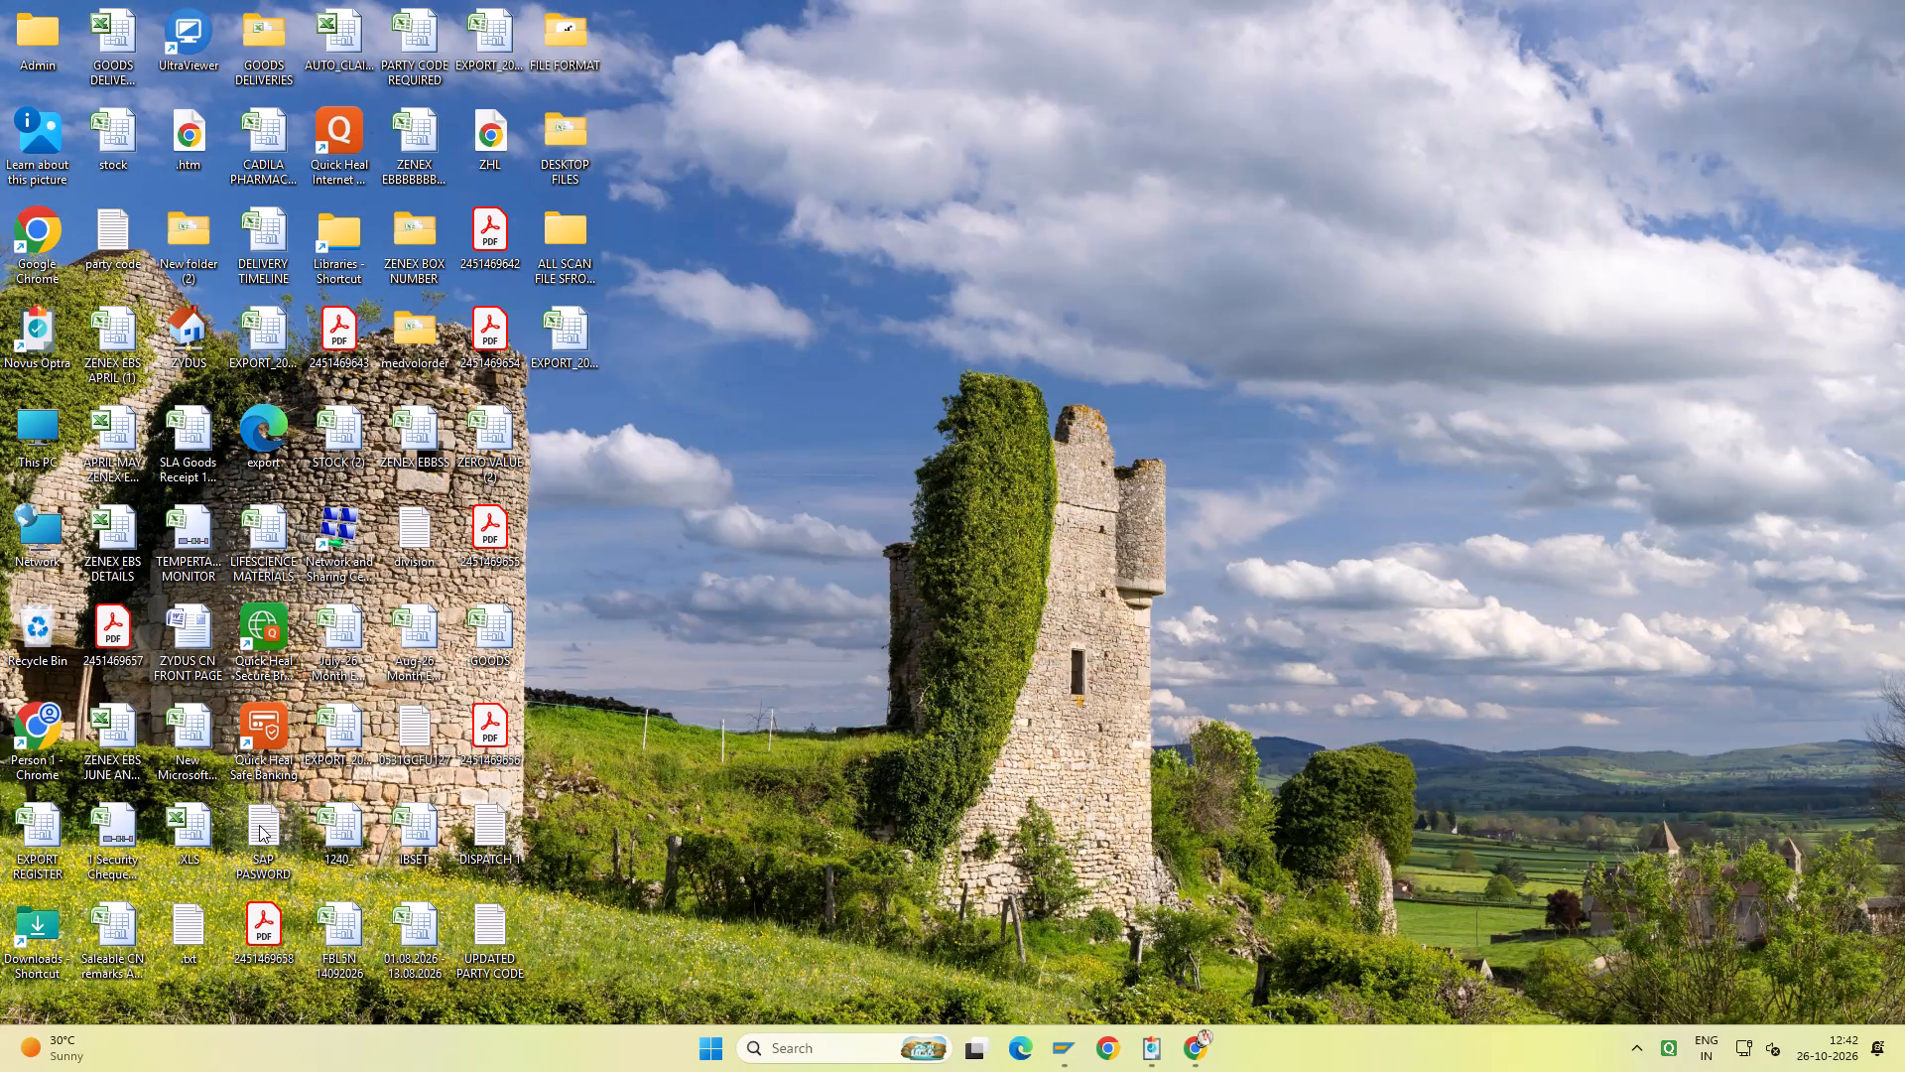
key("g")
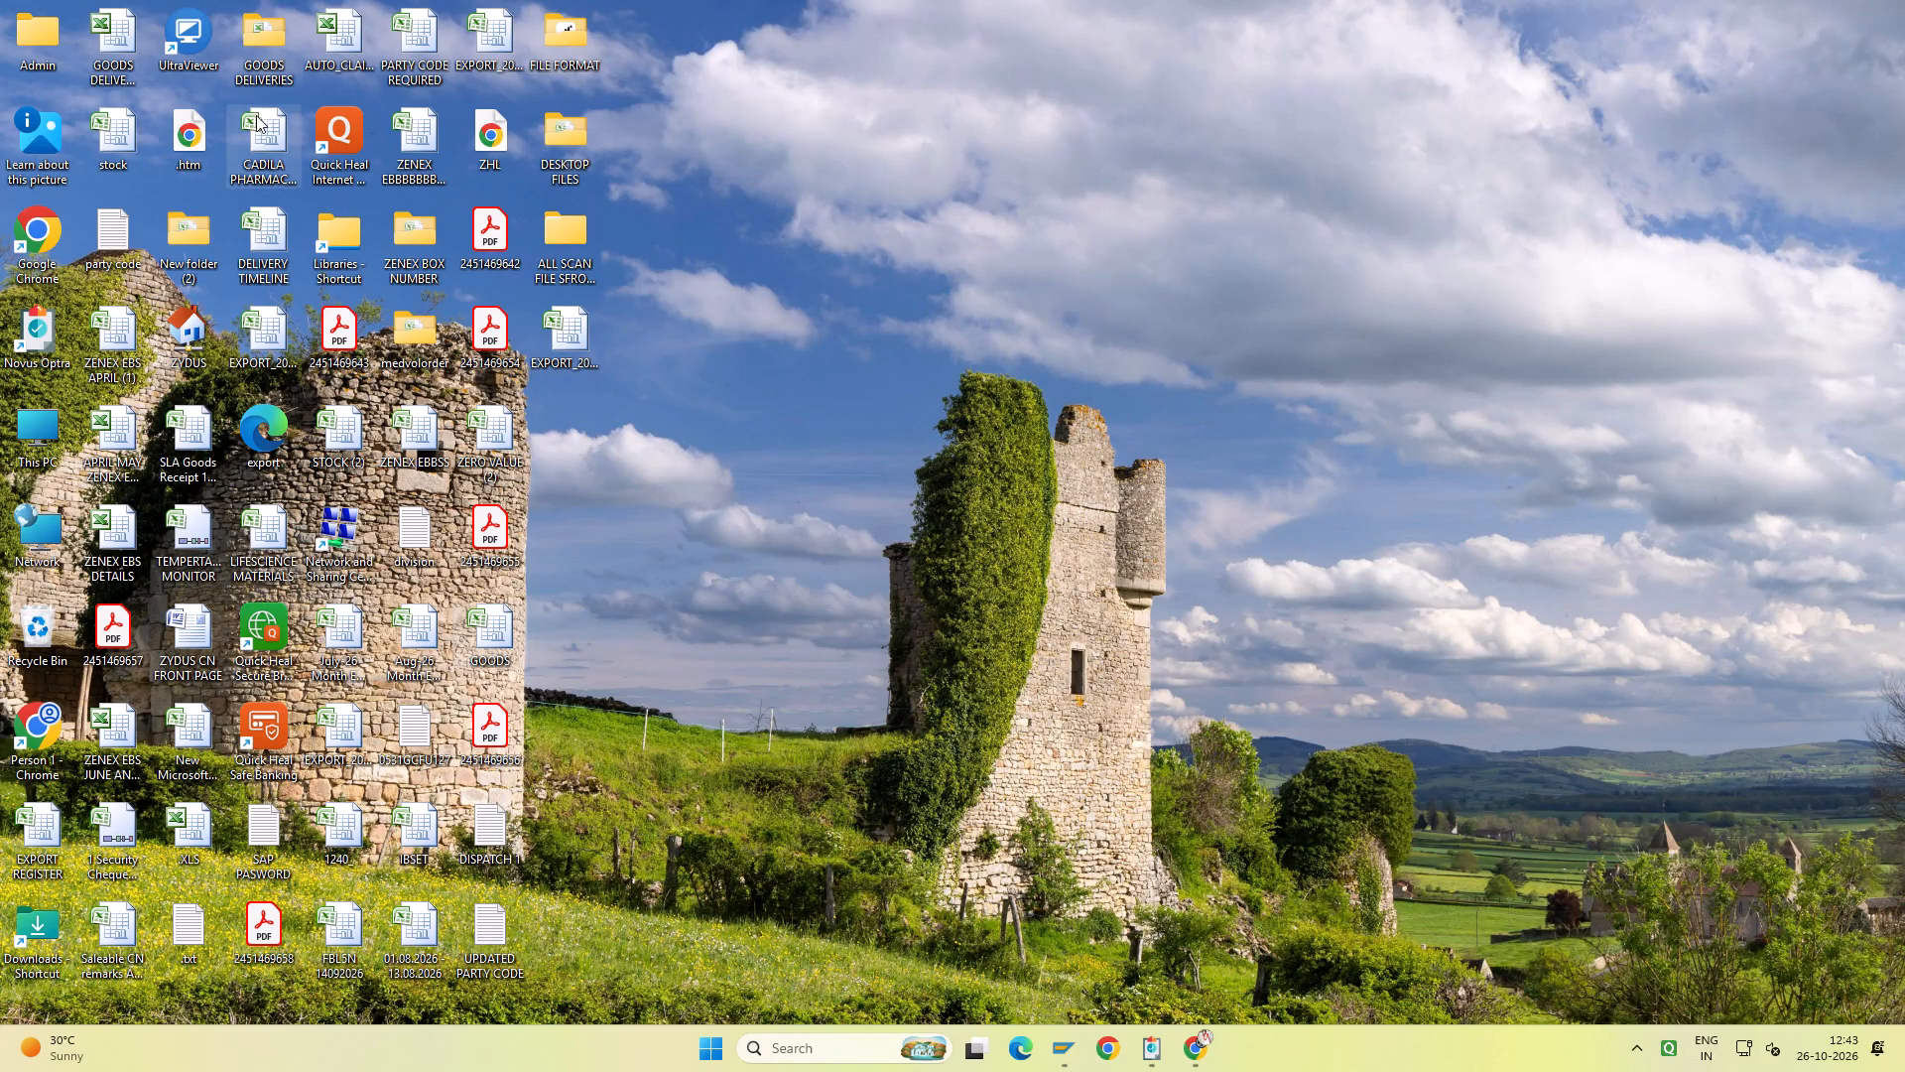
double_click(254, 46)
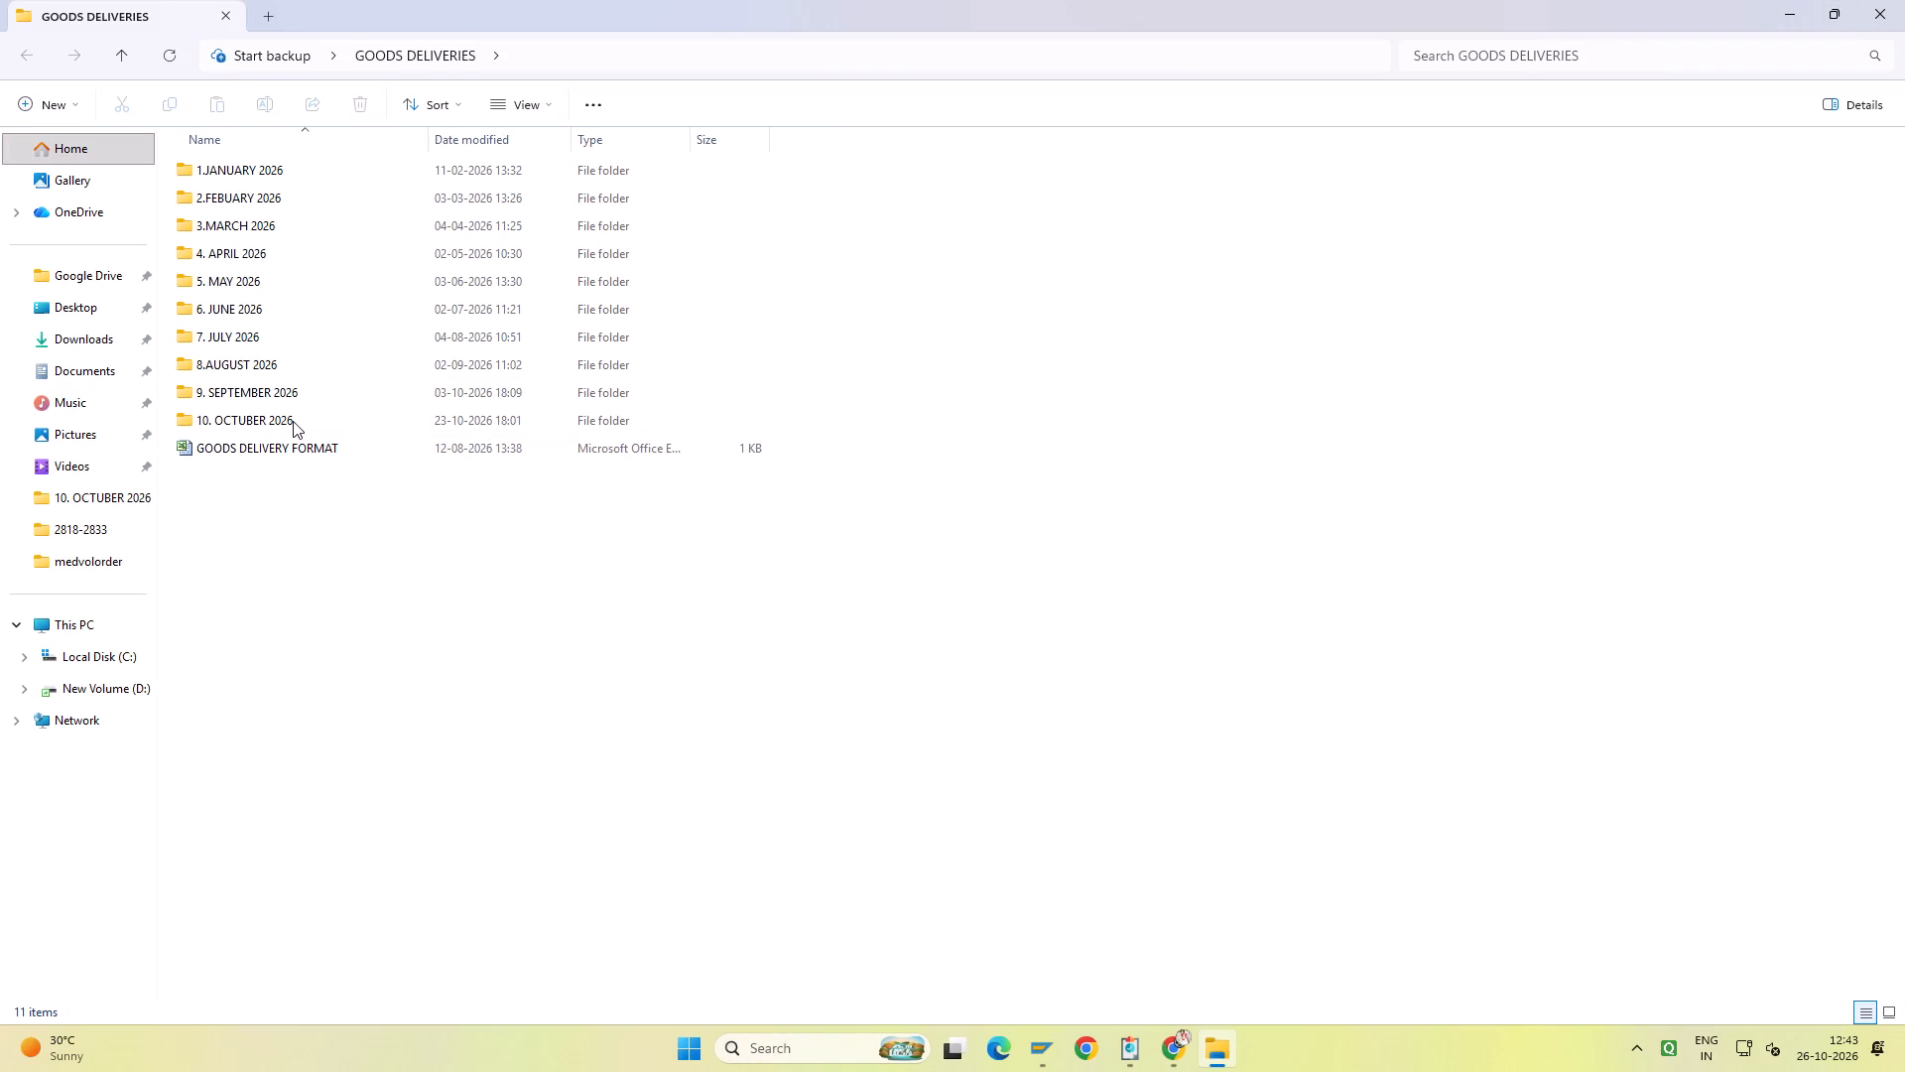
double_click(293, 421)
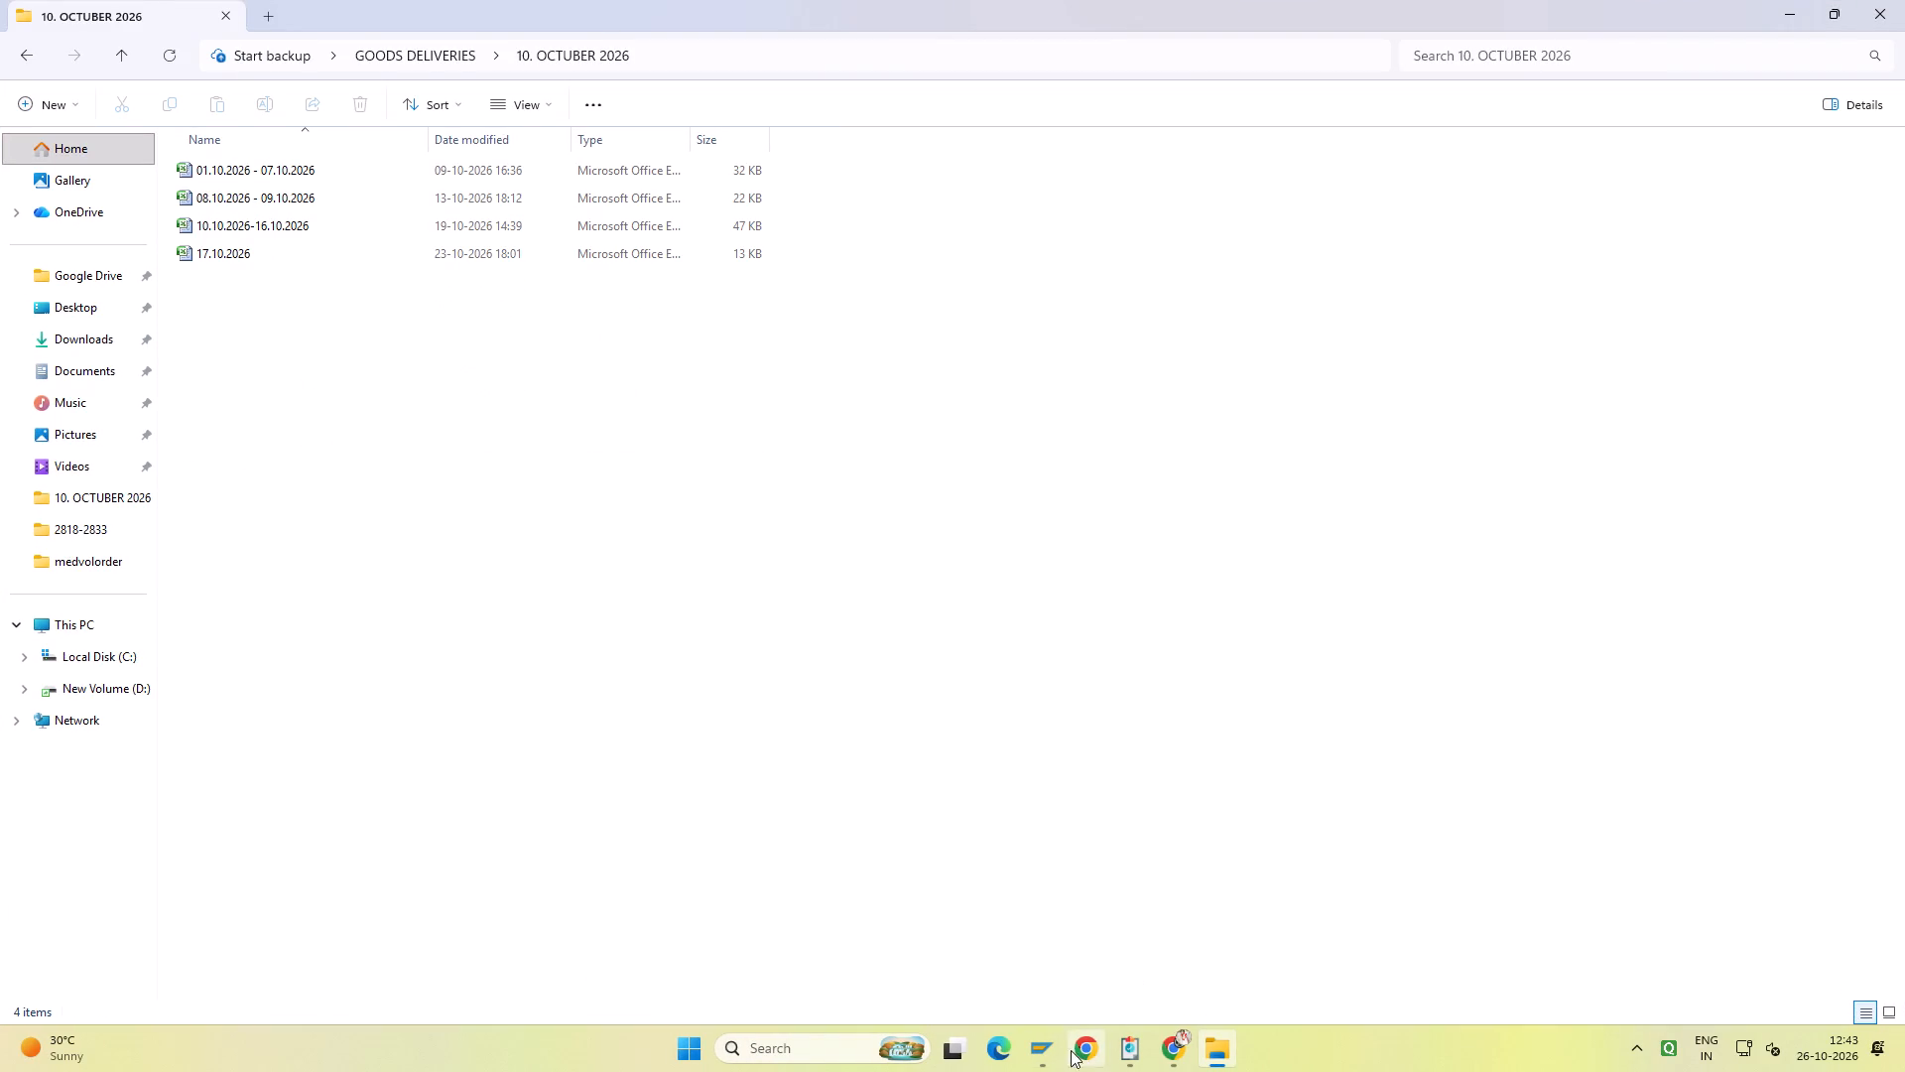
Switch to SAP's Invoice Created screen and set the billing date range from 17.10.2026 to 24.10.2026.
left_click(1044, 1052)
left_click(1317, 940)
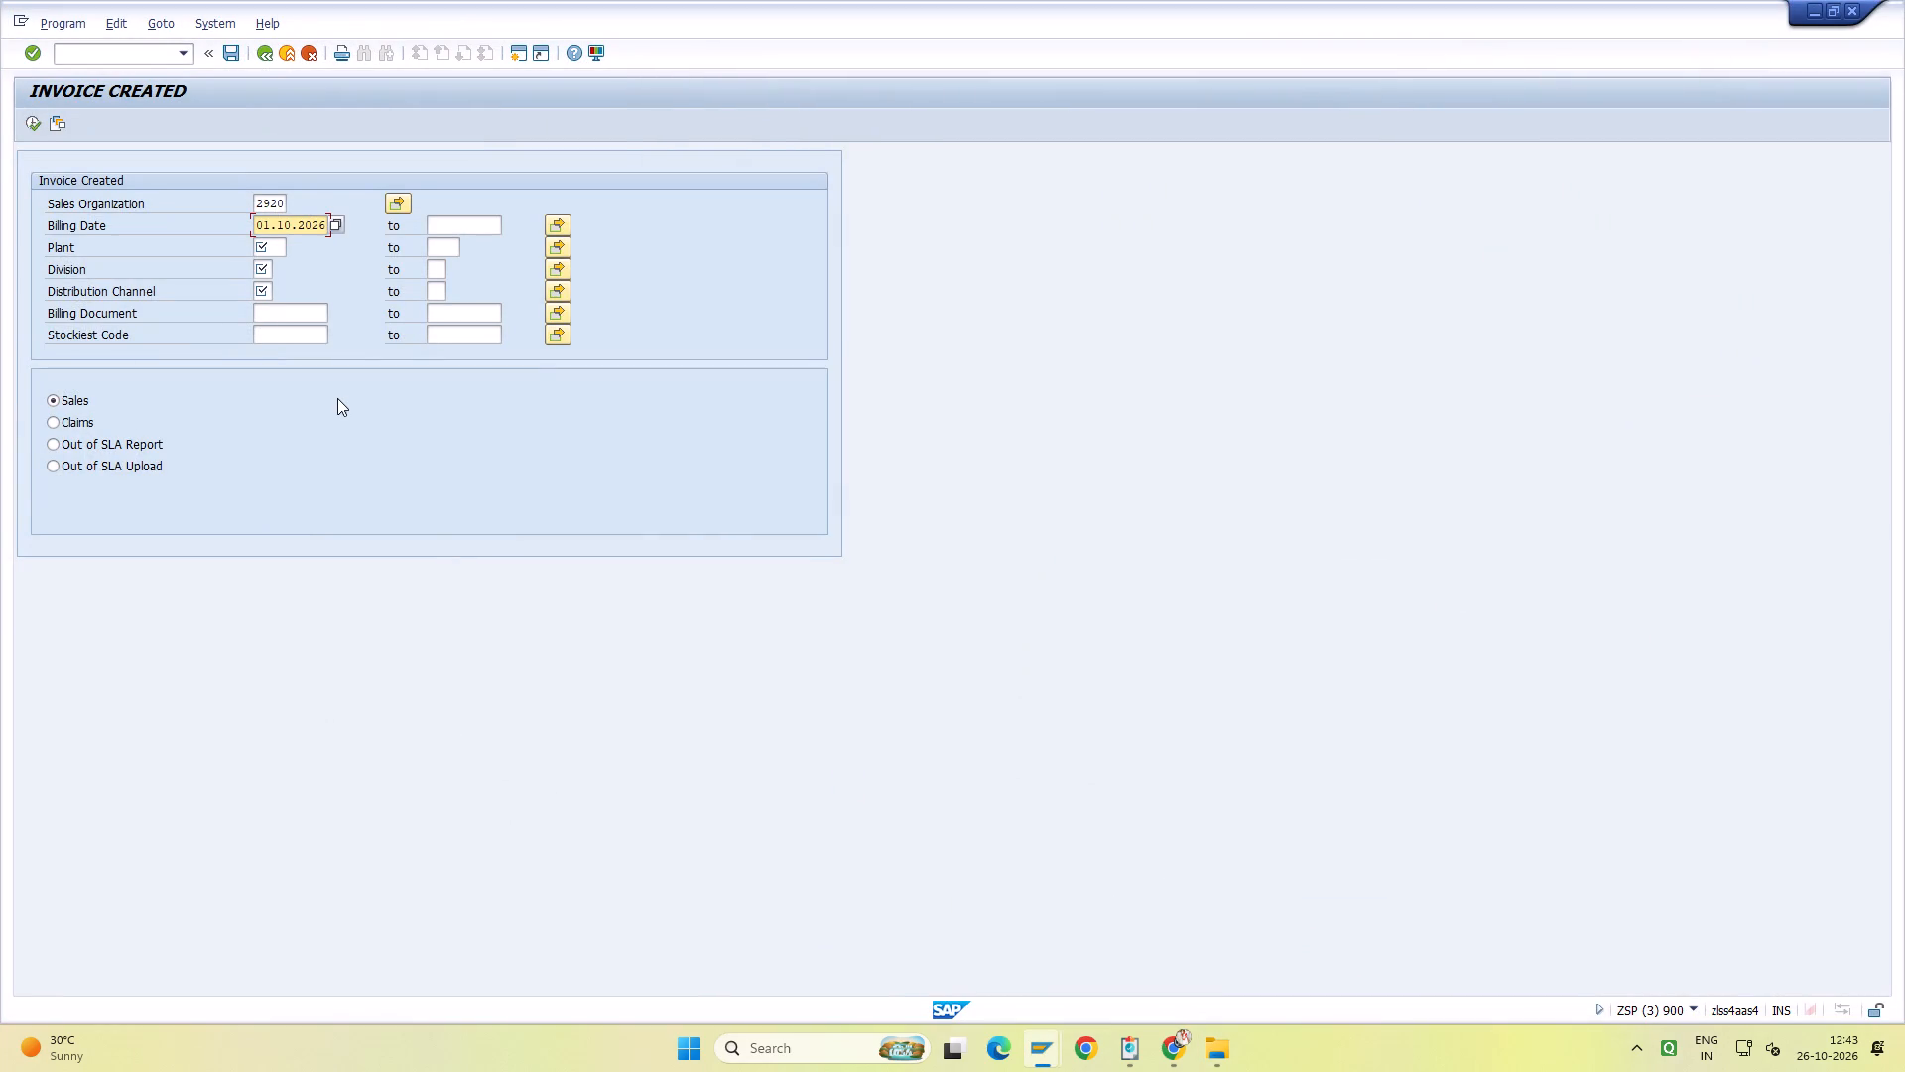
key("ctrl+a")
type("17.10.2026")
key("Tab")
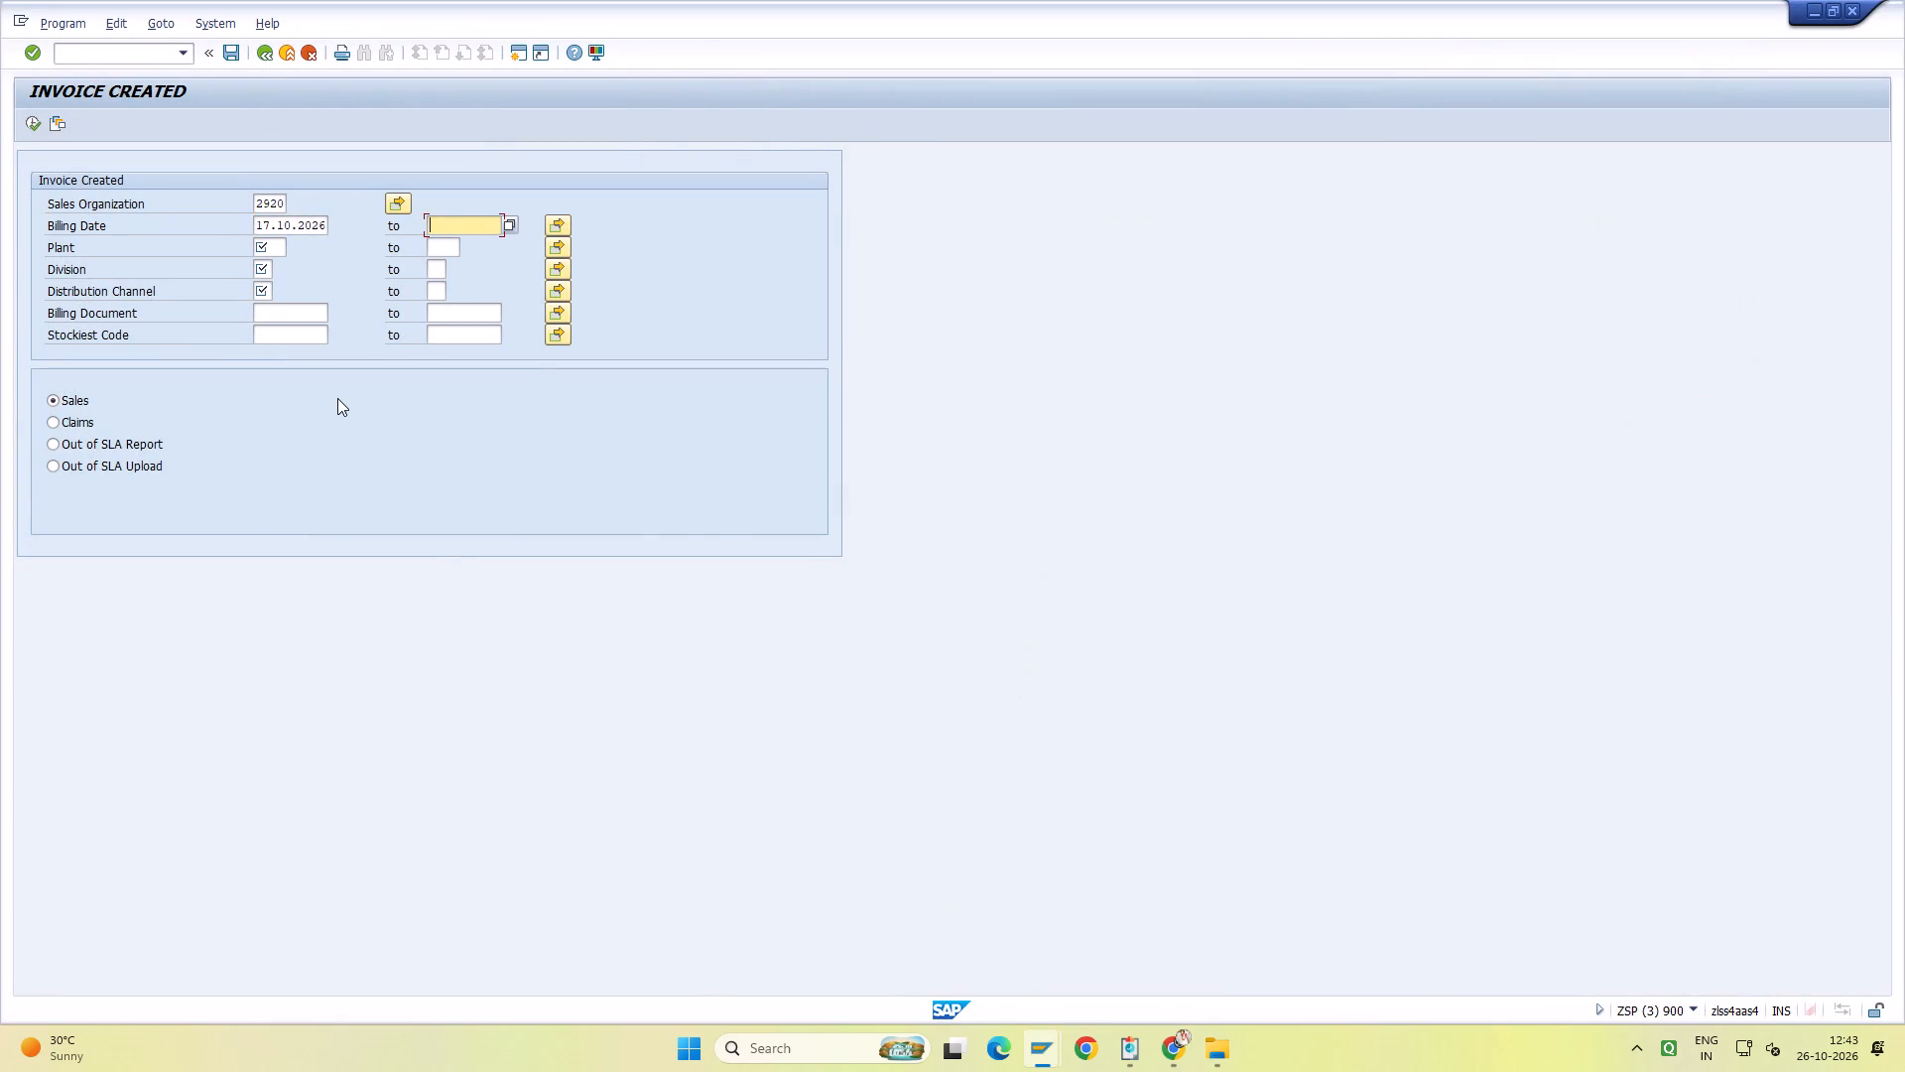
key("2")
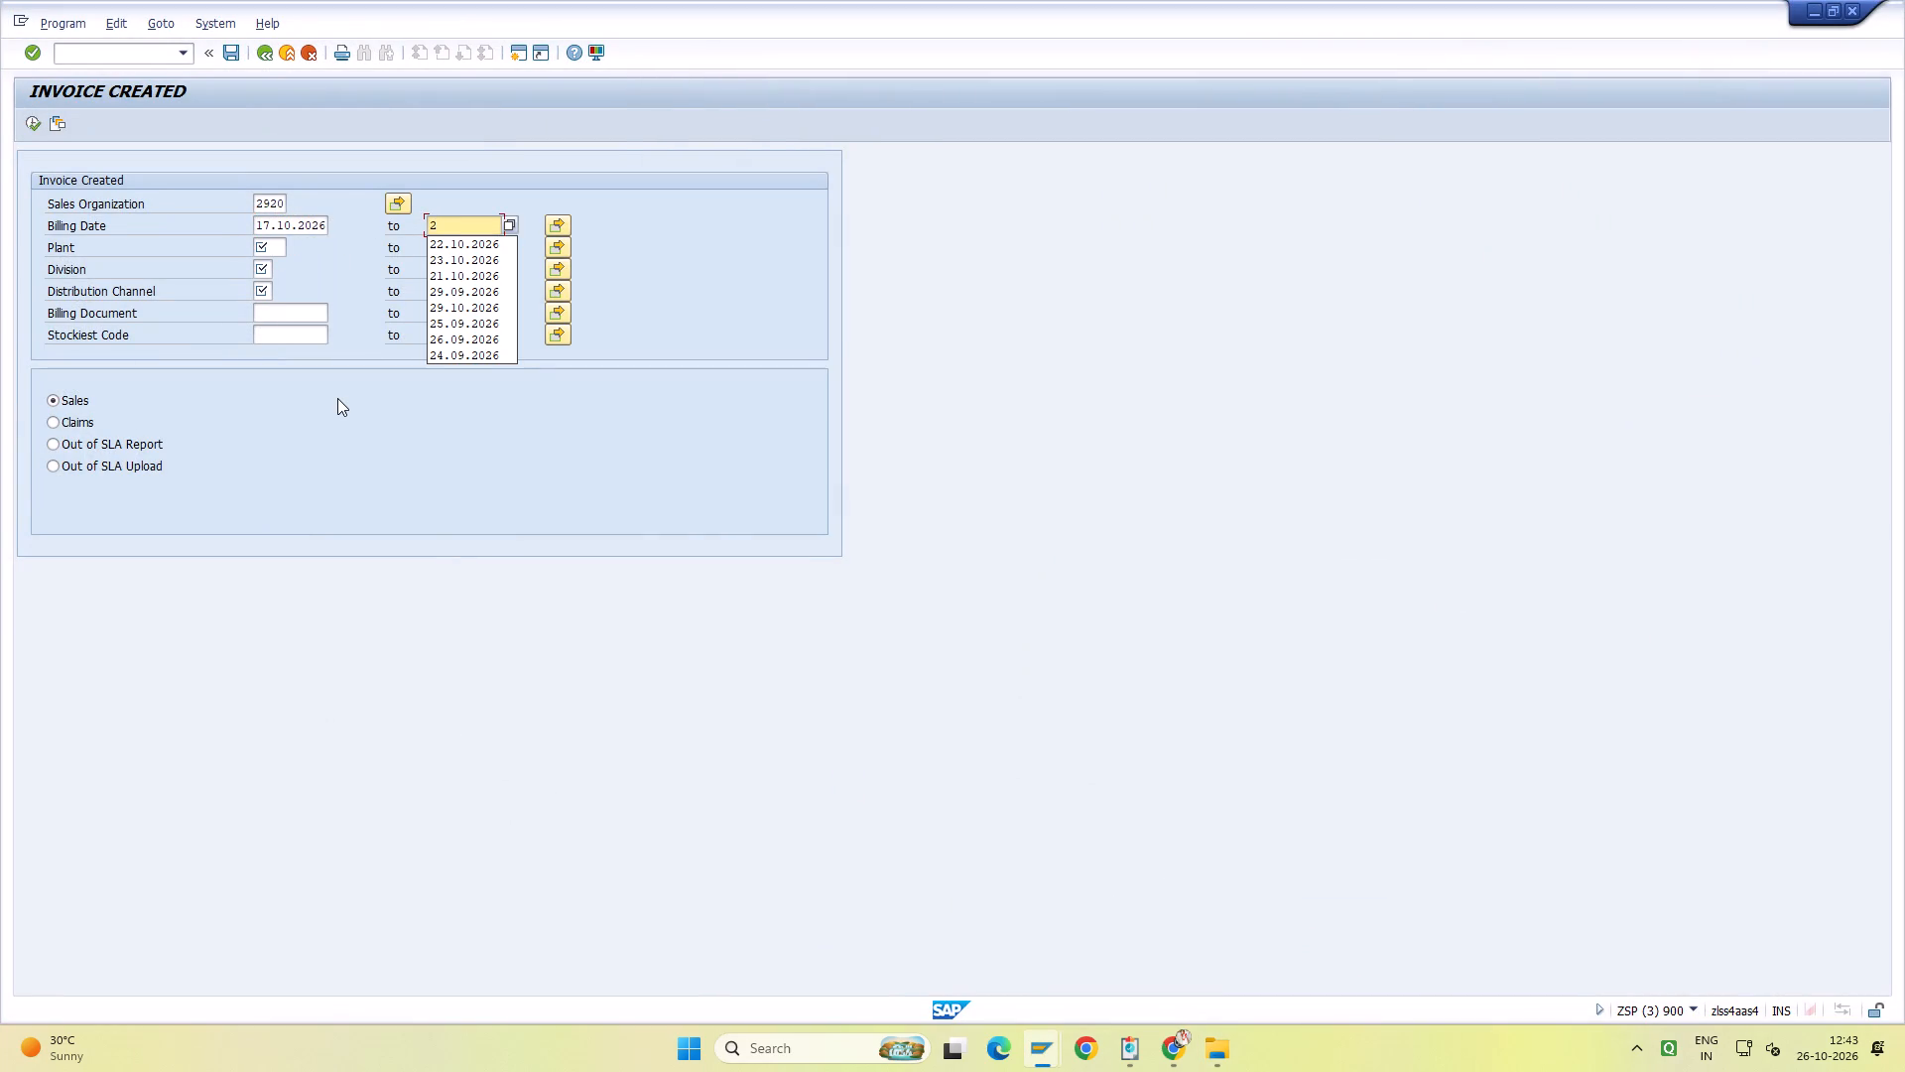
type("4.10.2026")
Set the plant to H552 and the division range from 01 to ZZ.
key("Tab")
key("Tab")
key("space")
key("Down")
key("Return")
key("Tab")
key("Tab")
key("Tab")
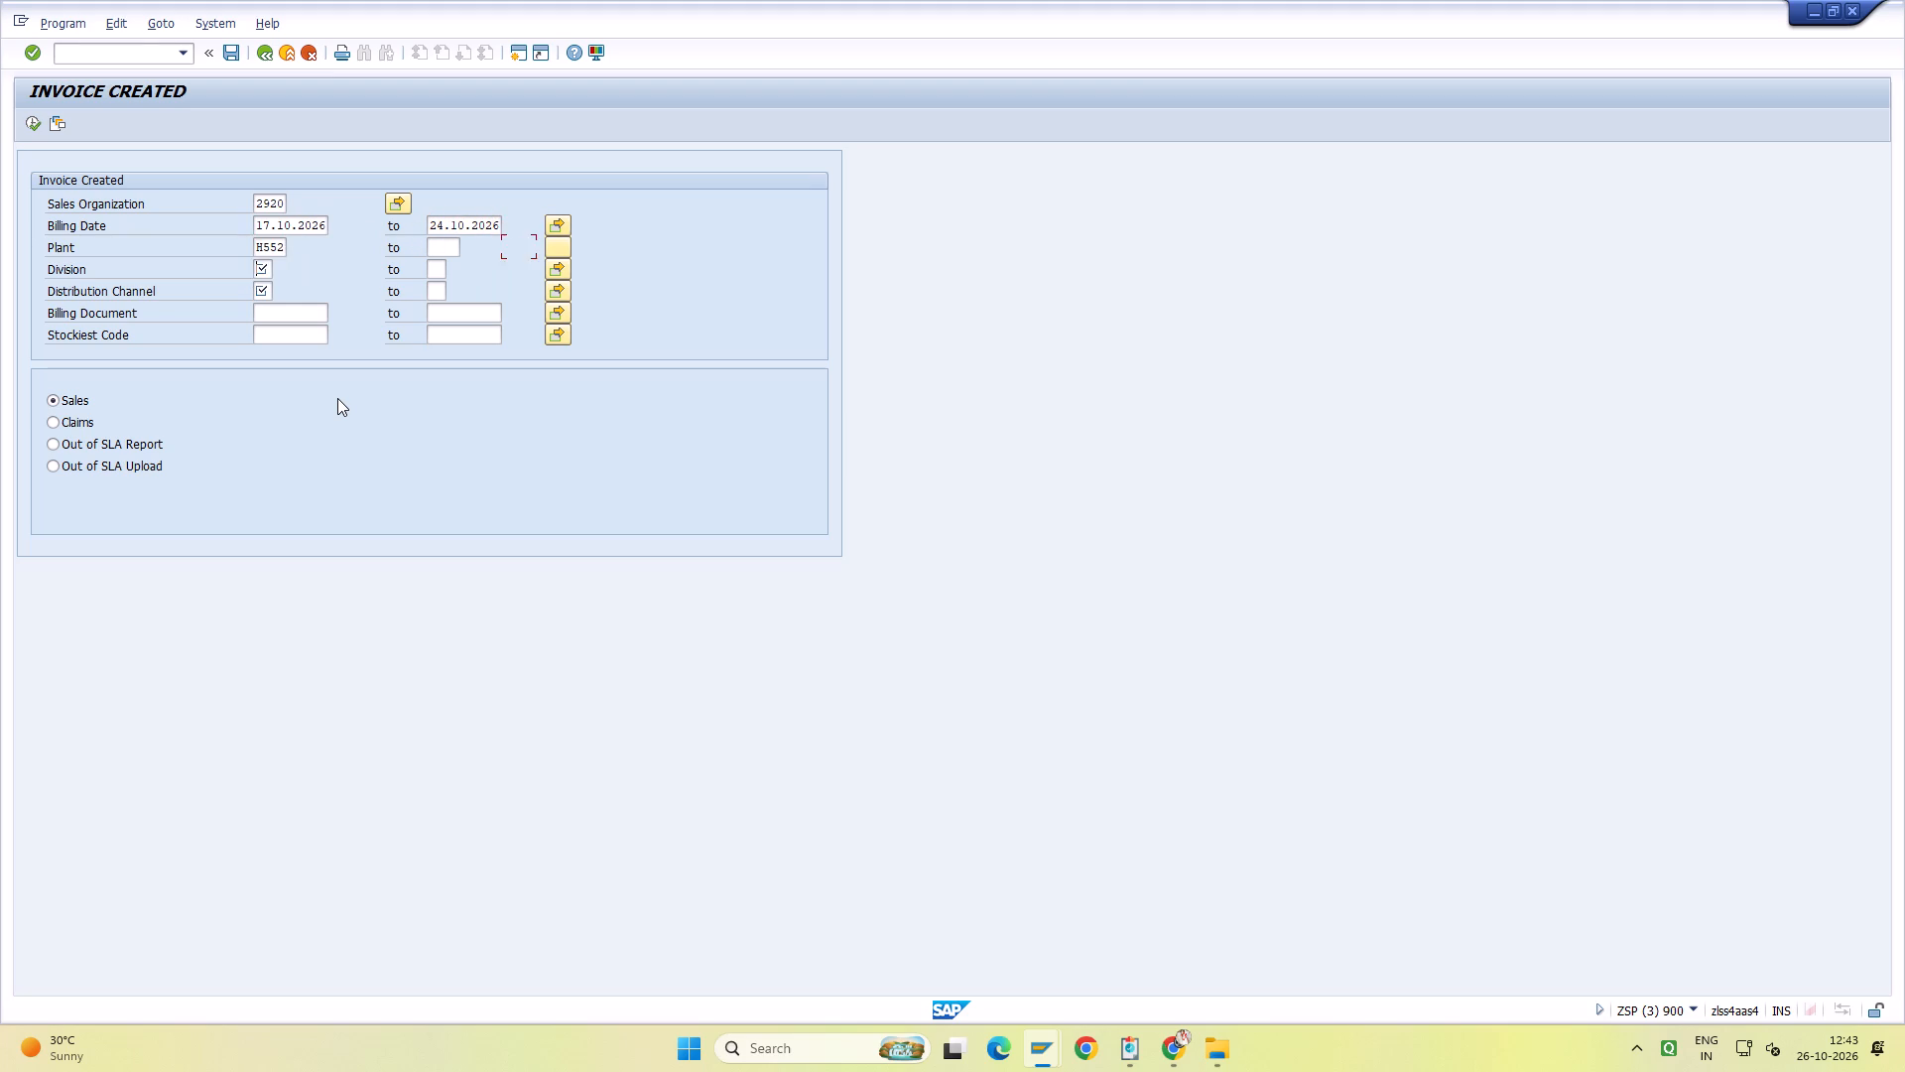
key("space")
key("Down")
key("Return")
key("Tab")
key("space")
key("Down")
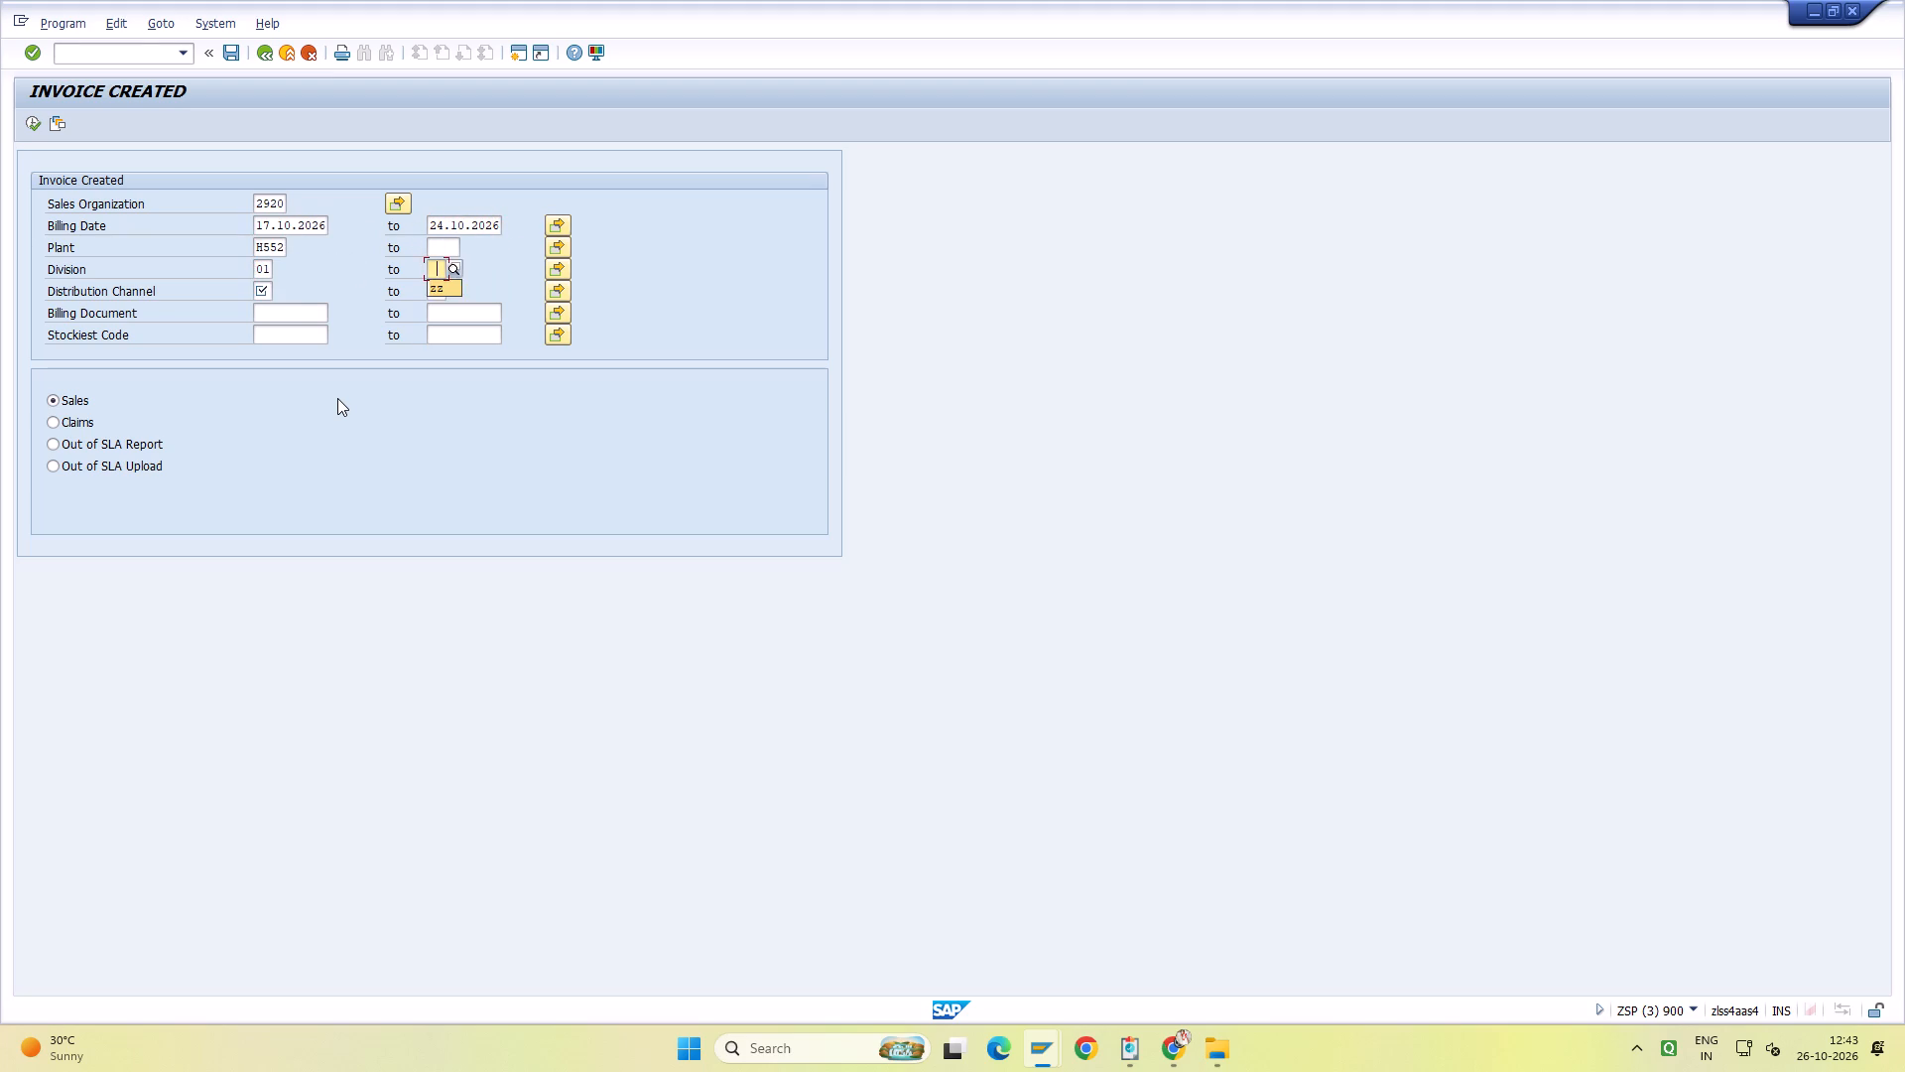
key("Return")
Set the distribution channel range from 02 to 03 and include 09 as an additional single value.
key("Tab")
key("Tab")
key("space")
key("Down")
key("Return")
key("Tab")
key("space")
key("Down")
key("Return")
key("Tab")
key("space")
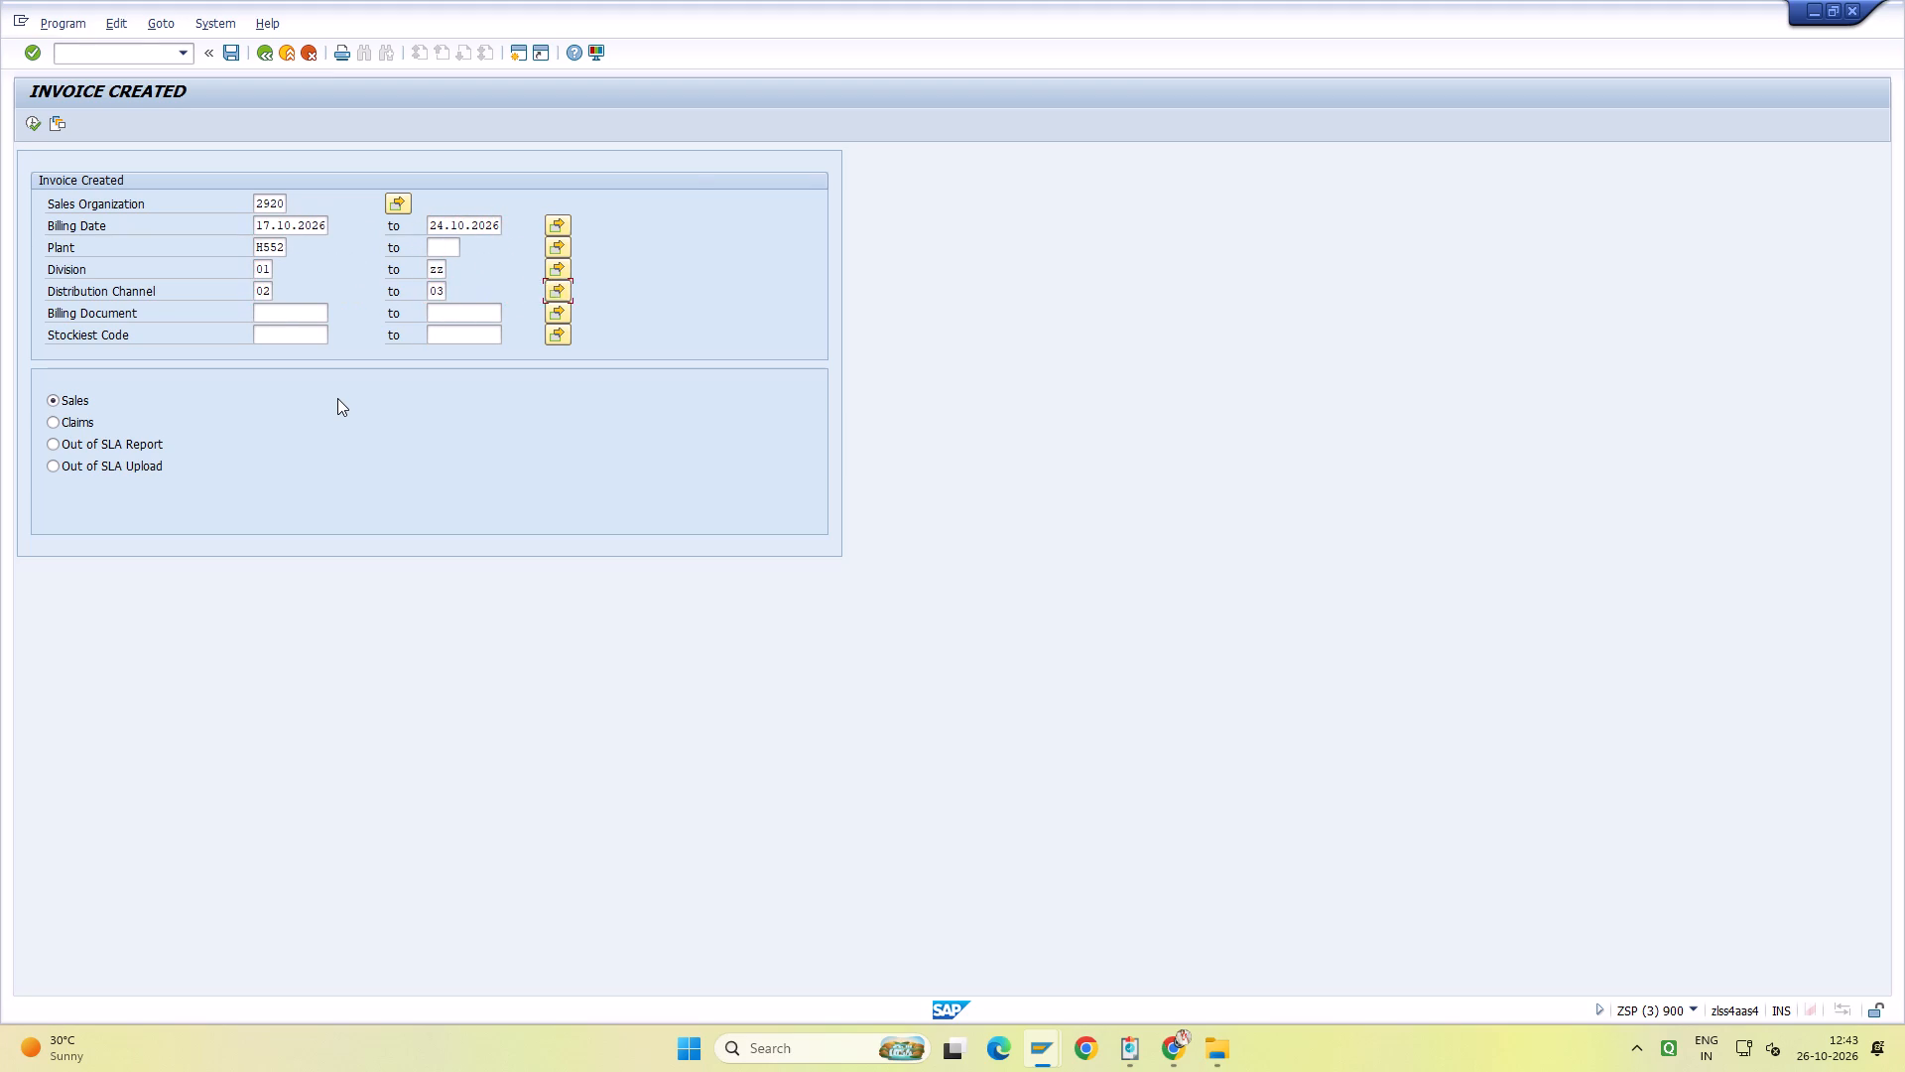
type("09")
key("F8")
Include 0552 as an additional single value in the plant's multiple selection.
key("Up")
key("Up")
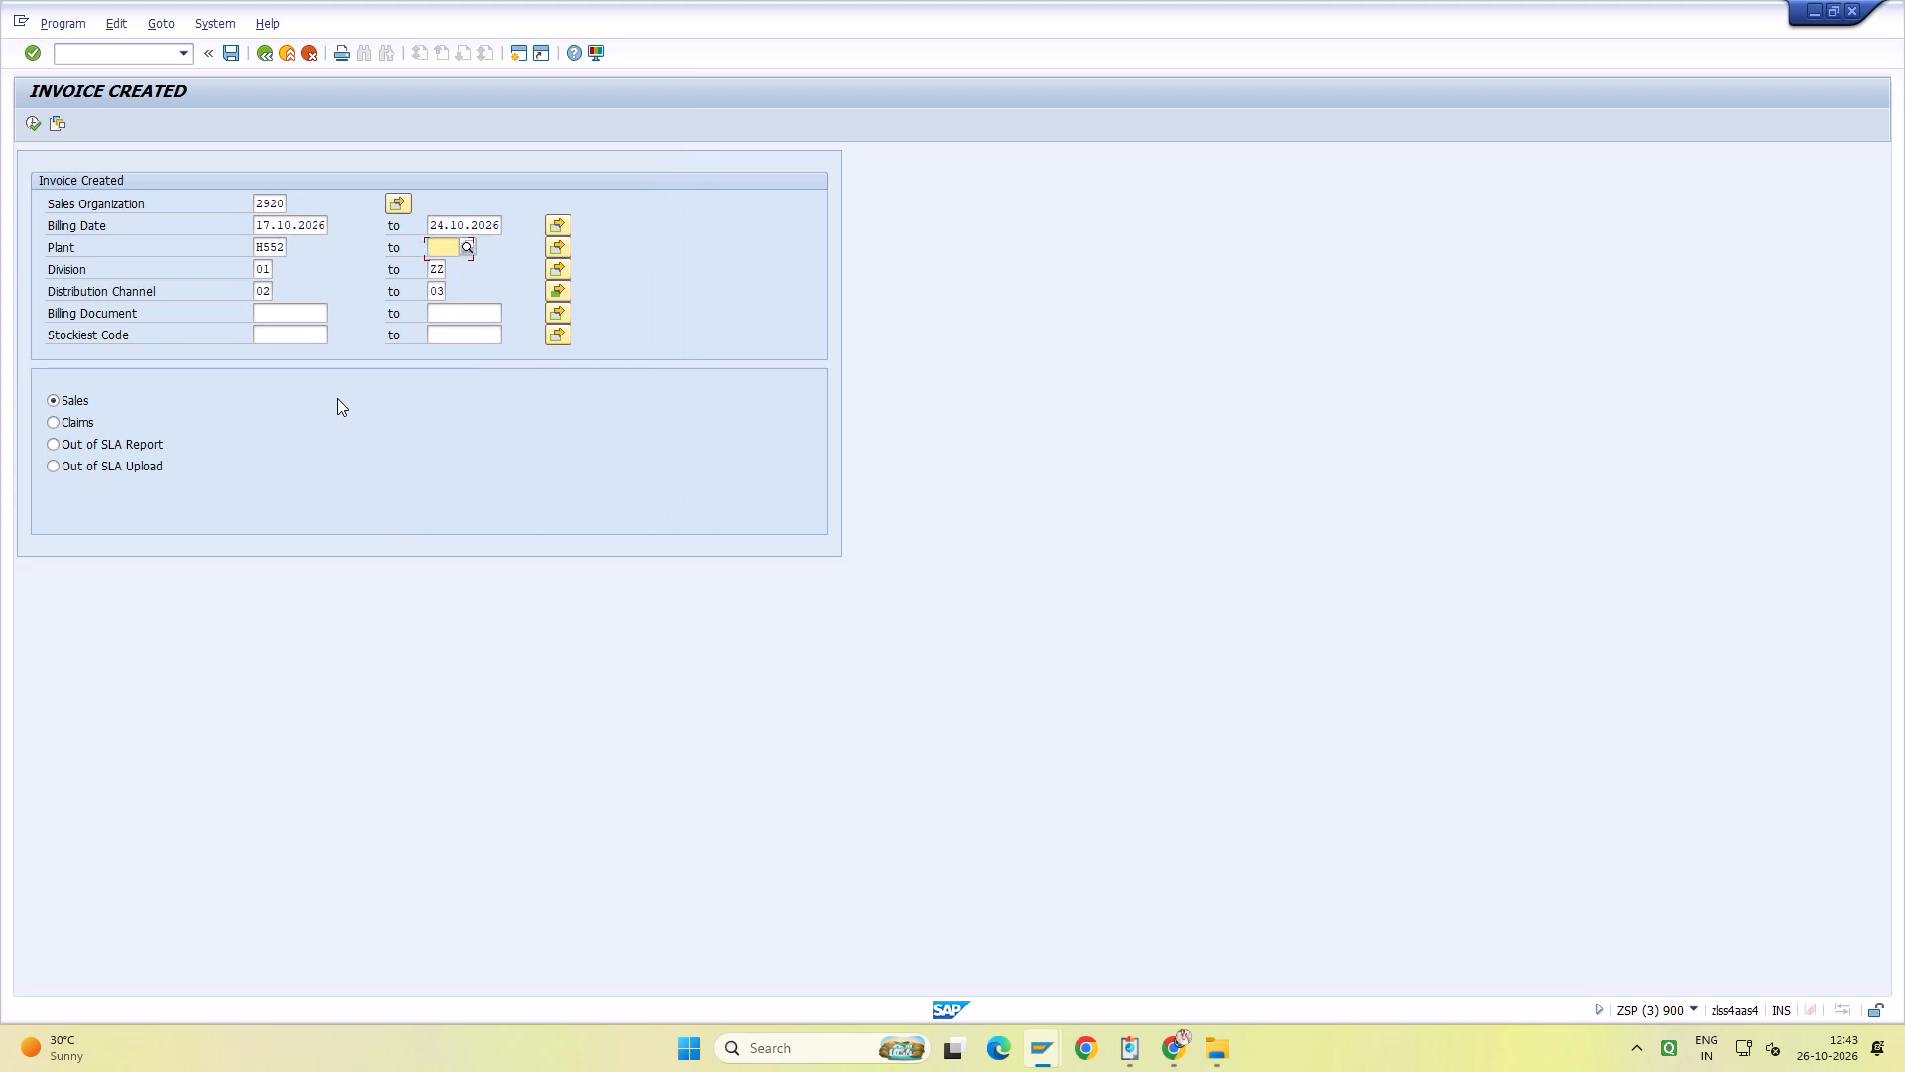
key("Tab")
key("space")
key("Down")
type("0552")
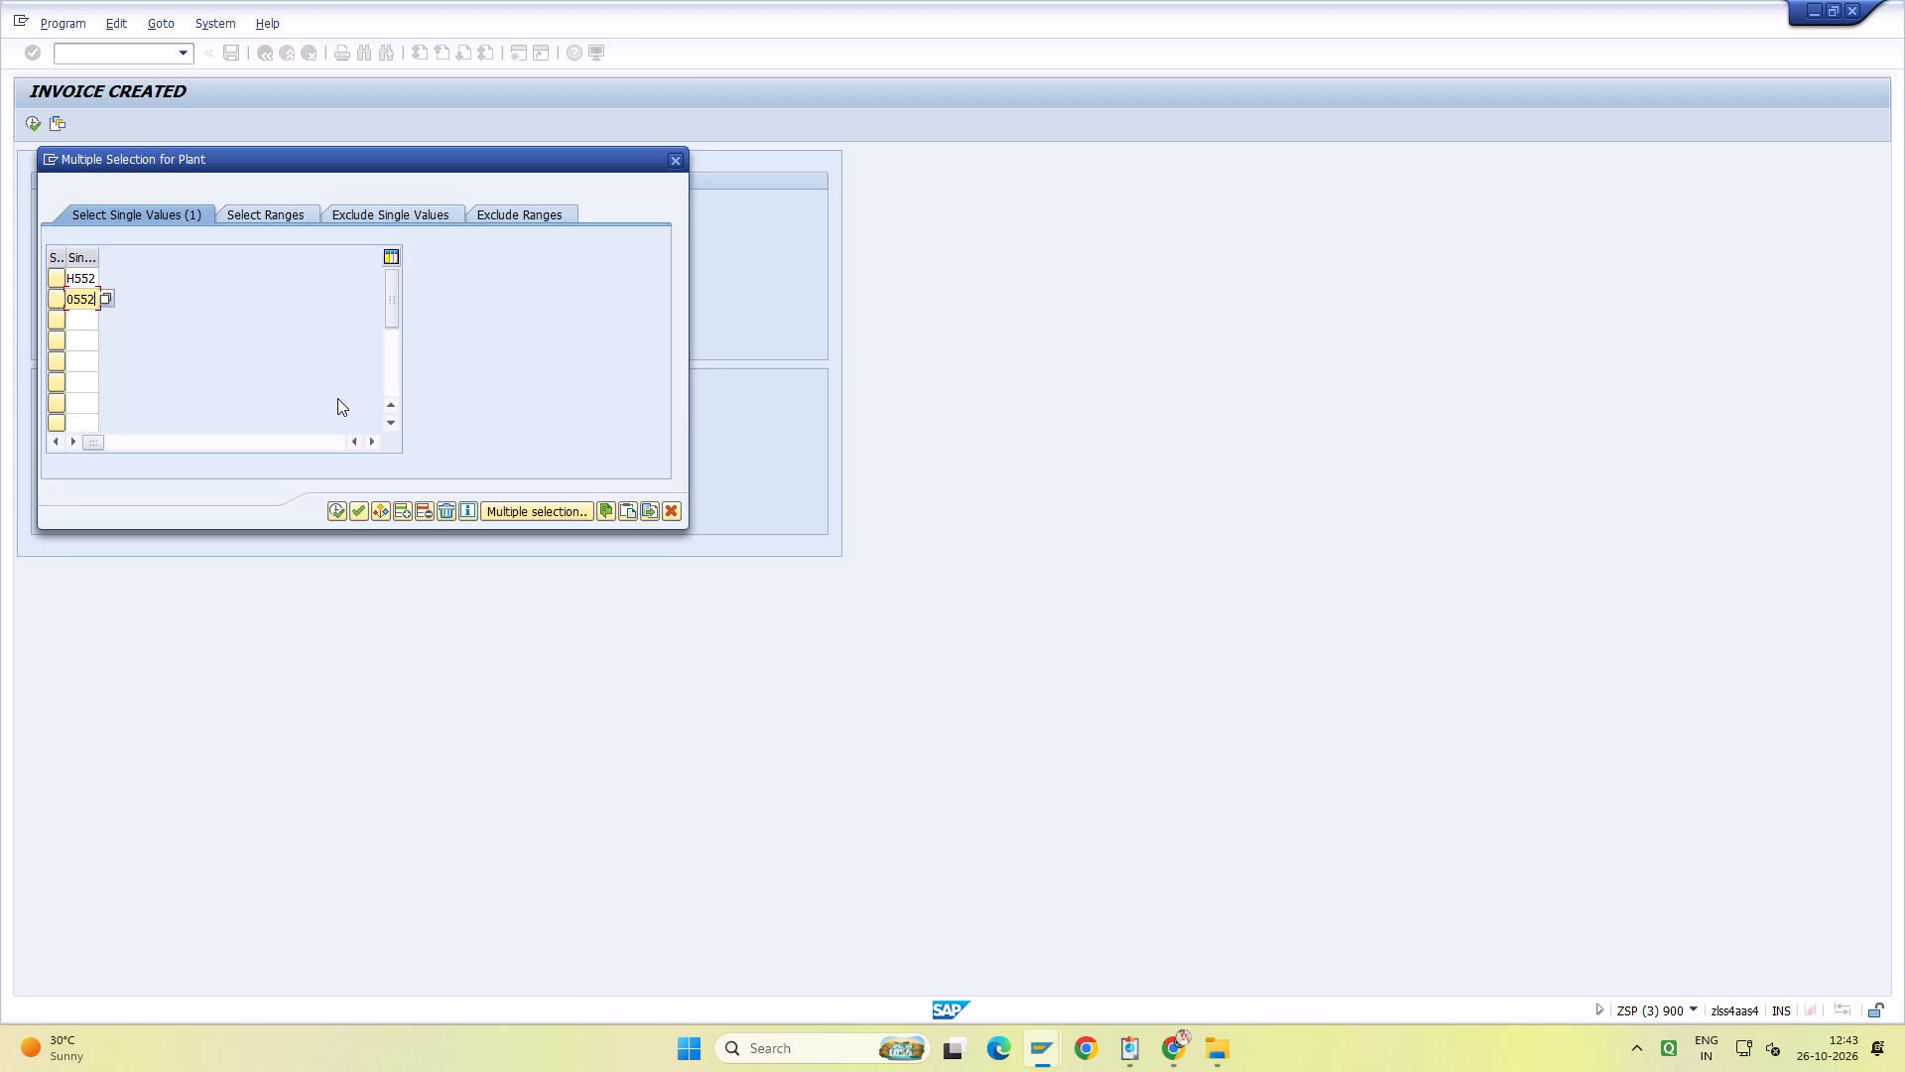
key("F8")
Include 1000 as an additional sales organization and run the invoice report.
key("Up")
key("Up")
key("Tab")
key("space")
key("Down")
type("1000")
key("F8")
key("F8")
key("F8")
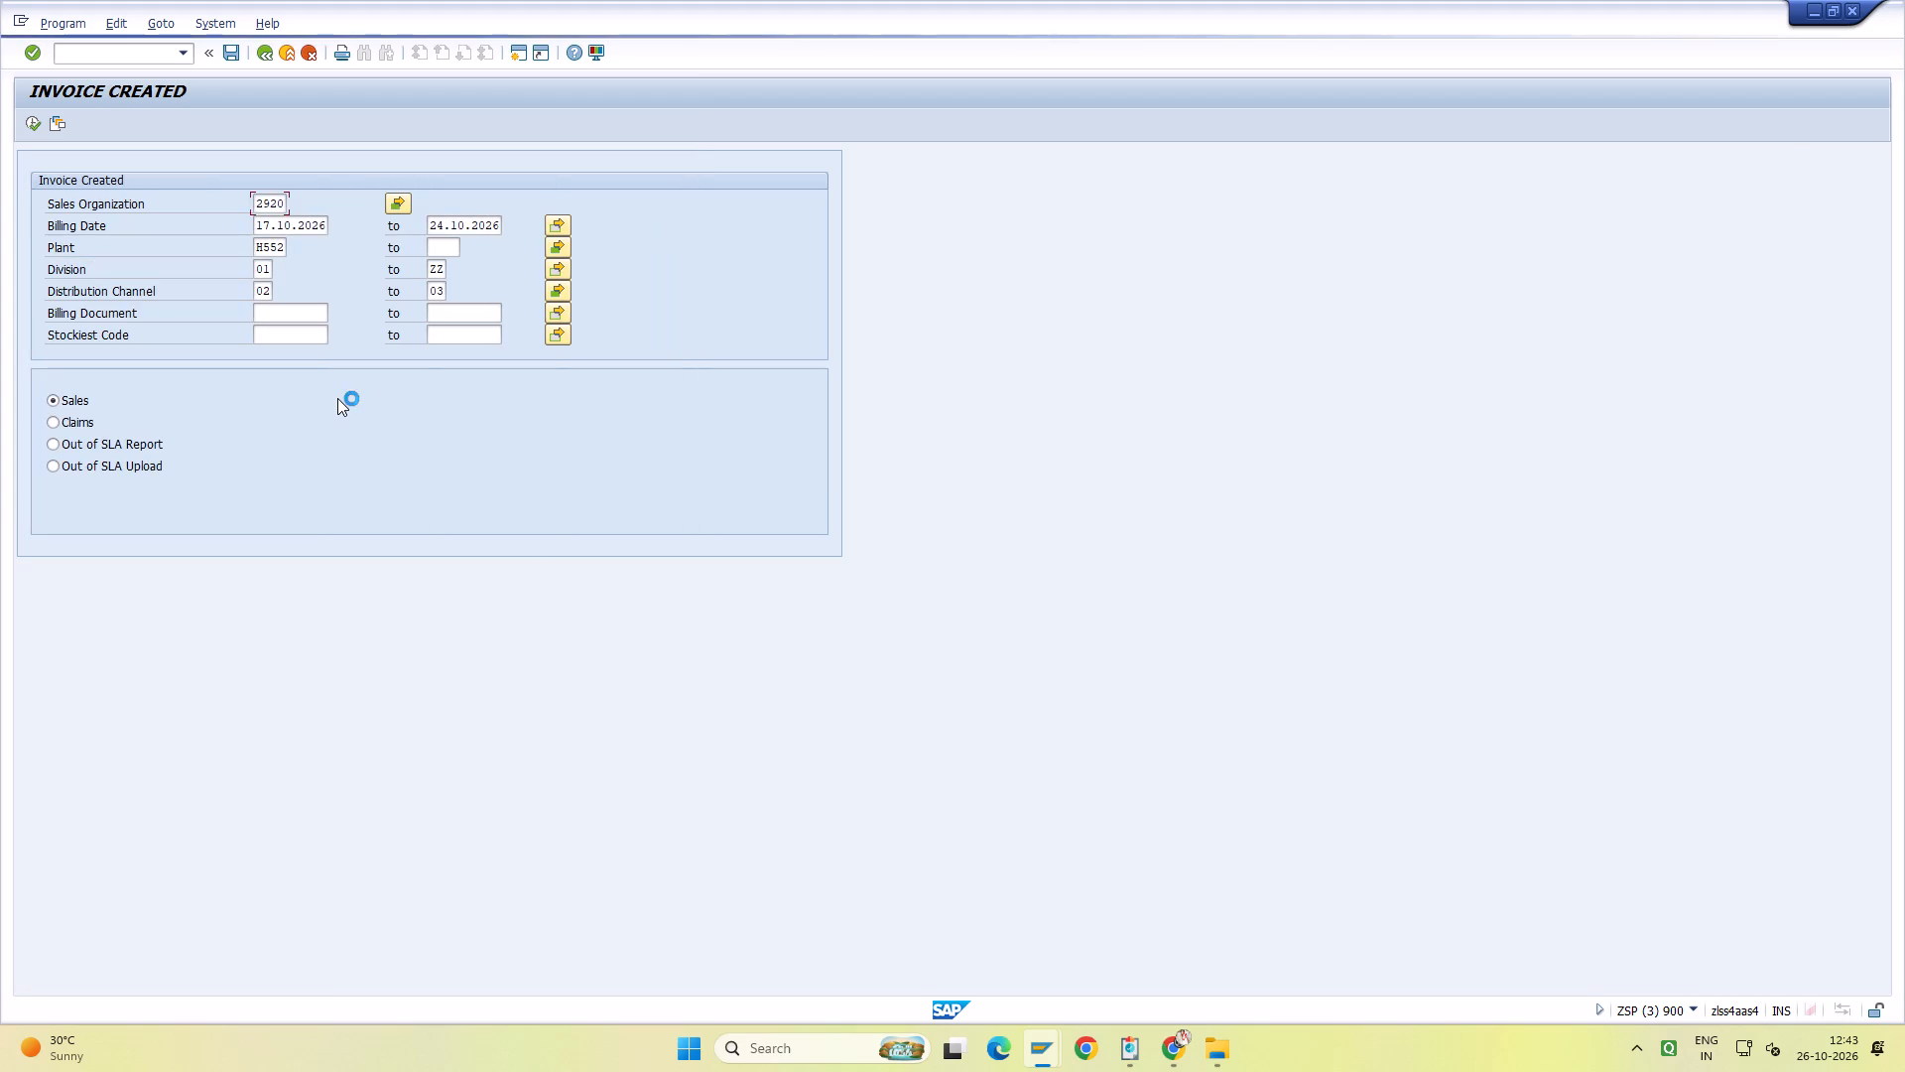
Apply the //DELIVERY layout, described as Goods Delivery data, to the invoice list.
left_click(318, 128)
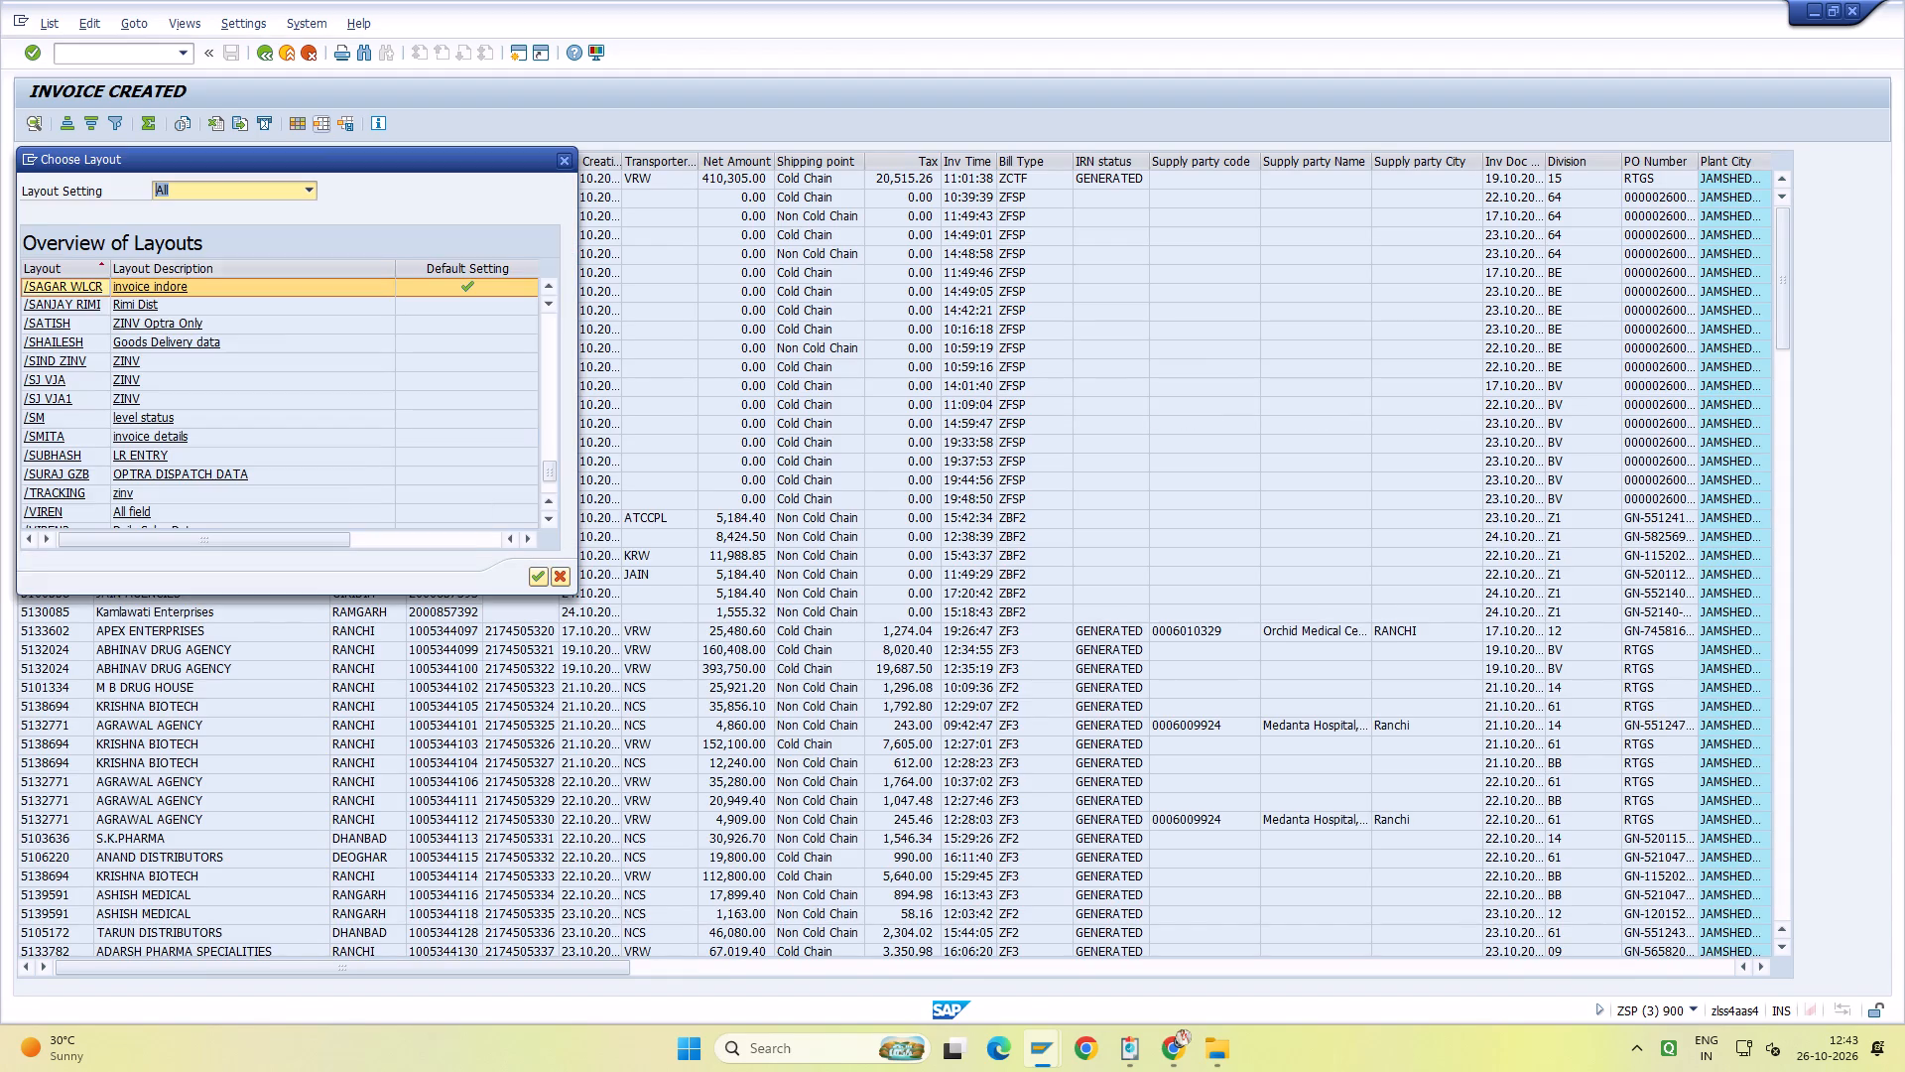
left_click_drag(552, 472, 555, 255)
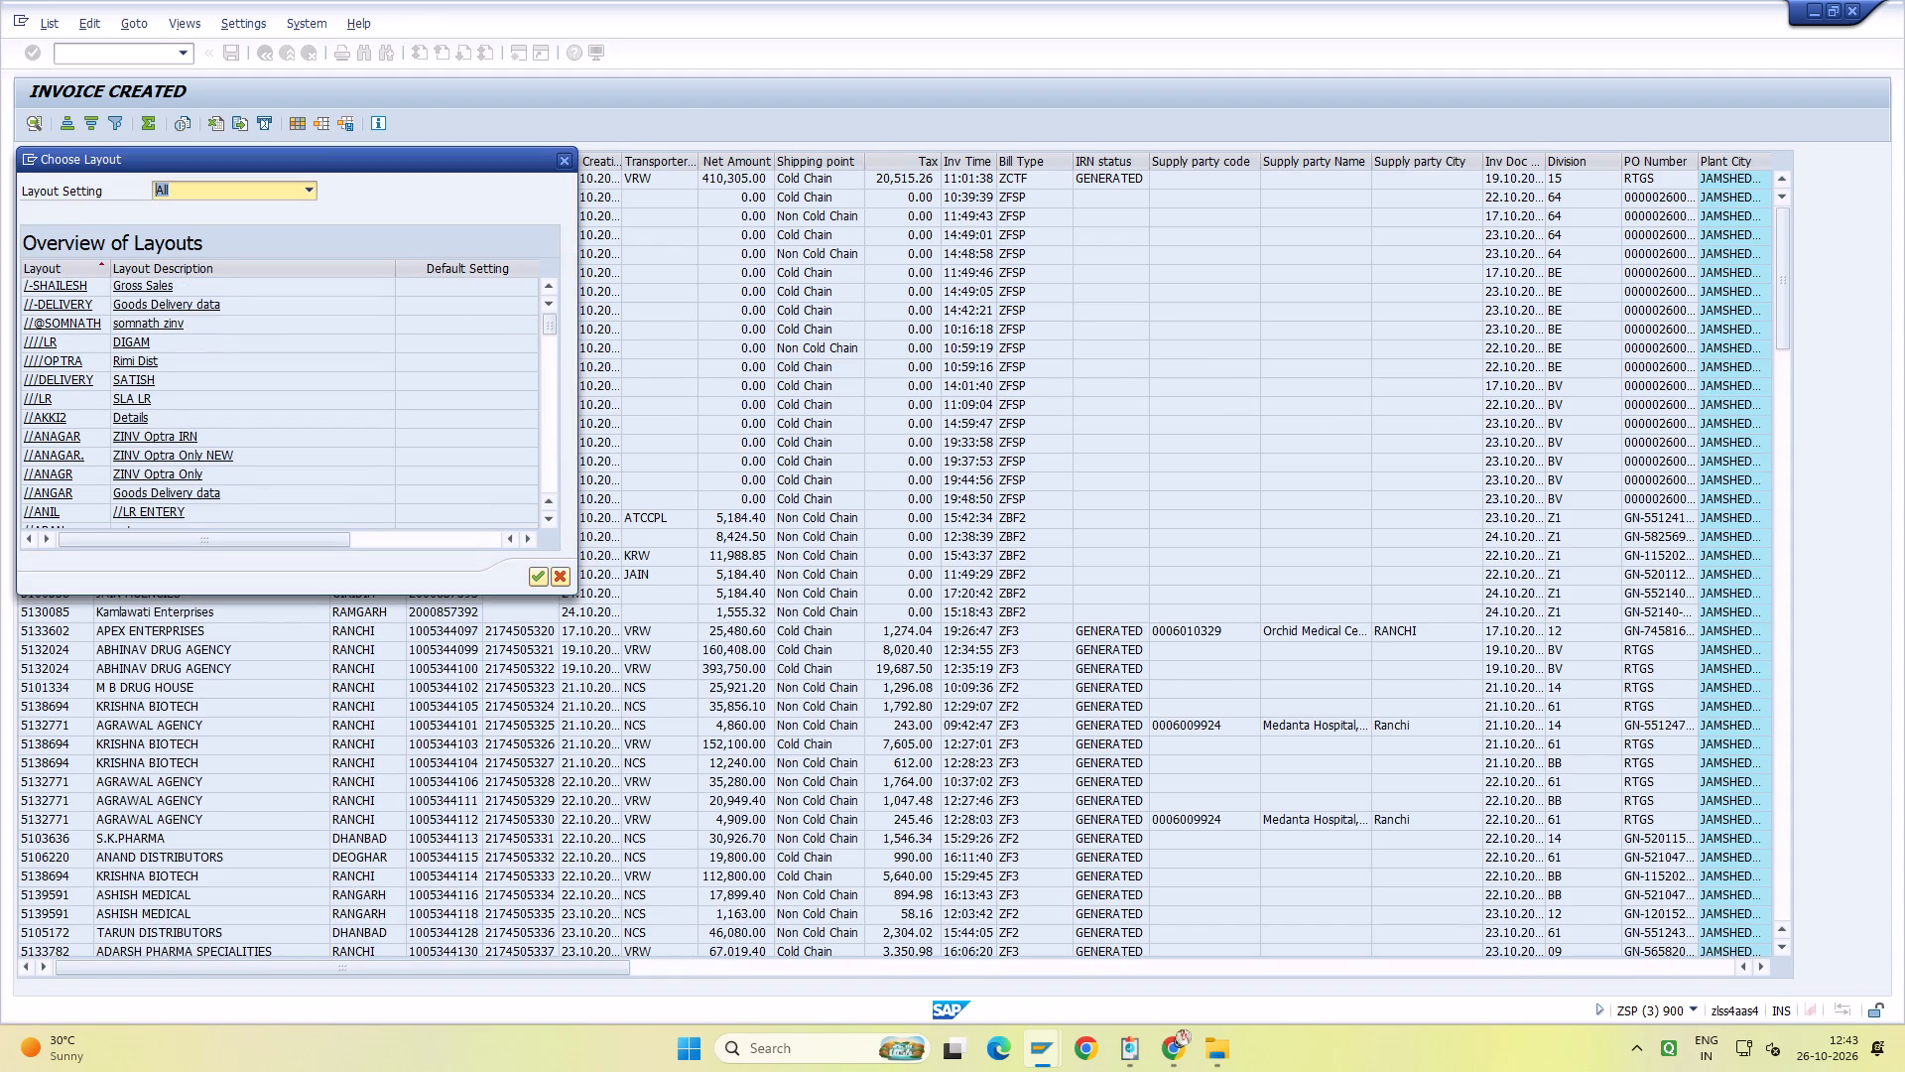
scroll(316, 438, "down", 3)
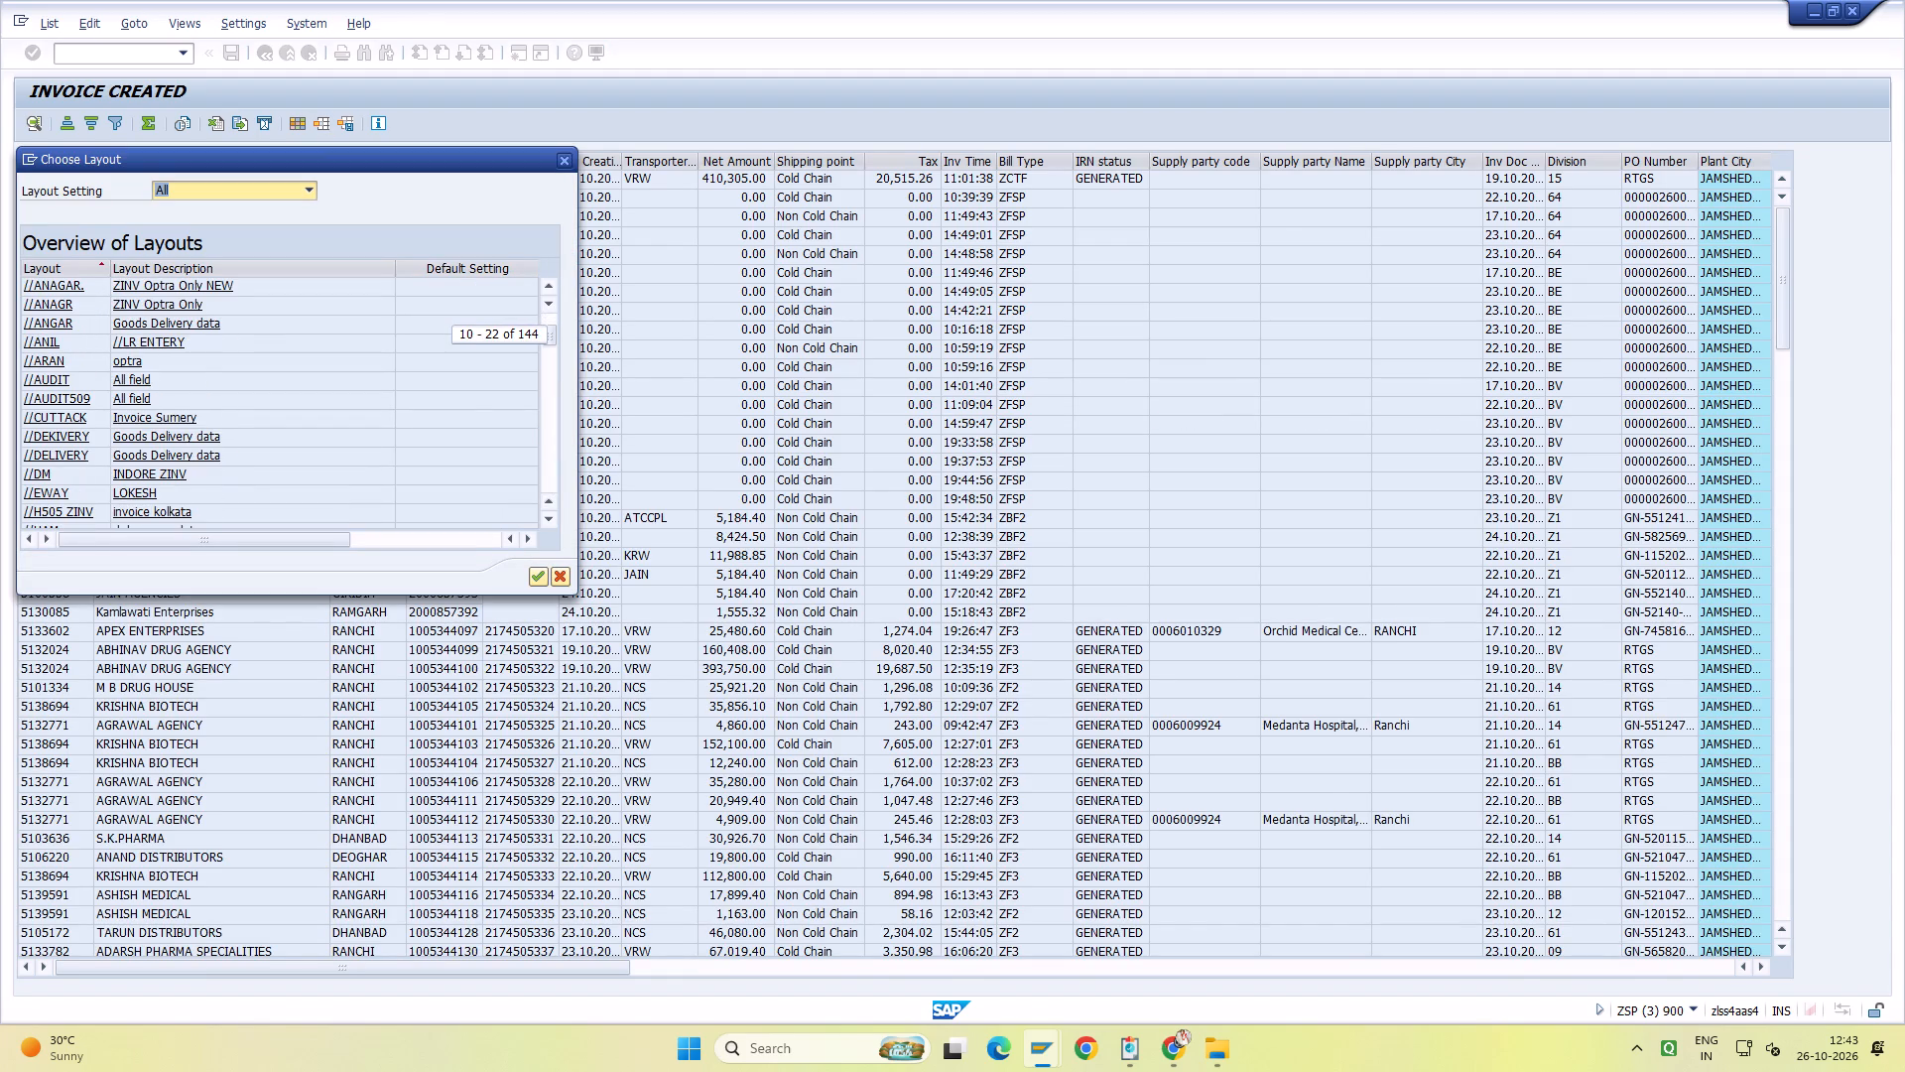
left_click(256, 453)
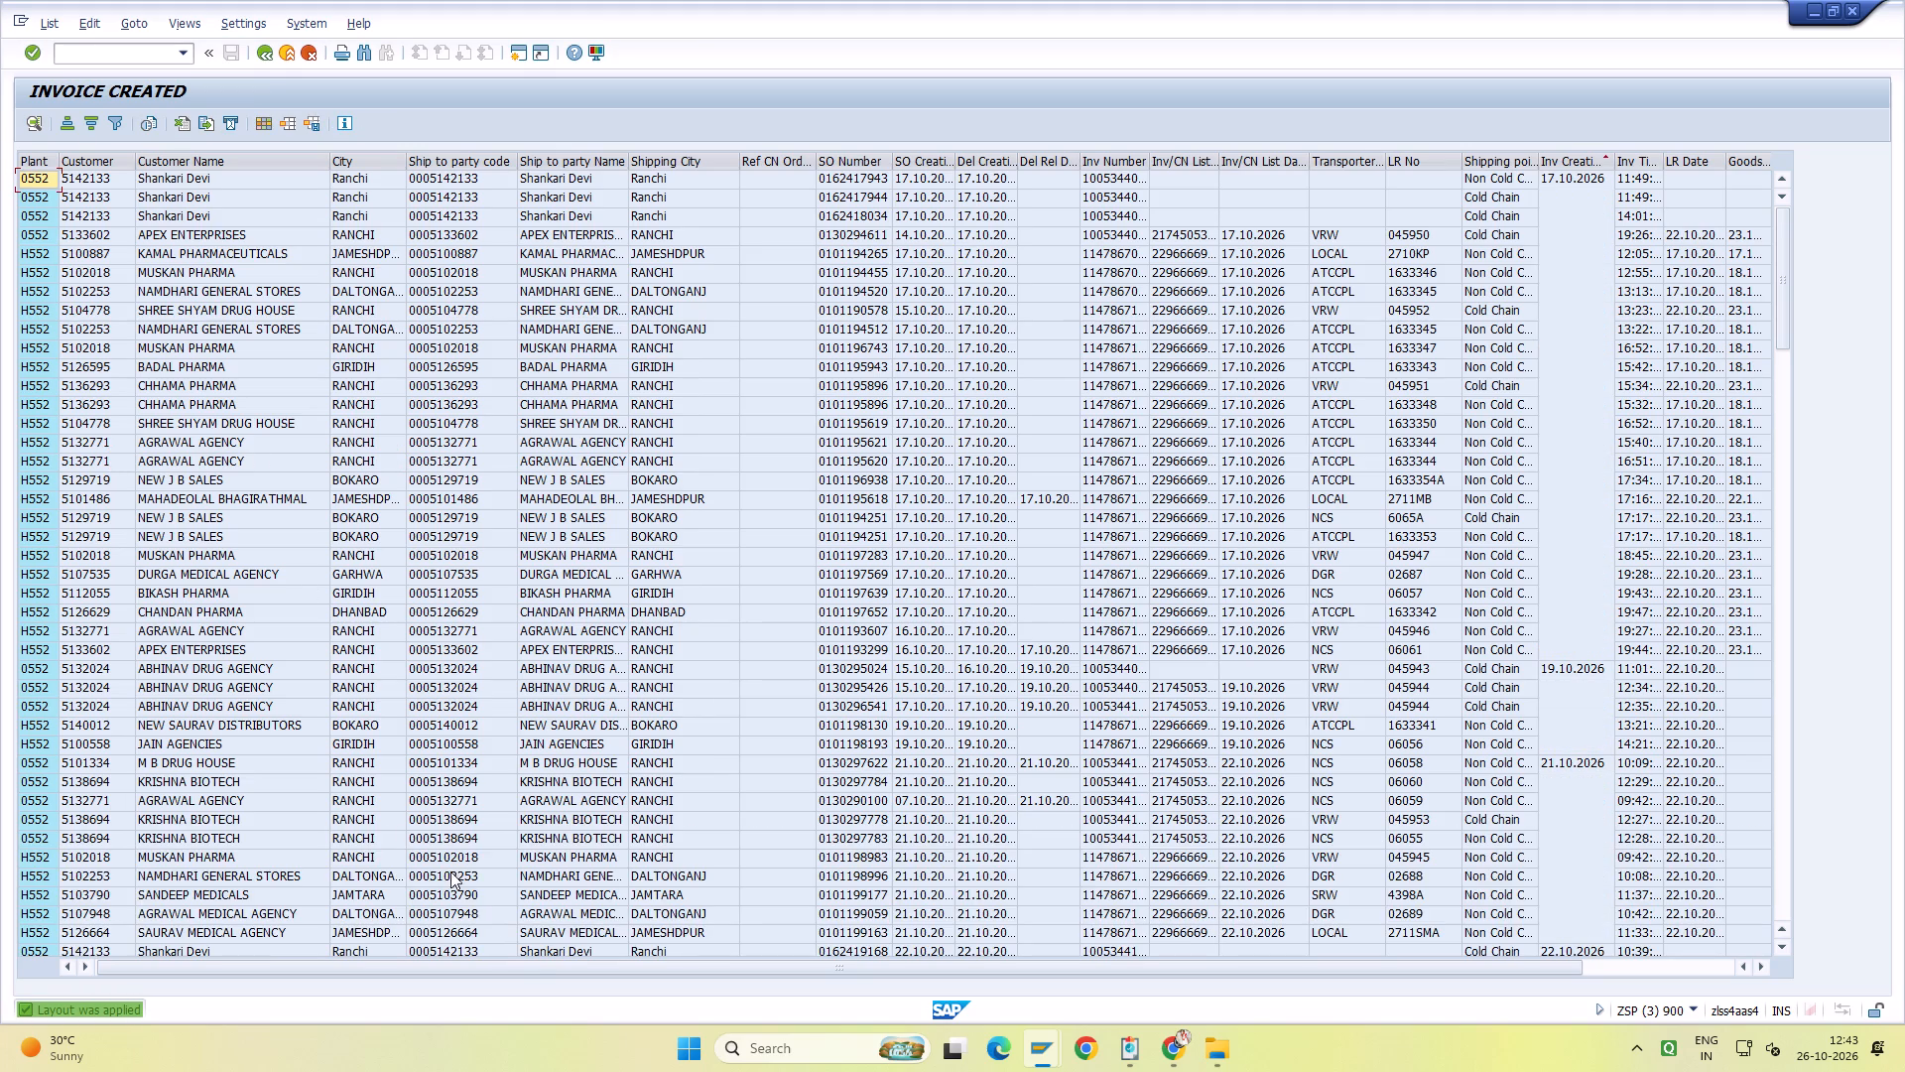
Examine the invoice dates, transporter, LR and goods delivery columns throughout the invoice list.
left_click_drag(536, 971, 1159, 973)
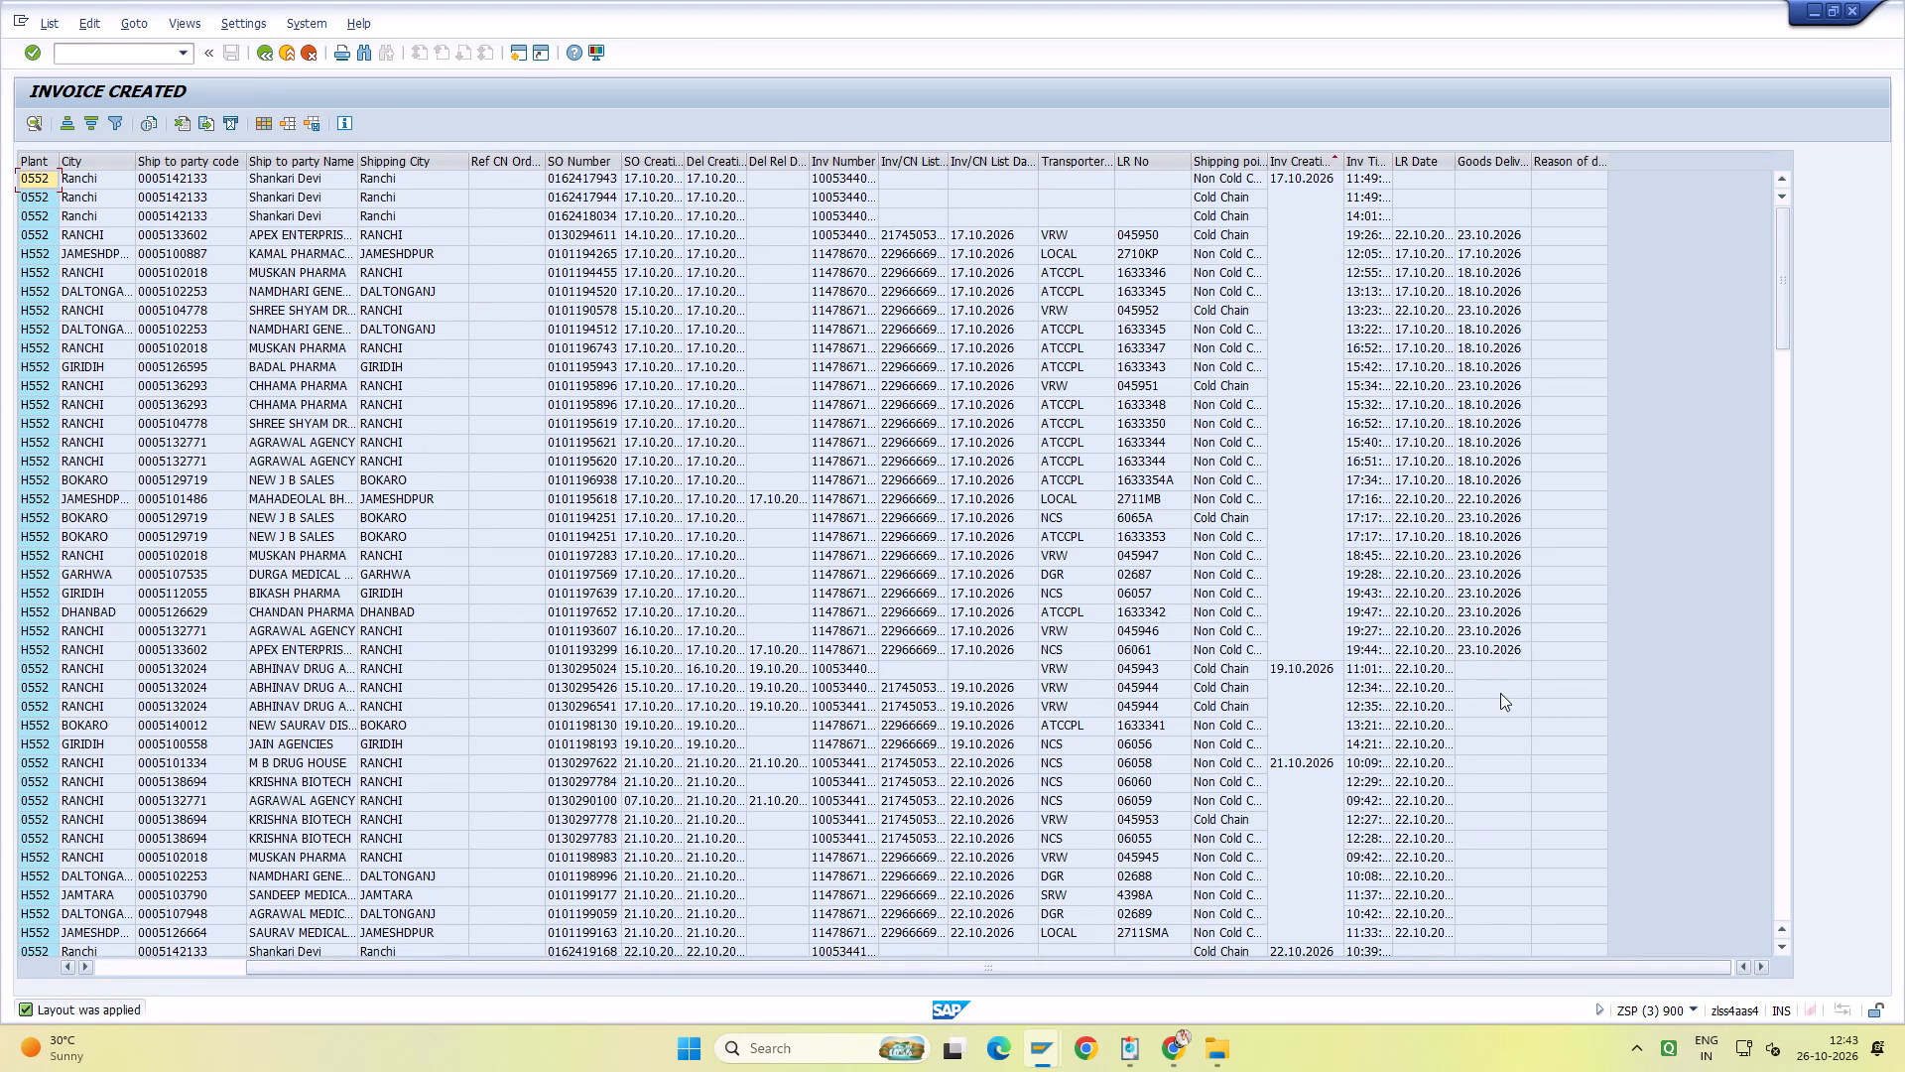
scroll(1481, 667, "down", 5)
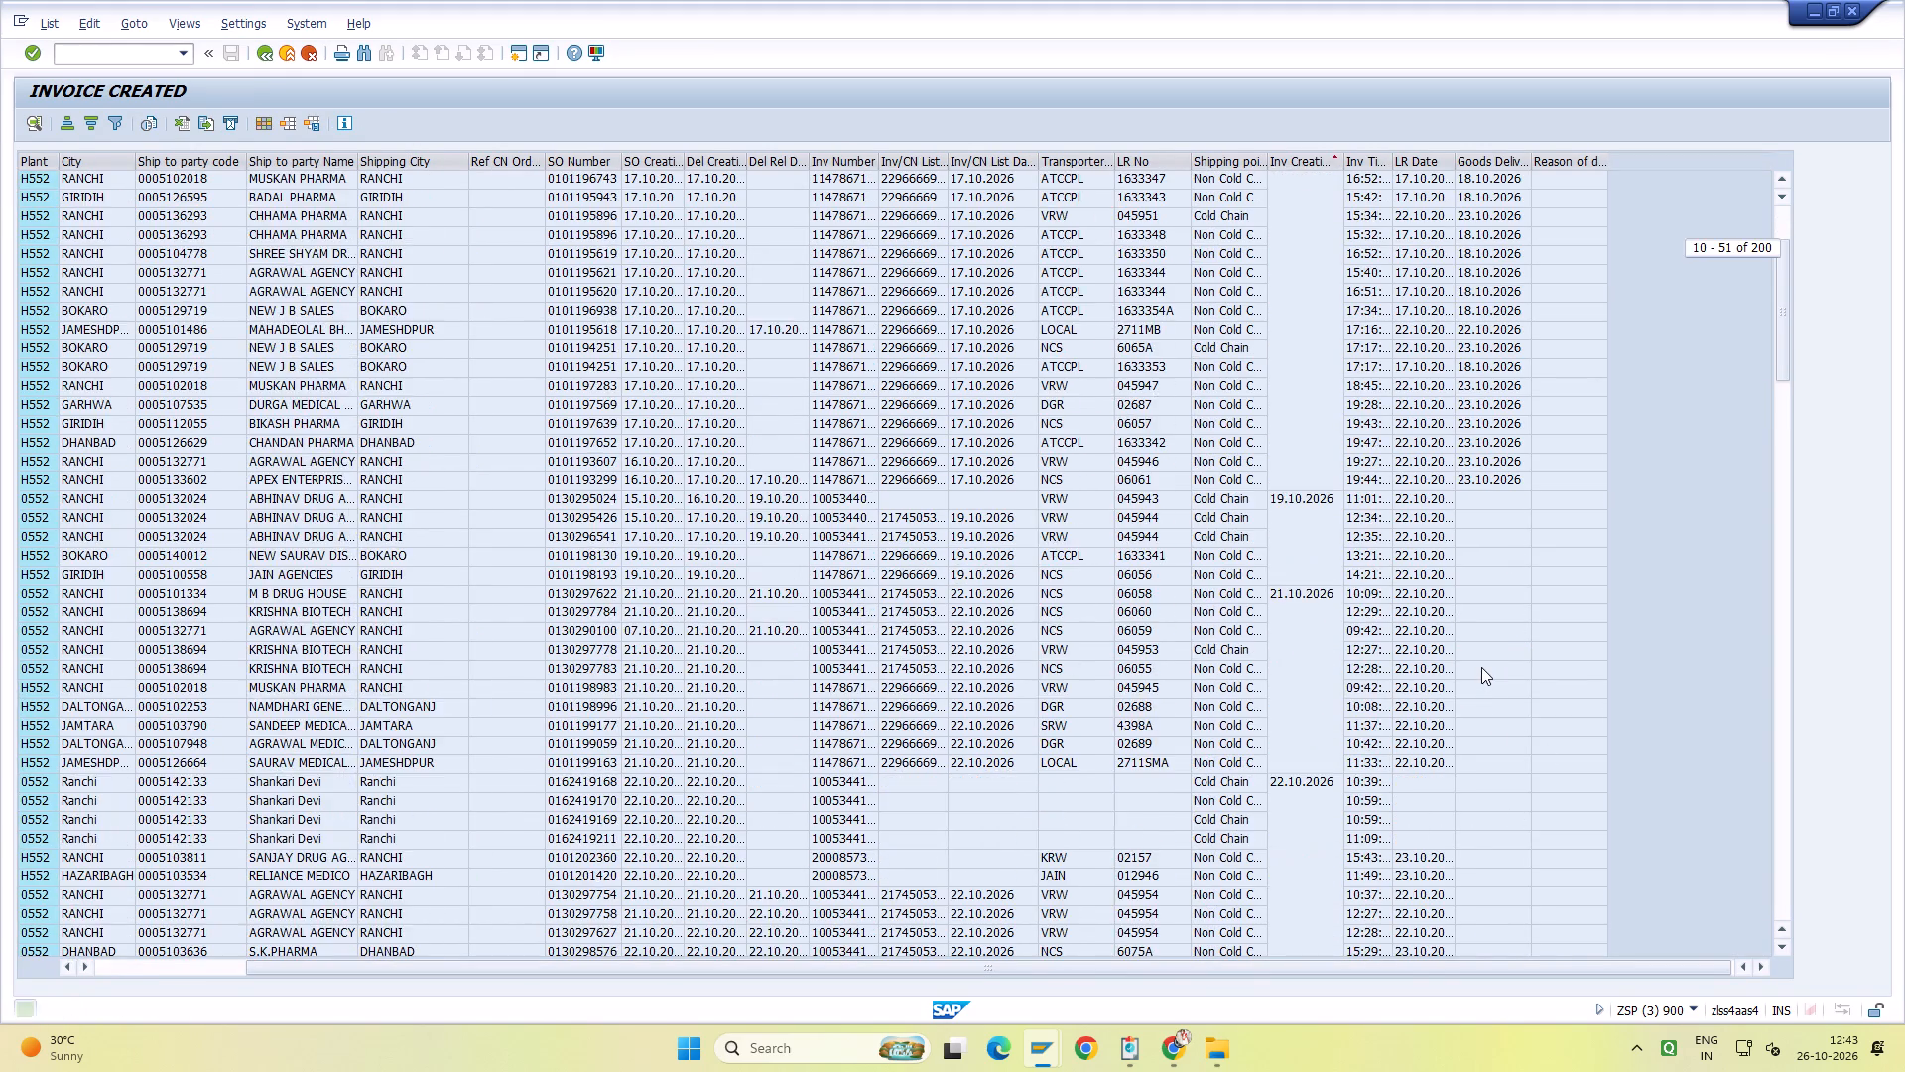
scroll(1481, 667, "down", 18)
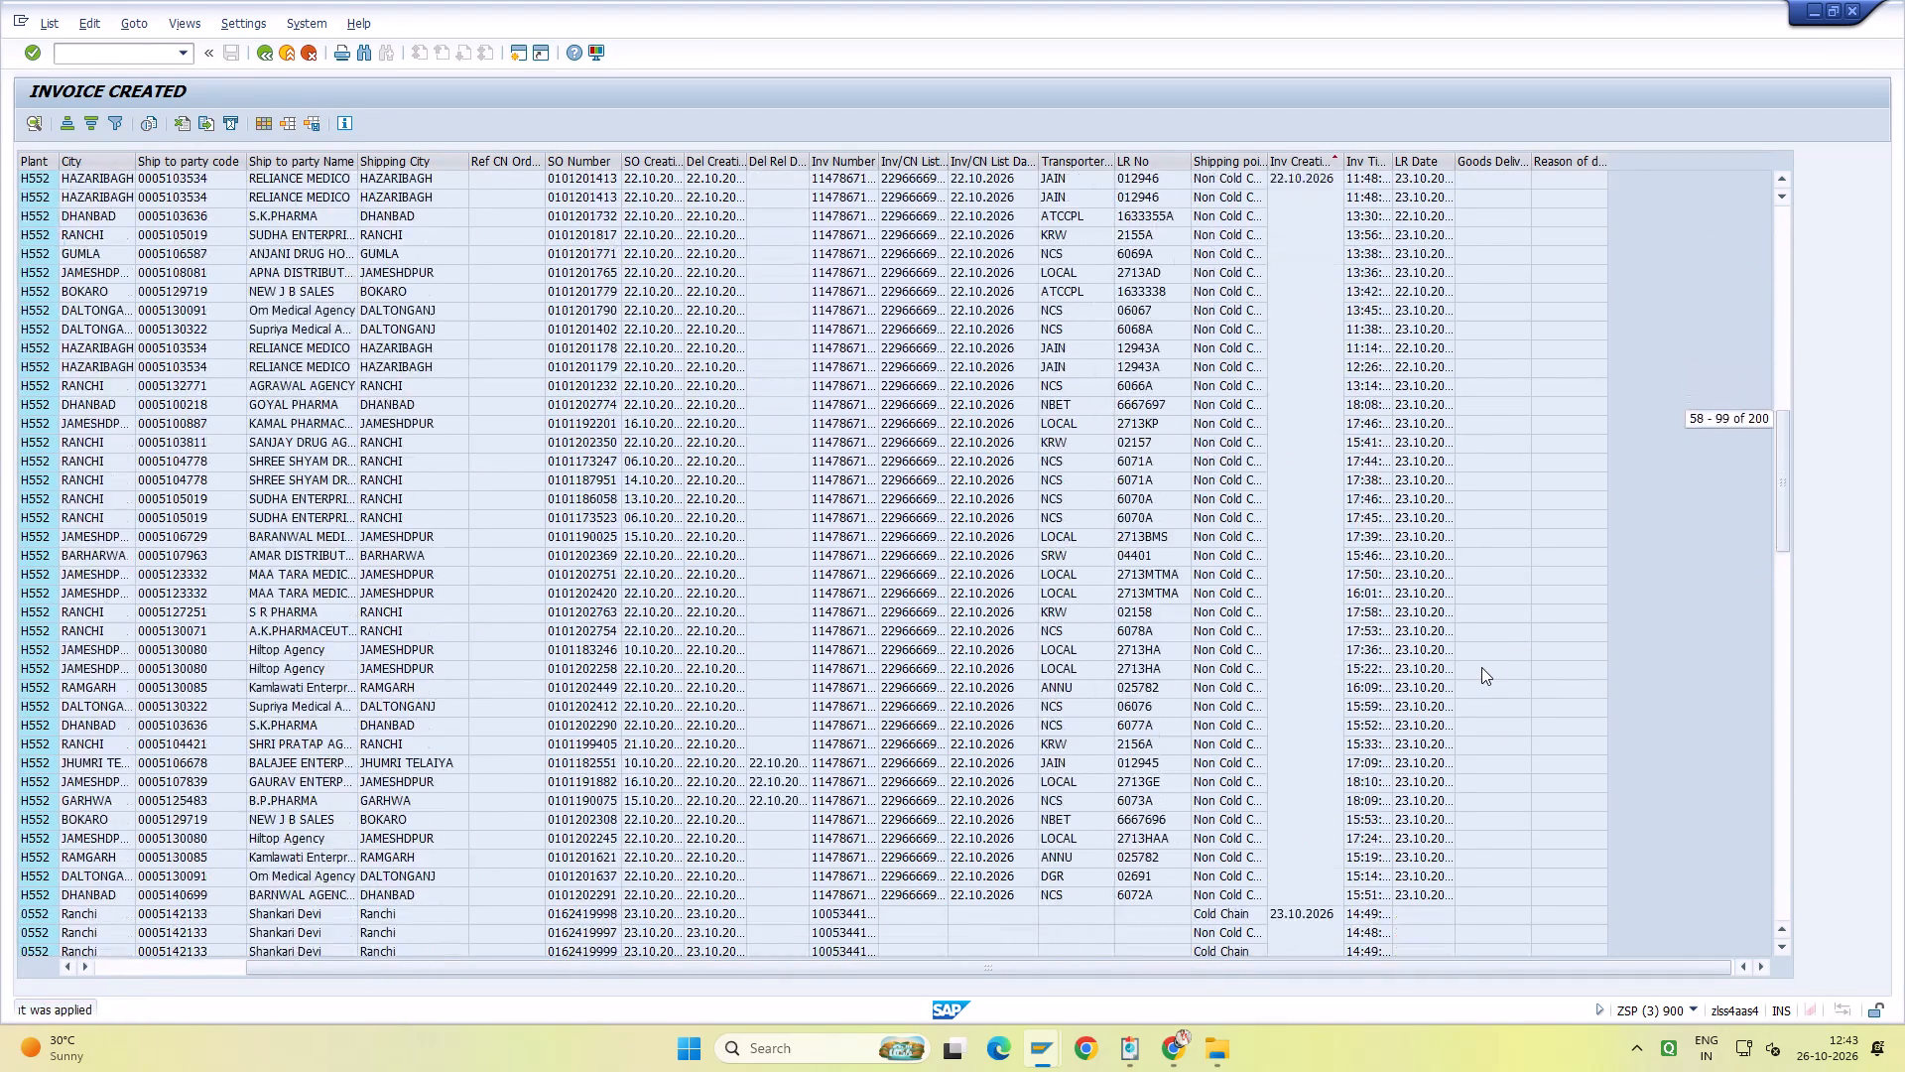
scroll(1481, 667, "down", 12)
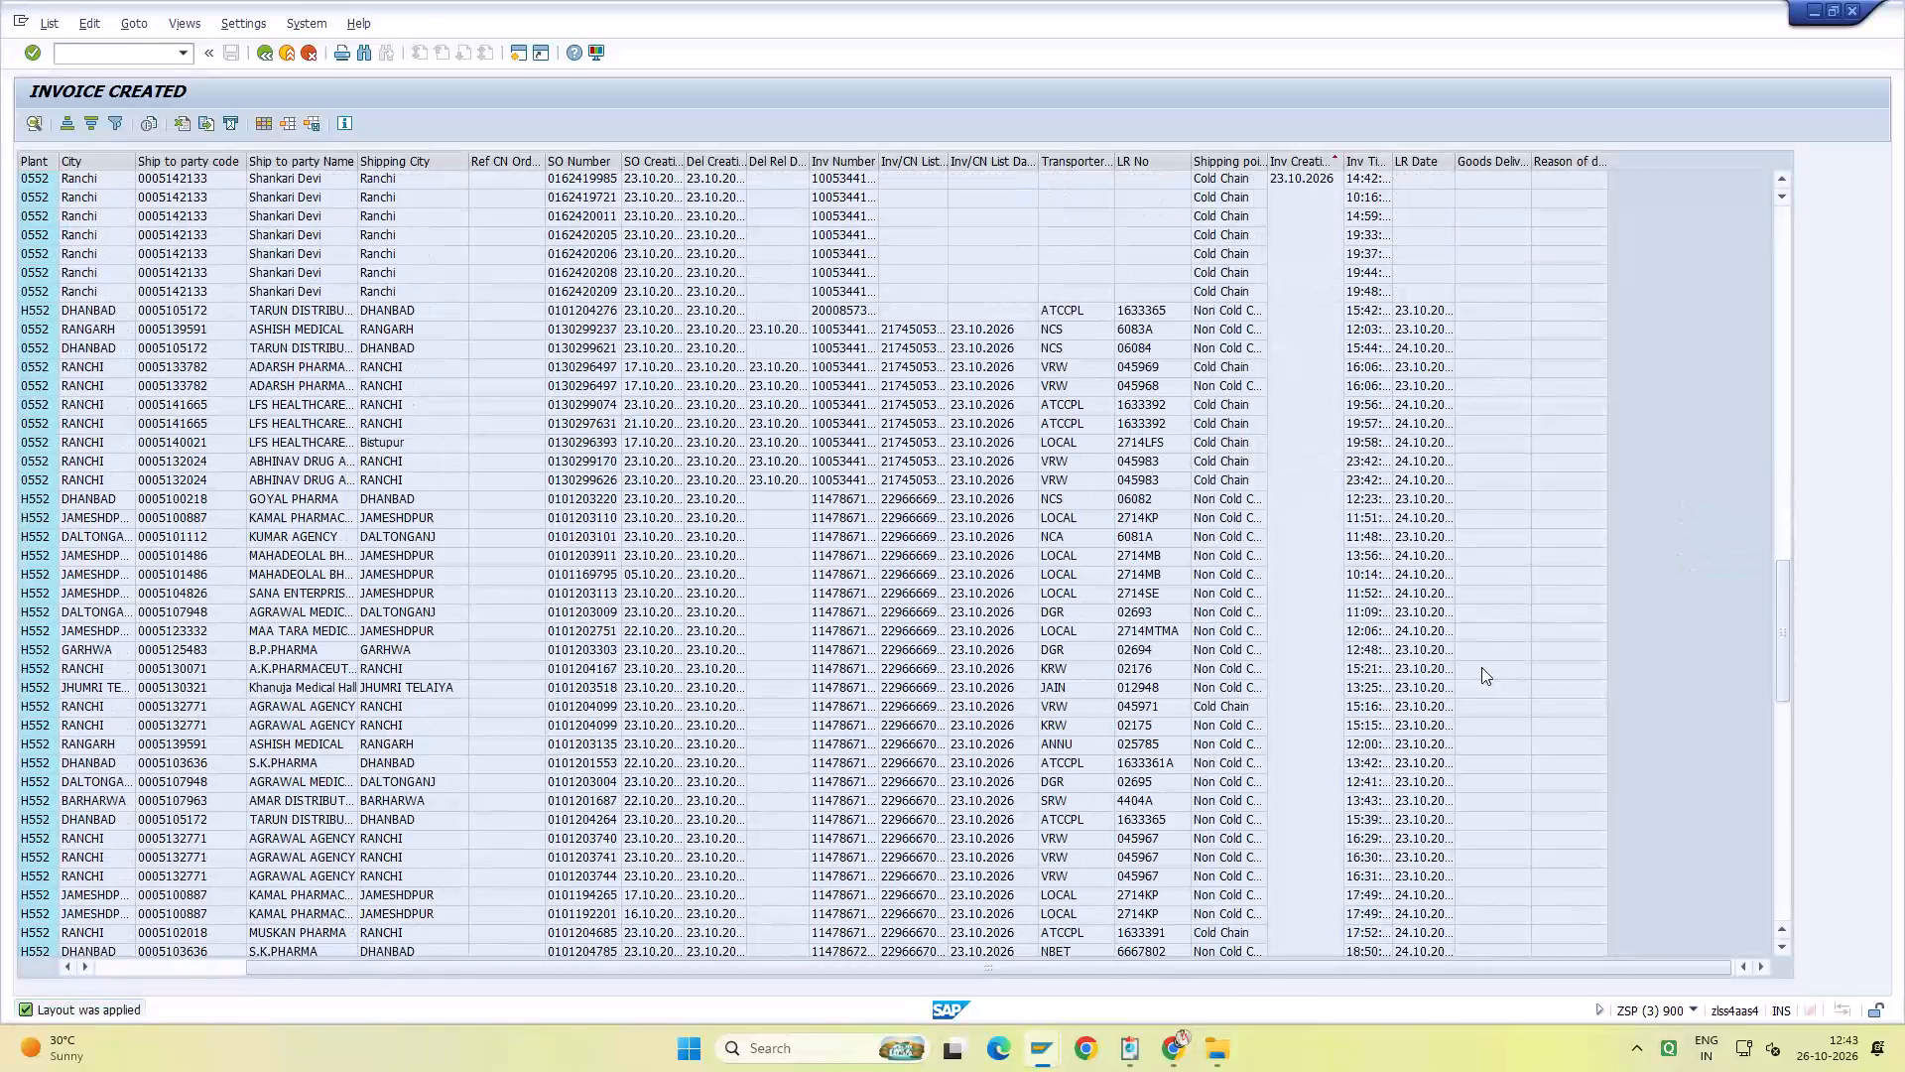
scroll(1481, 667, "down", 17)
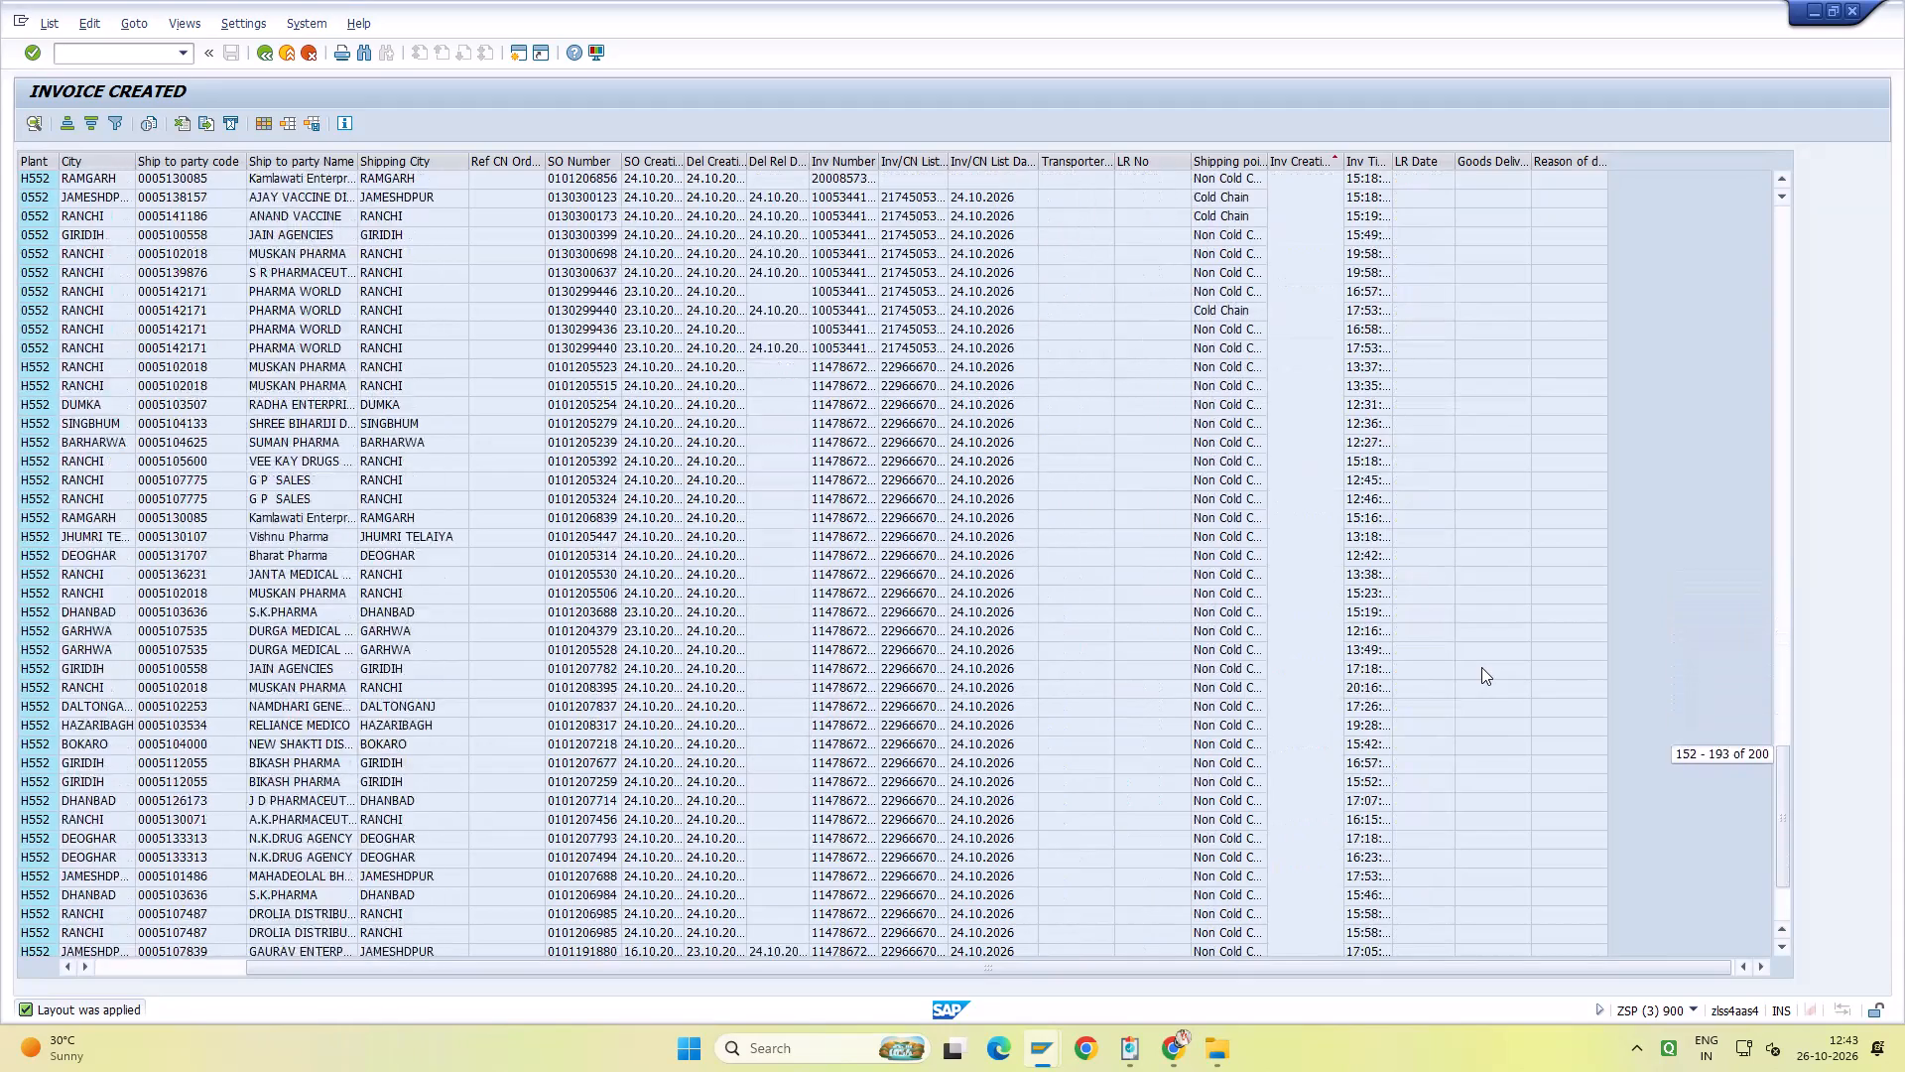
scroll(1481, 667, "down", 10)
scroll(1481, 667, "up", 10)
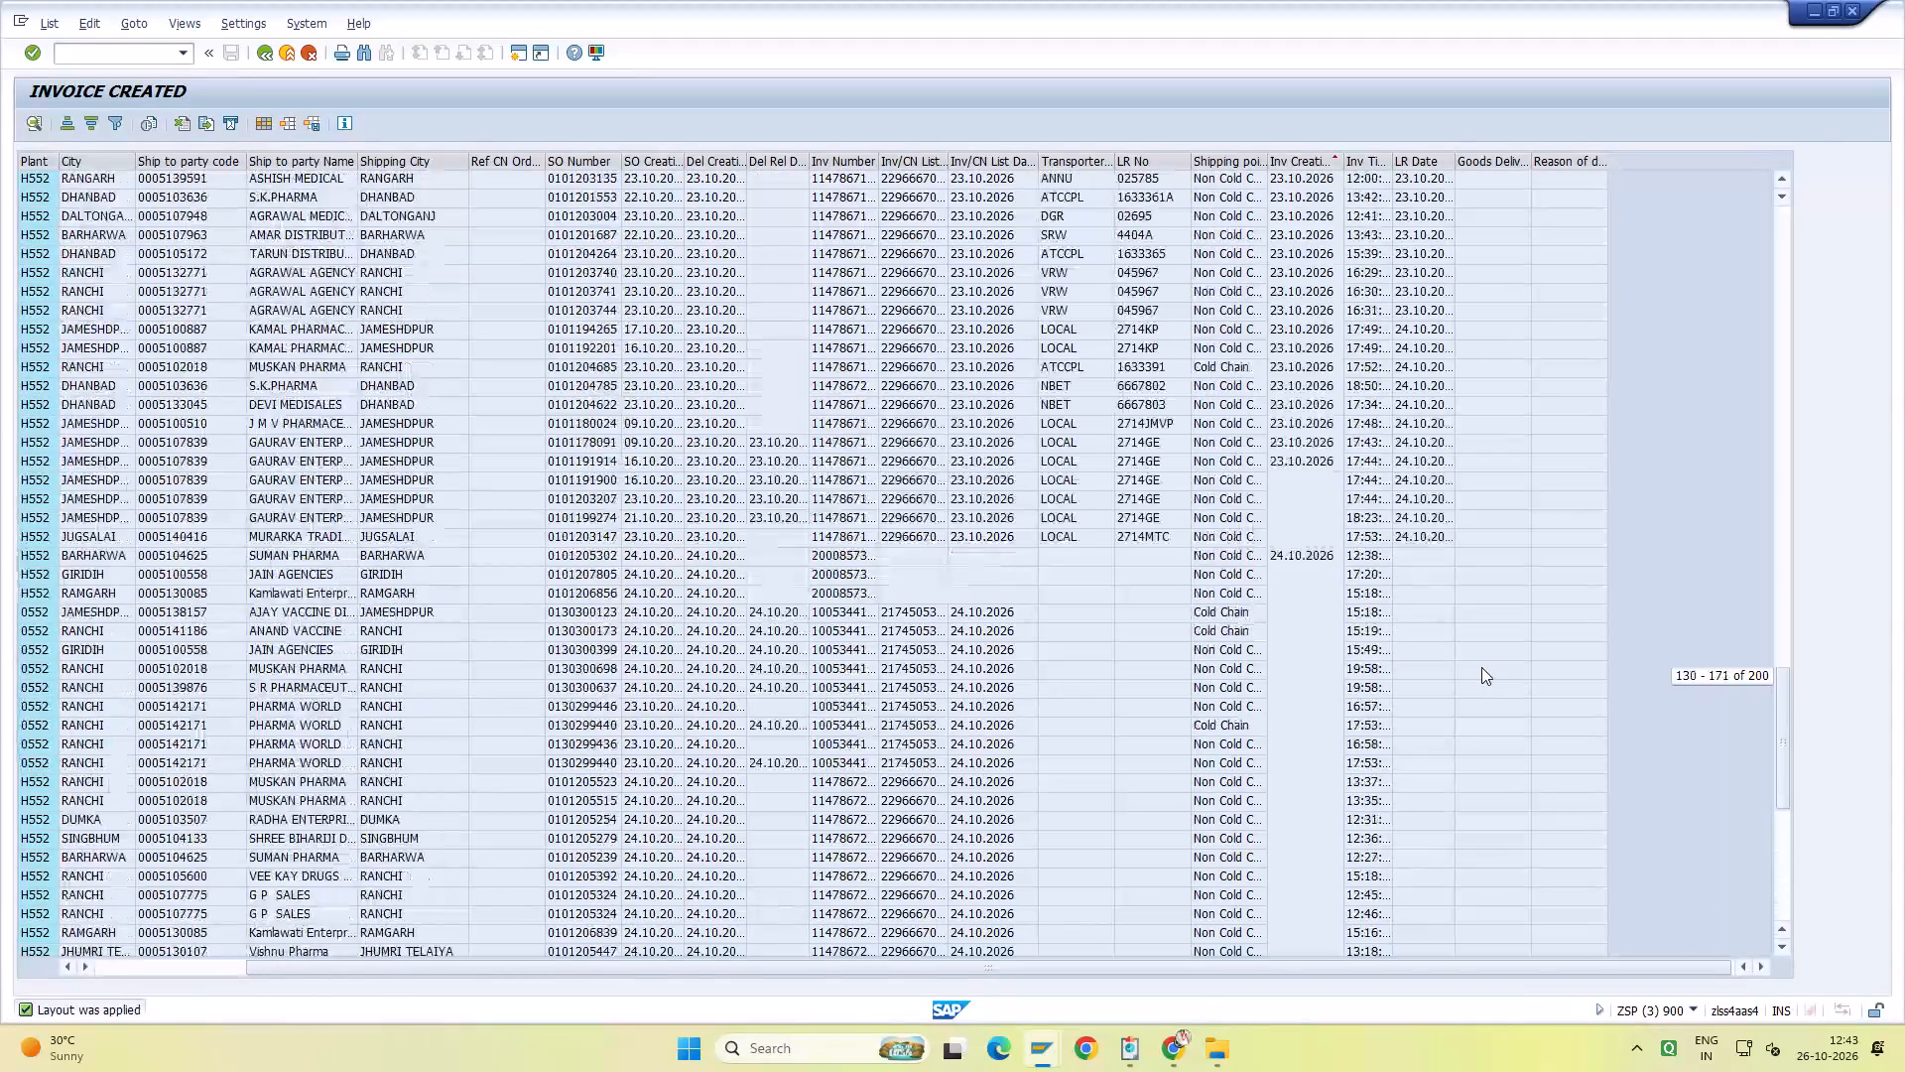
scroll(1481, 667, "up", 6)
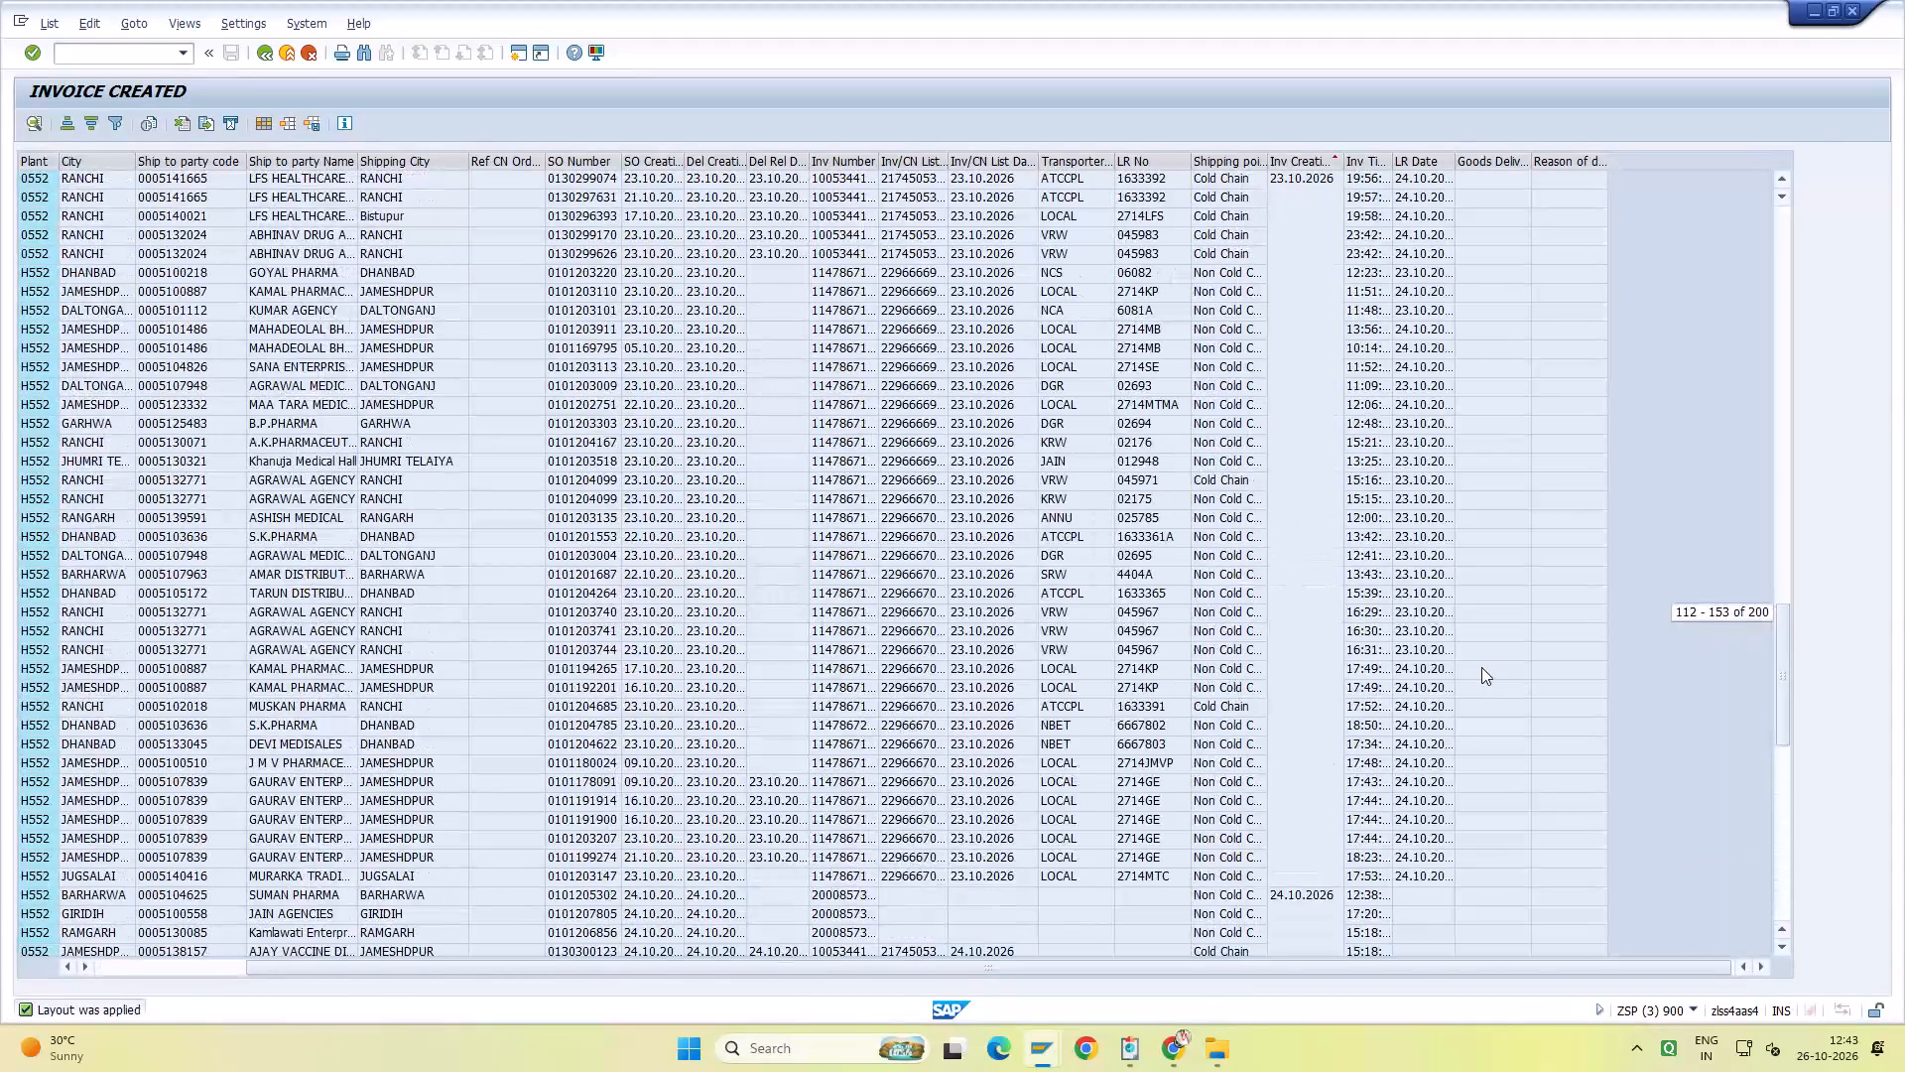
scroll(1481, 667, "up", 4)
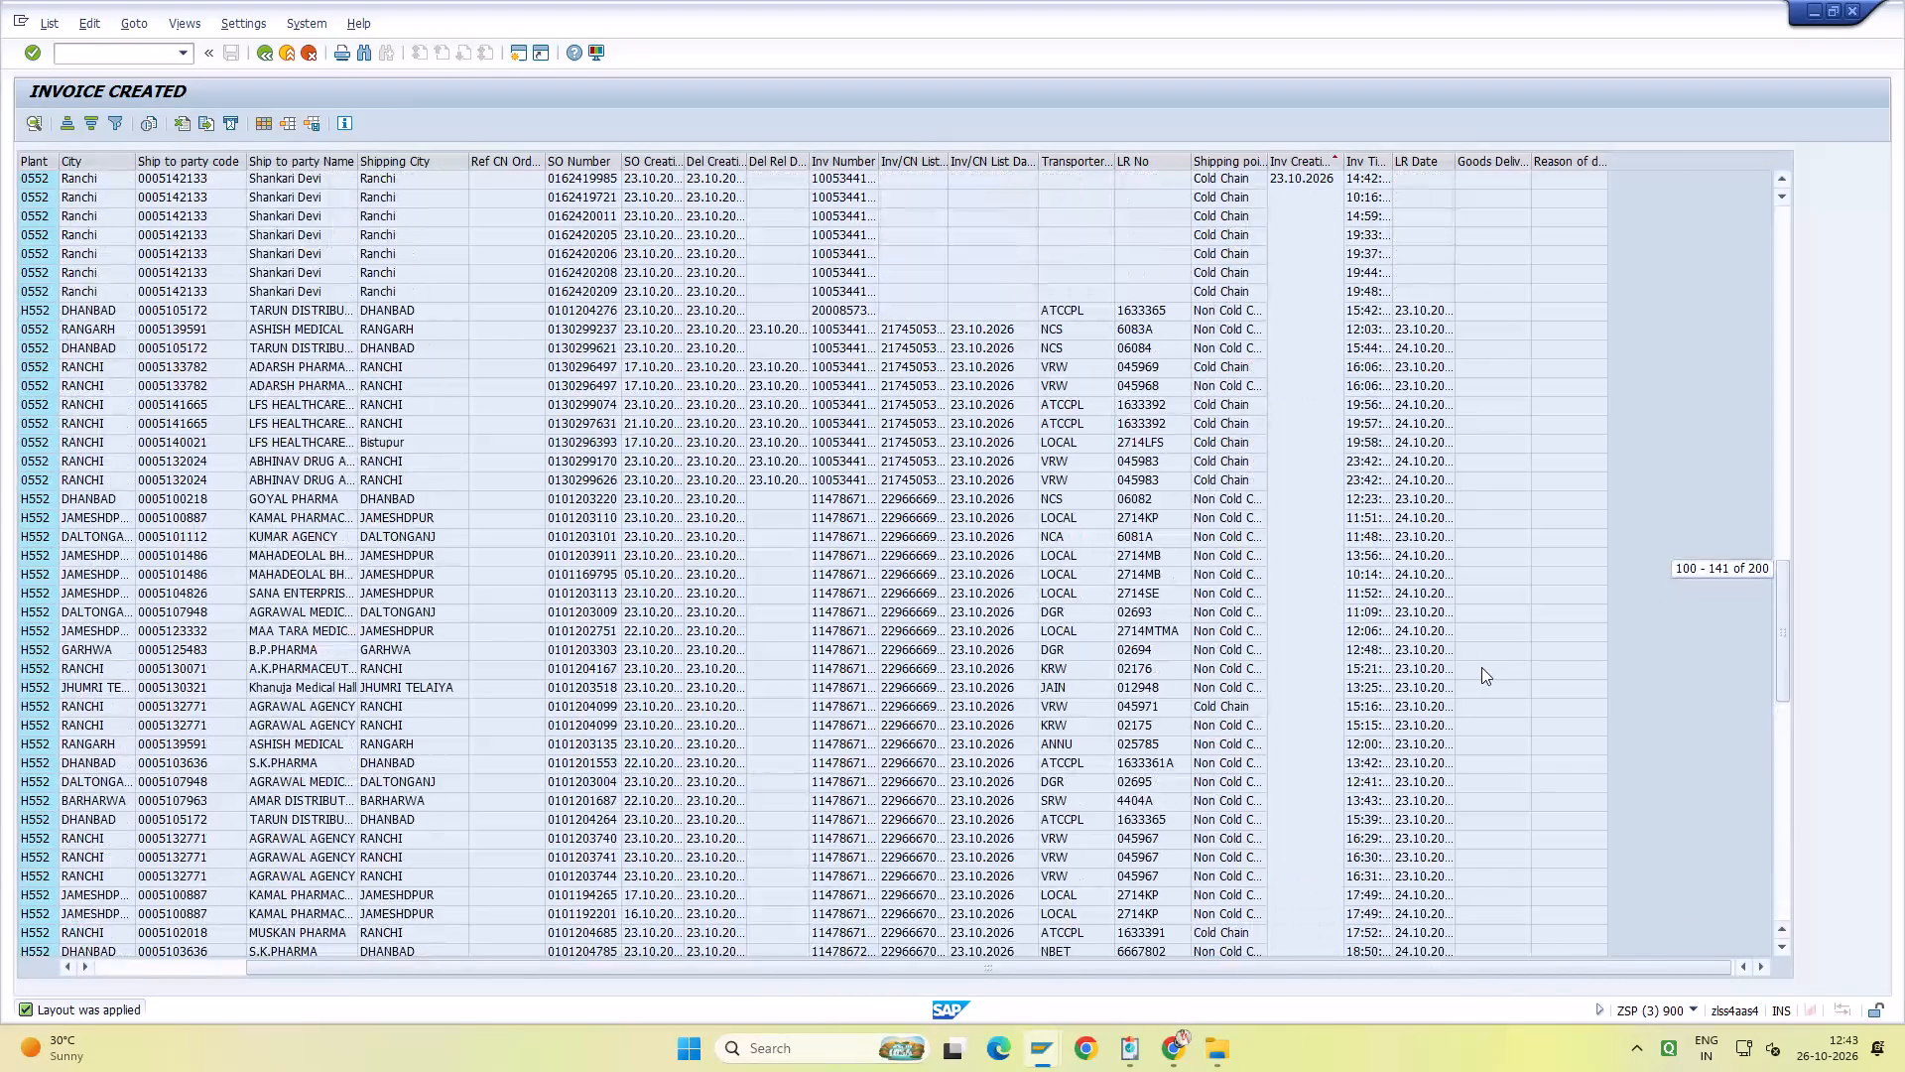
Return to the selection screen, set the billing date's end to 23.10.2026 and rerun the report.
left_click(259, 61)
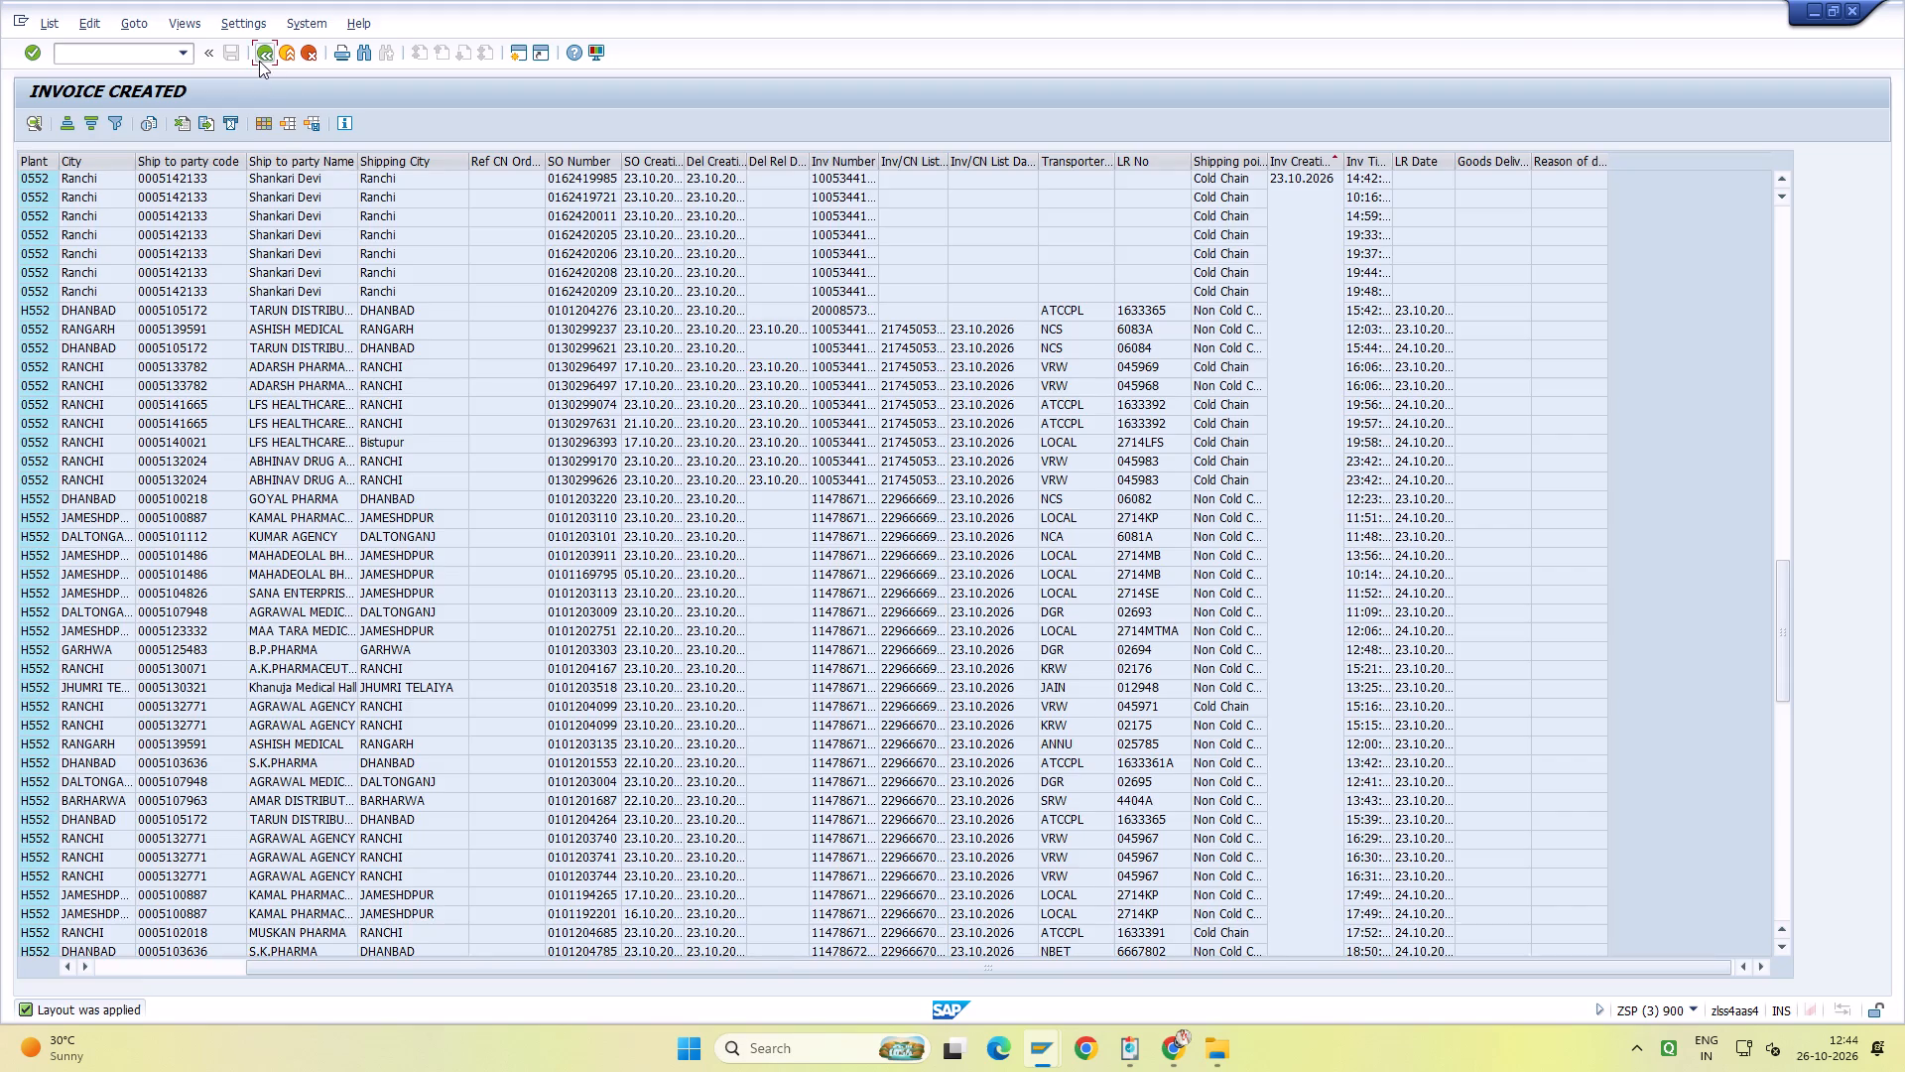
left_click(447, 218)
key("ctrl+a")
type("23.10.2026")
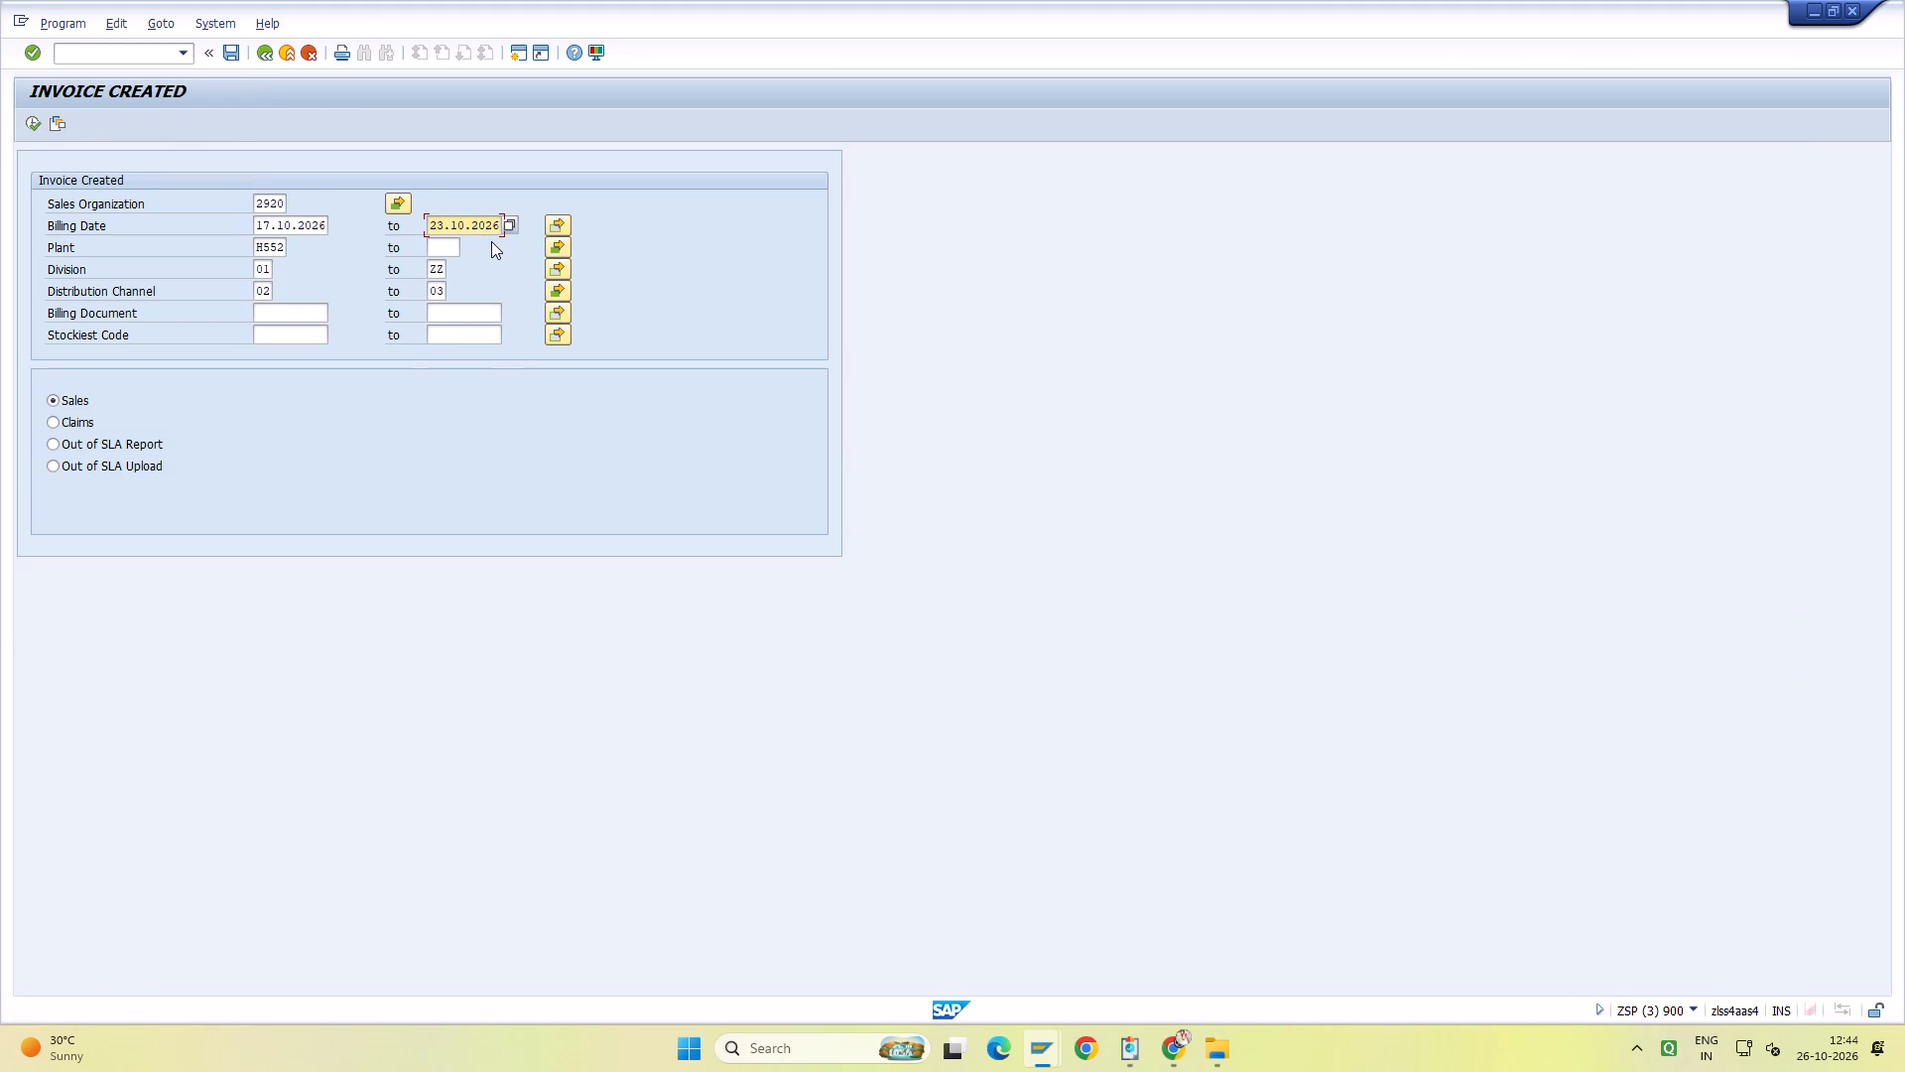
key("F8")
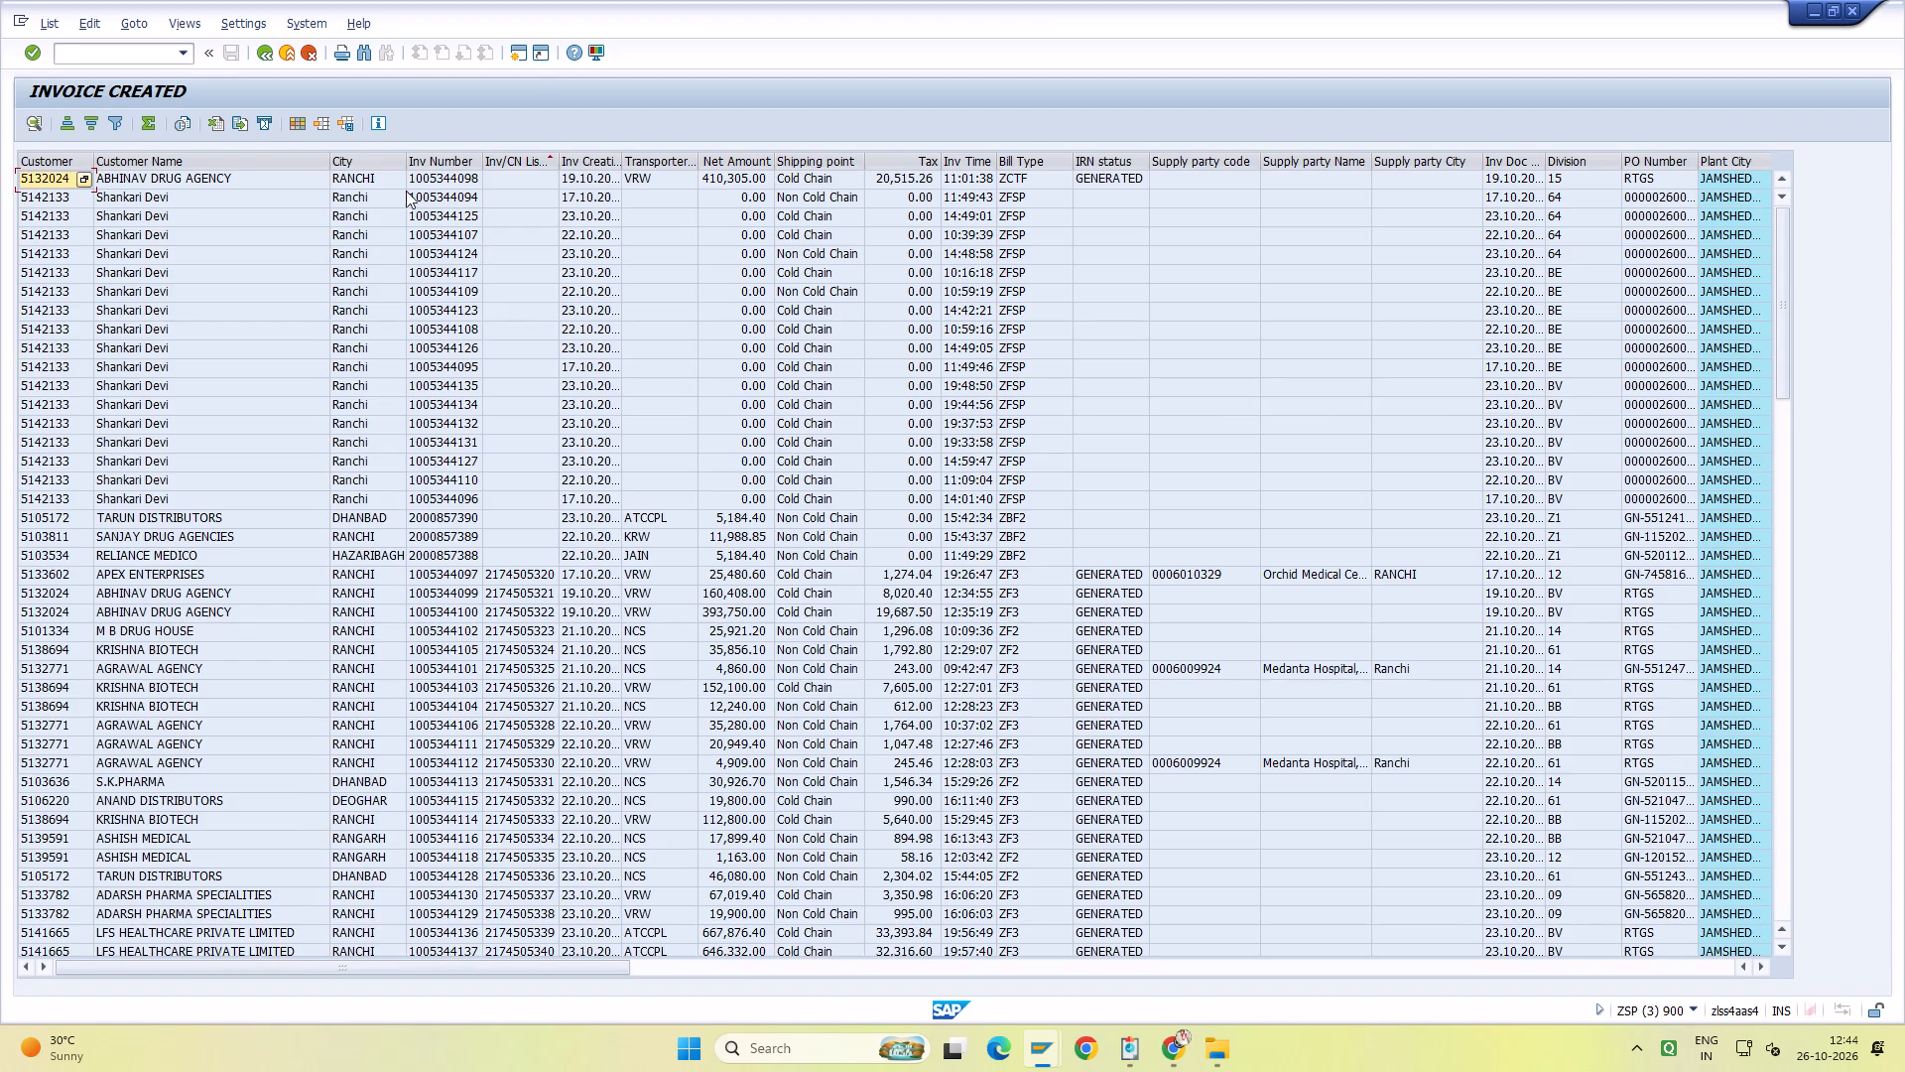
Apply the //DELIVERY layout (Goods Delivery data) to the rerun invoice list.
left_click(320, 125)
left_click_drag(547, 473, 567, 301)
scroll(351, 462, "down", 3)
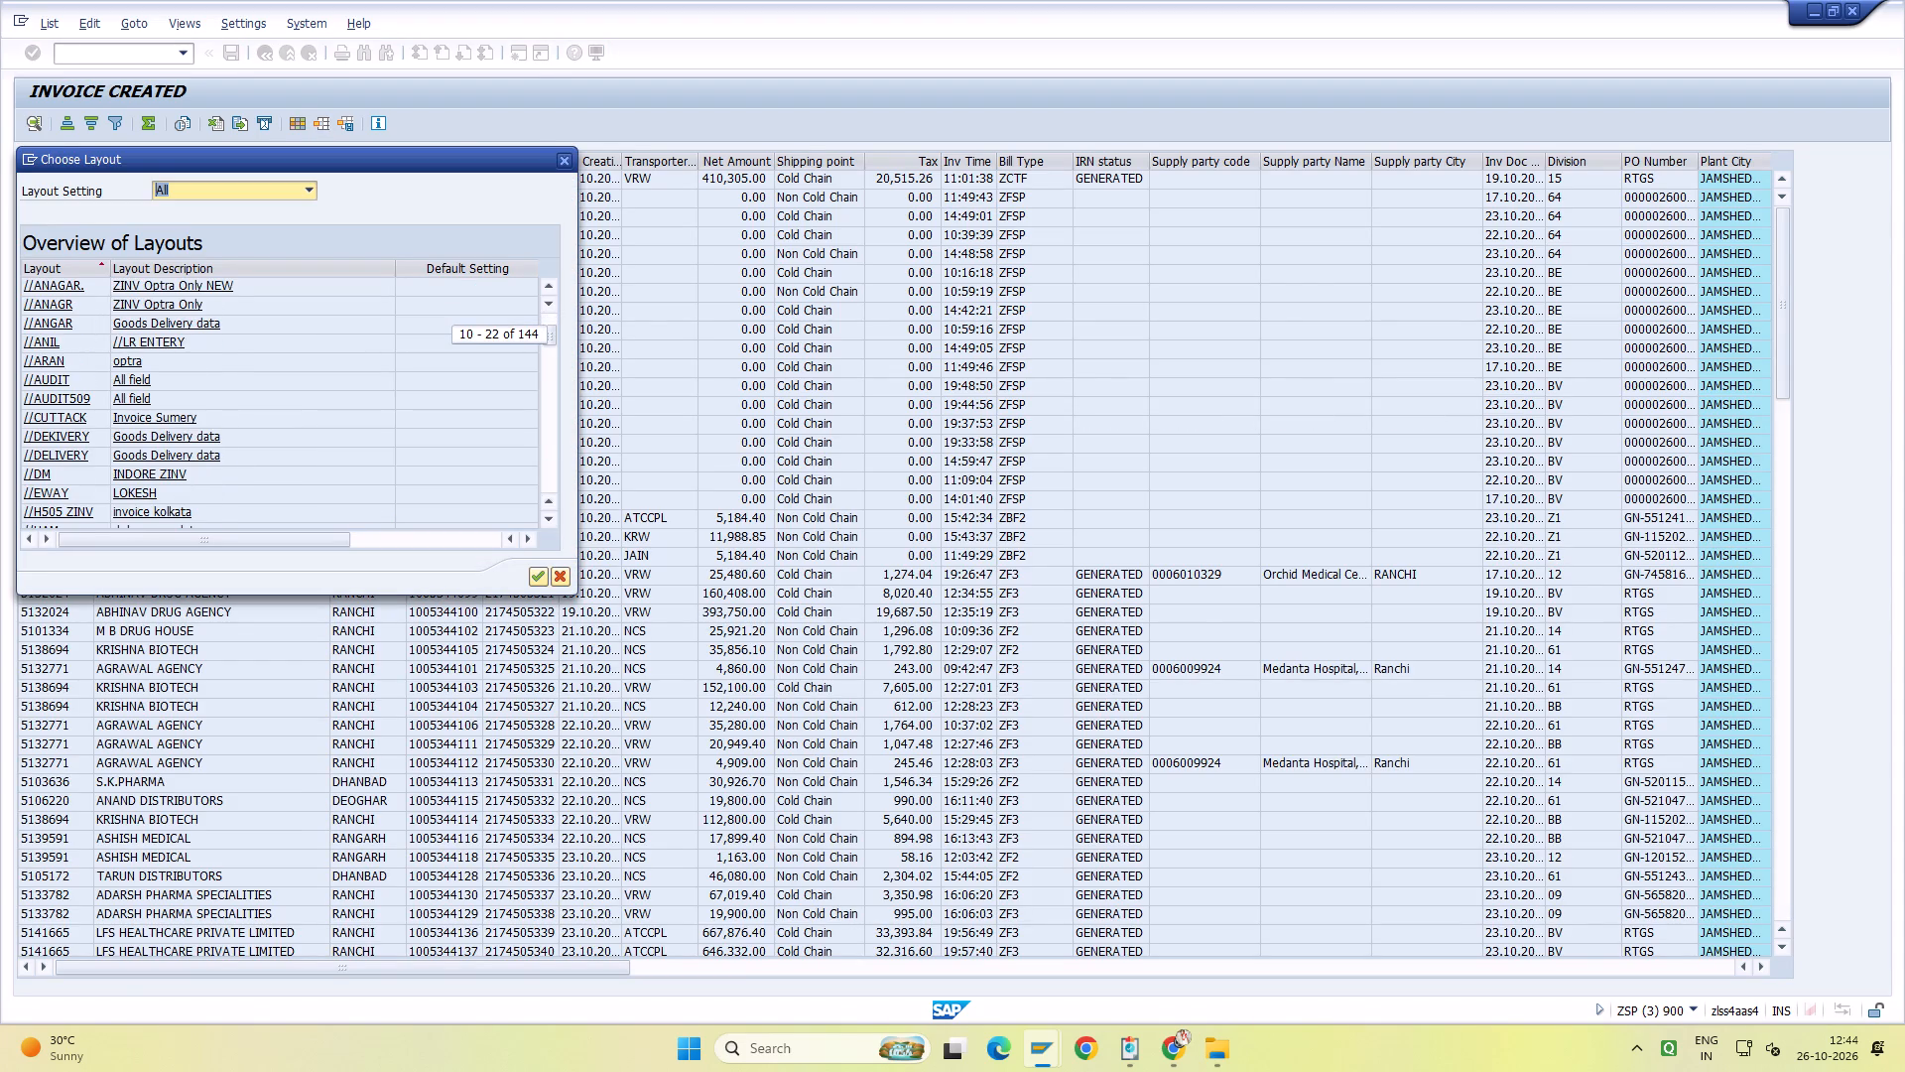
left_click(265, 459)
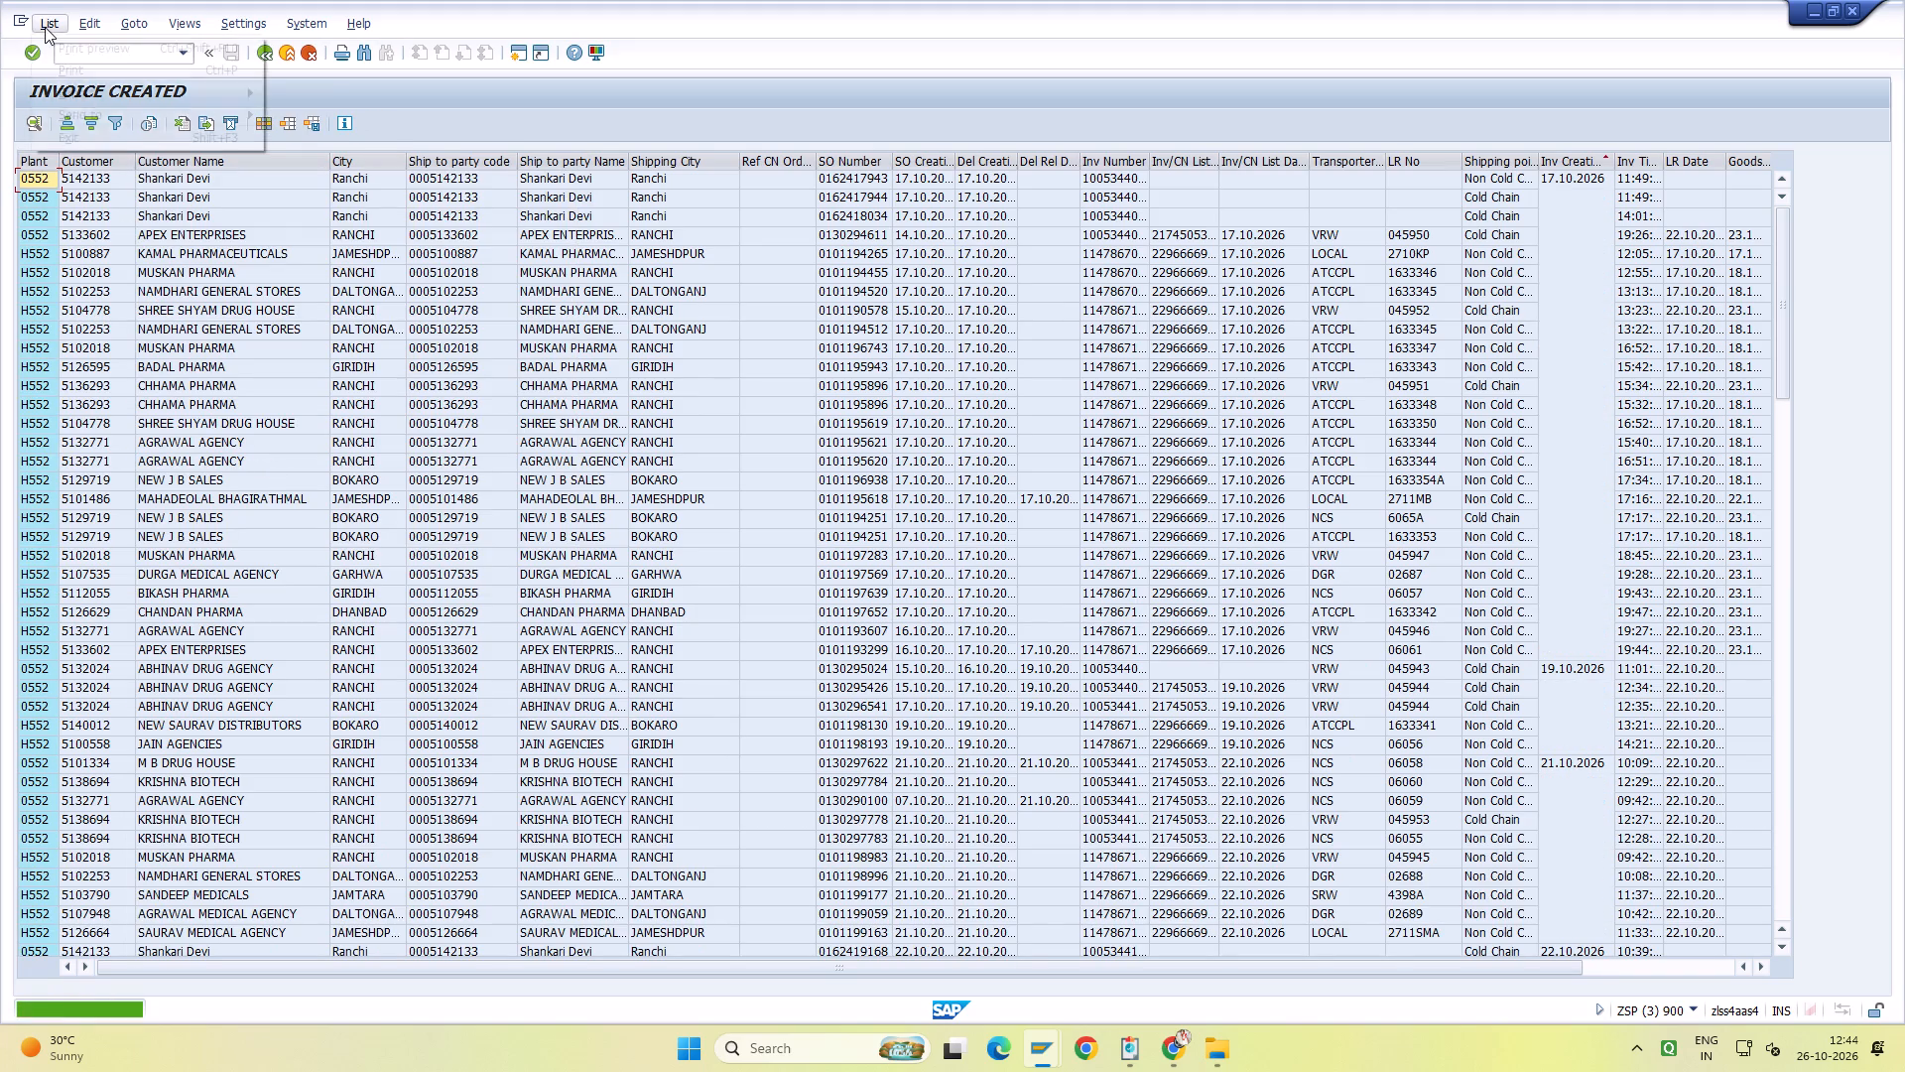
Export the invoice list to a local file in Text with Tabs format.
left_click(45, 27)
left_click(88, 90)
left_click(339, 131)
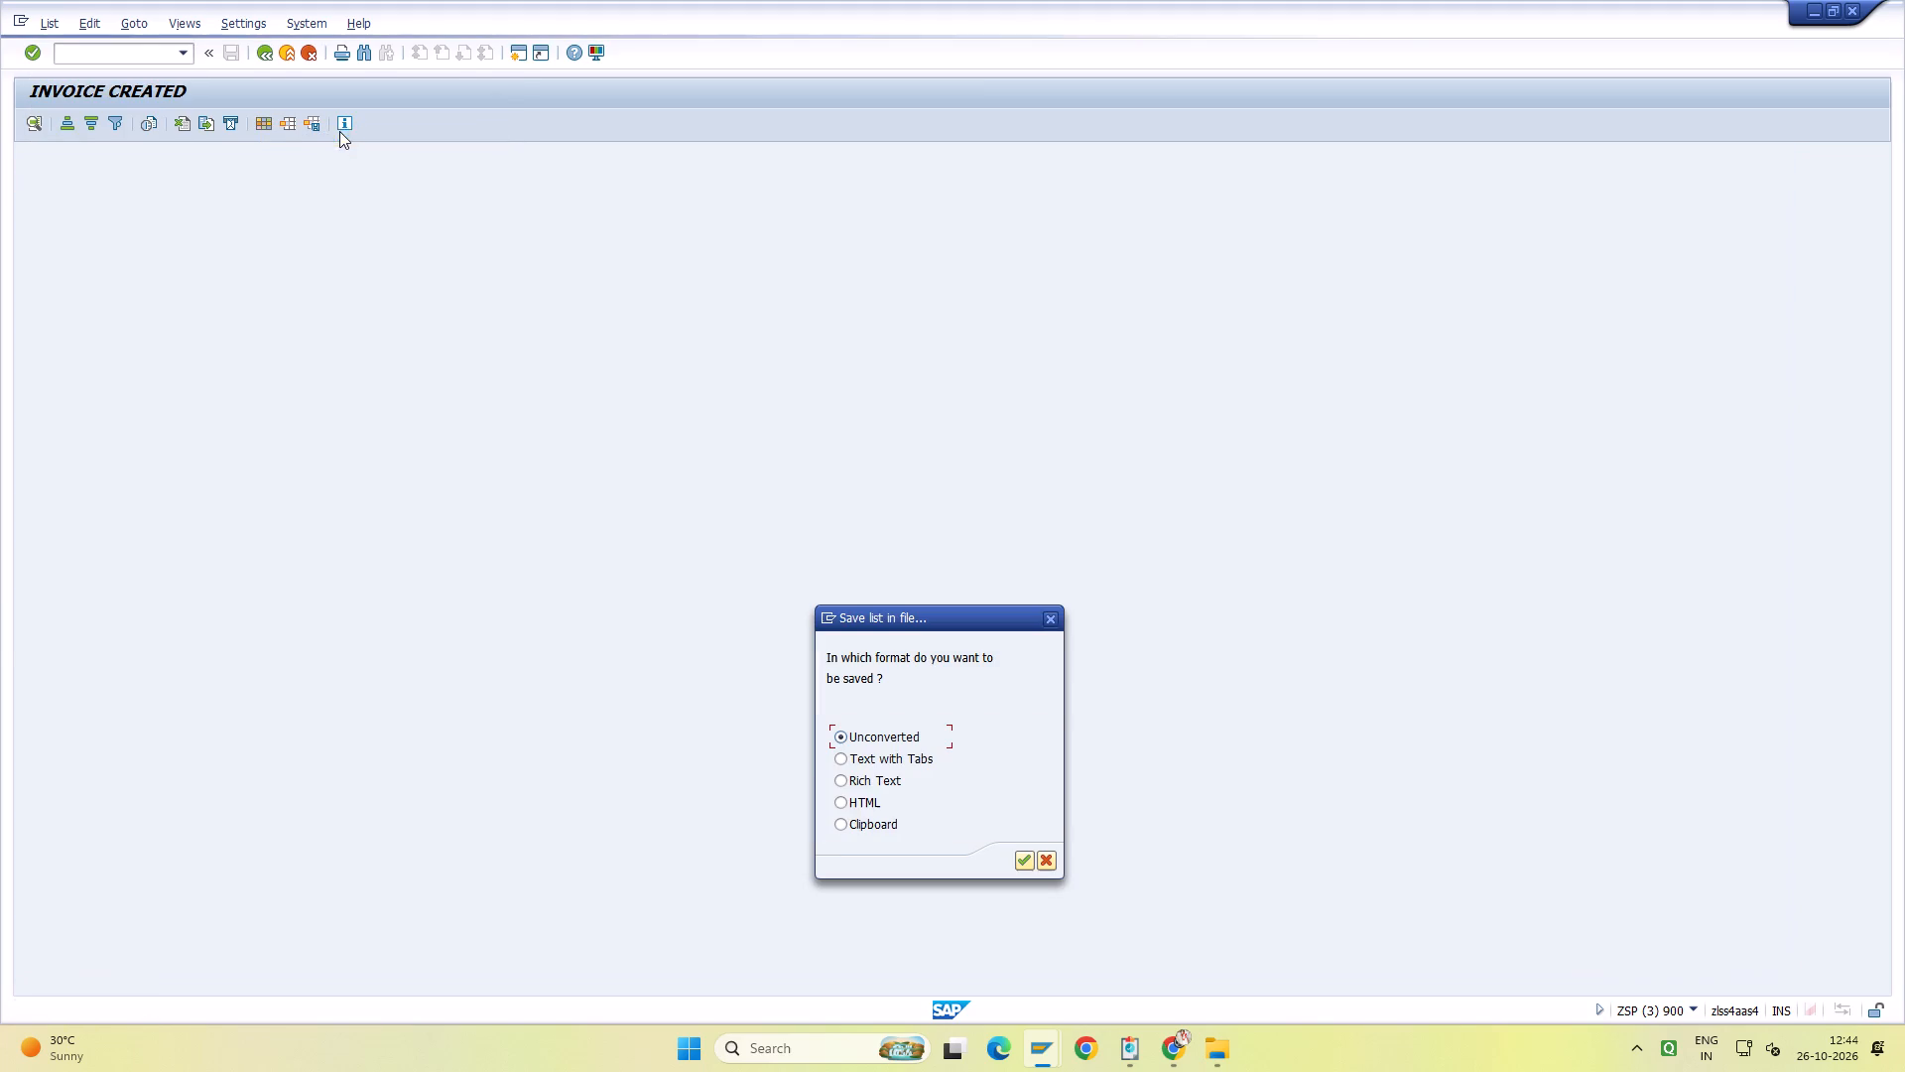
left_click(878, 765)
left_click(1033, 862)
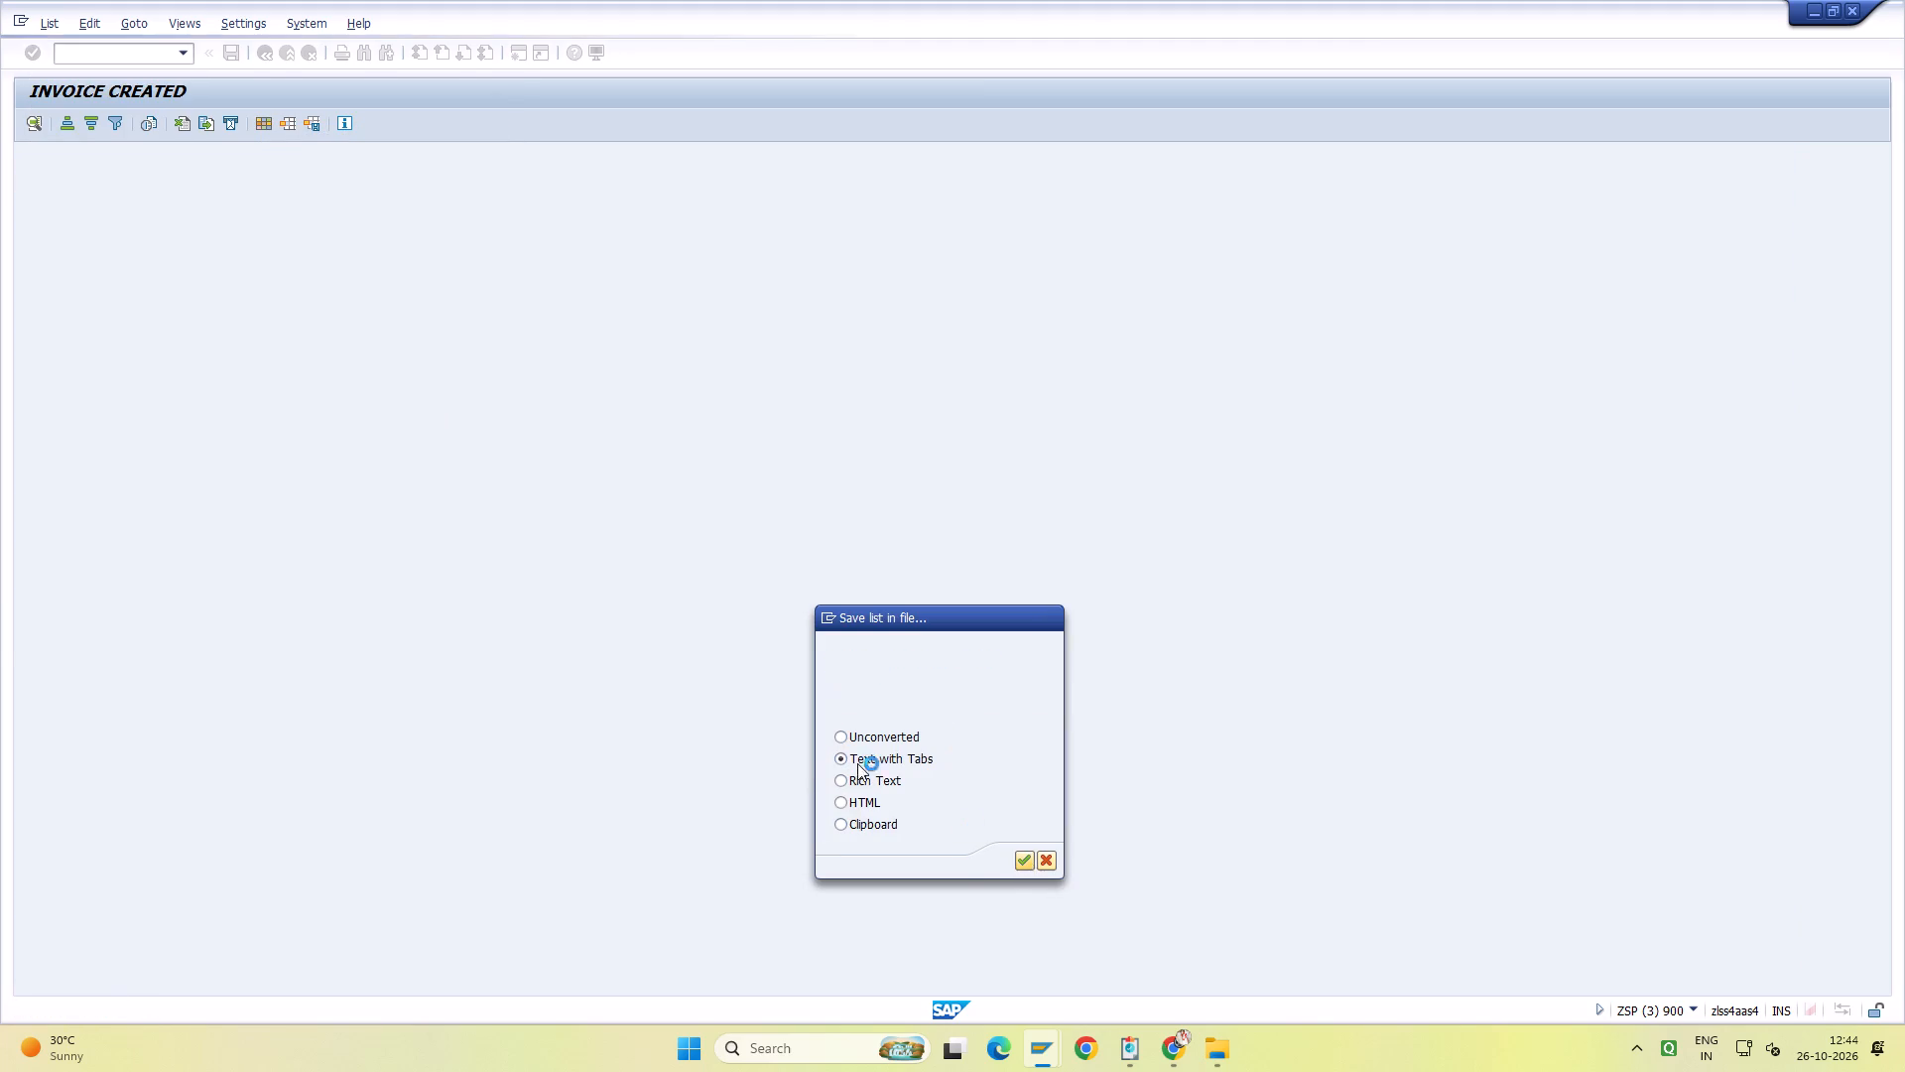
Save the export as spreadsheet file 18.10.2026 - 23.10.2026 in the Desktop folder GOODS DELIVERIES\10. OCTUBER 2026.
left_click(524, 384)
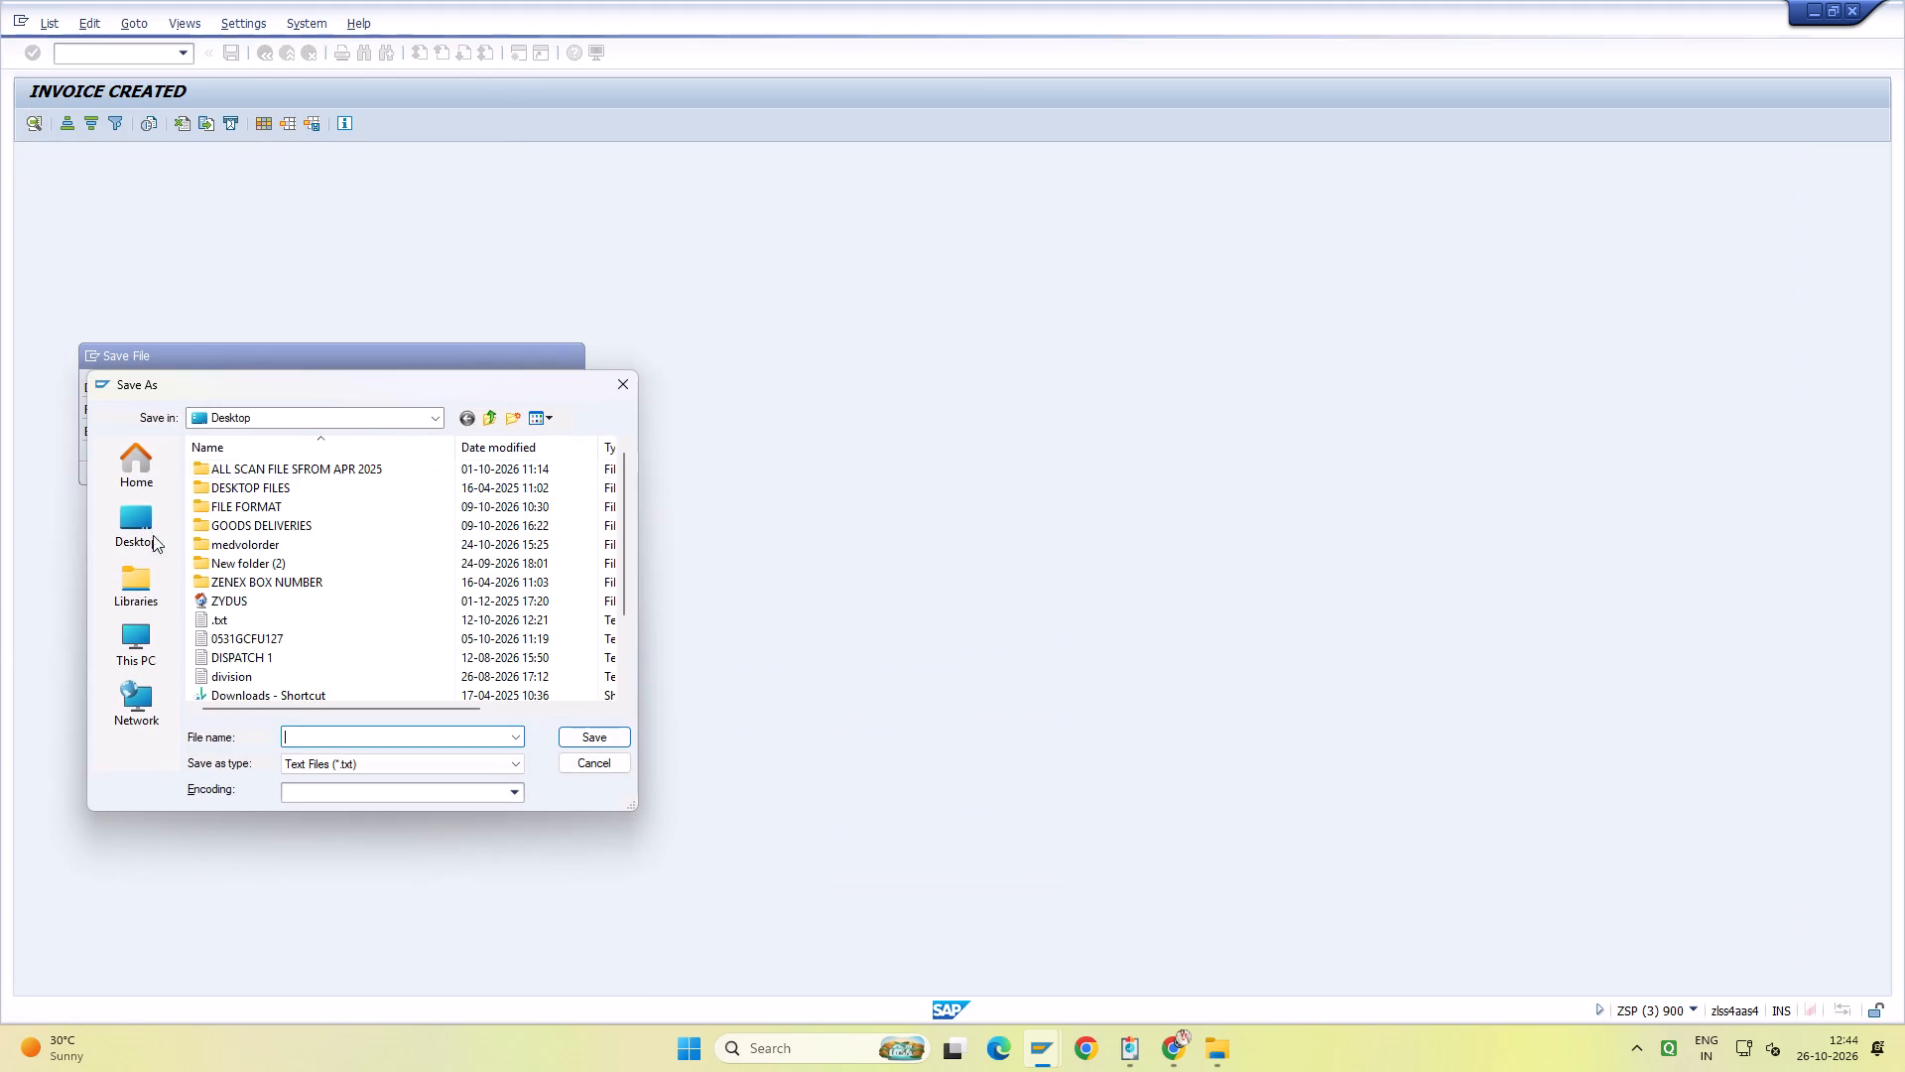
left_click(143, 550)
left_click(292, 529)
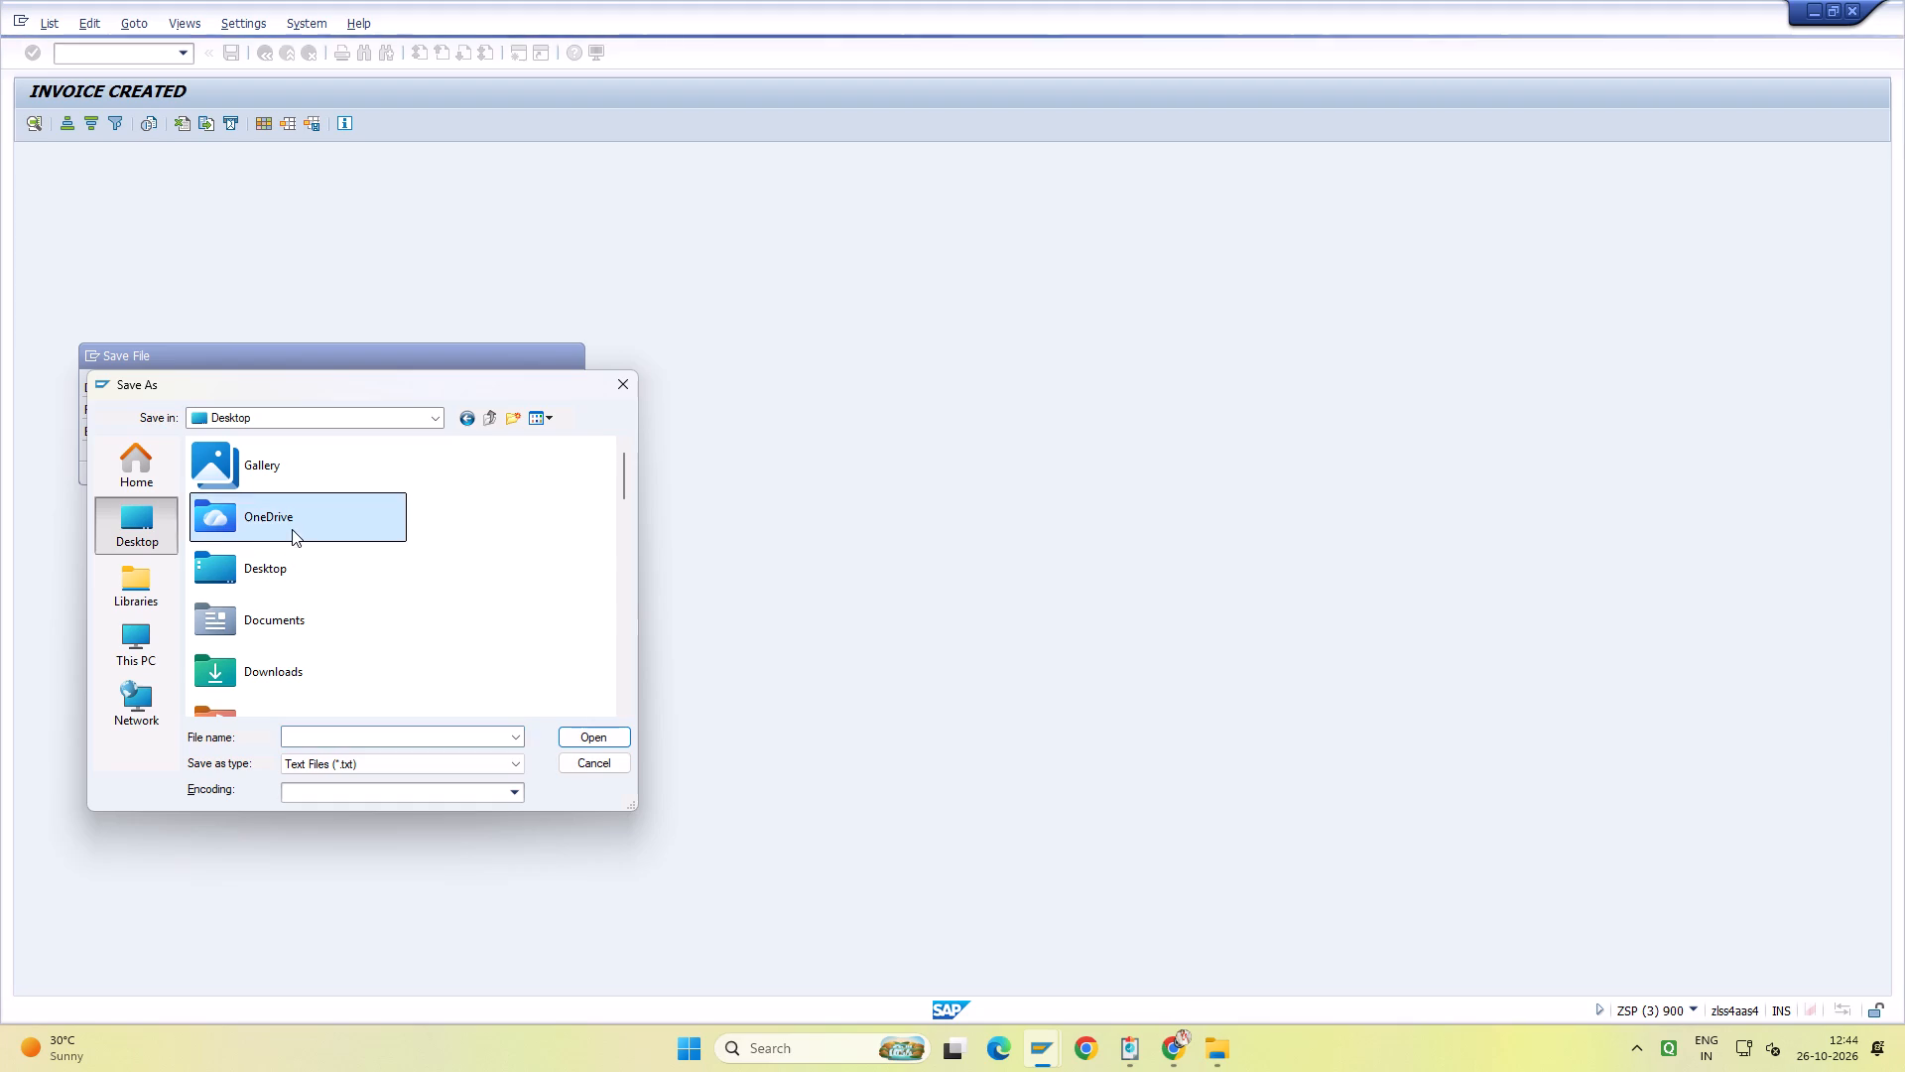
key("g")
double_click(306, 461)
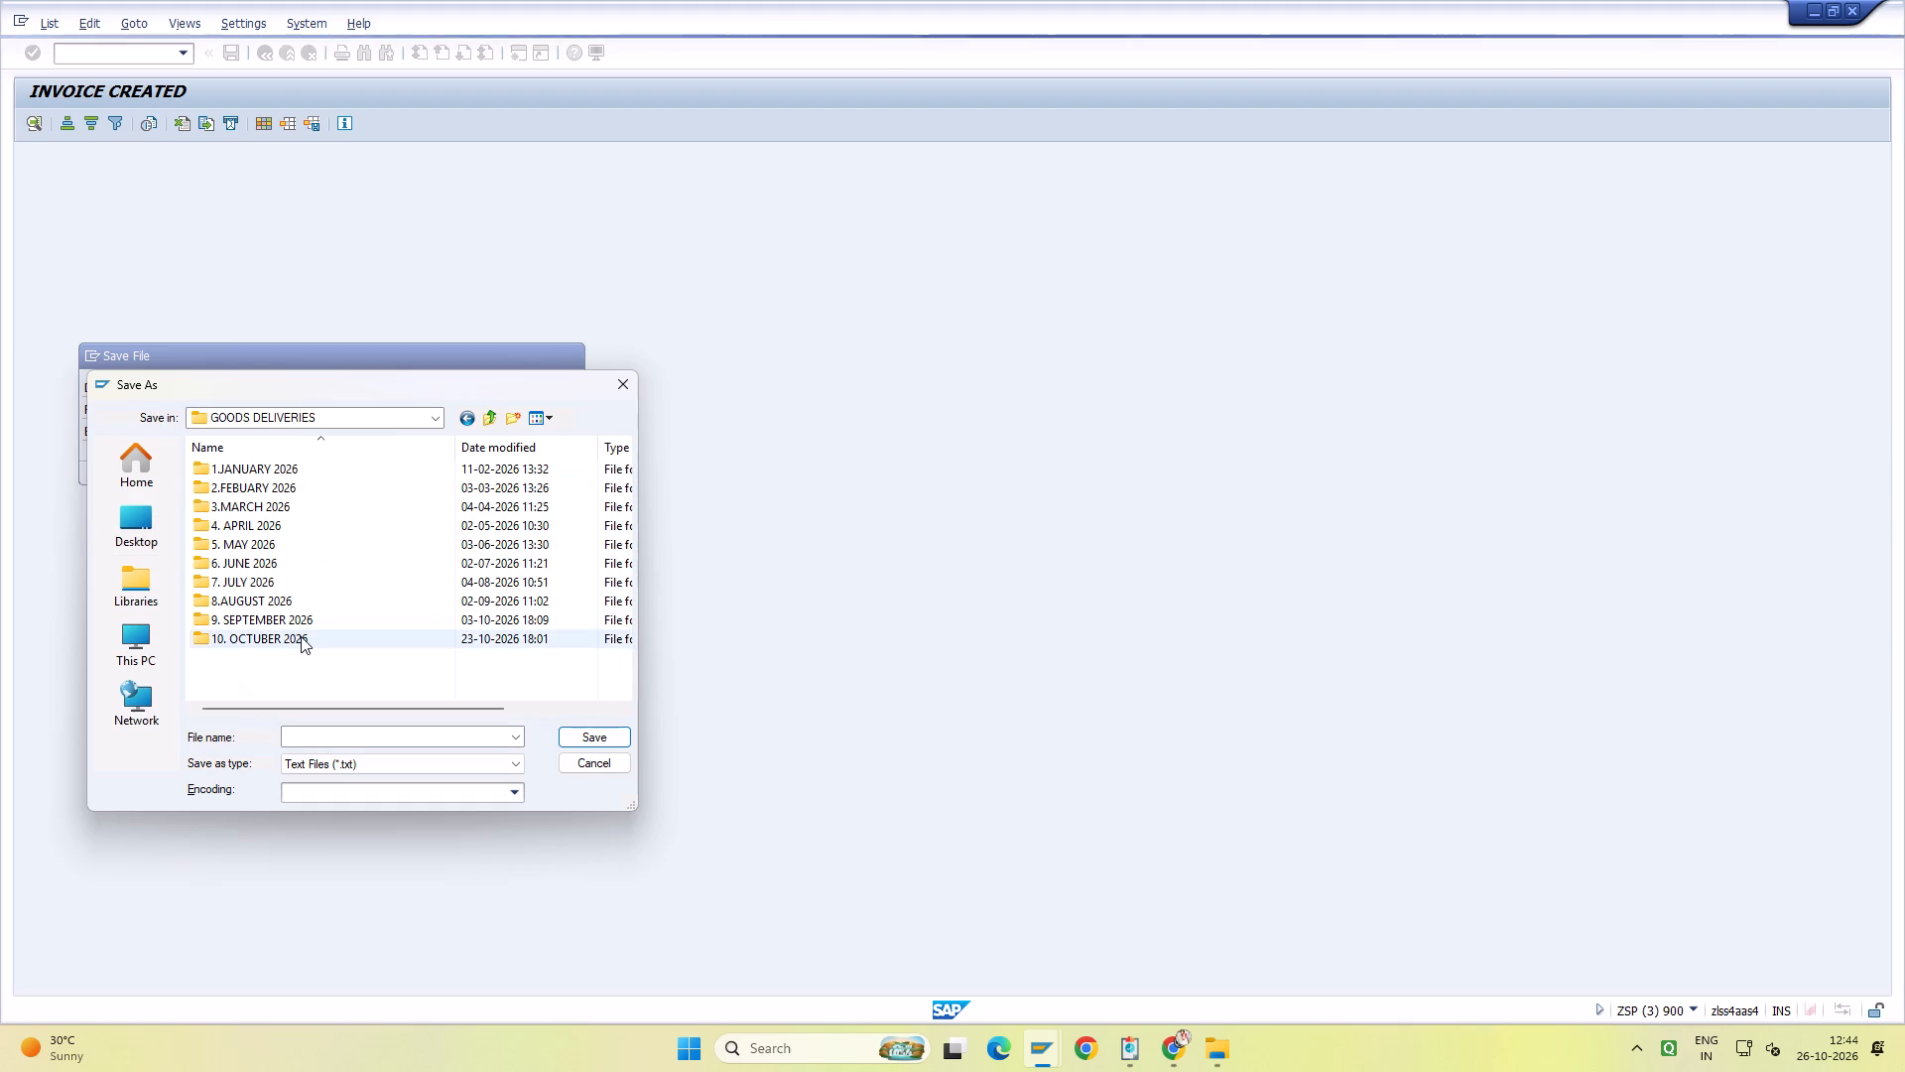
double_click(301, 636)
left_click(356, 764)
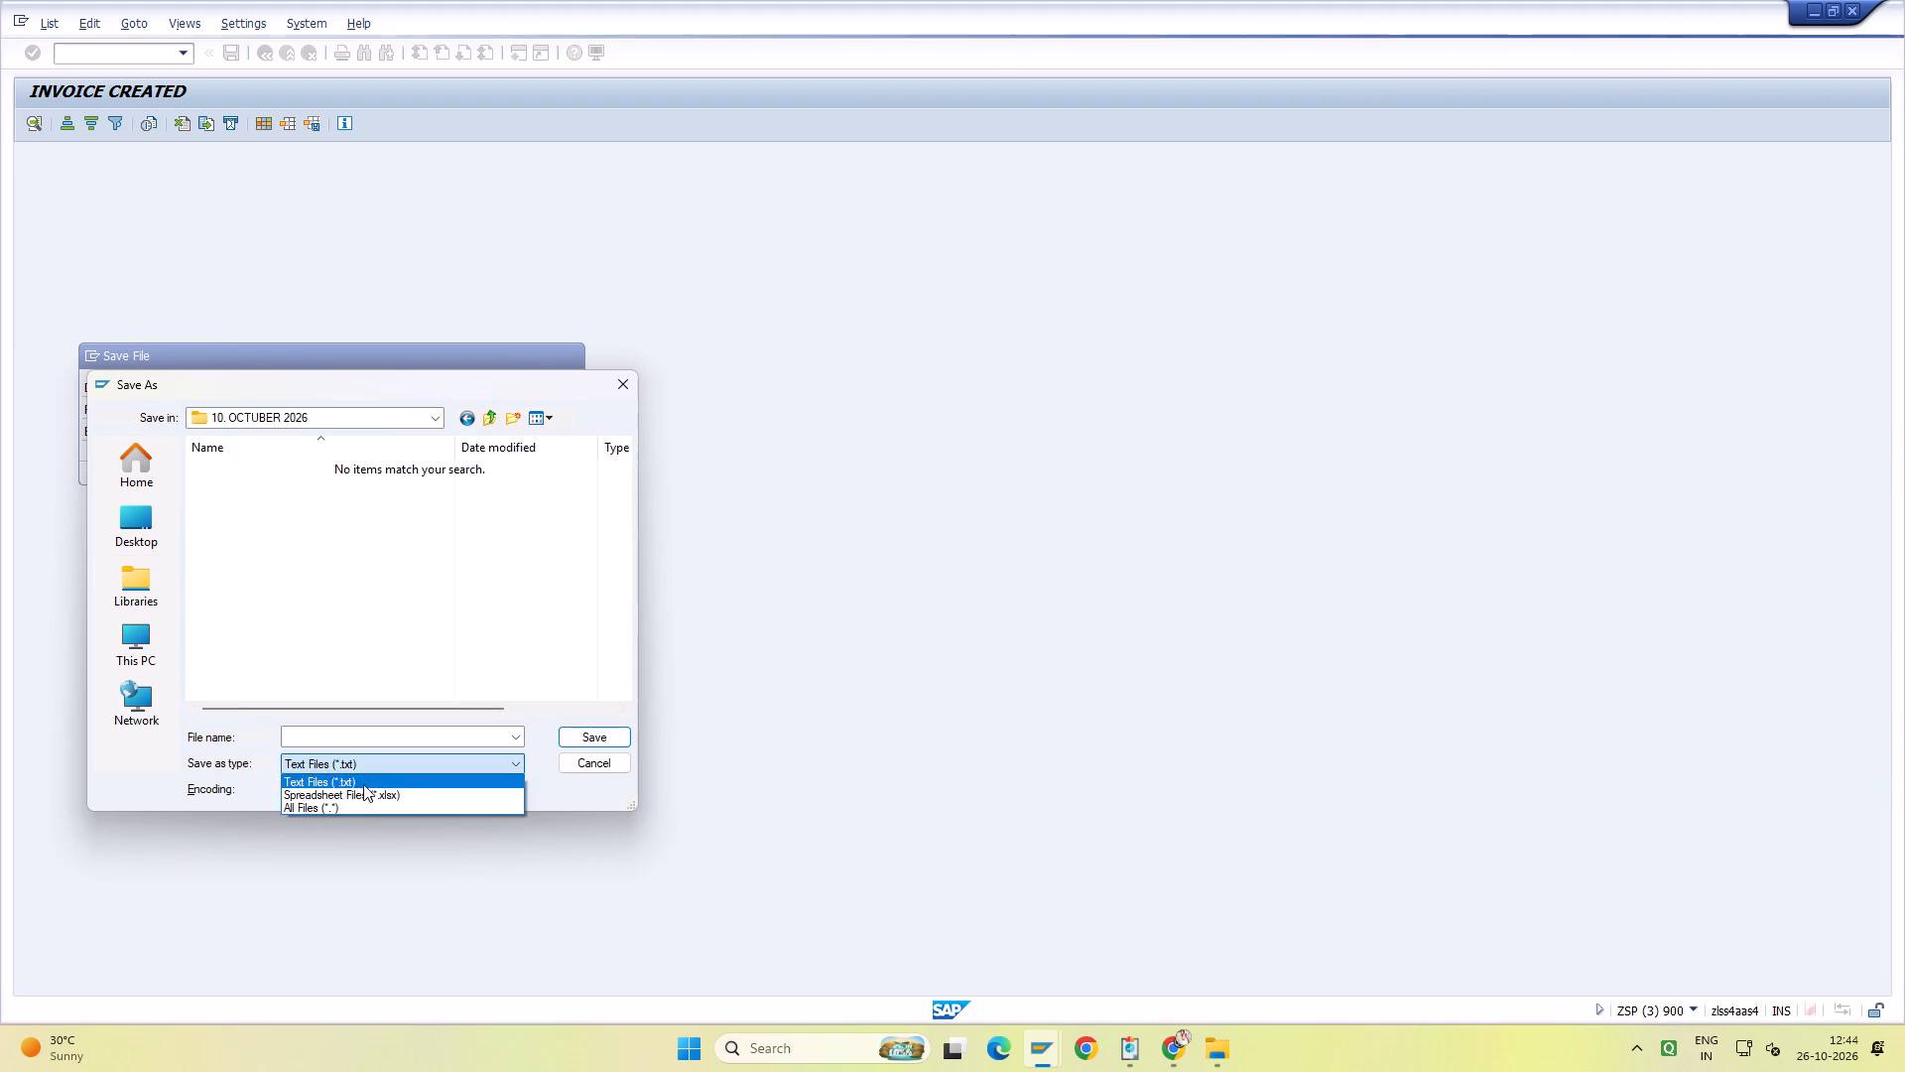
left_click(368, 792)
left_click(362, 737)
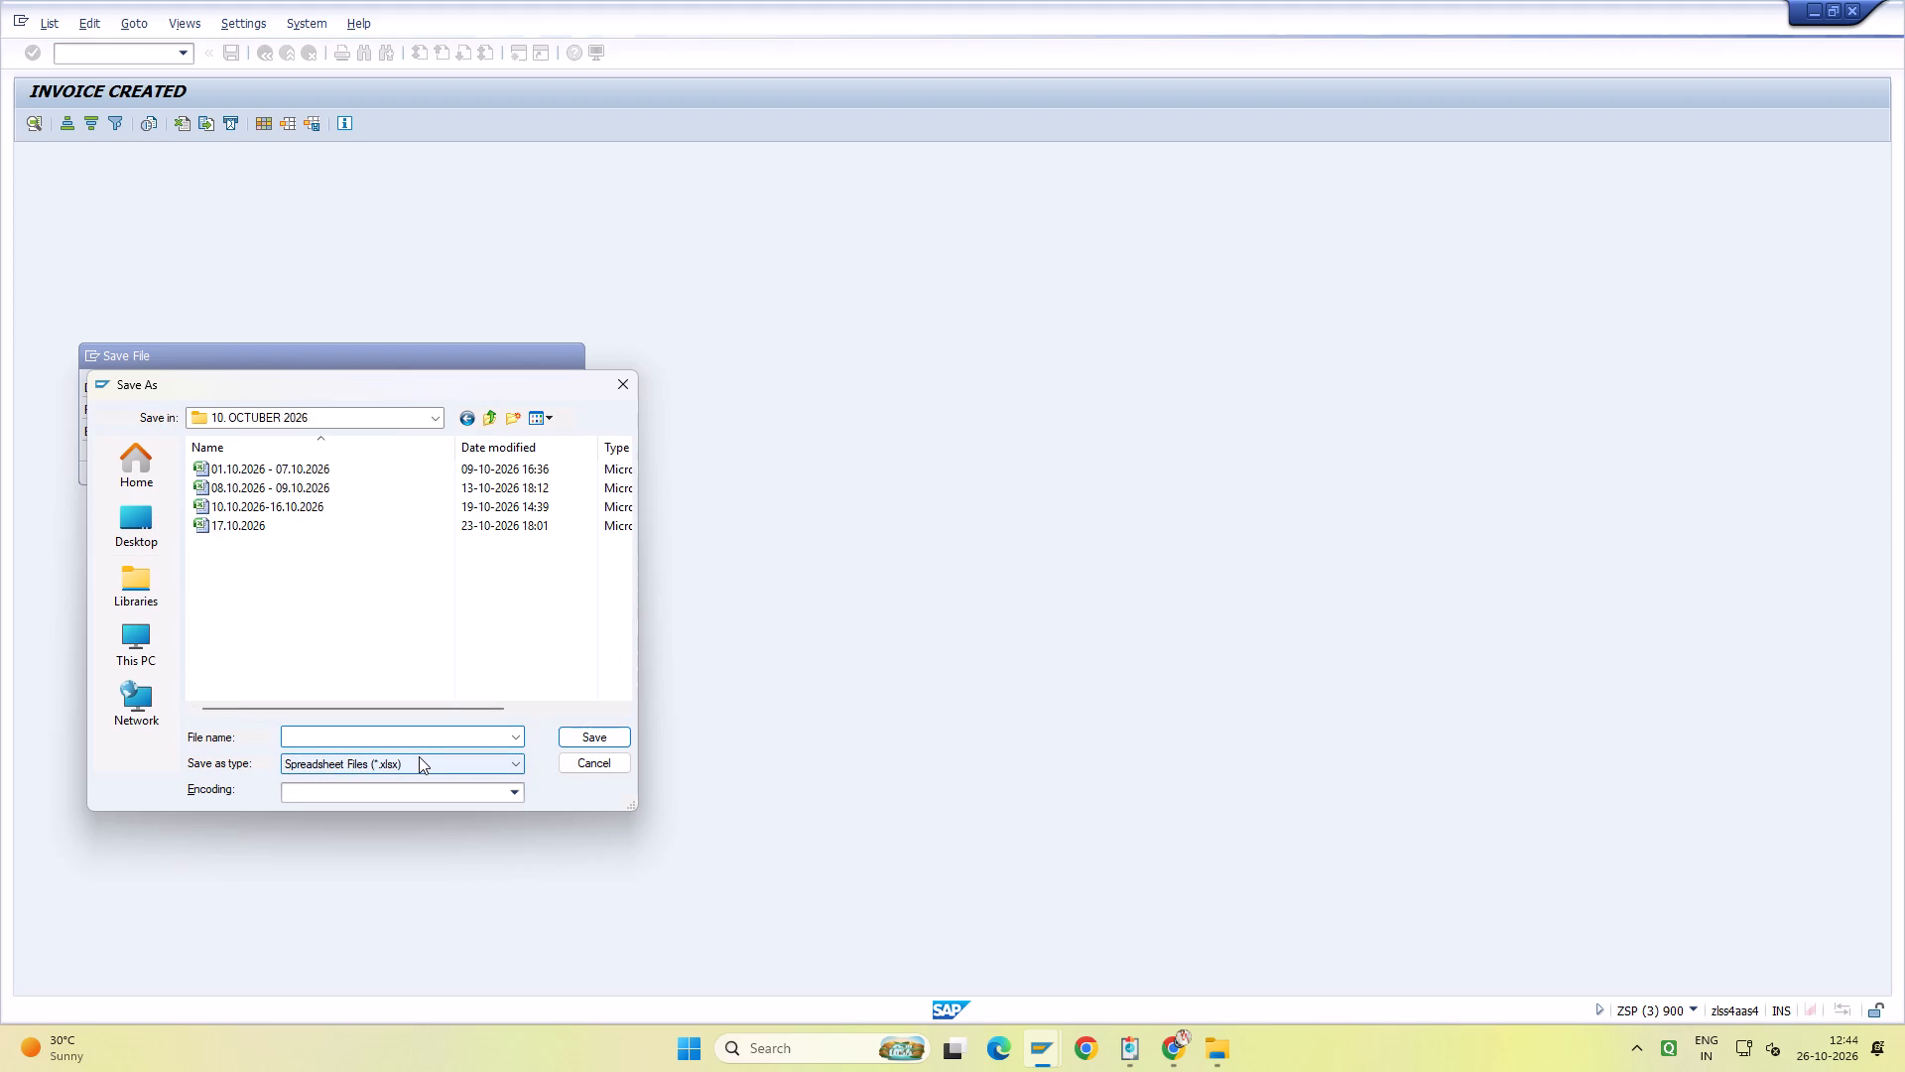
type("18.10.2026")
key("space")
type("- 23.10.2026")
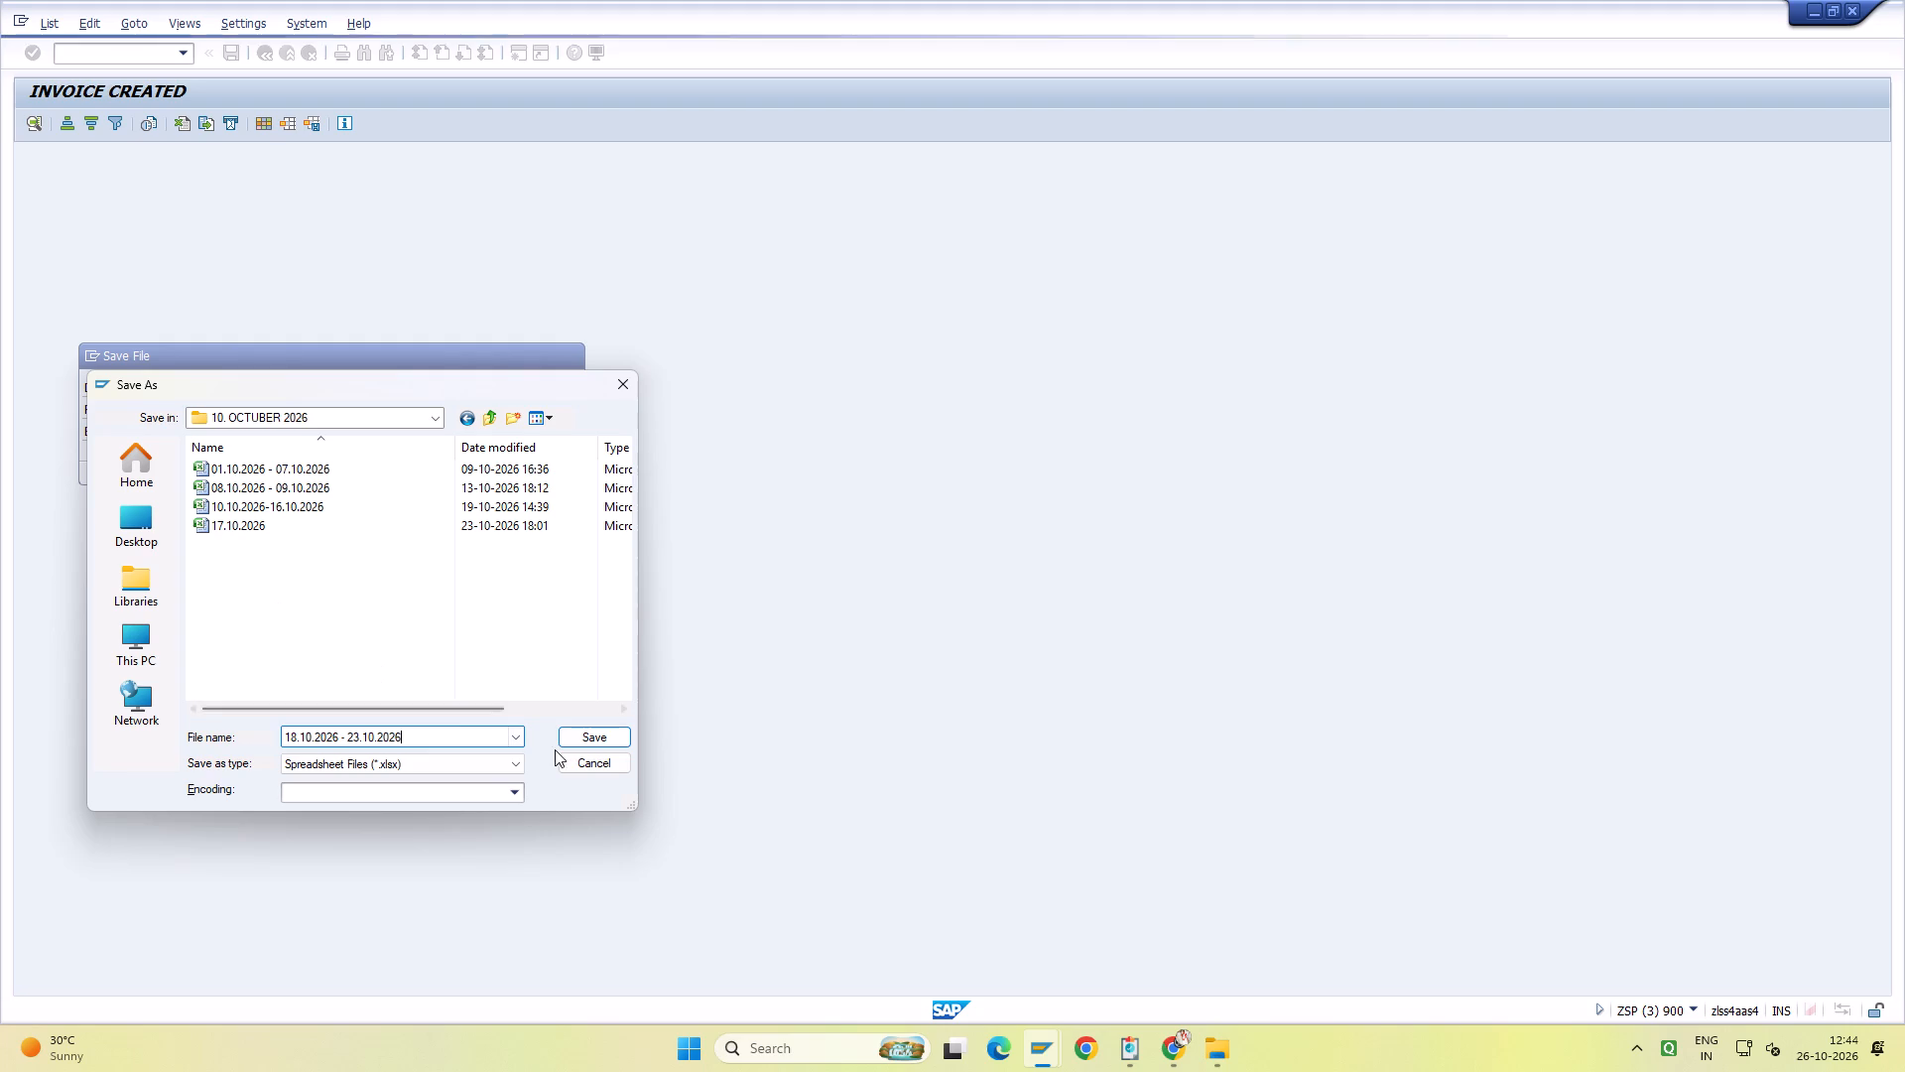
left_click(584, 742)
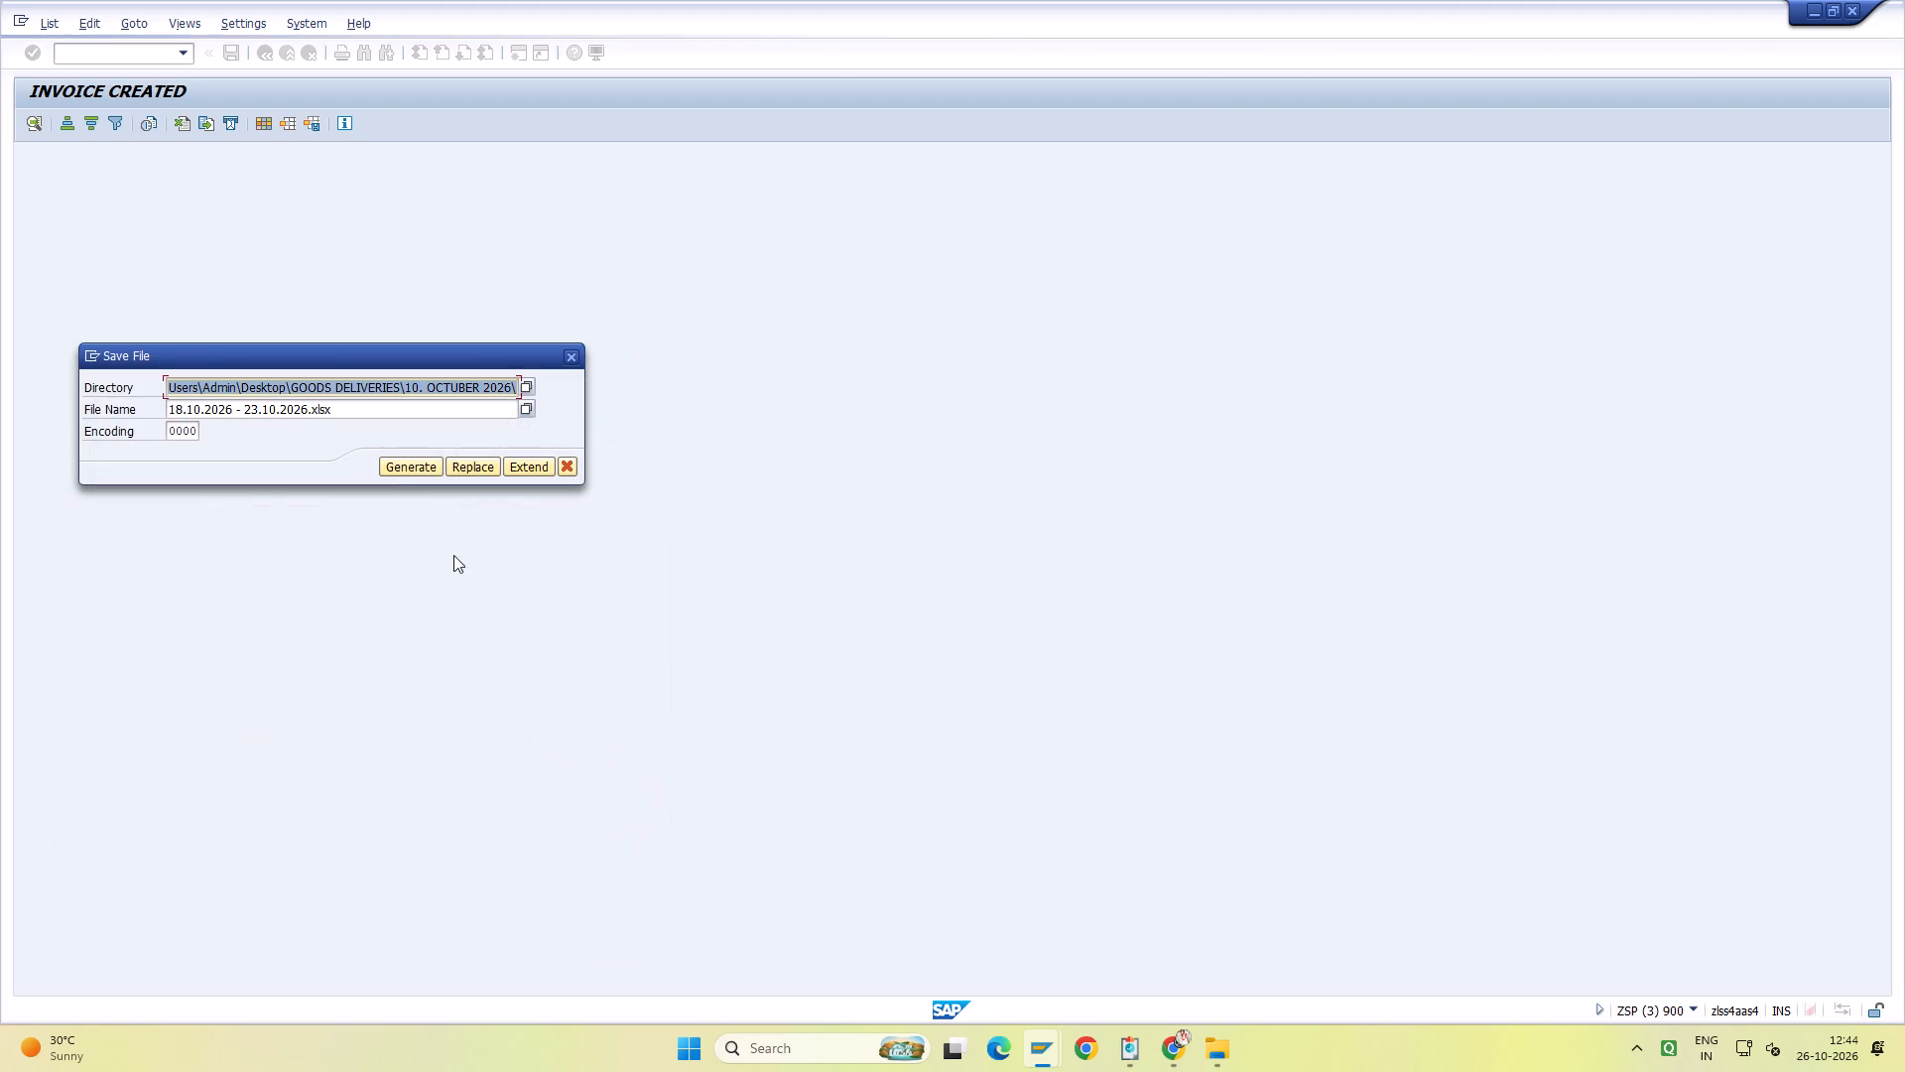
left_click(414, 469)
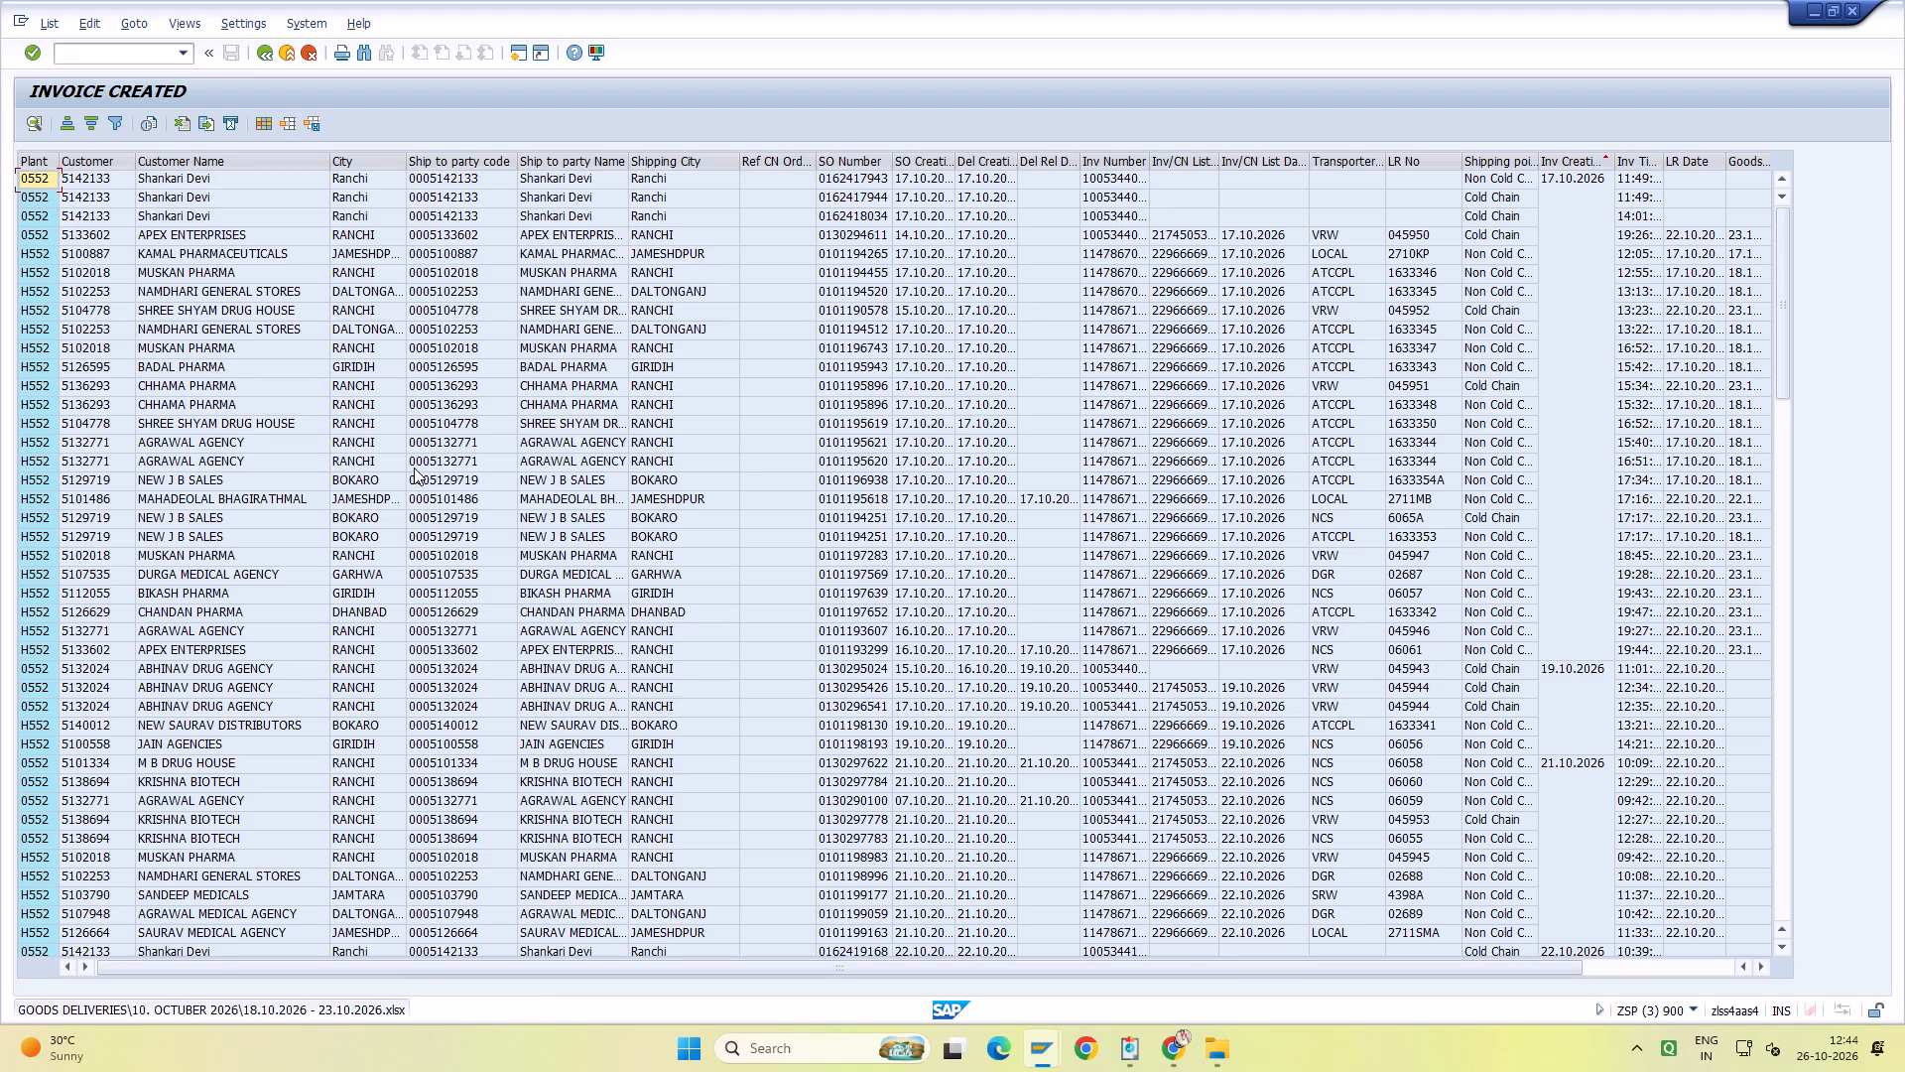
Switch to File Explorer and open the exported 18.10.2026 - 23.10.2026 workbook in Excel.
left_click(1212, 1058)
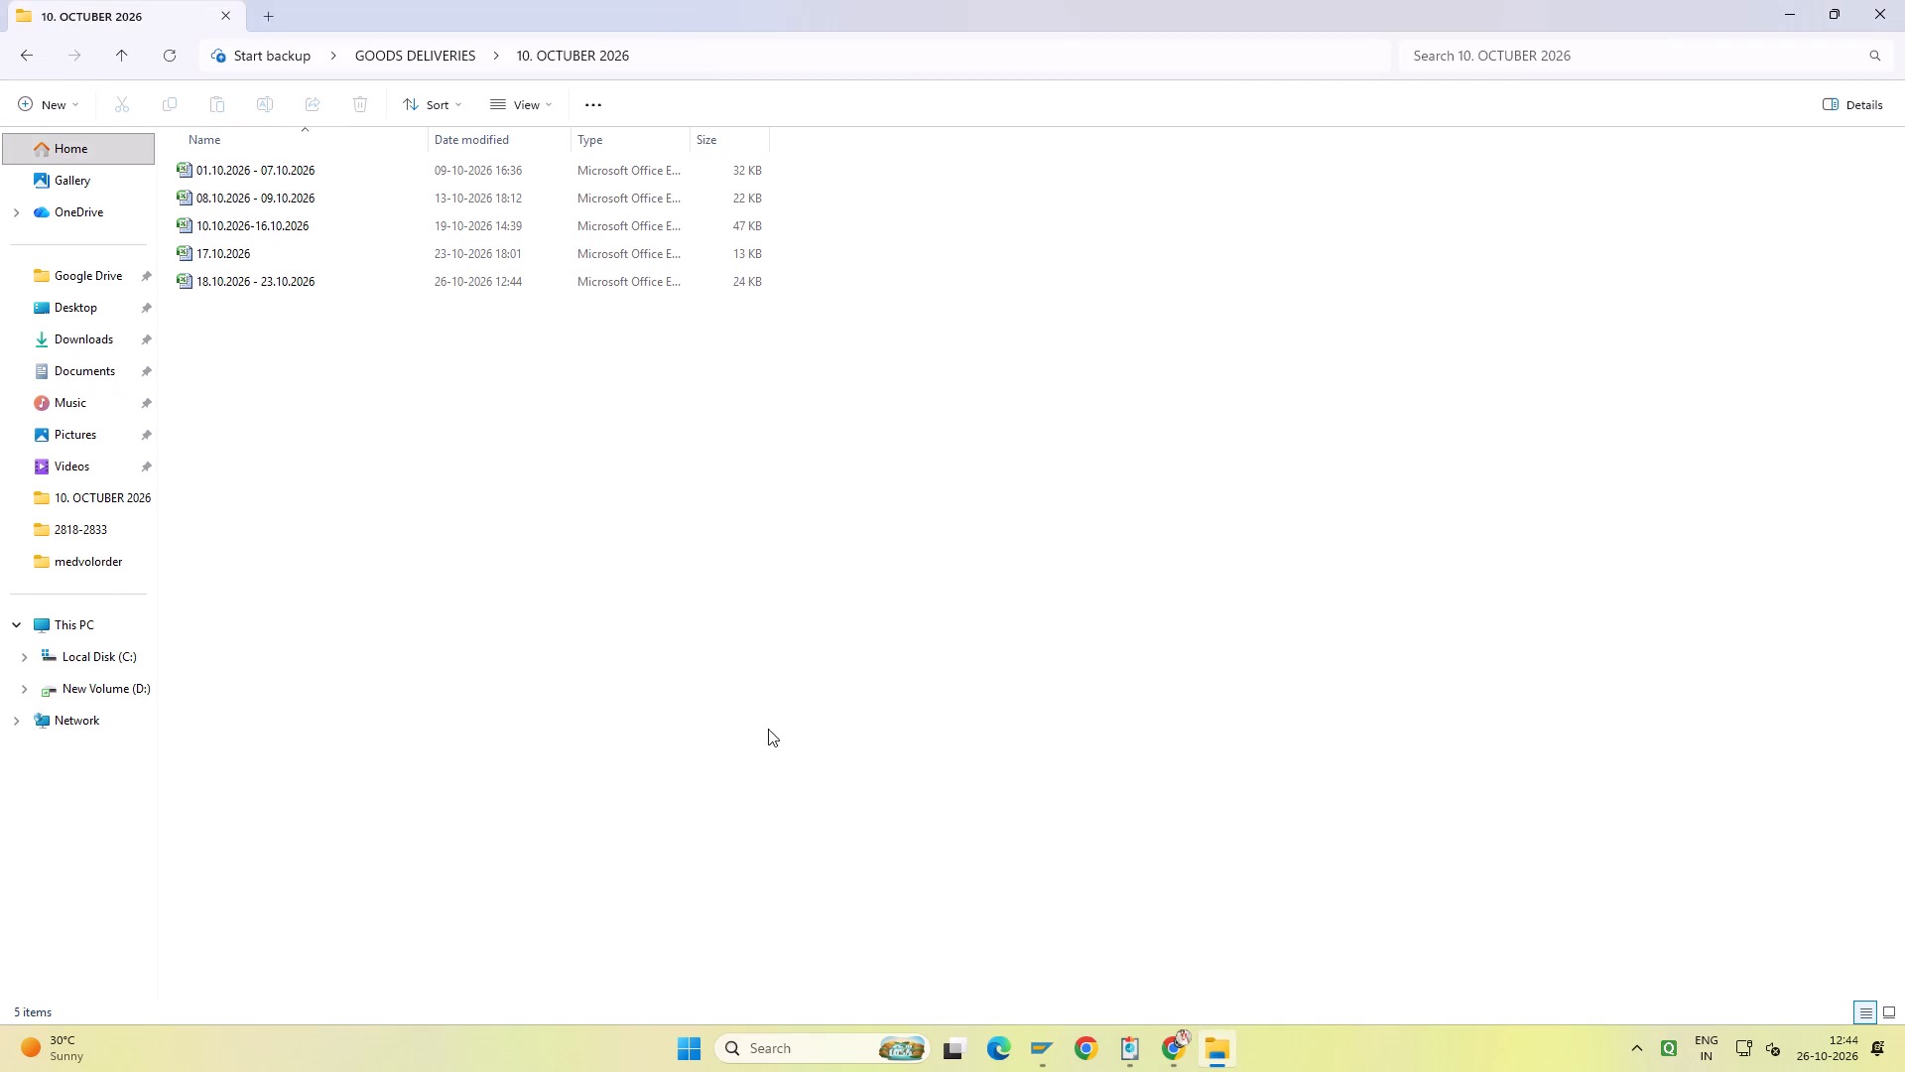
double_click(340, 283)
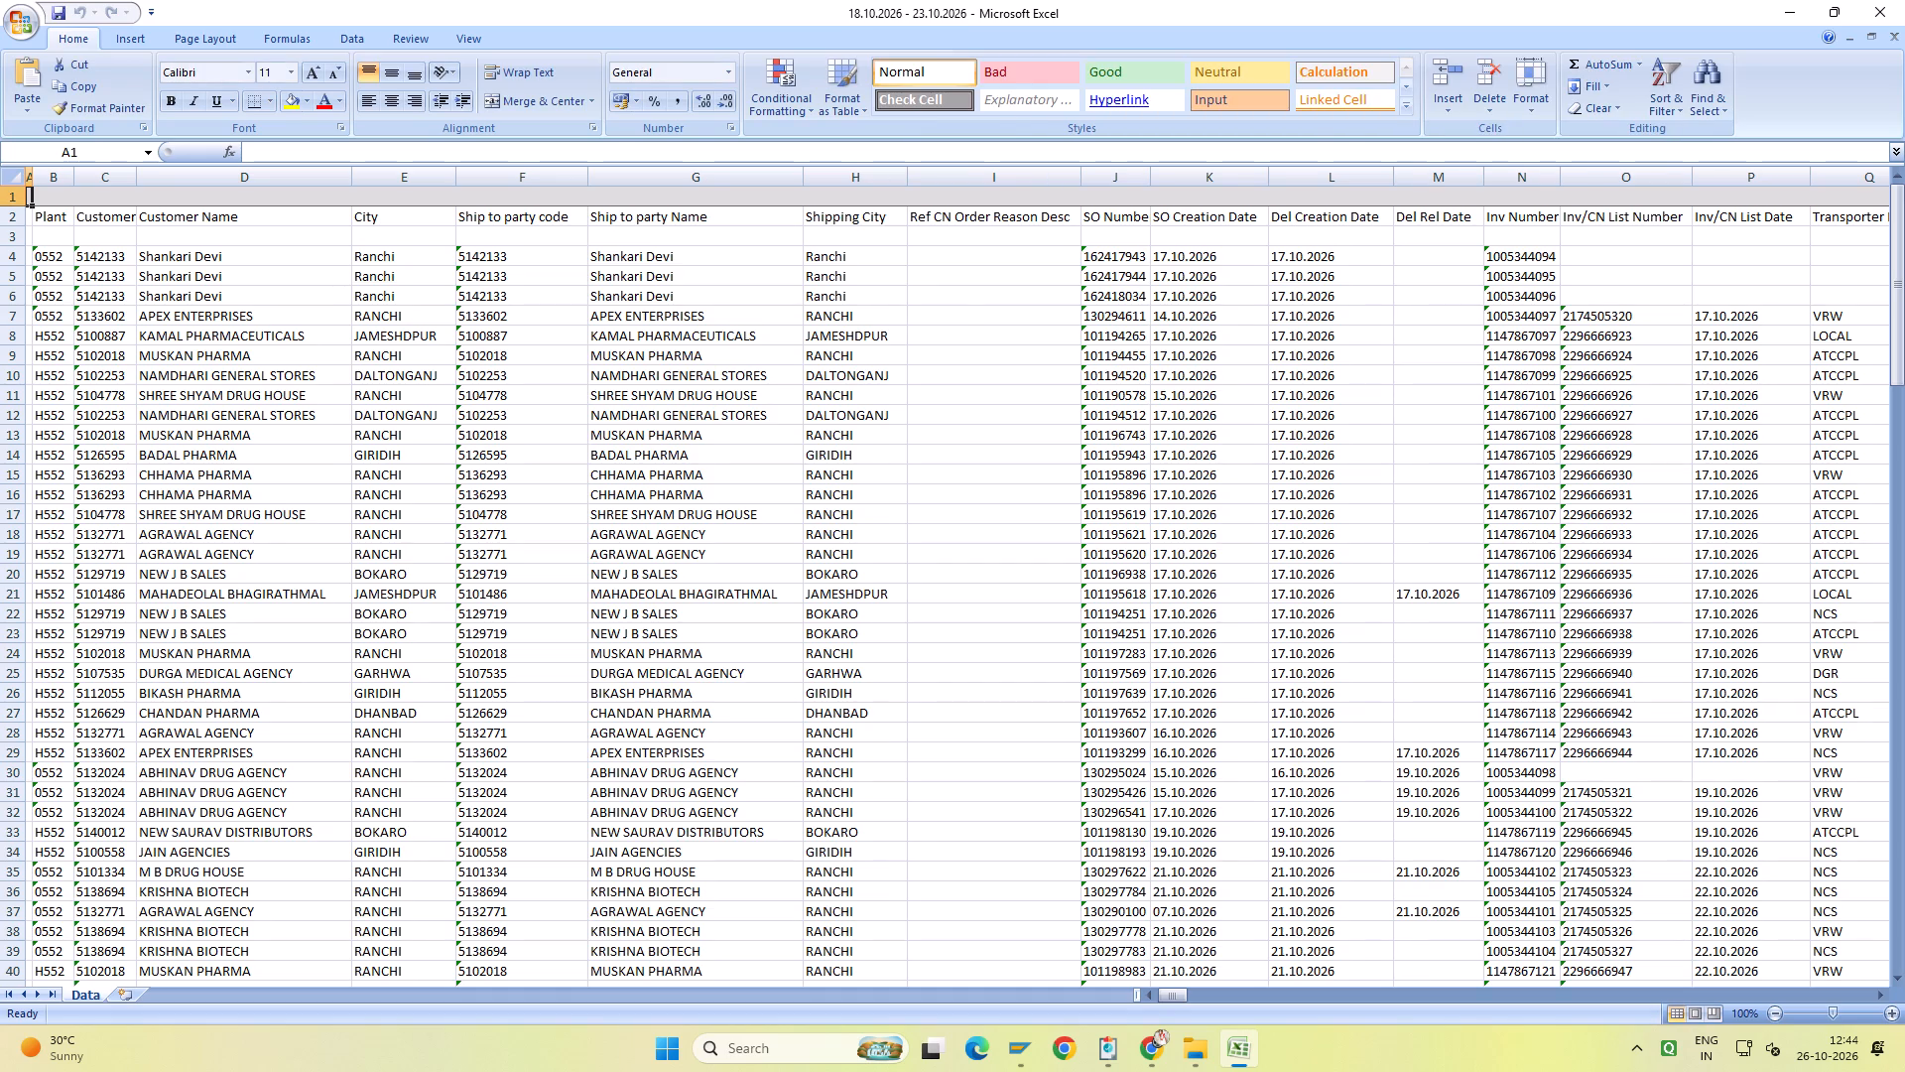
Delete the empty rows above and below the header row and the empty first column.
left_click(6, 192)
key("ctrl+minus")
left_click(3, 216)
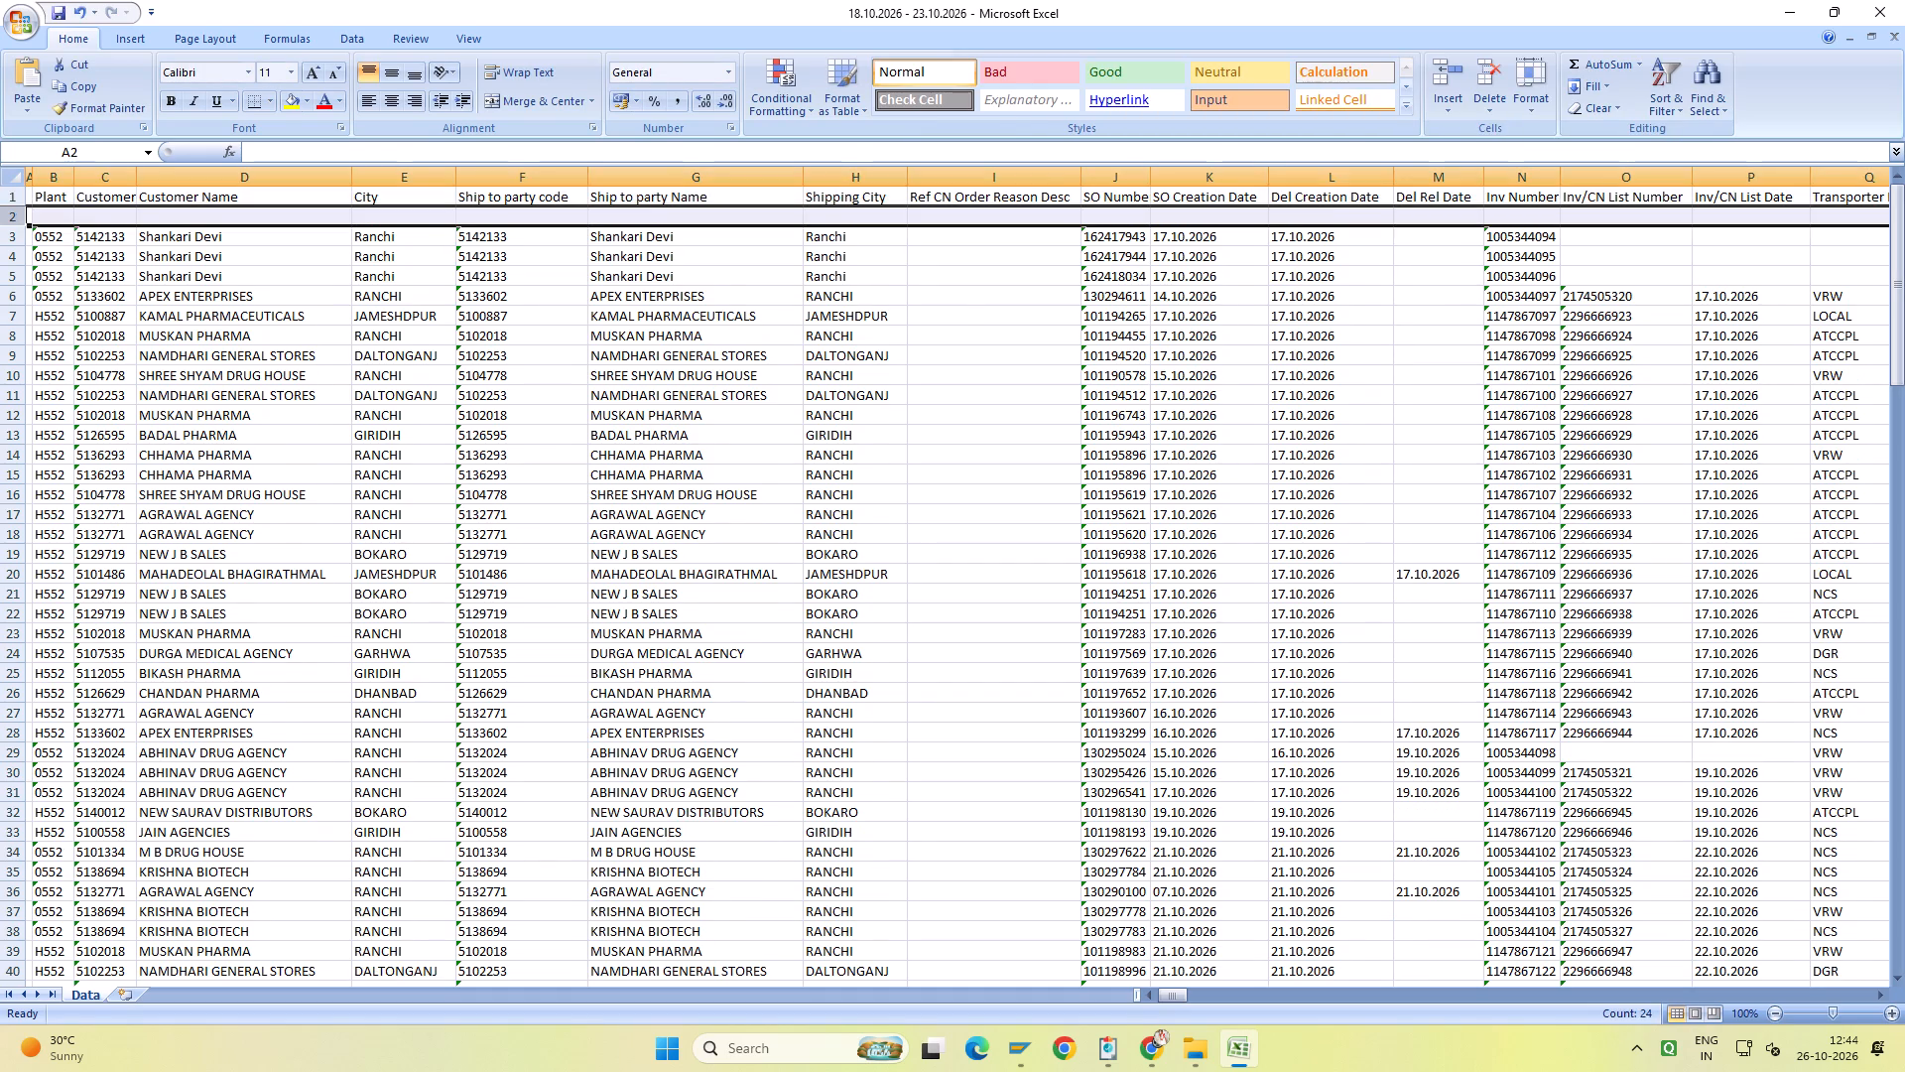
key("ctrl+minus")
left_click_drag(31, 179, 55, 178)
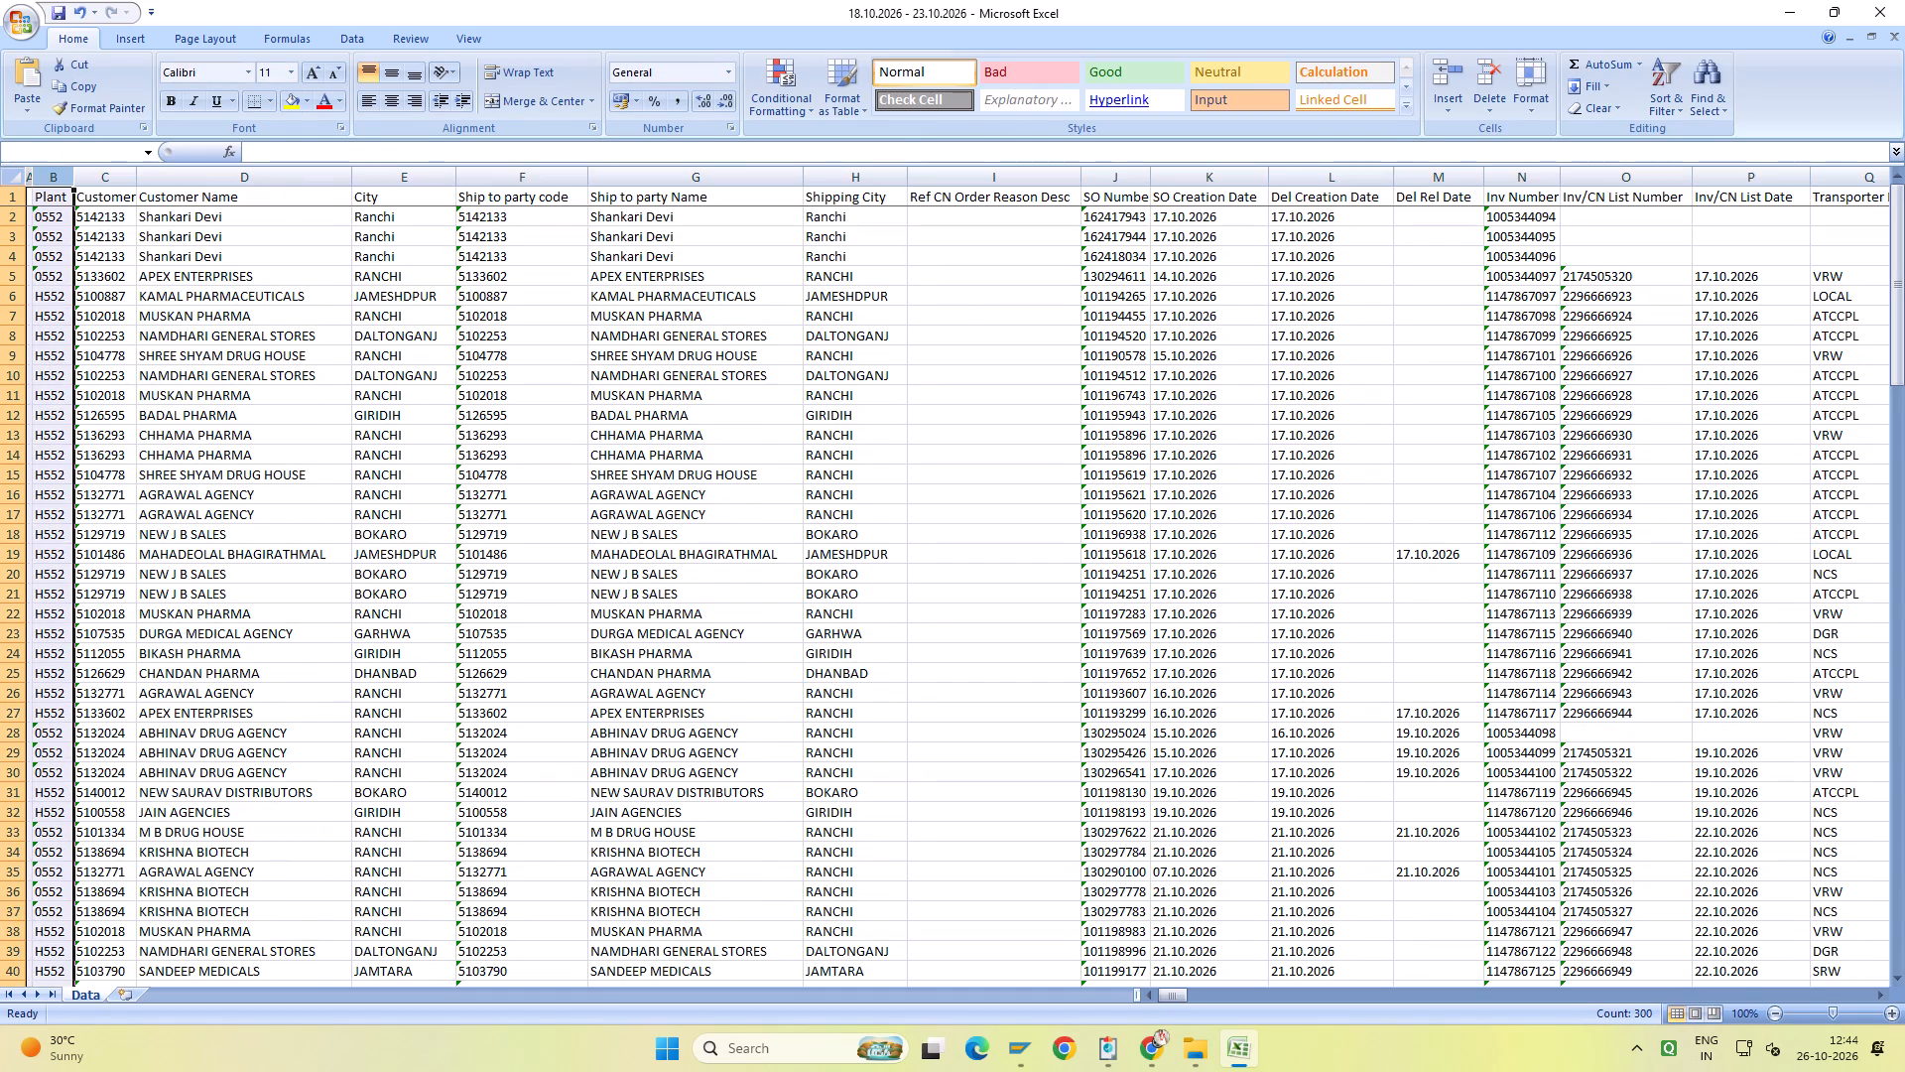
left_click(50, 221)
left_click_drag(34, 179, 63, 181)
left_click(45, 182)
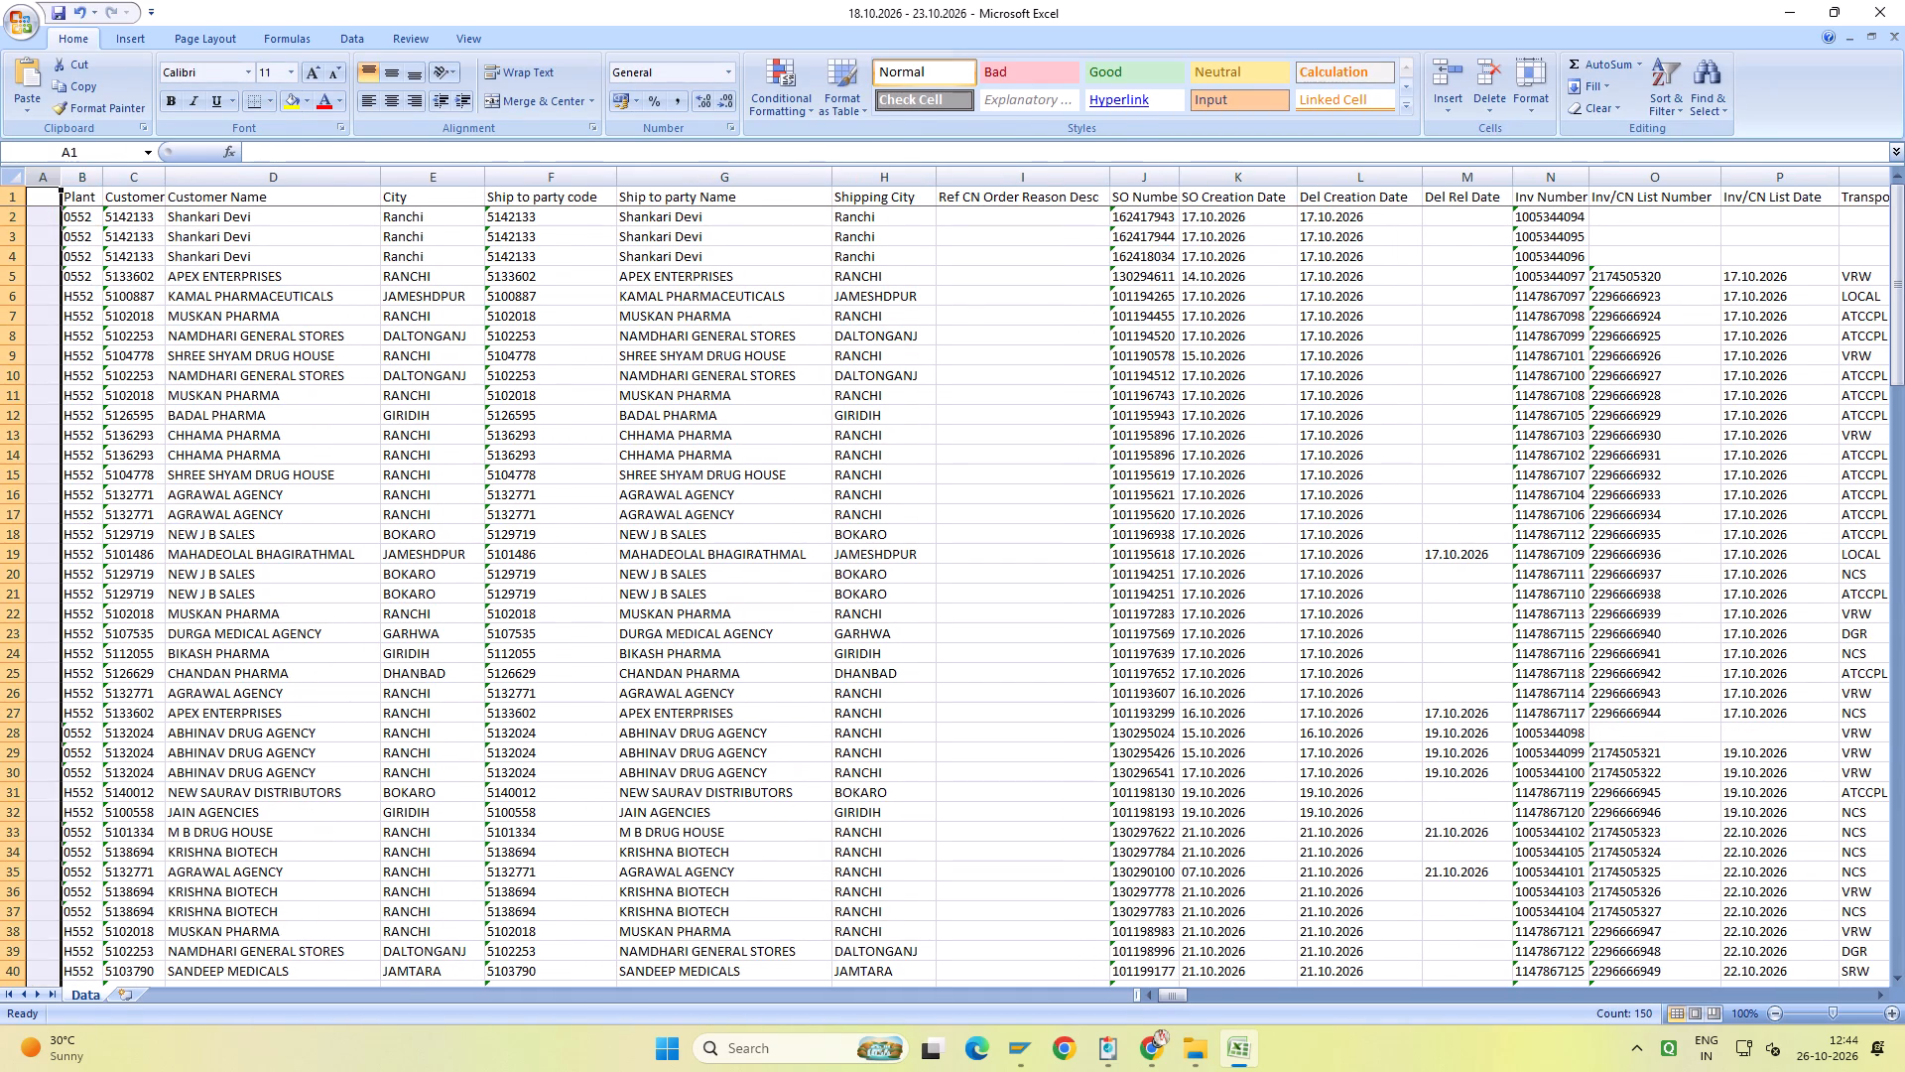
key("ctrl+minus")
Autofit all column widths on the Data sheet and add filters to the header row.
left_click(15, 179)
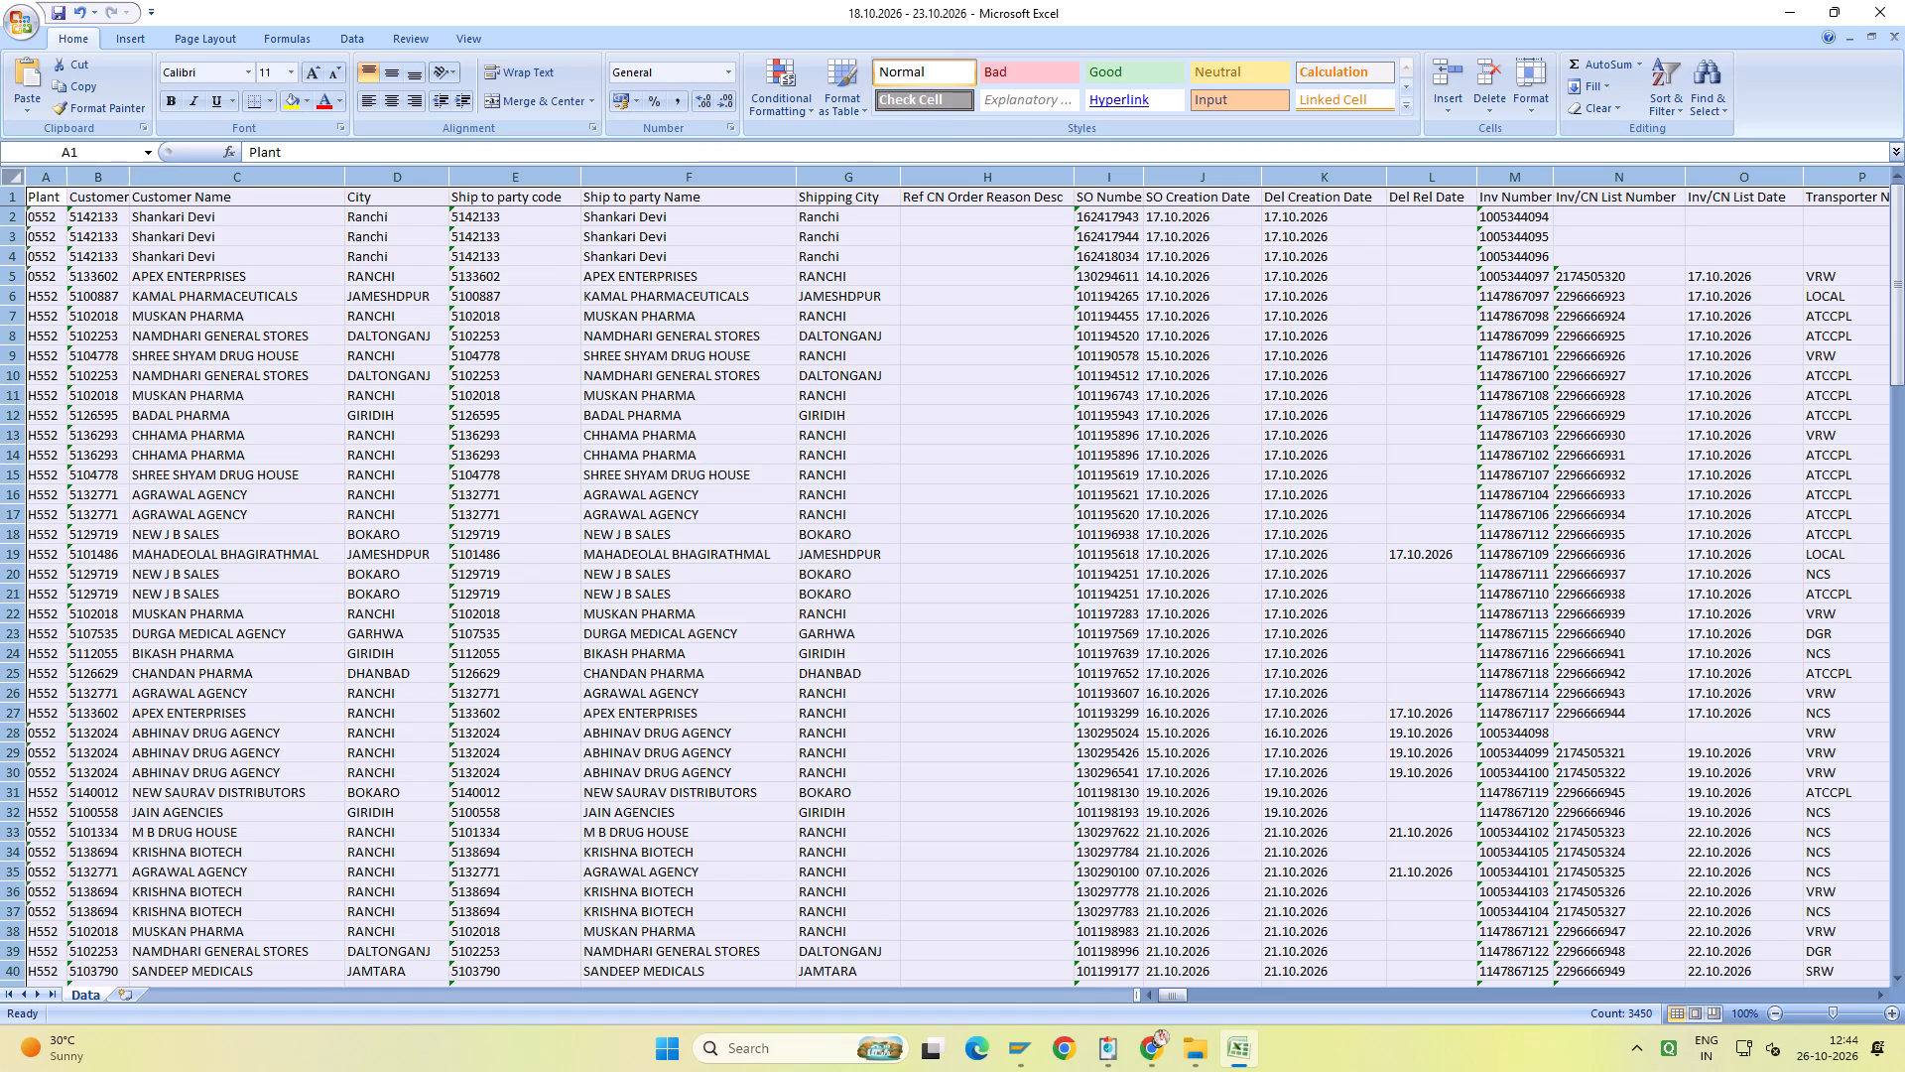
double_click(64, 175)
left_click(7, 192)
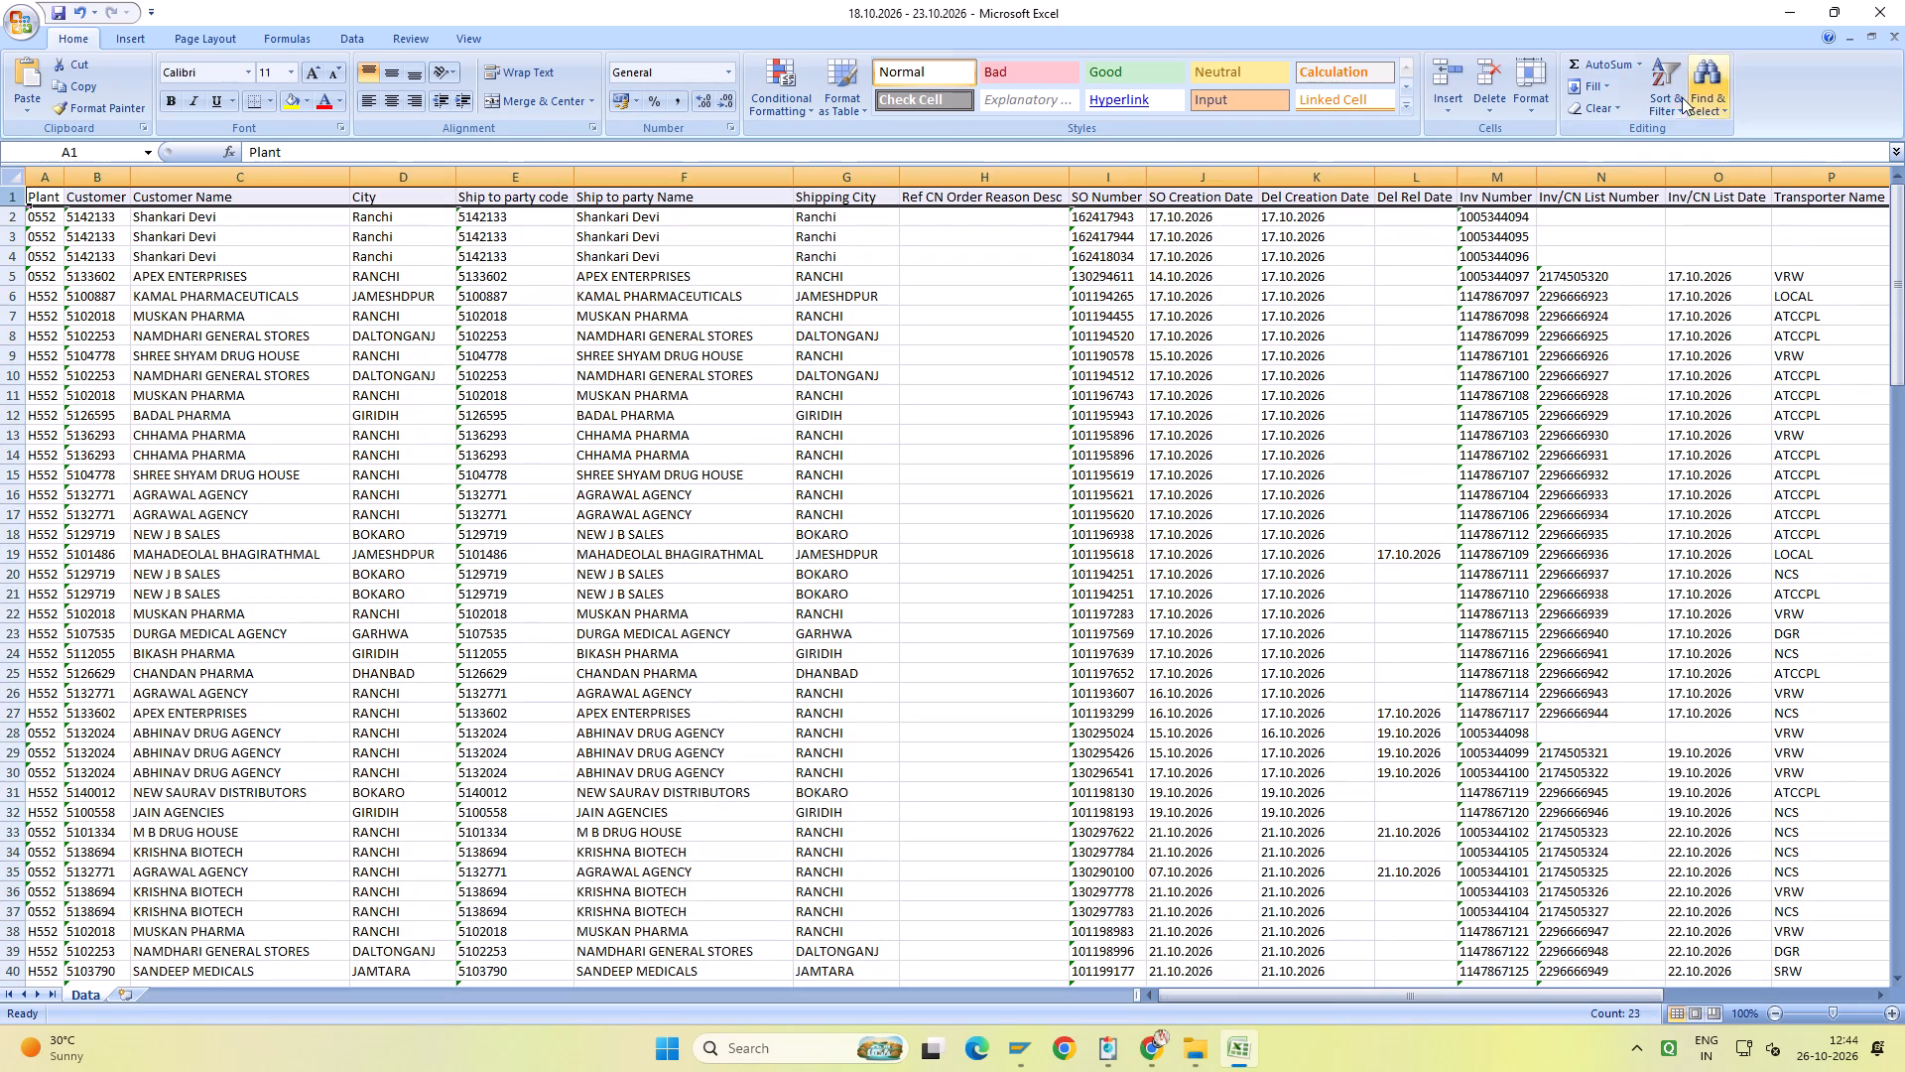
left_click(1682, 97)
left_click(1706, 191)
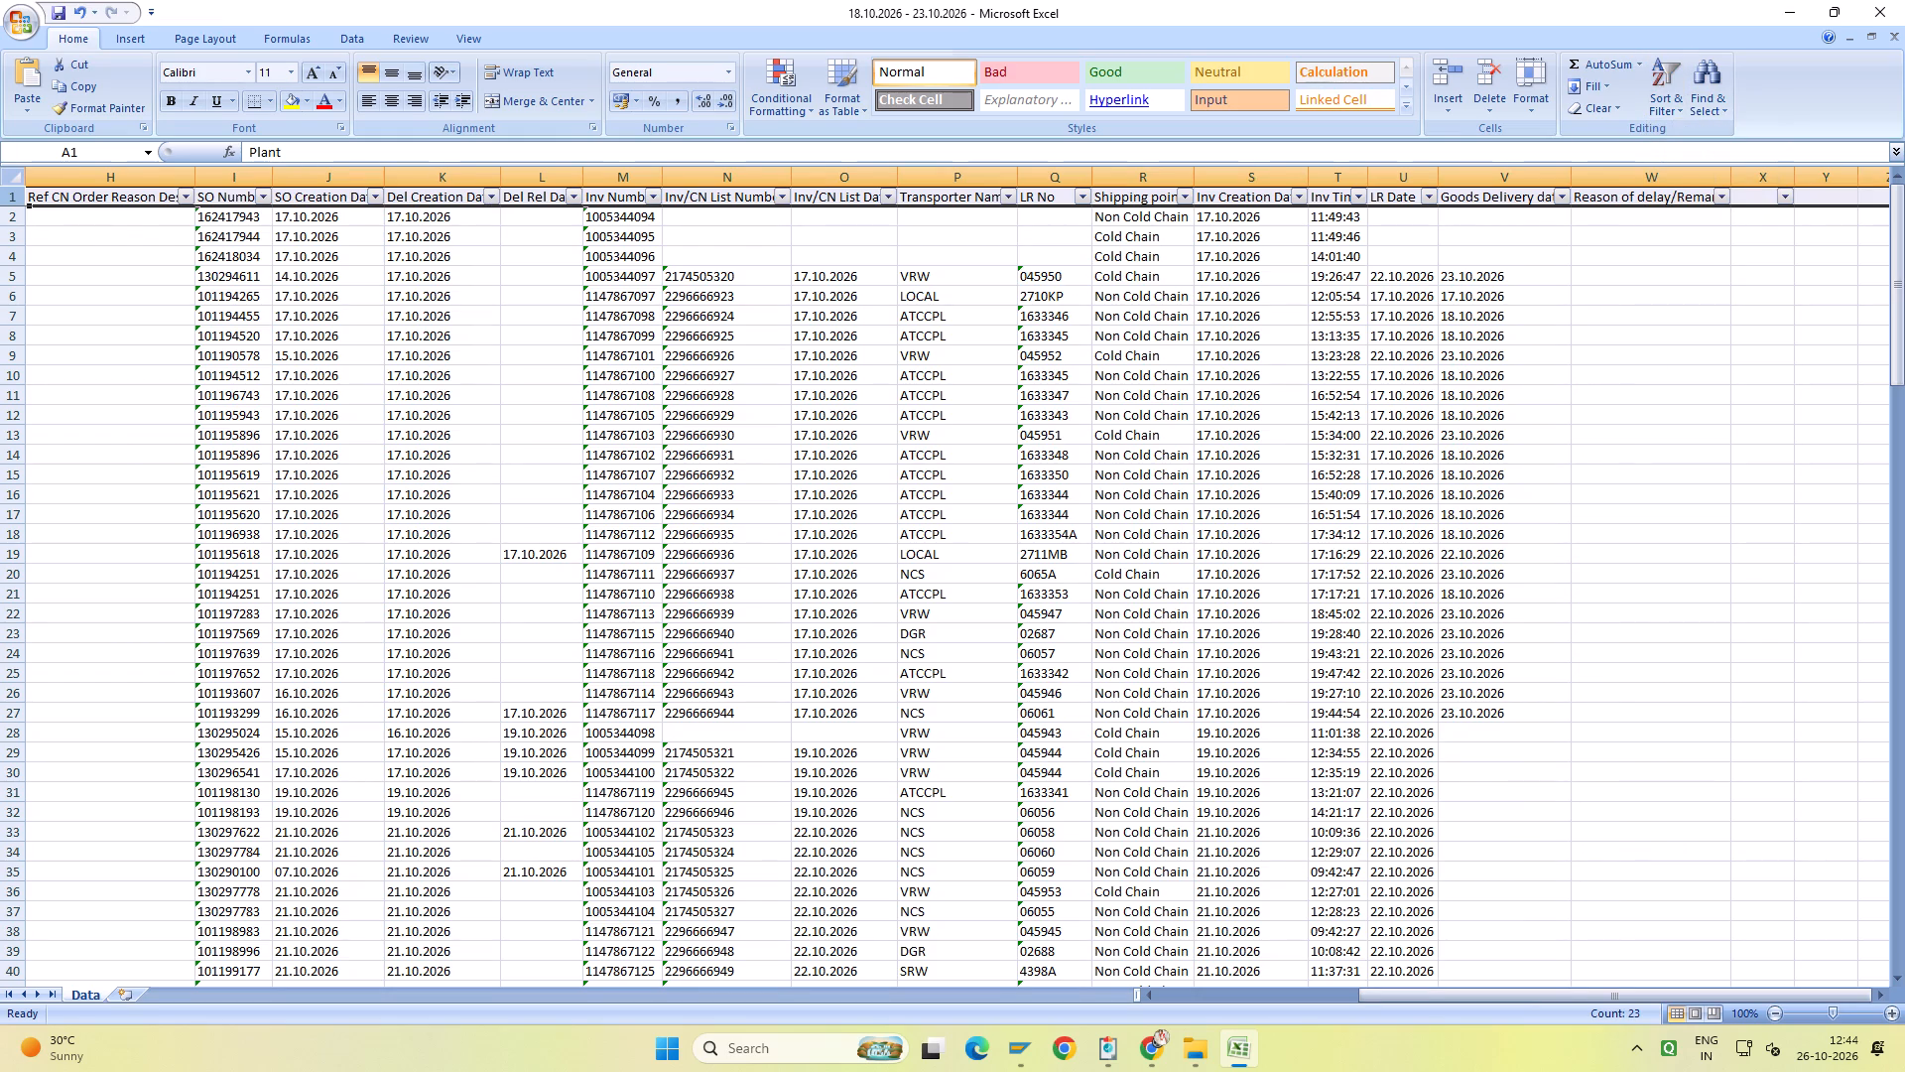
key("ctrl+Left")
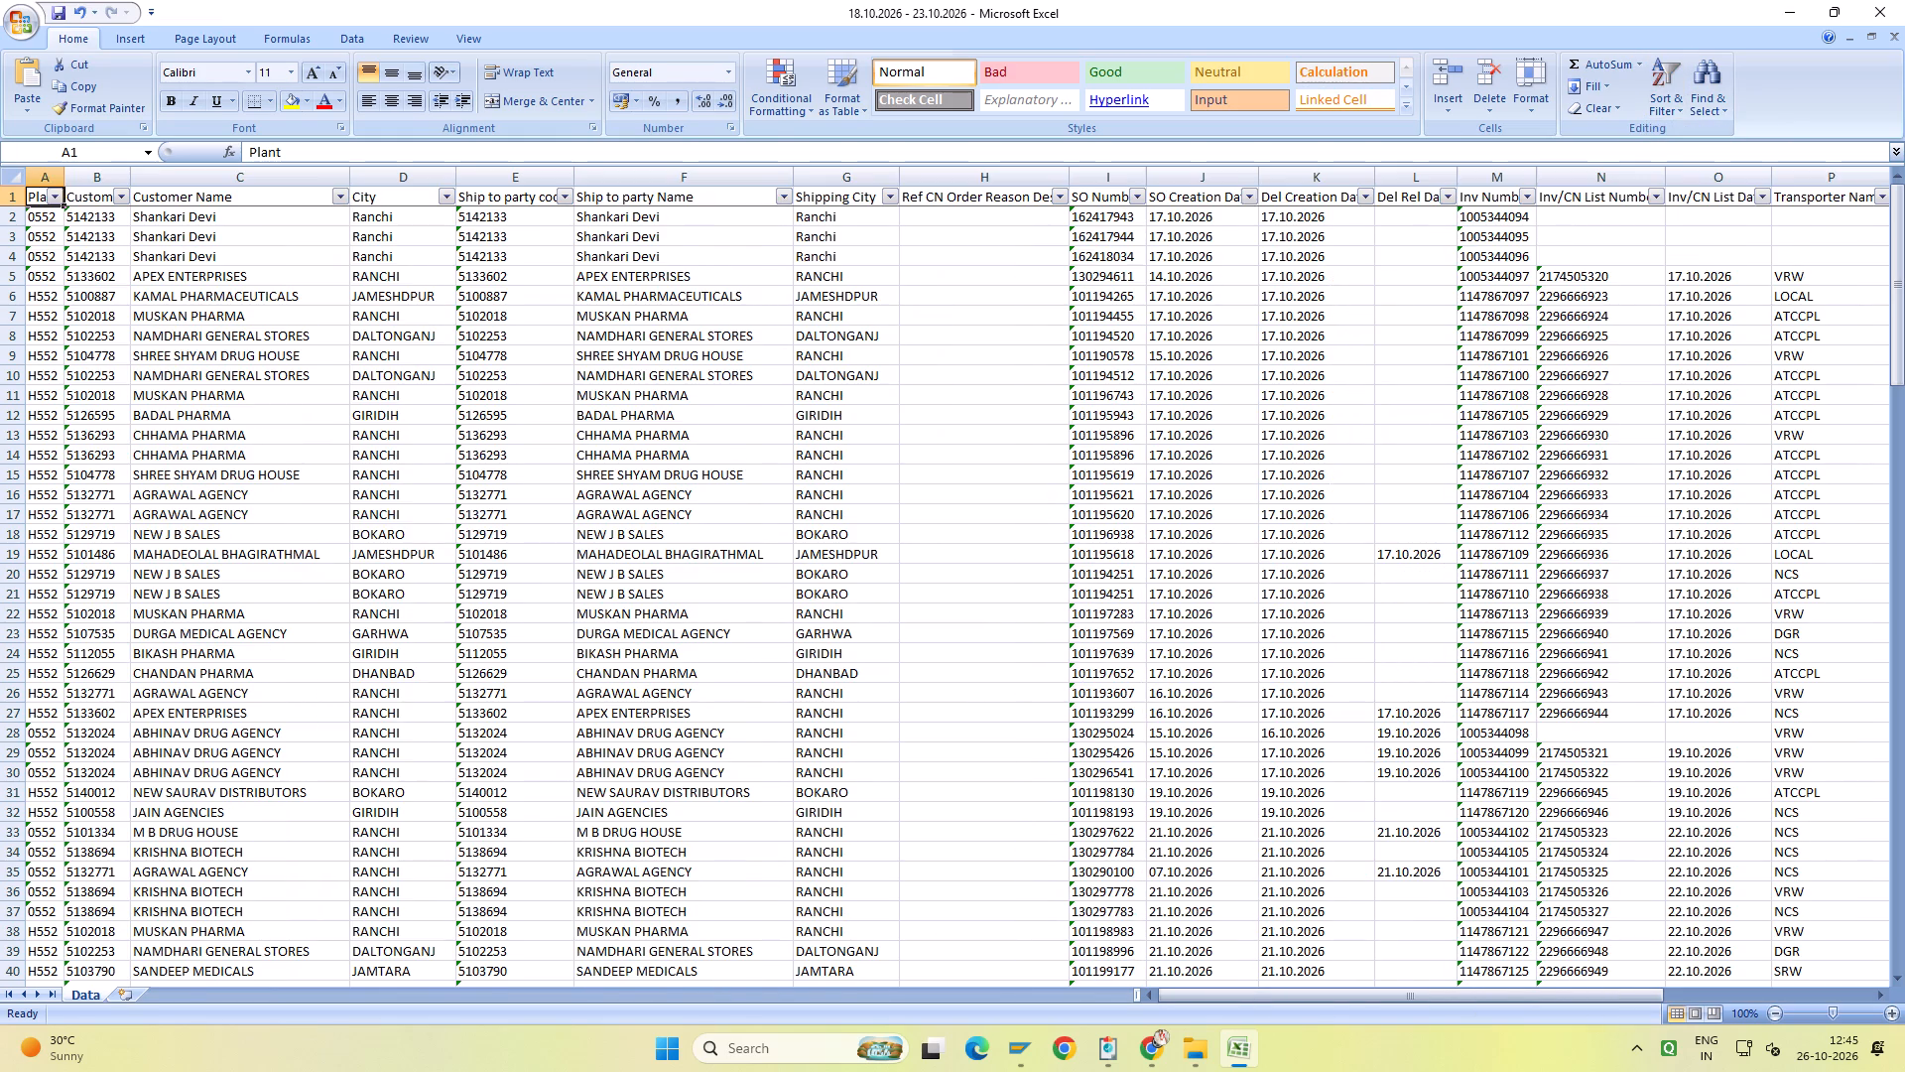
Filter the Shipping City column to show only Bistupur.
left_click(885, 199)
left_click(757, 348)
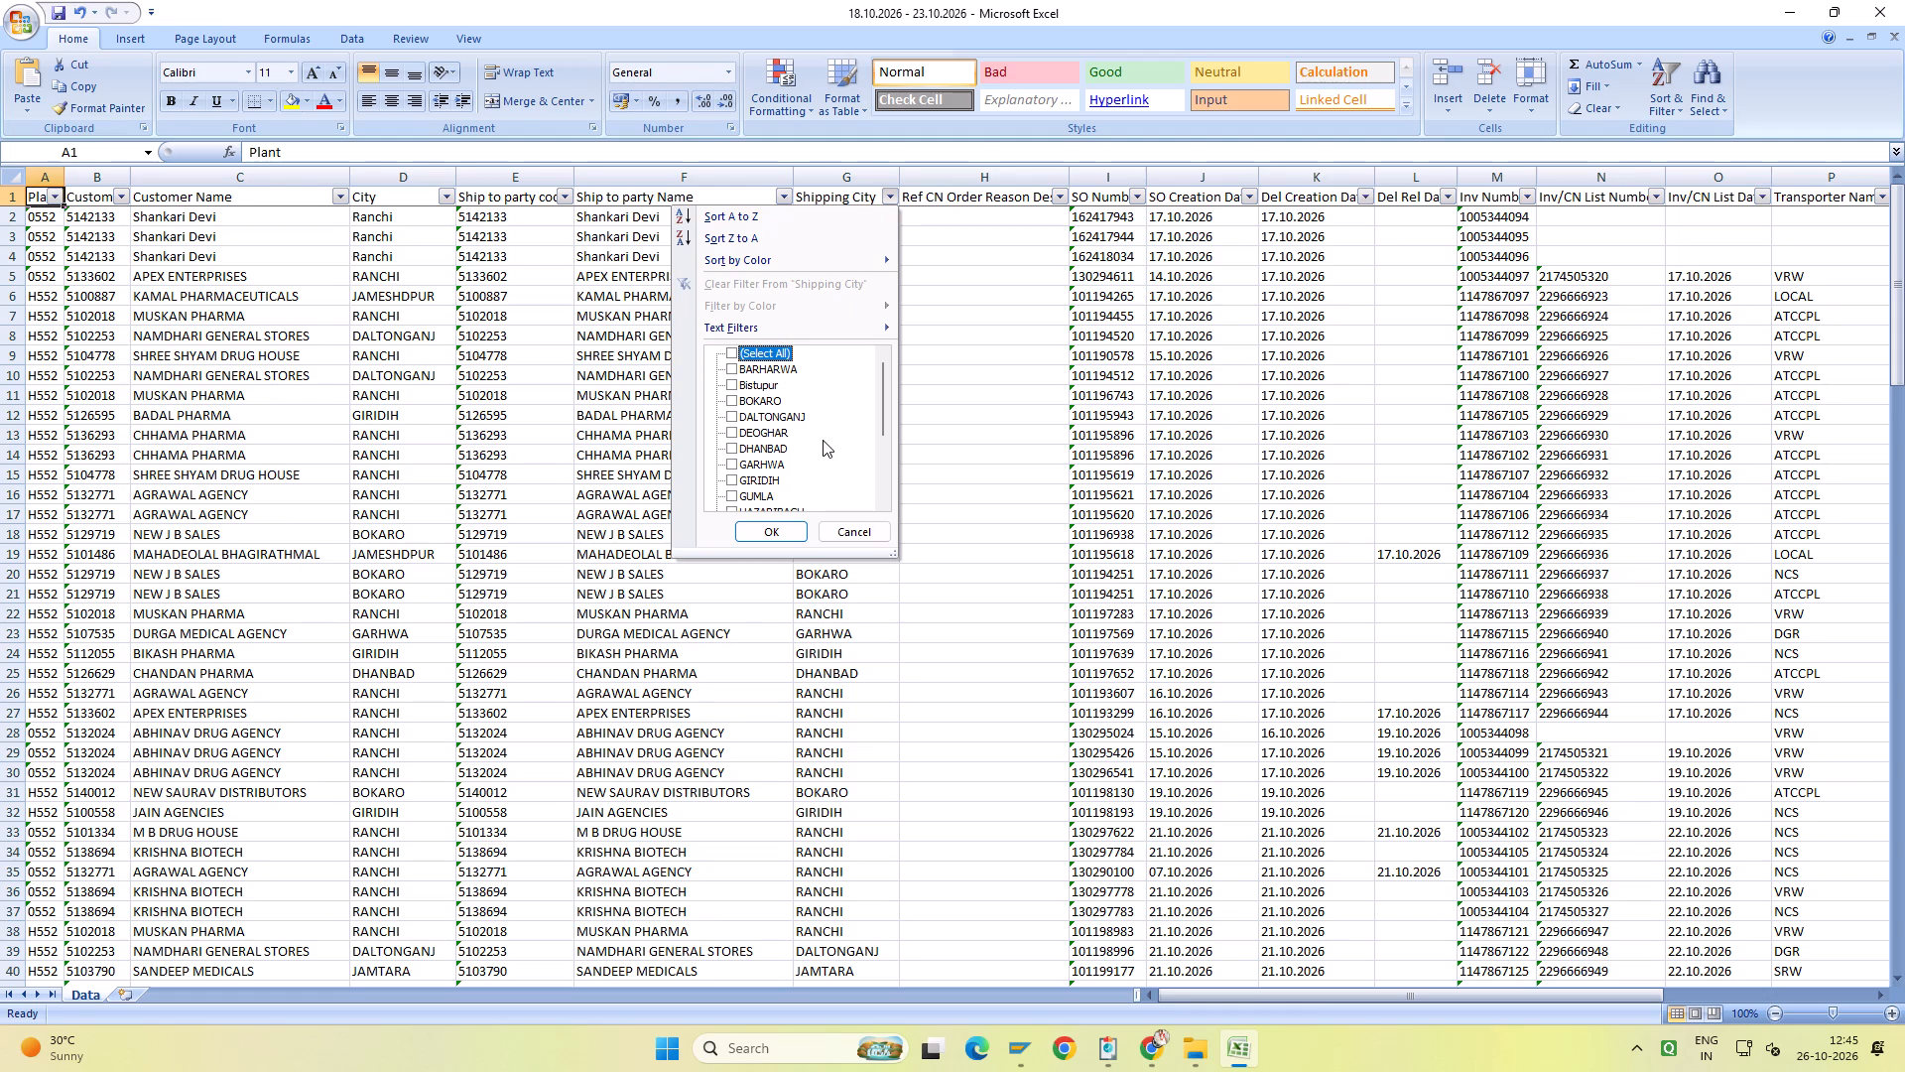
left_click(752, 382)
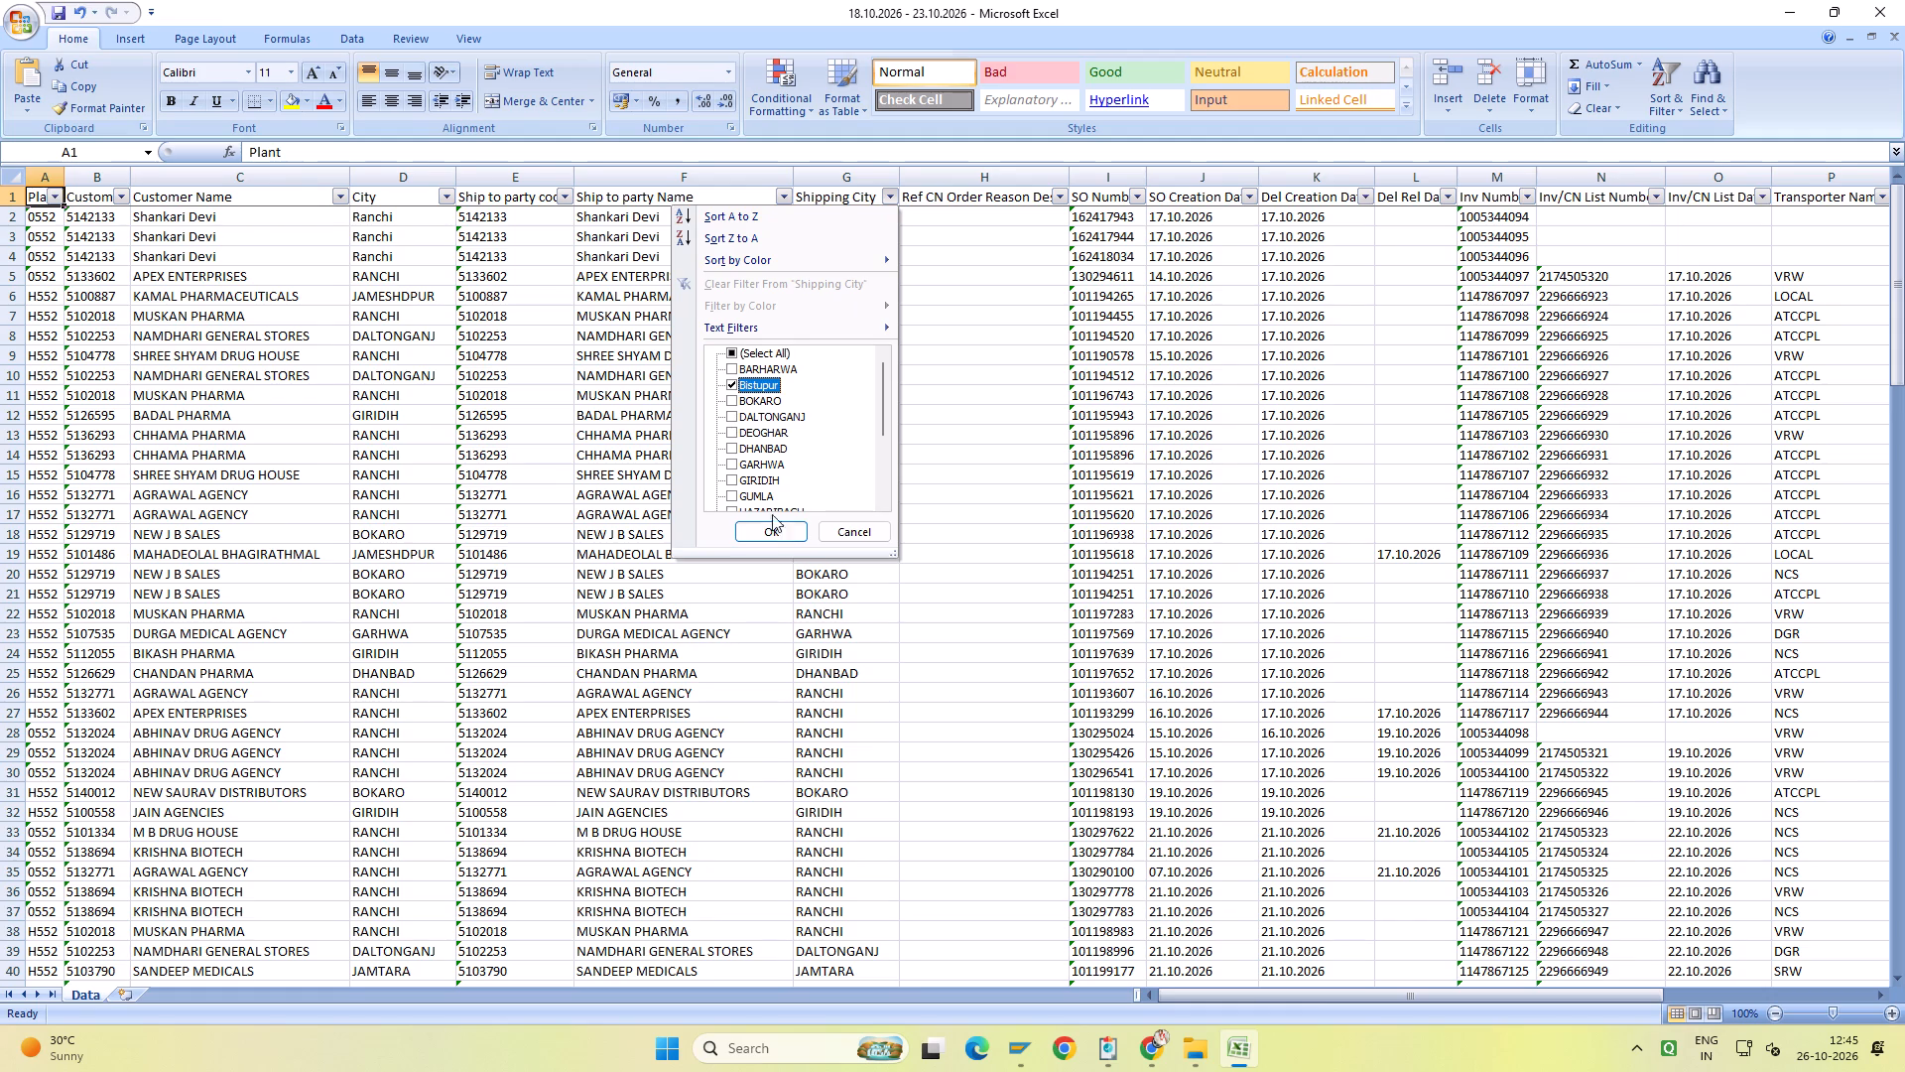
left_click(779, 536)
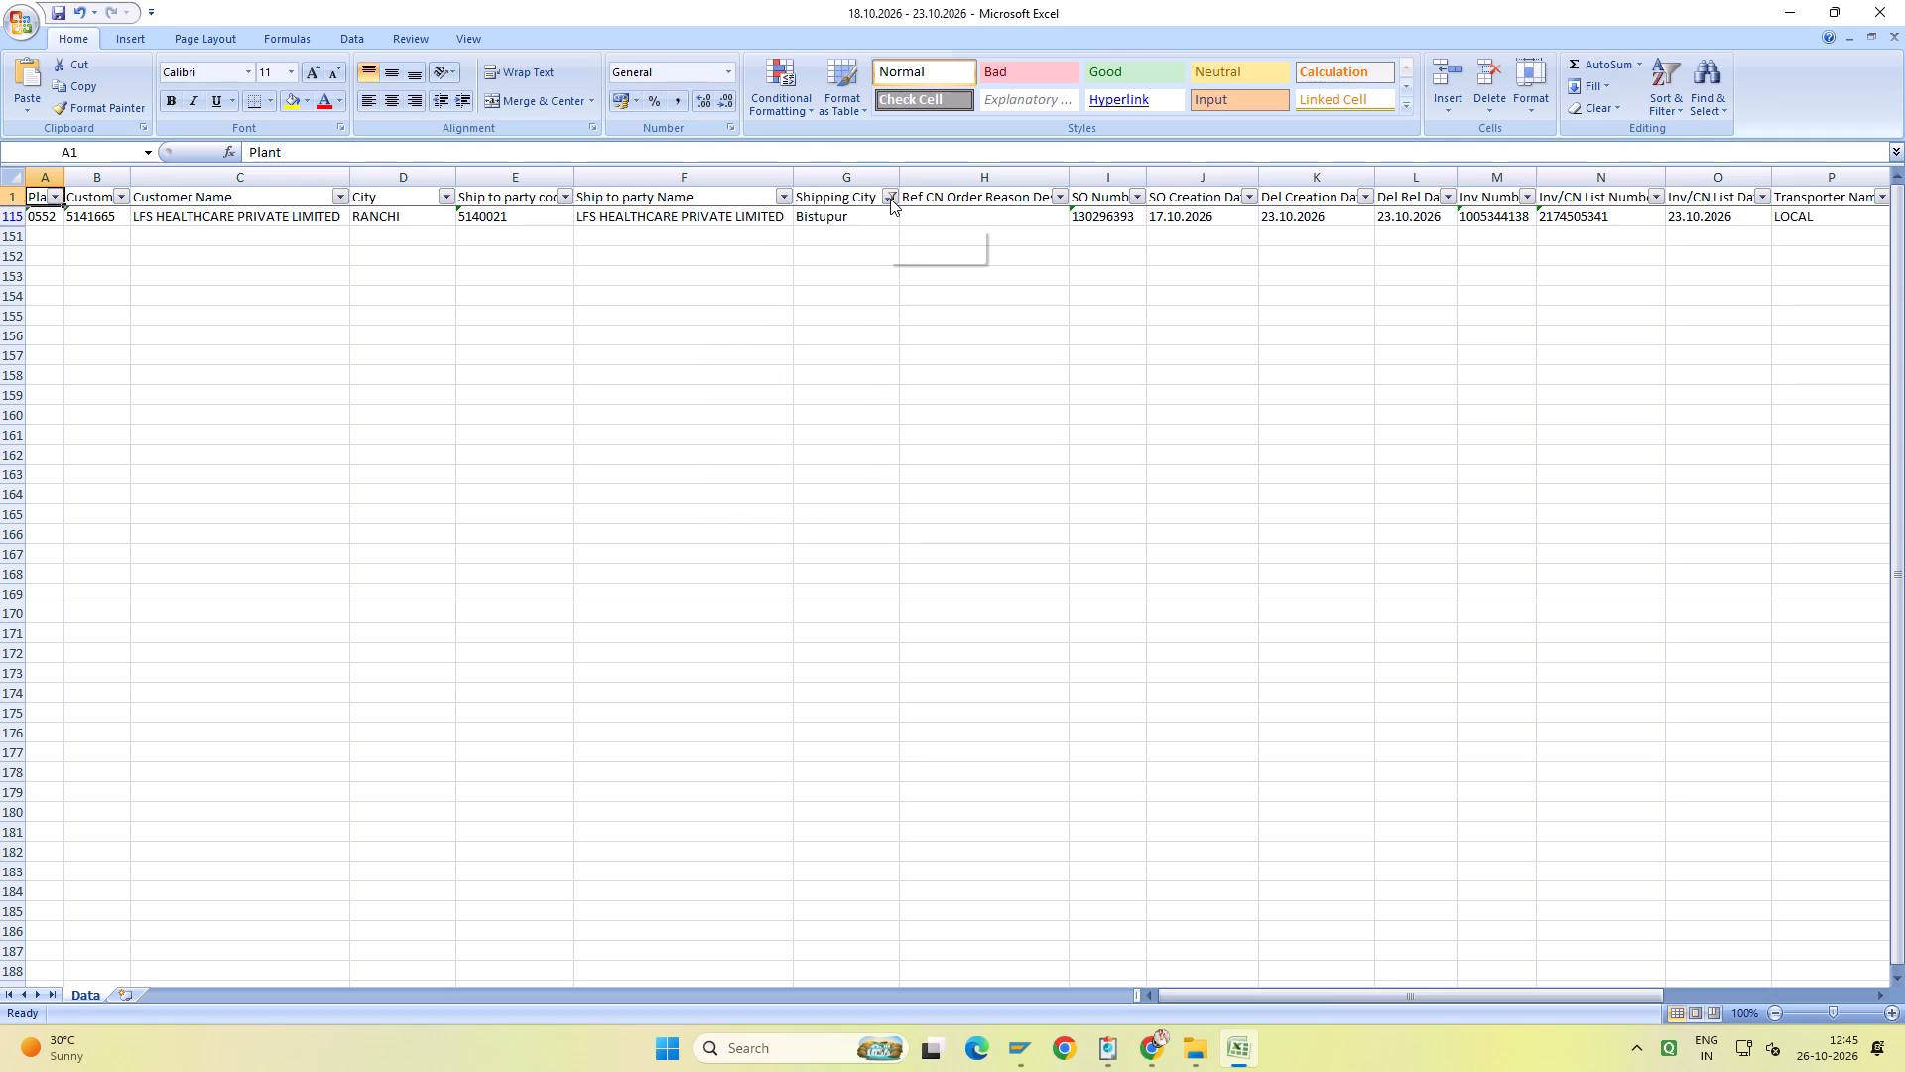
Add JAMESHDPUR to the cities shown by the Shipping City filter.
left_click(890, 199)
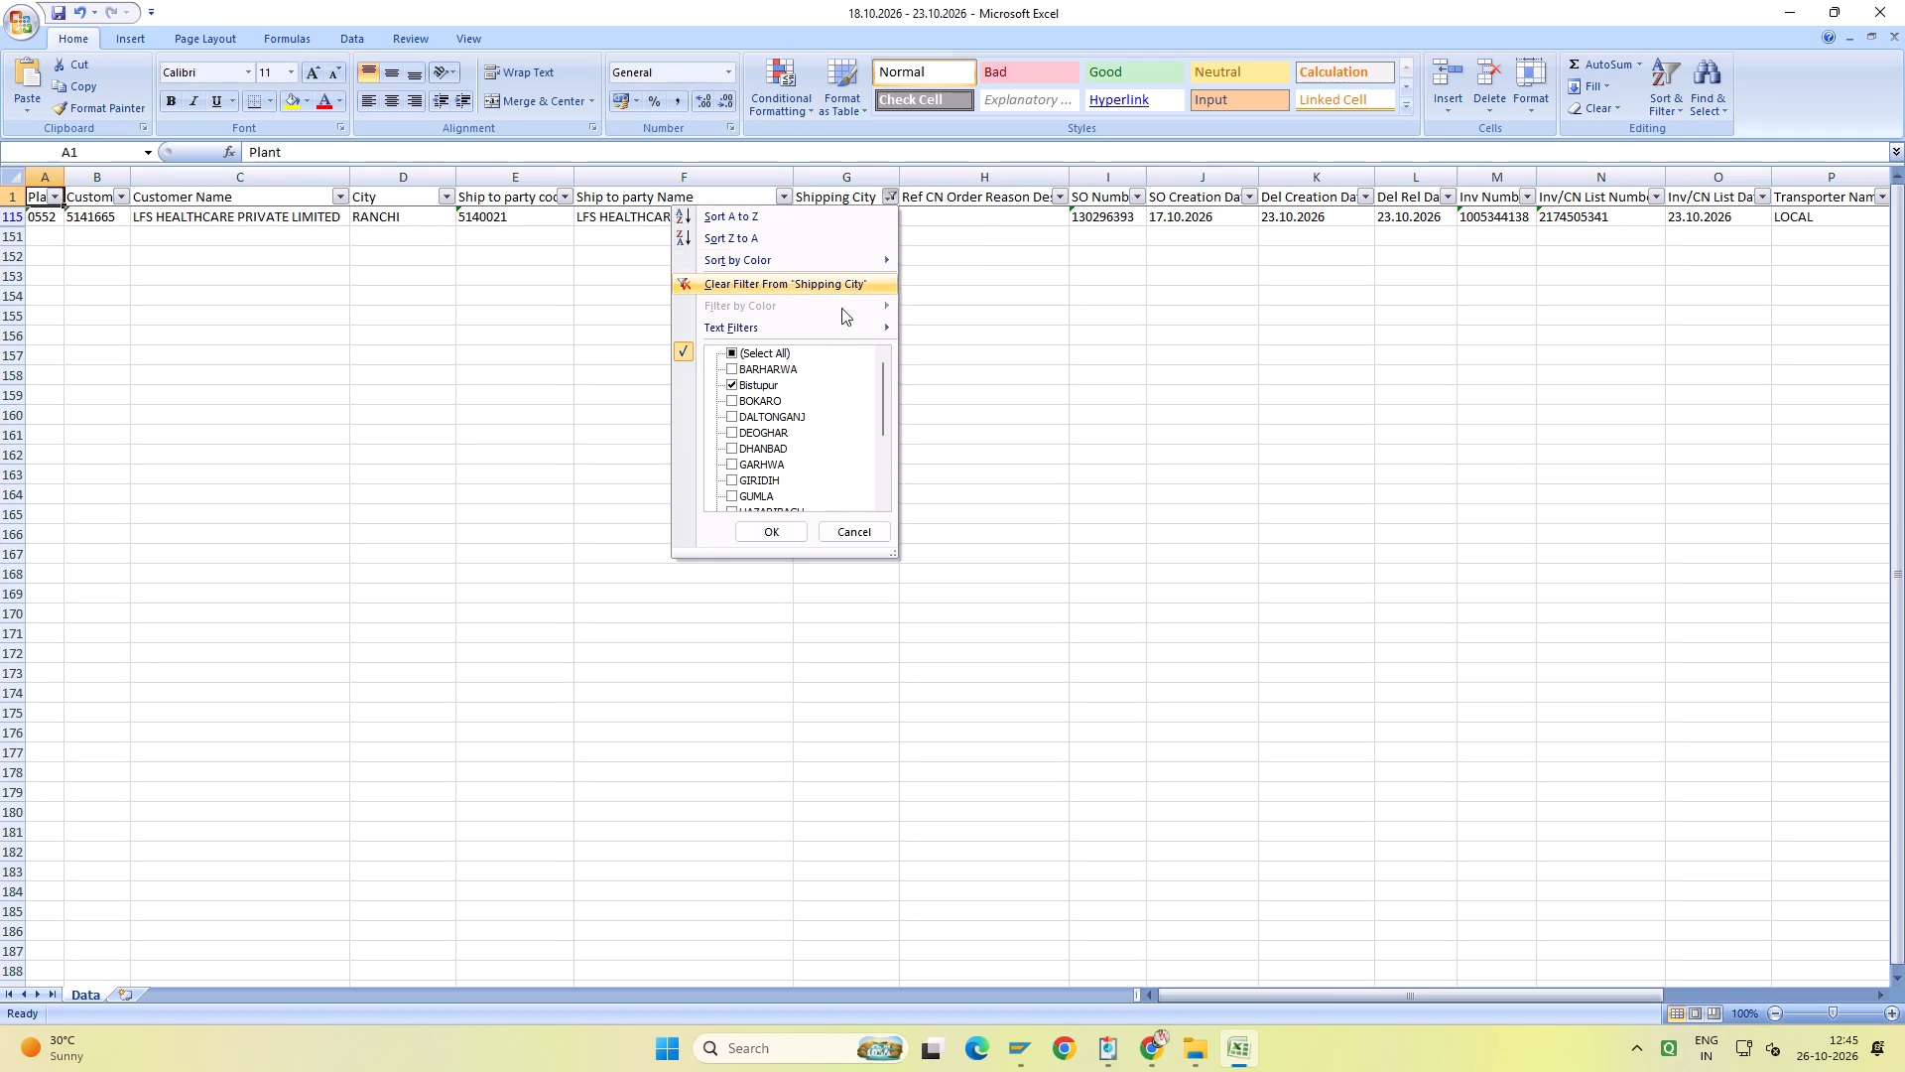
scroll(765, 415, "down", 5)
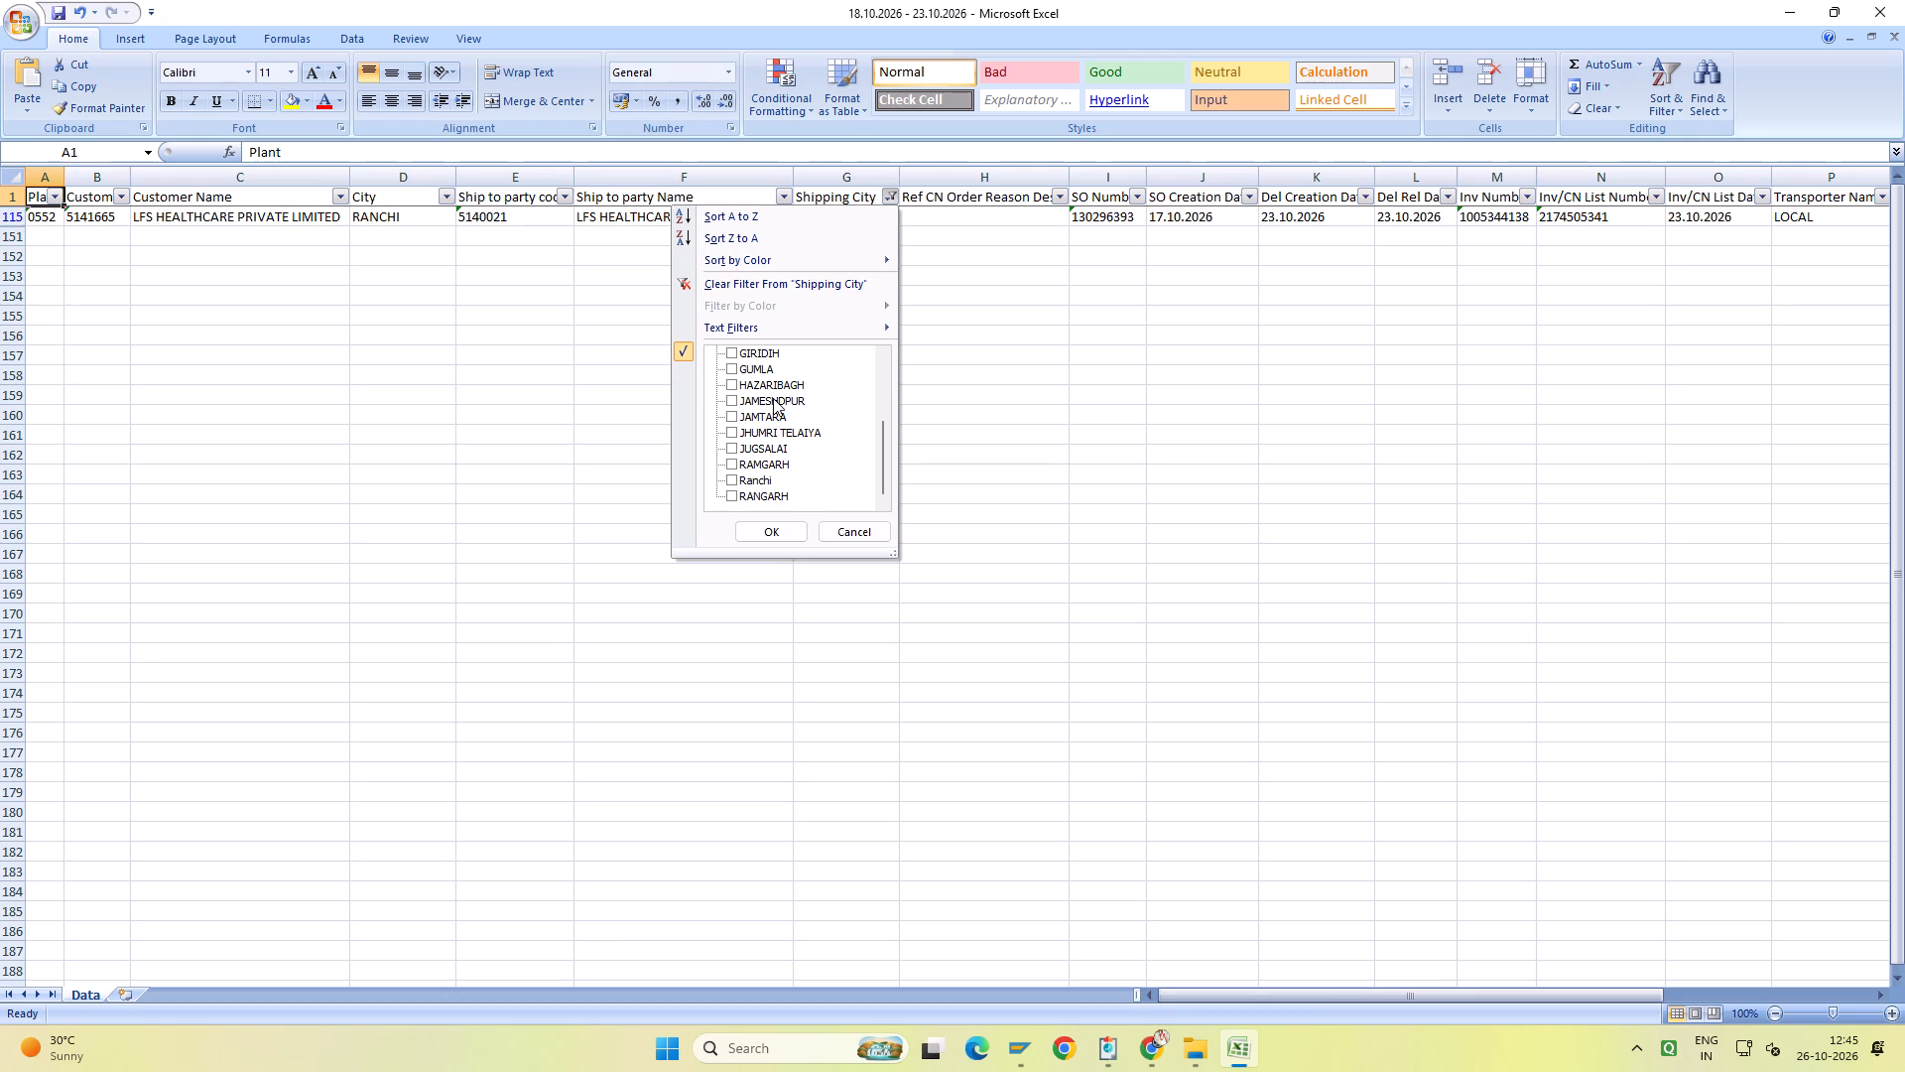
left_click(773, 398)
scroll(770, 445, "up", 11)
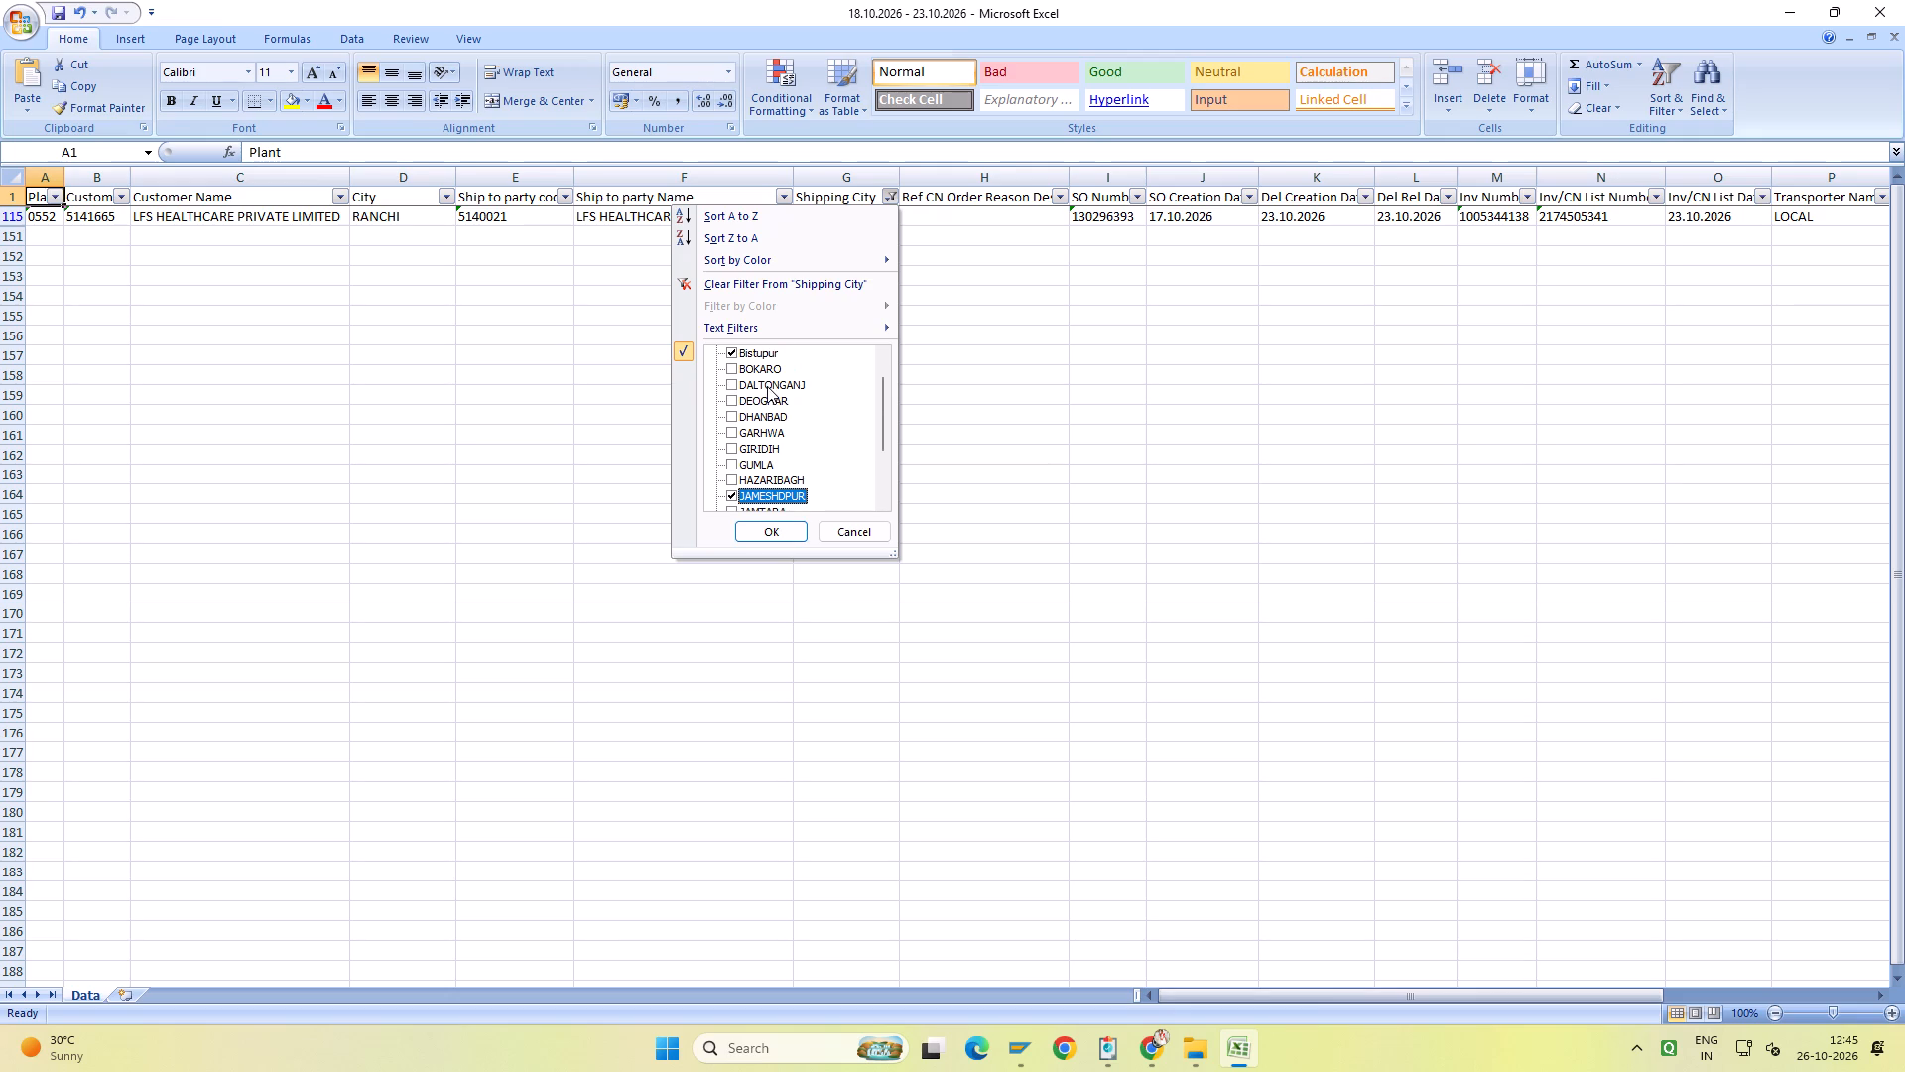
scroll(767, 386, "down", 6)
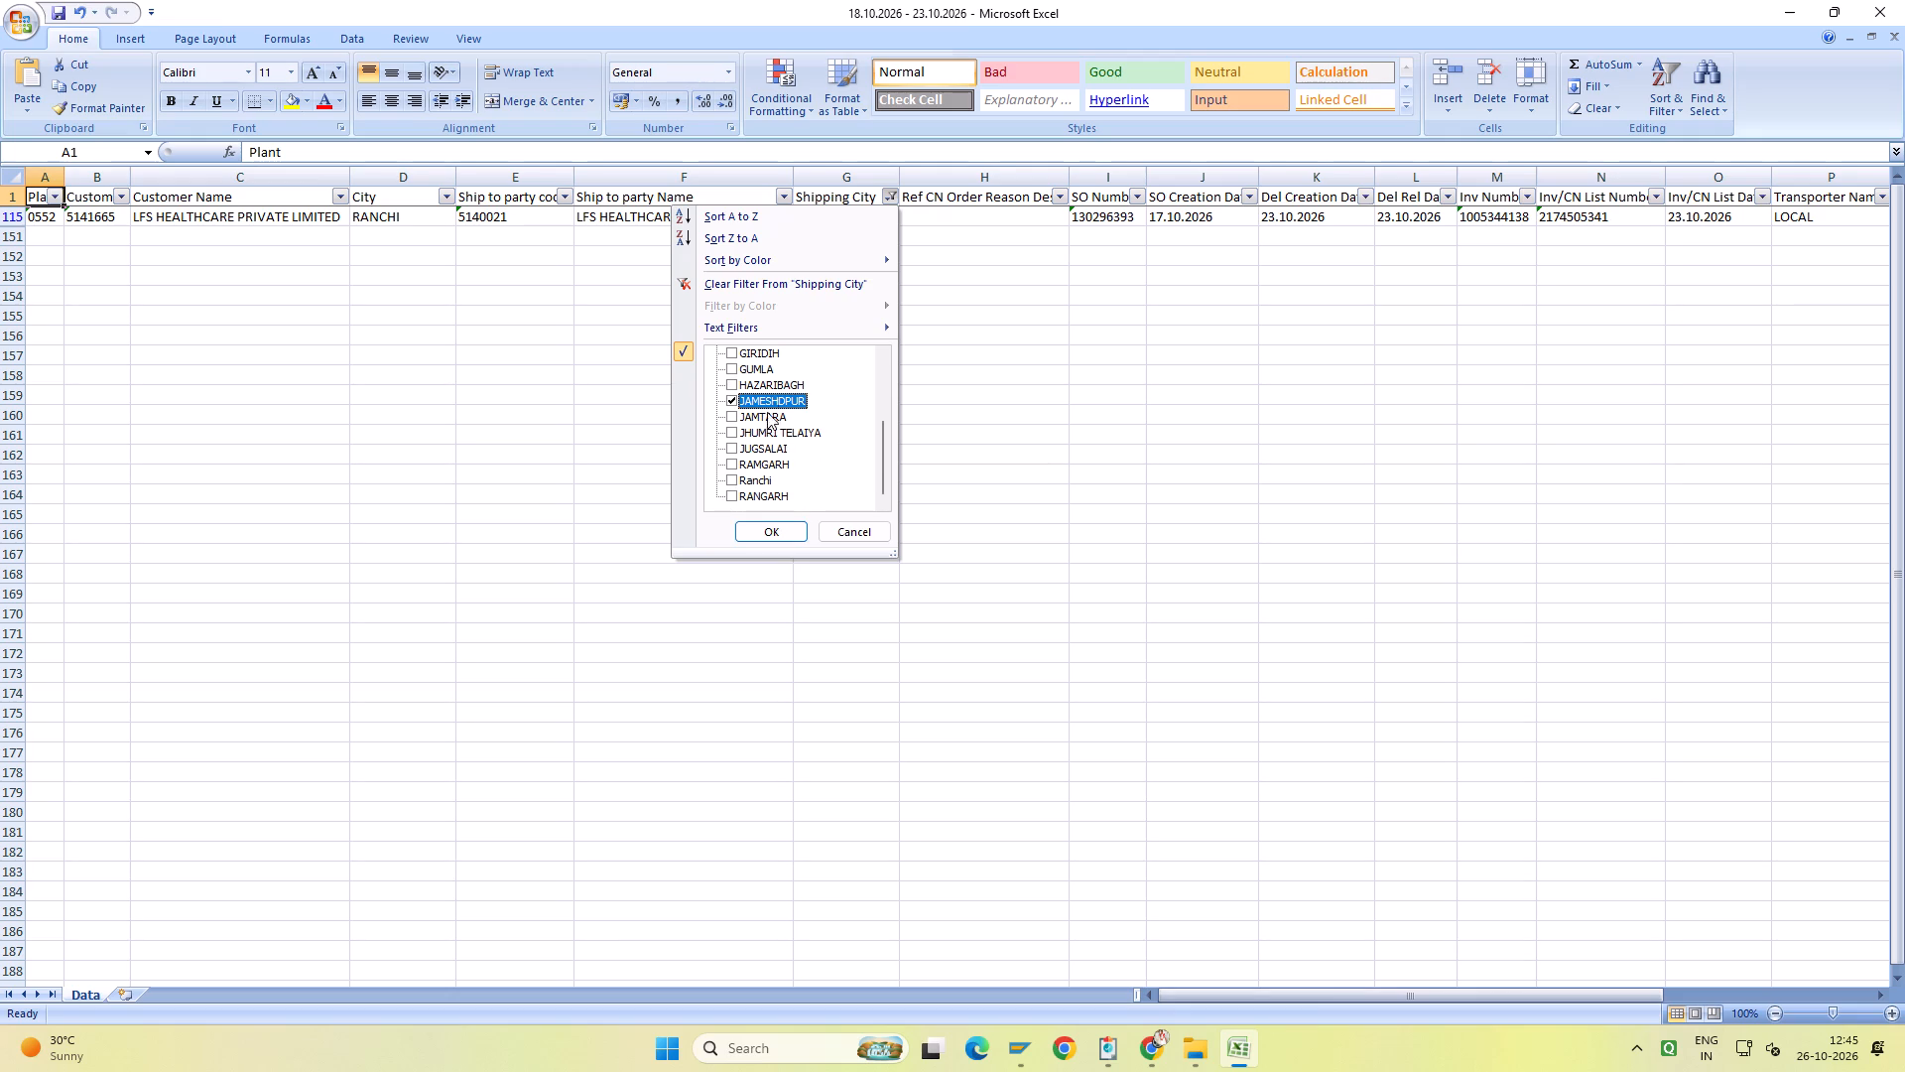
left_click(766, 531)
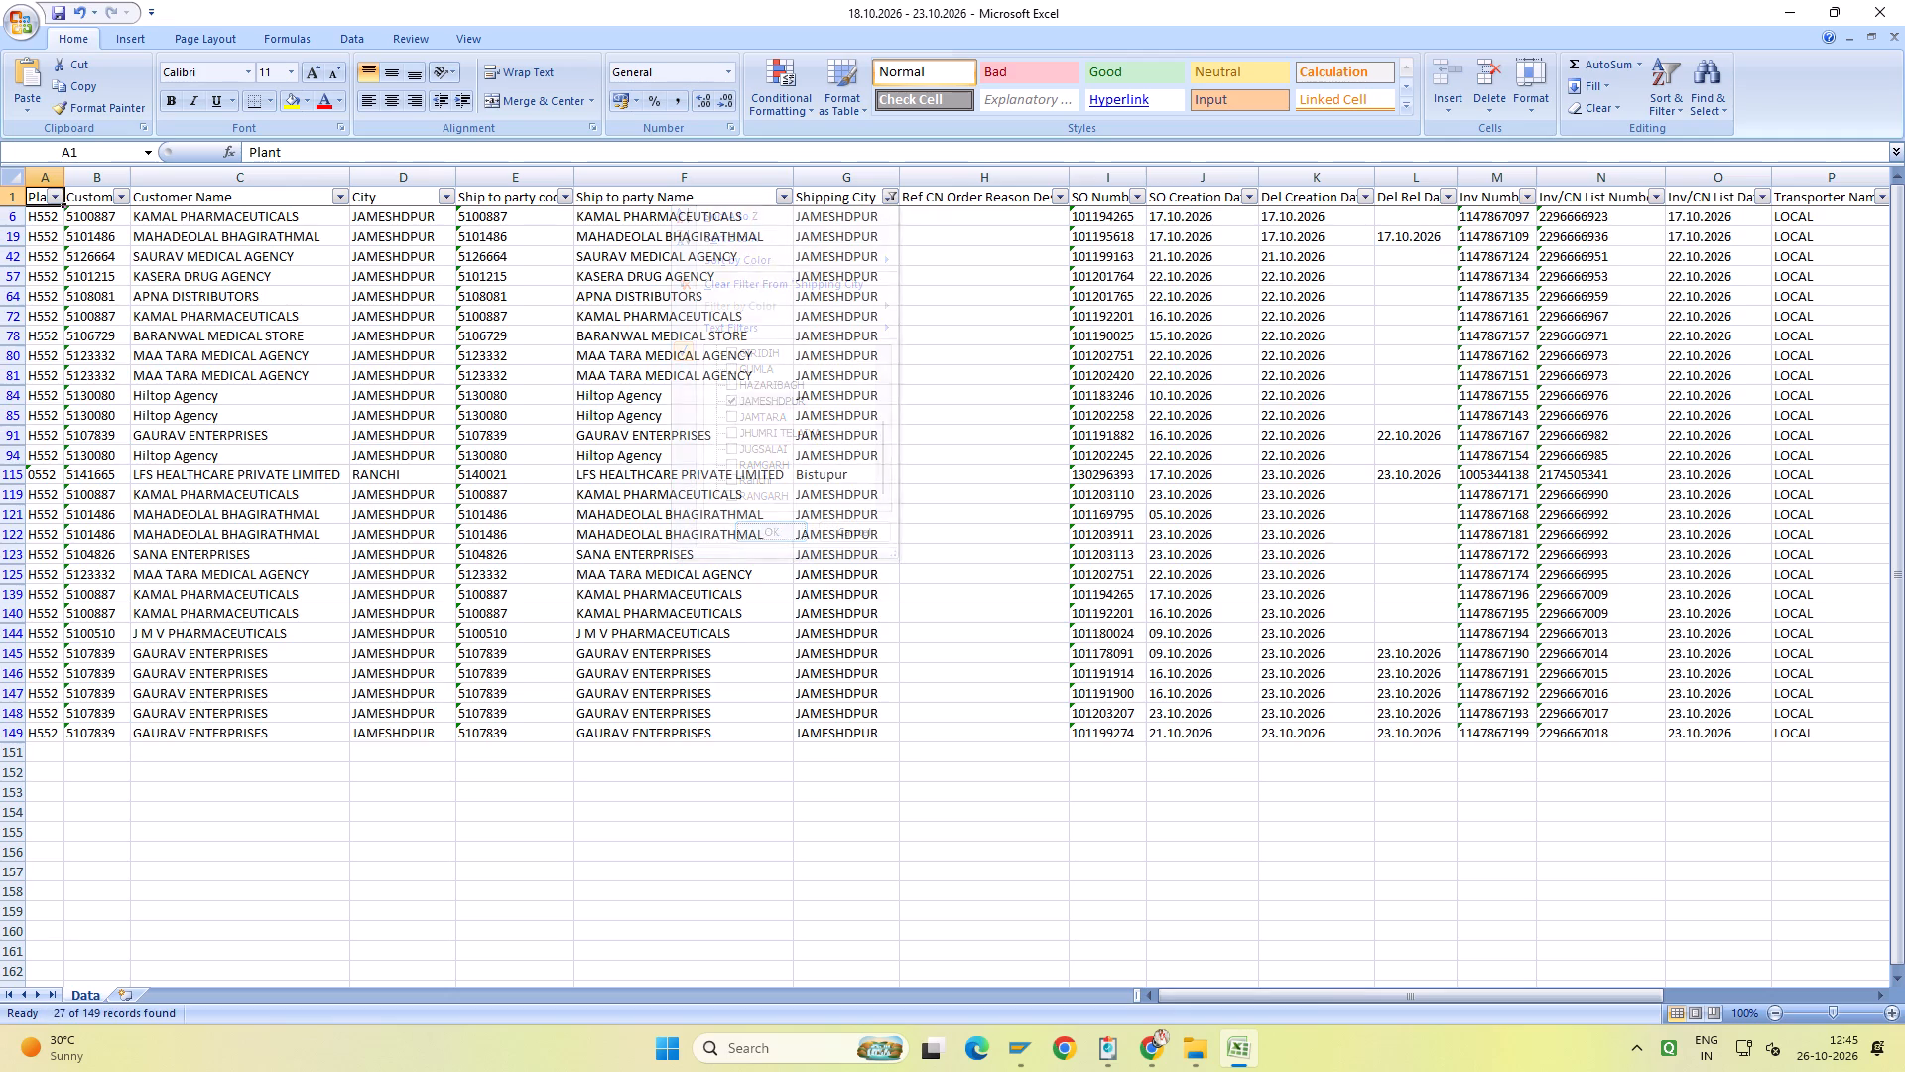
scroll(766, 531, "up", 6)
Examine the LR and goods delivery date columns of the filtered rows and recheck the cities selected in the Shipping City filter.
left_click(848, 200)
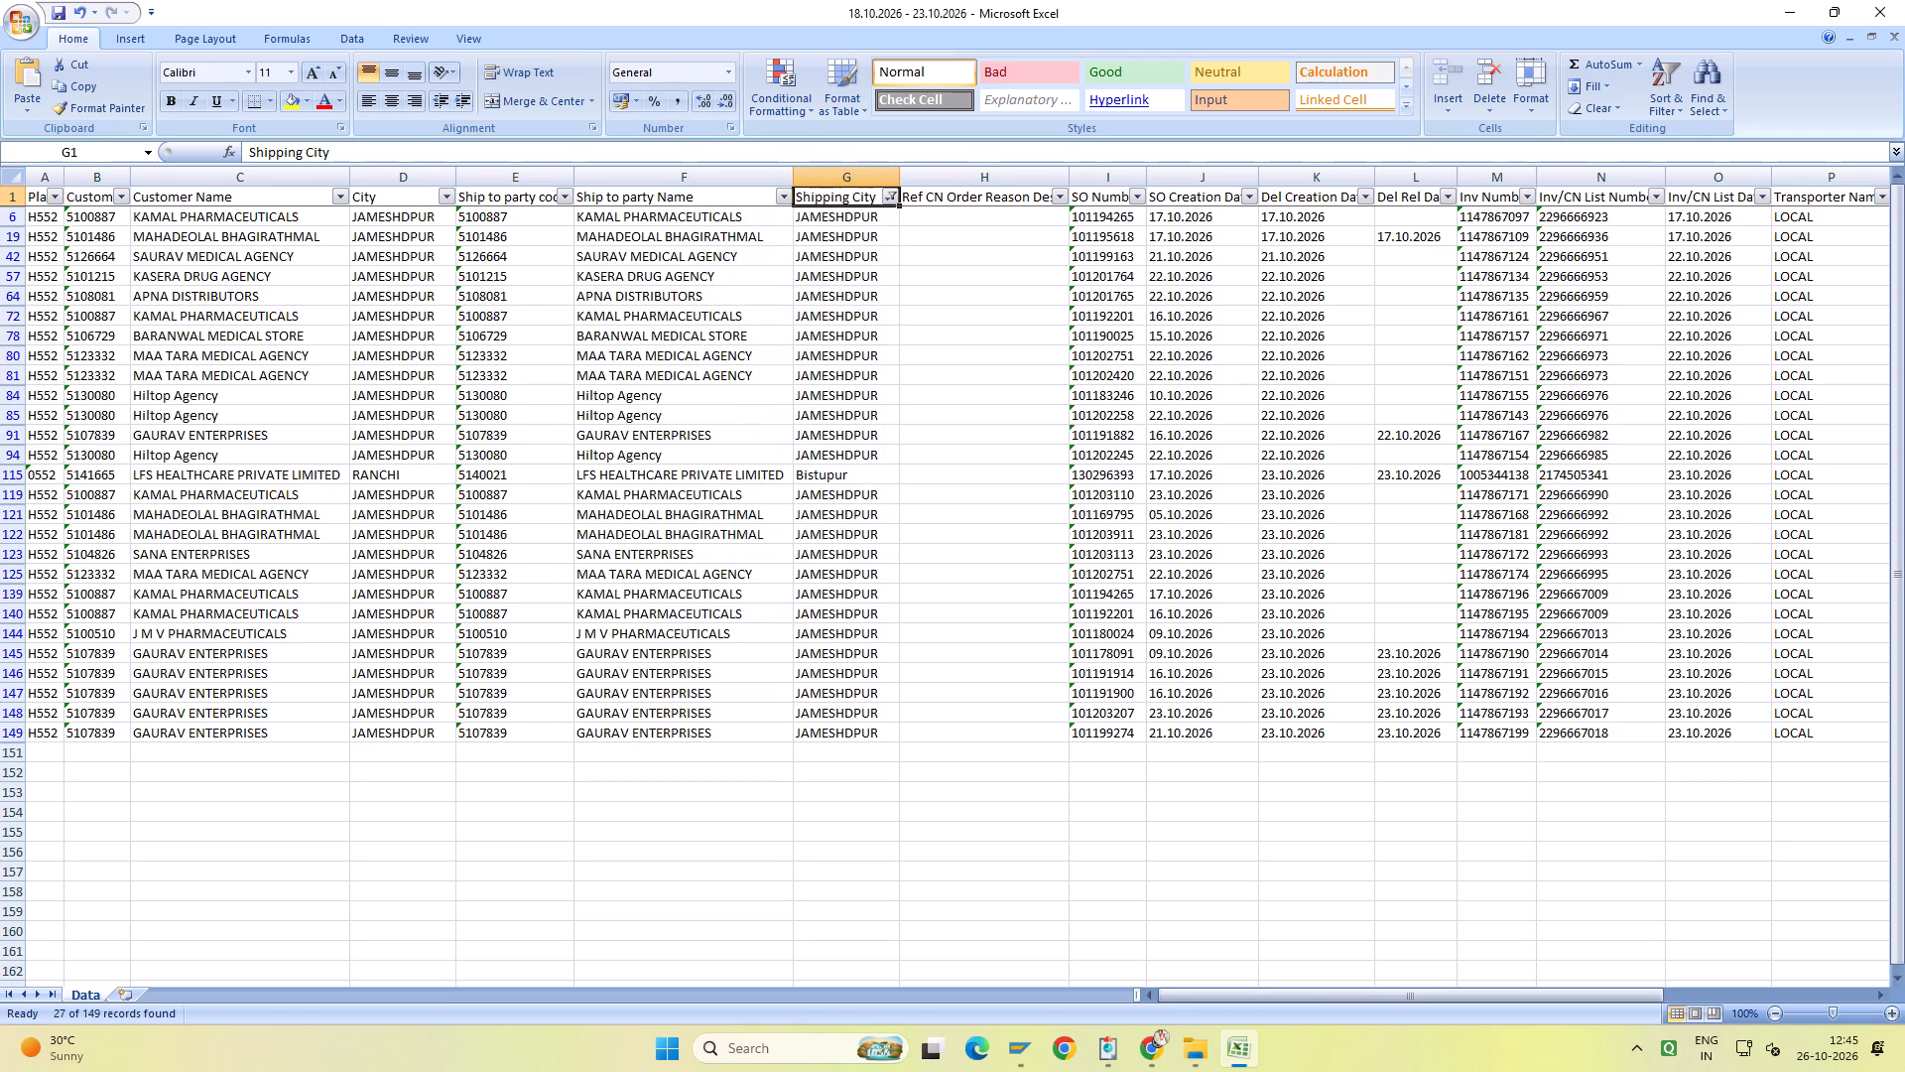
key("ctrl+Right")
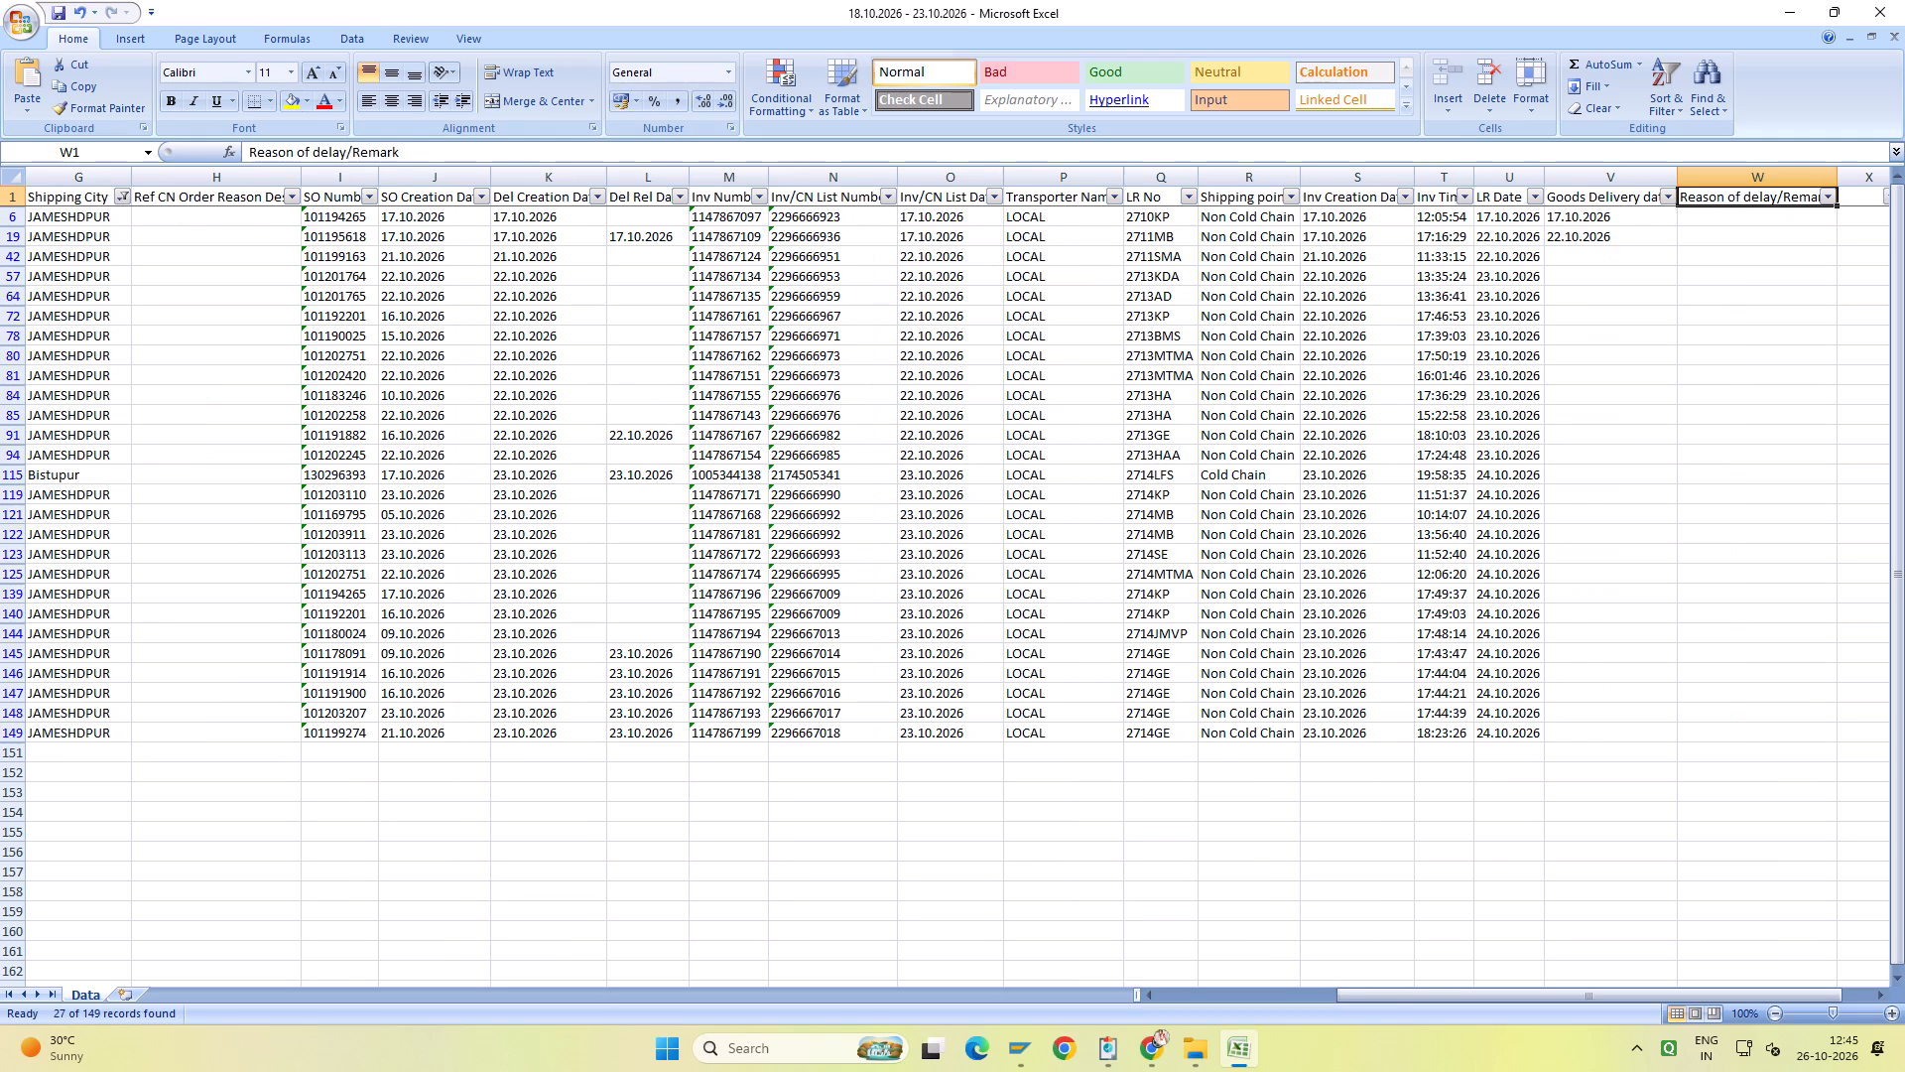
key("ctrl+Left")
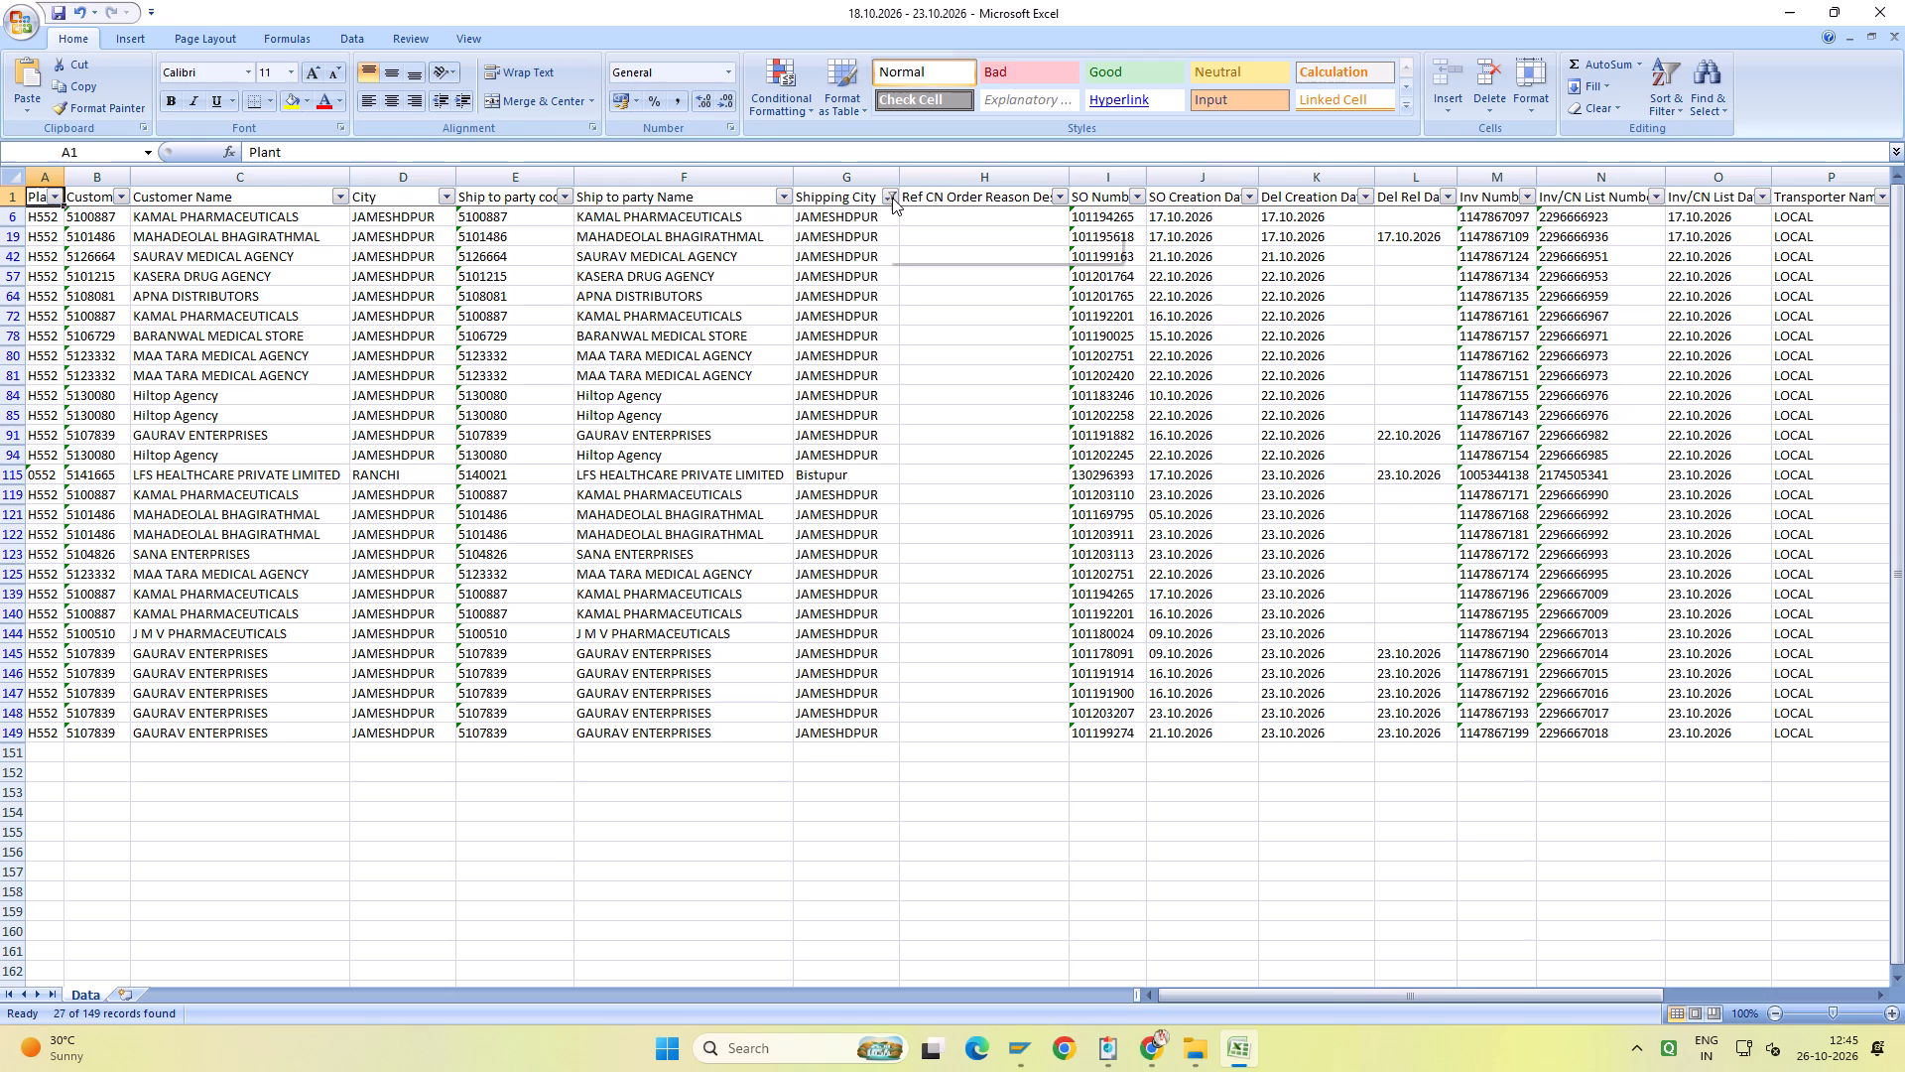
left_click(892, 198)
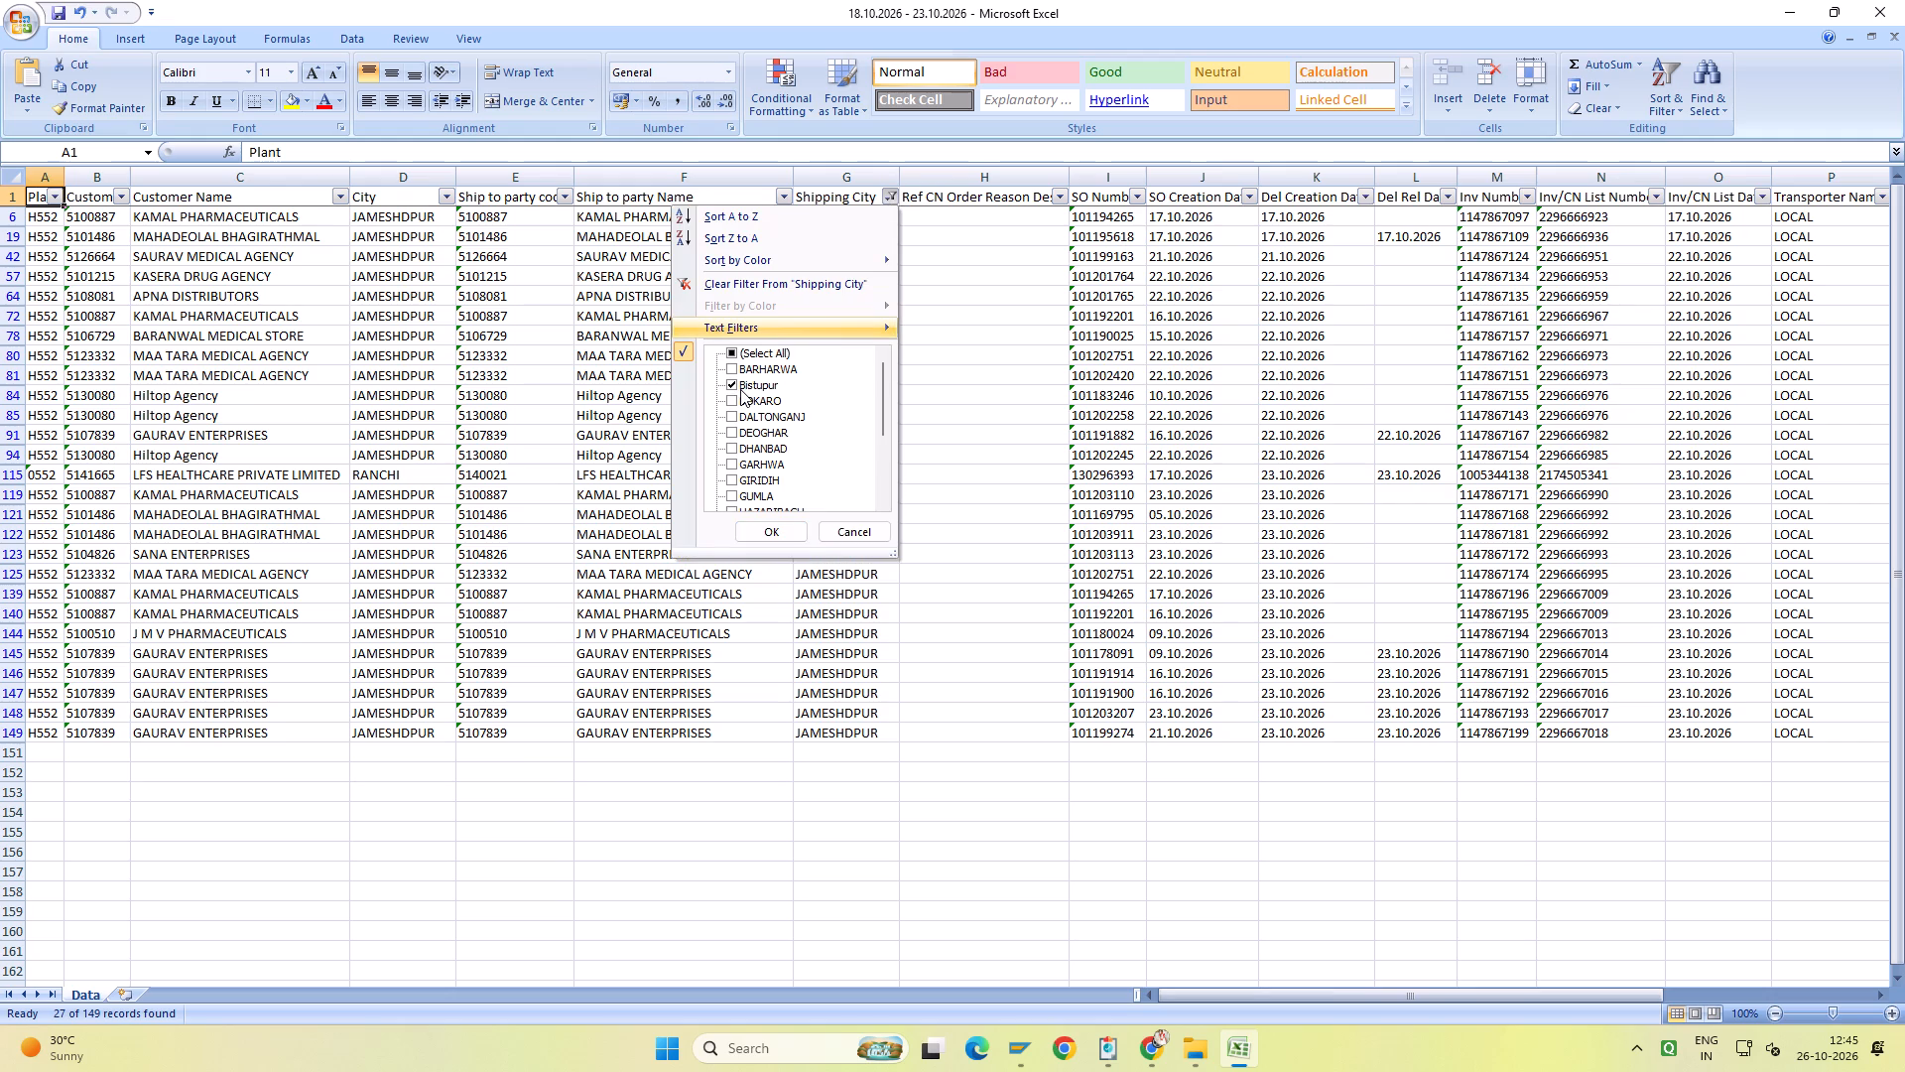
scroll(740, 389, "down", 3)
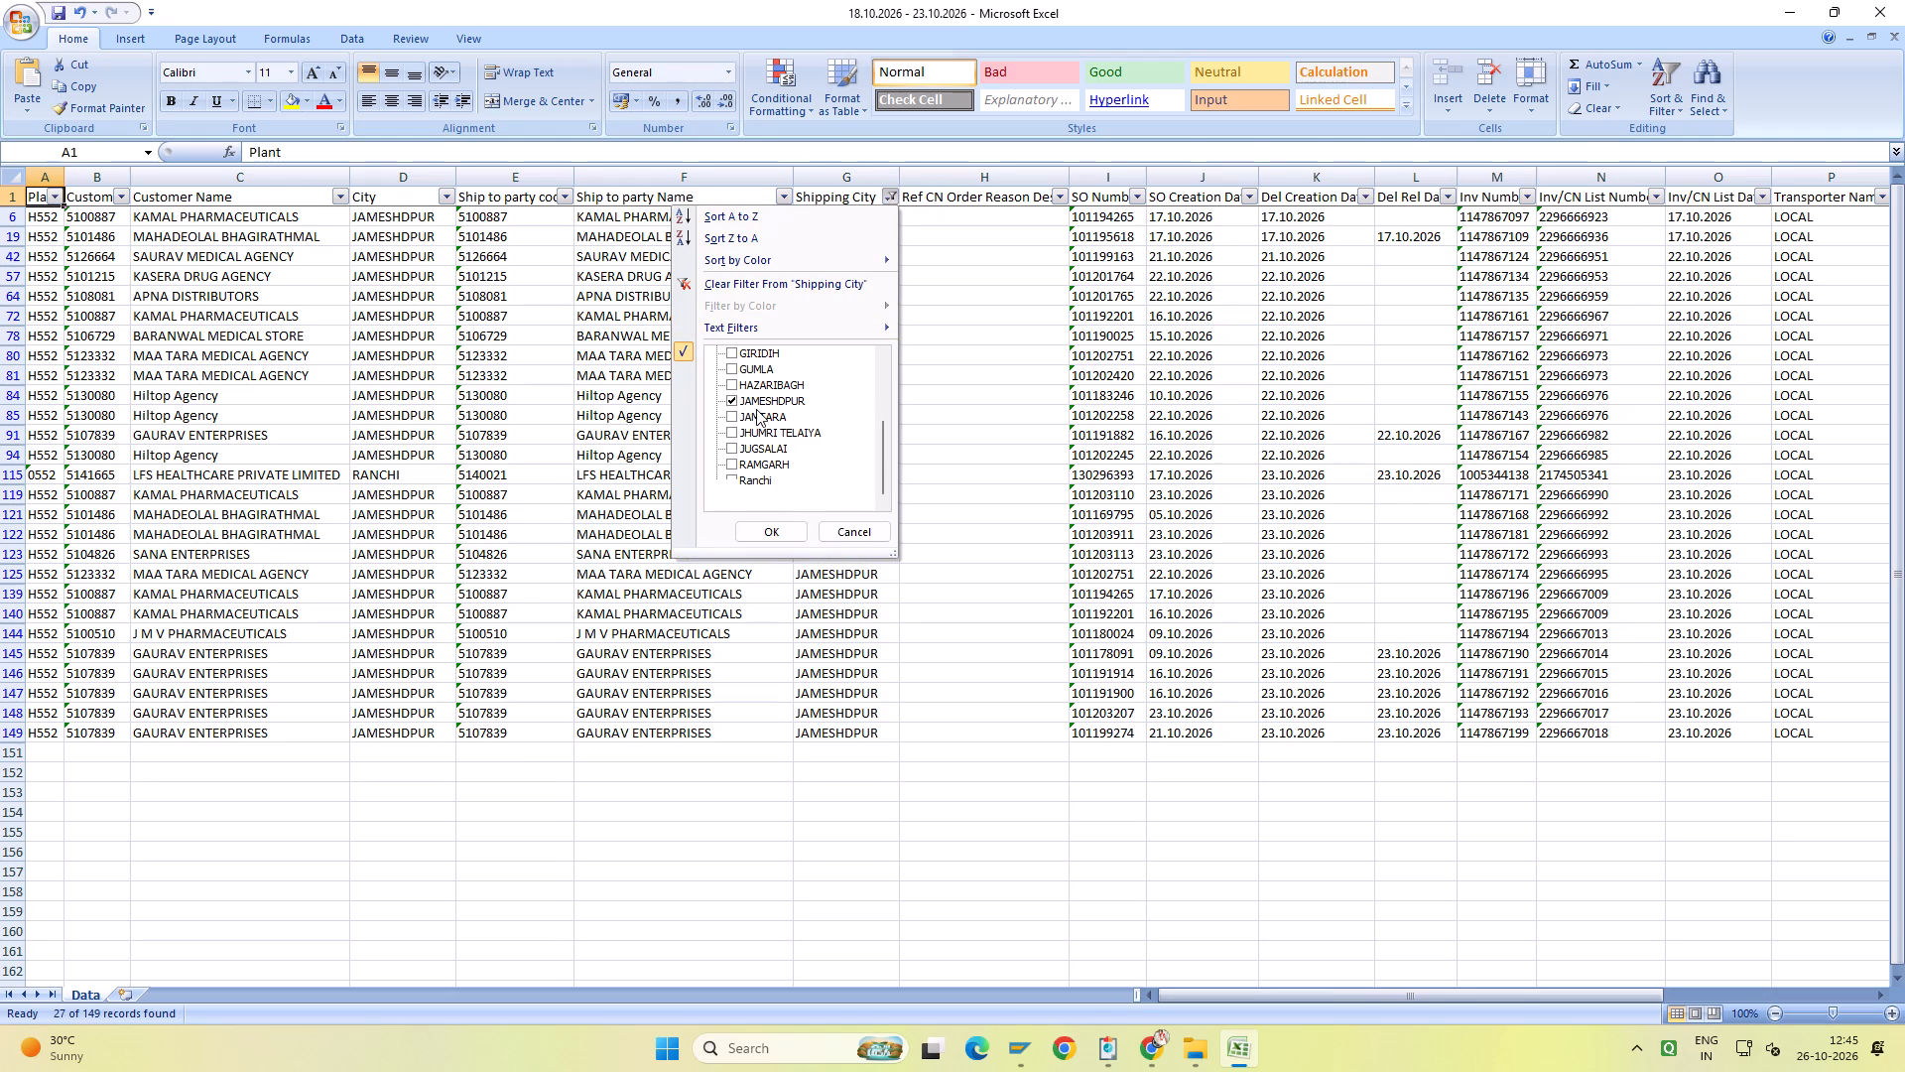
scroll(756, 409, "down", 4)
scroll(756, 409, "up", 7)
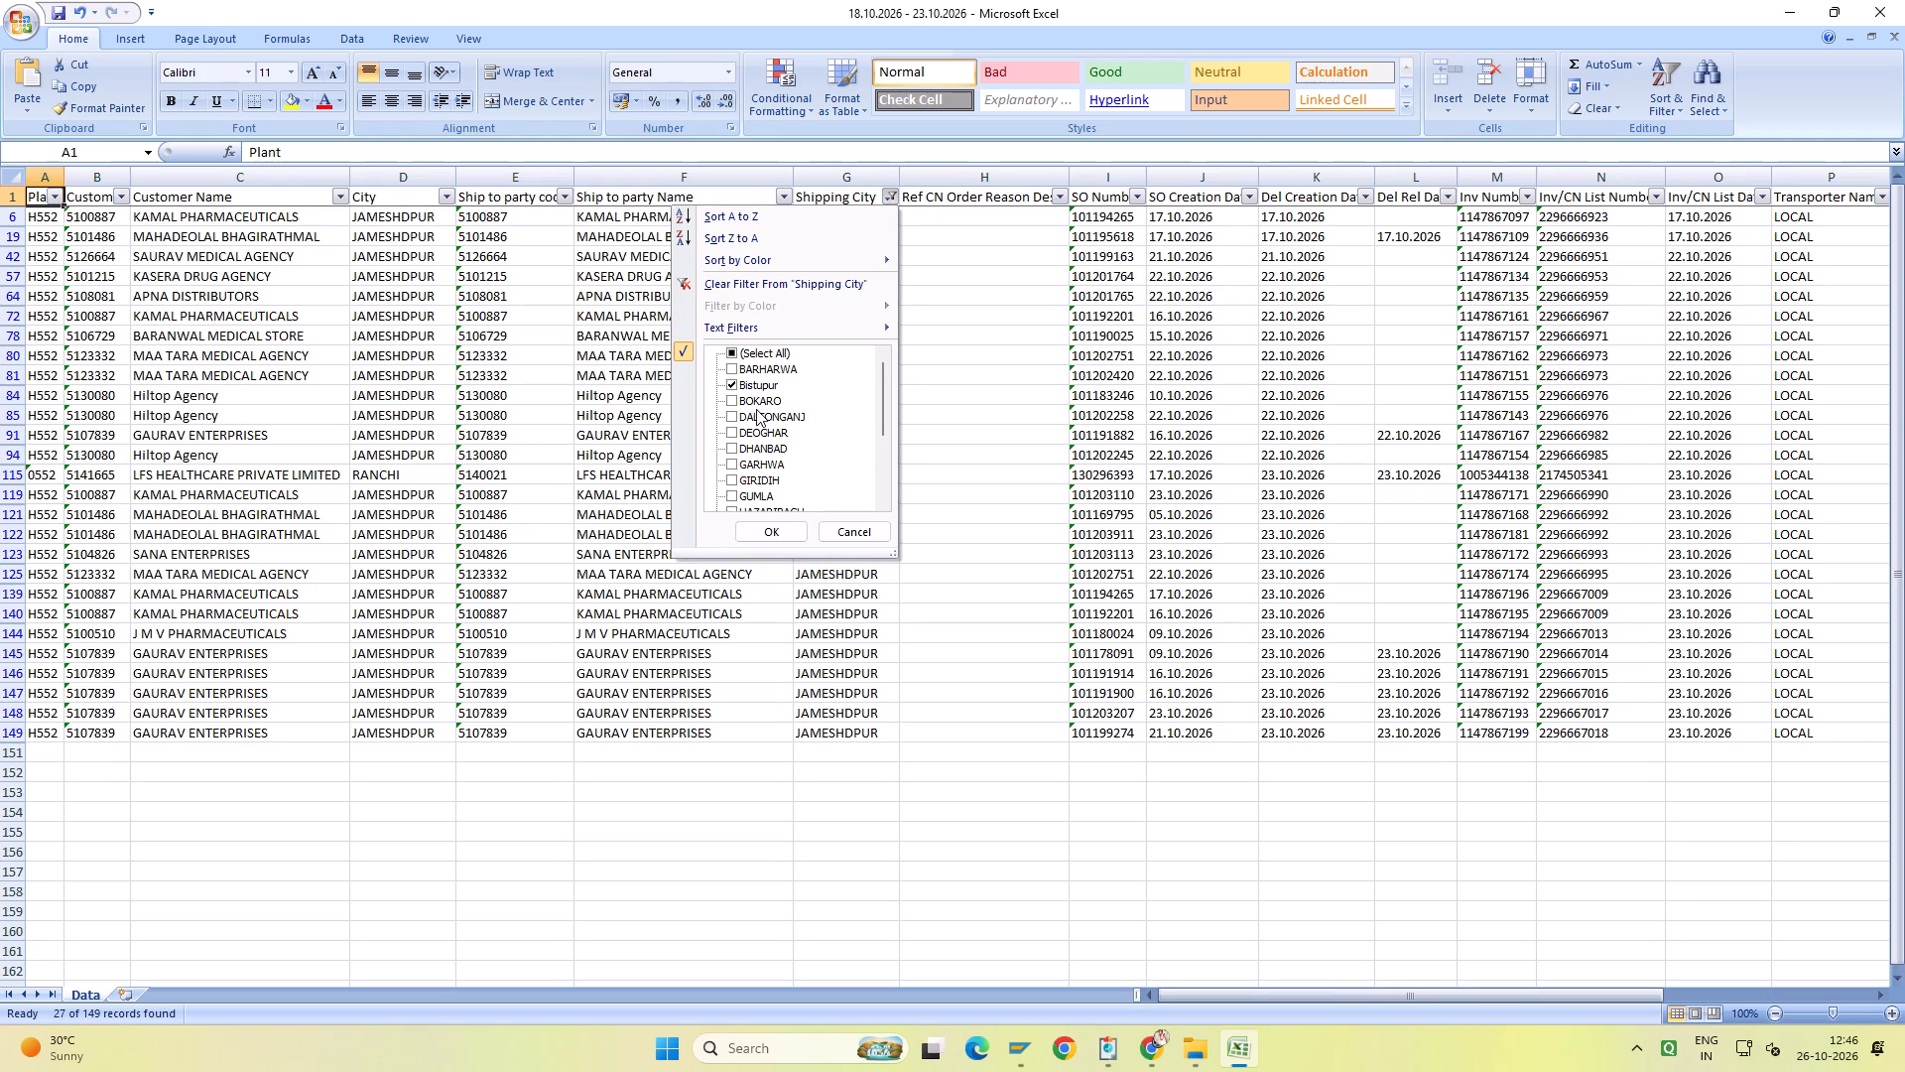
scroll(771, 469, "down", 7)
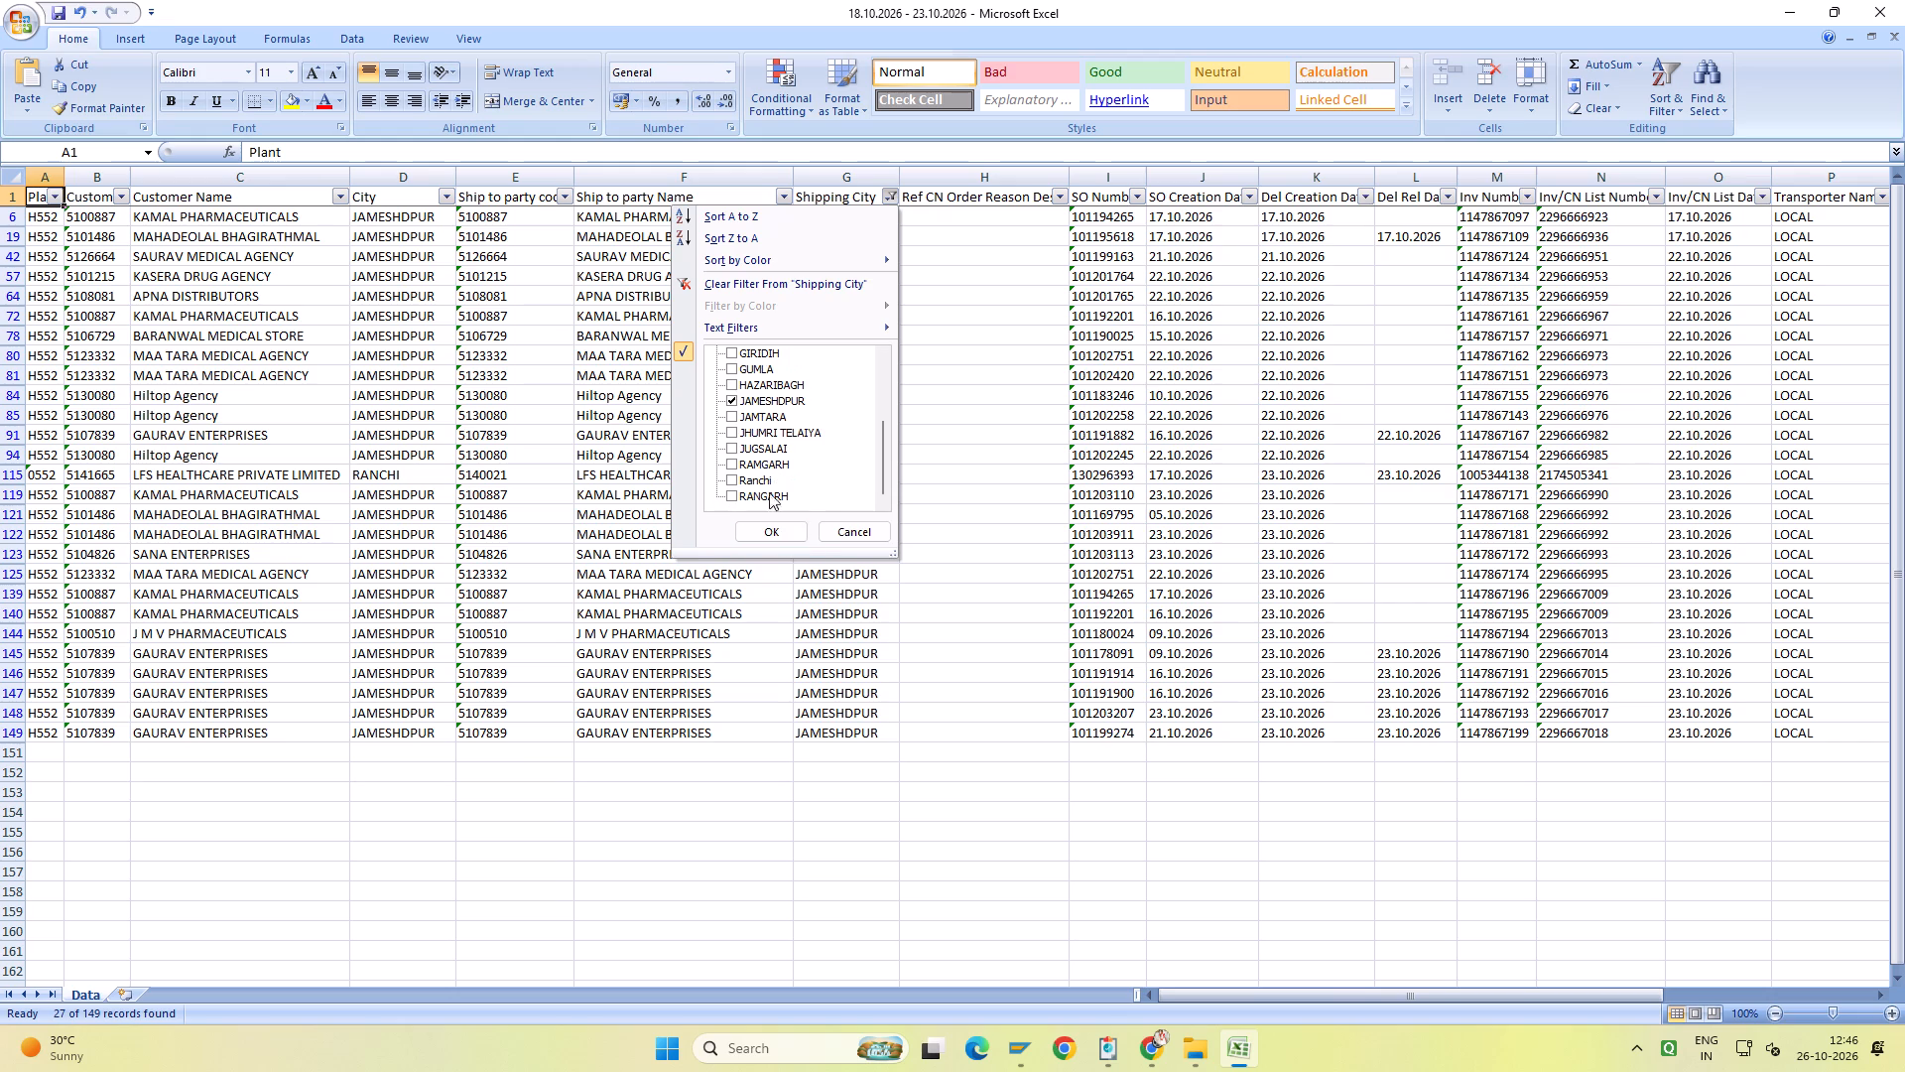
left_click(768, 529)
scroll(768, 529, "up", 5)
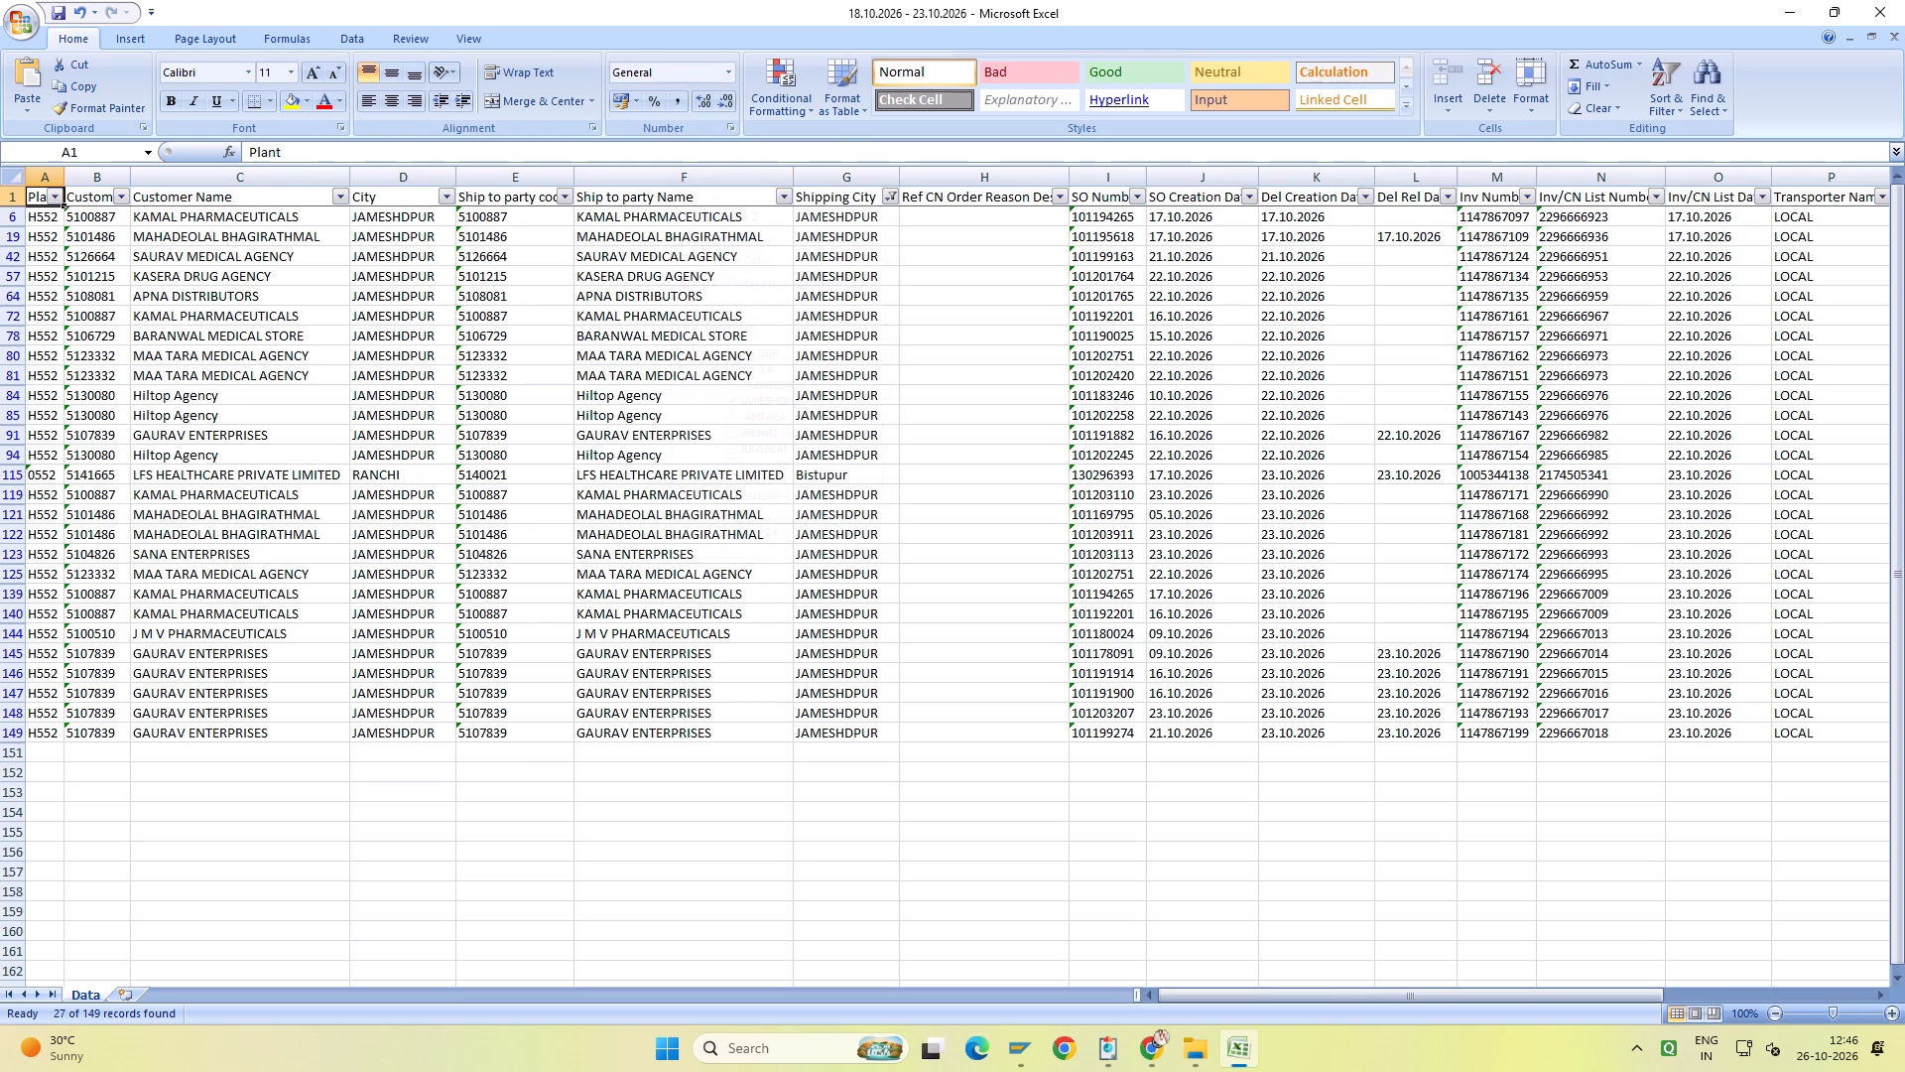
left_click(834, 199)
key("ctrl+Right")
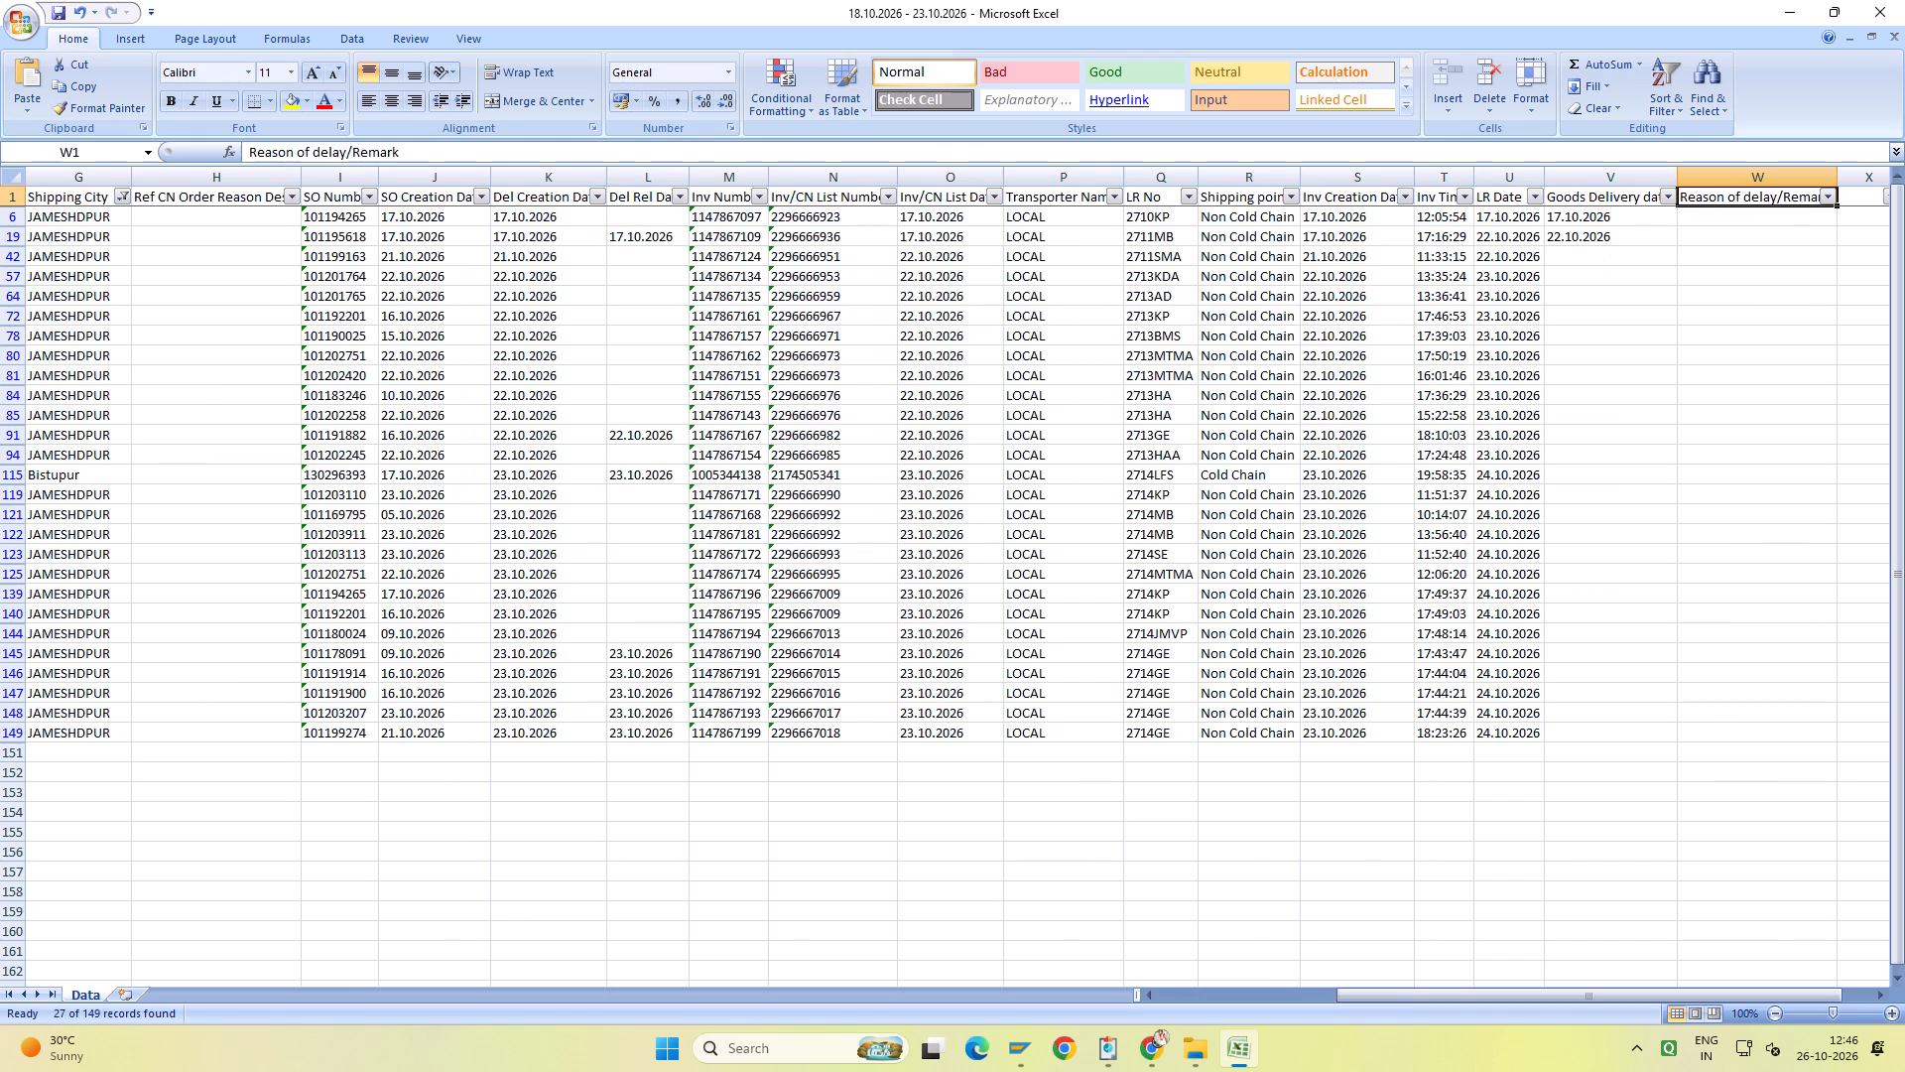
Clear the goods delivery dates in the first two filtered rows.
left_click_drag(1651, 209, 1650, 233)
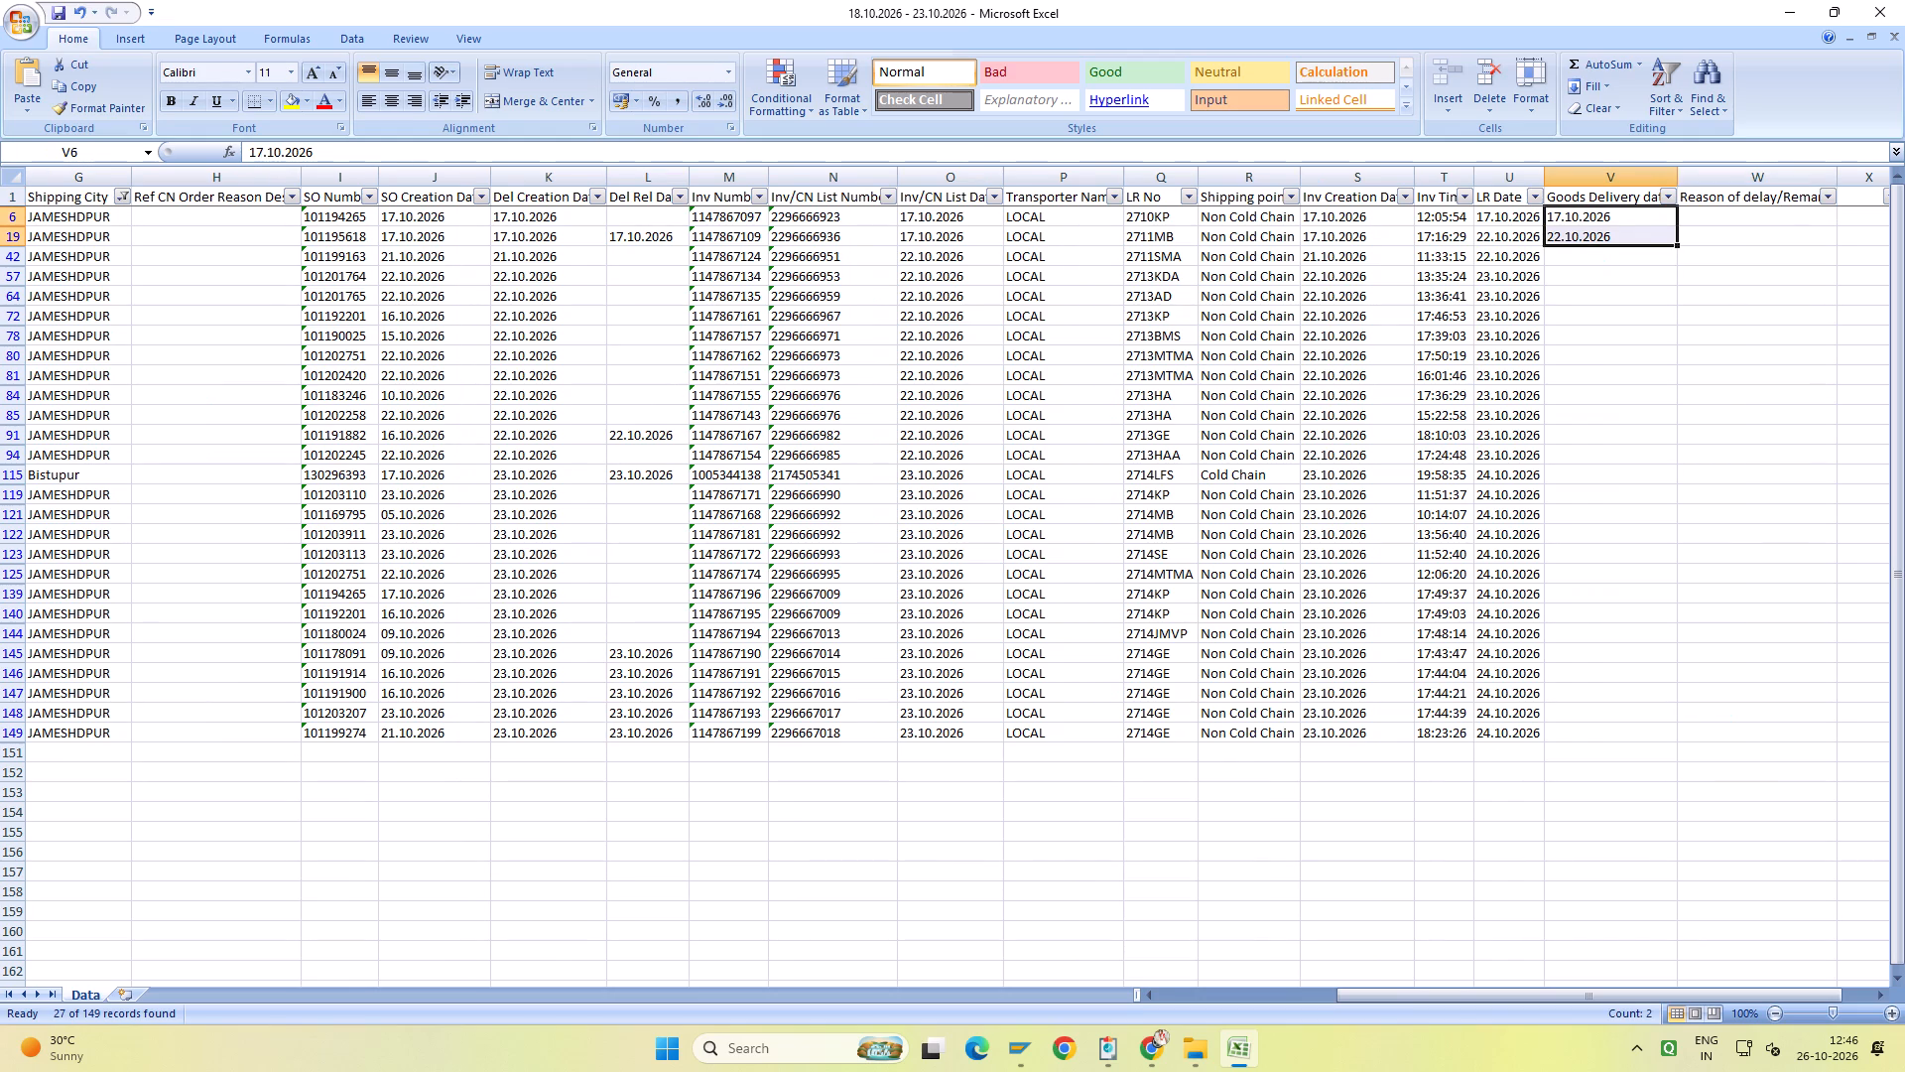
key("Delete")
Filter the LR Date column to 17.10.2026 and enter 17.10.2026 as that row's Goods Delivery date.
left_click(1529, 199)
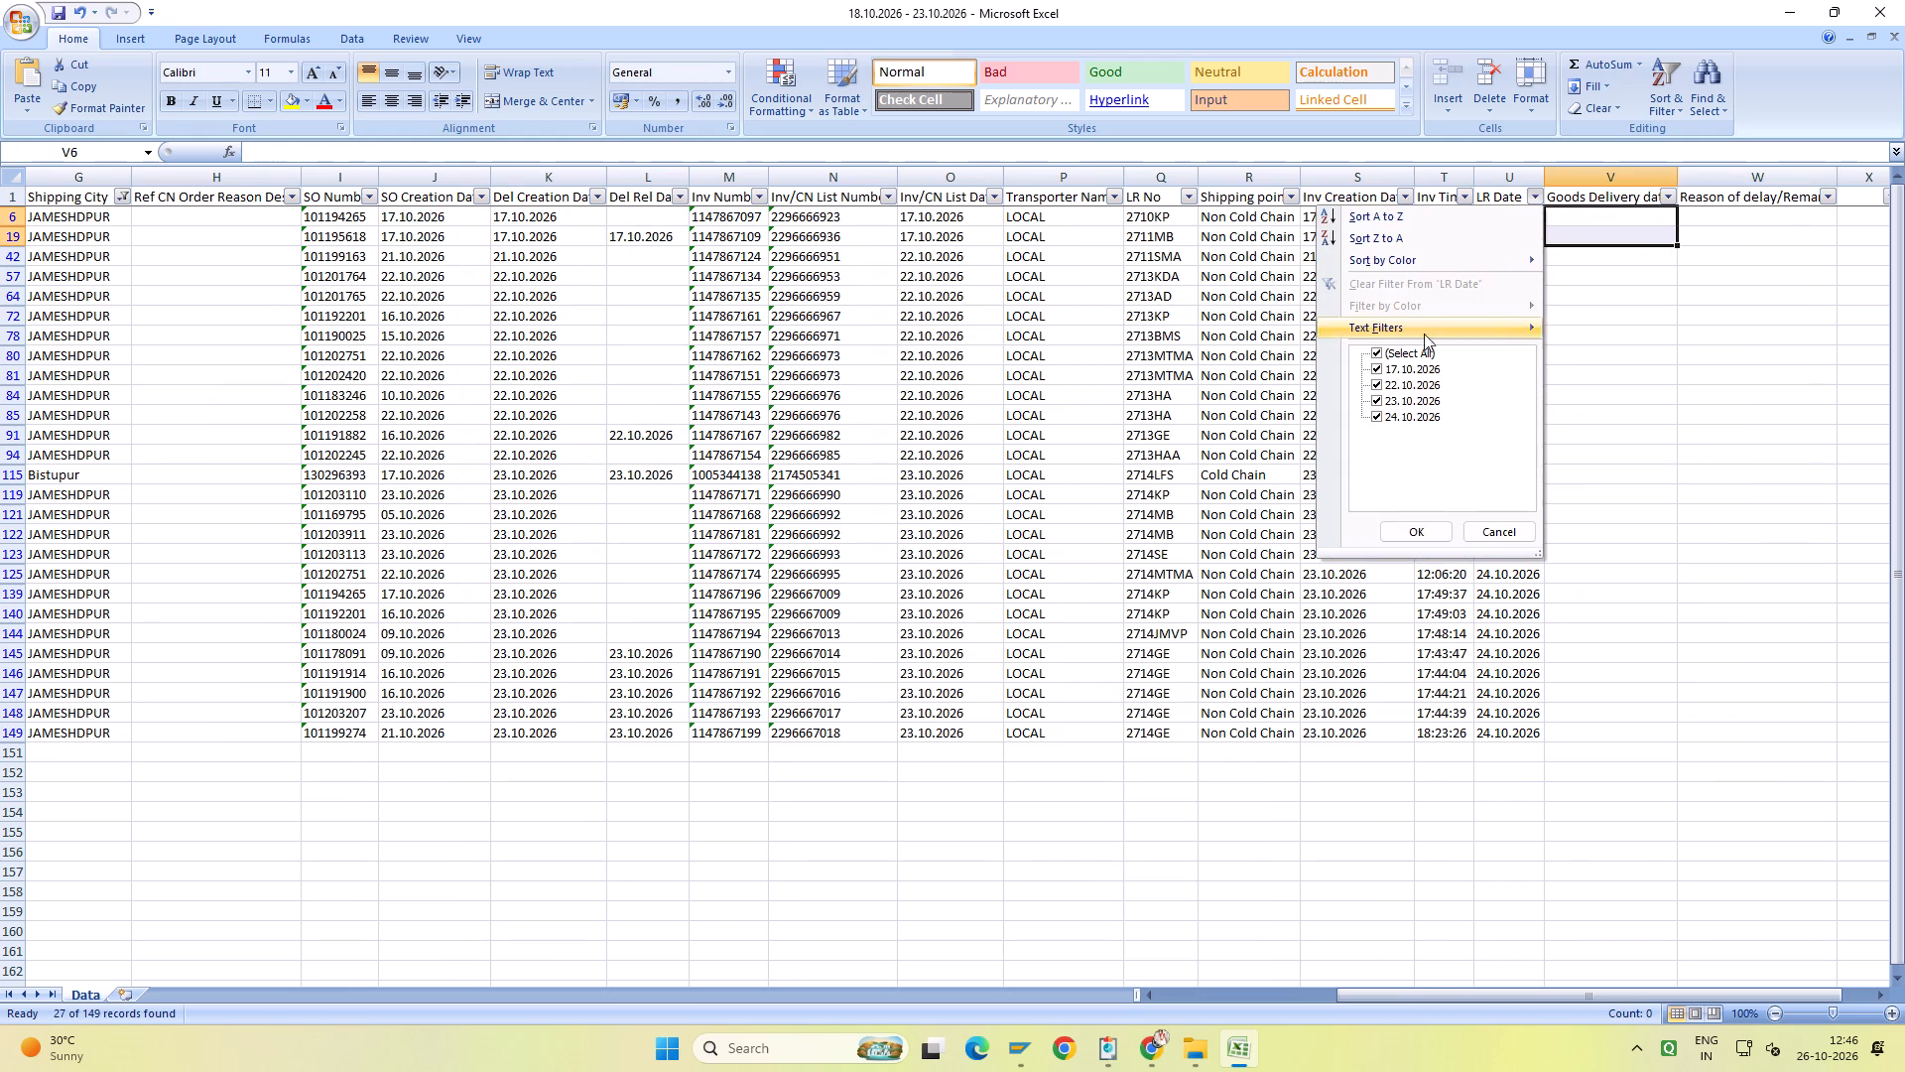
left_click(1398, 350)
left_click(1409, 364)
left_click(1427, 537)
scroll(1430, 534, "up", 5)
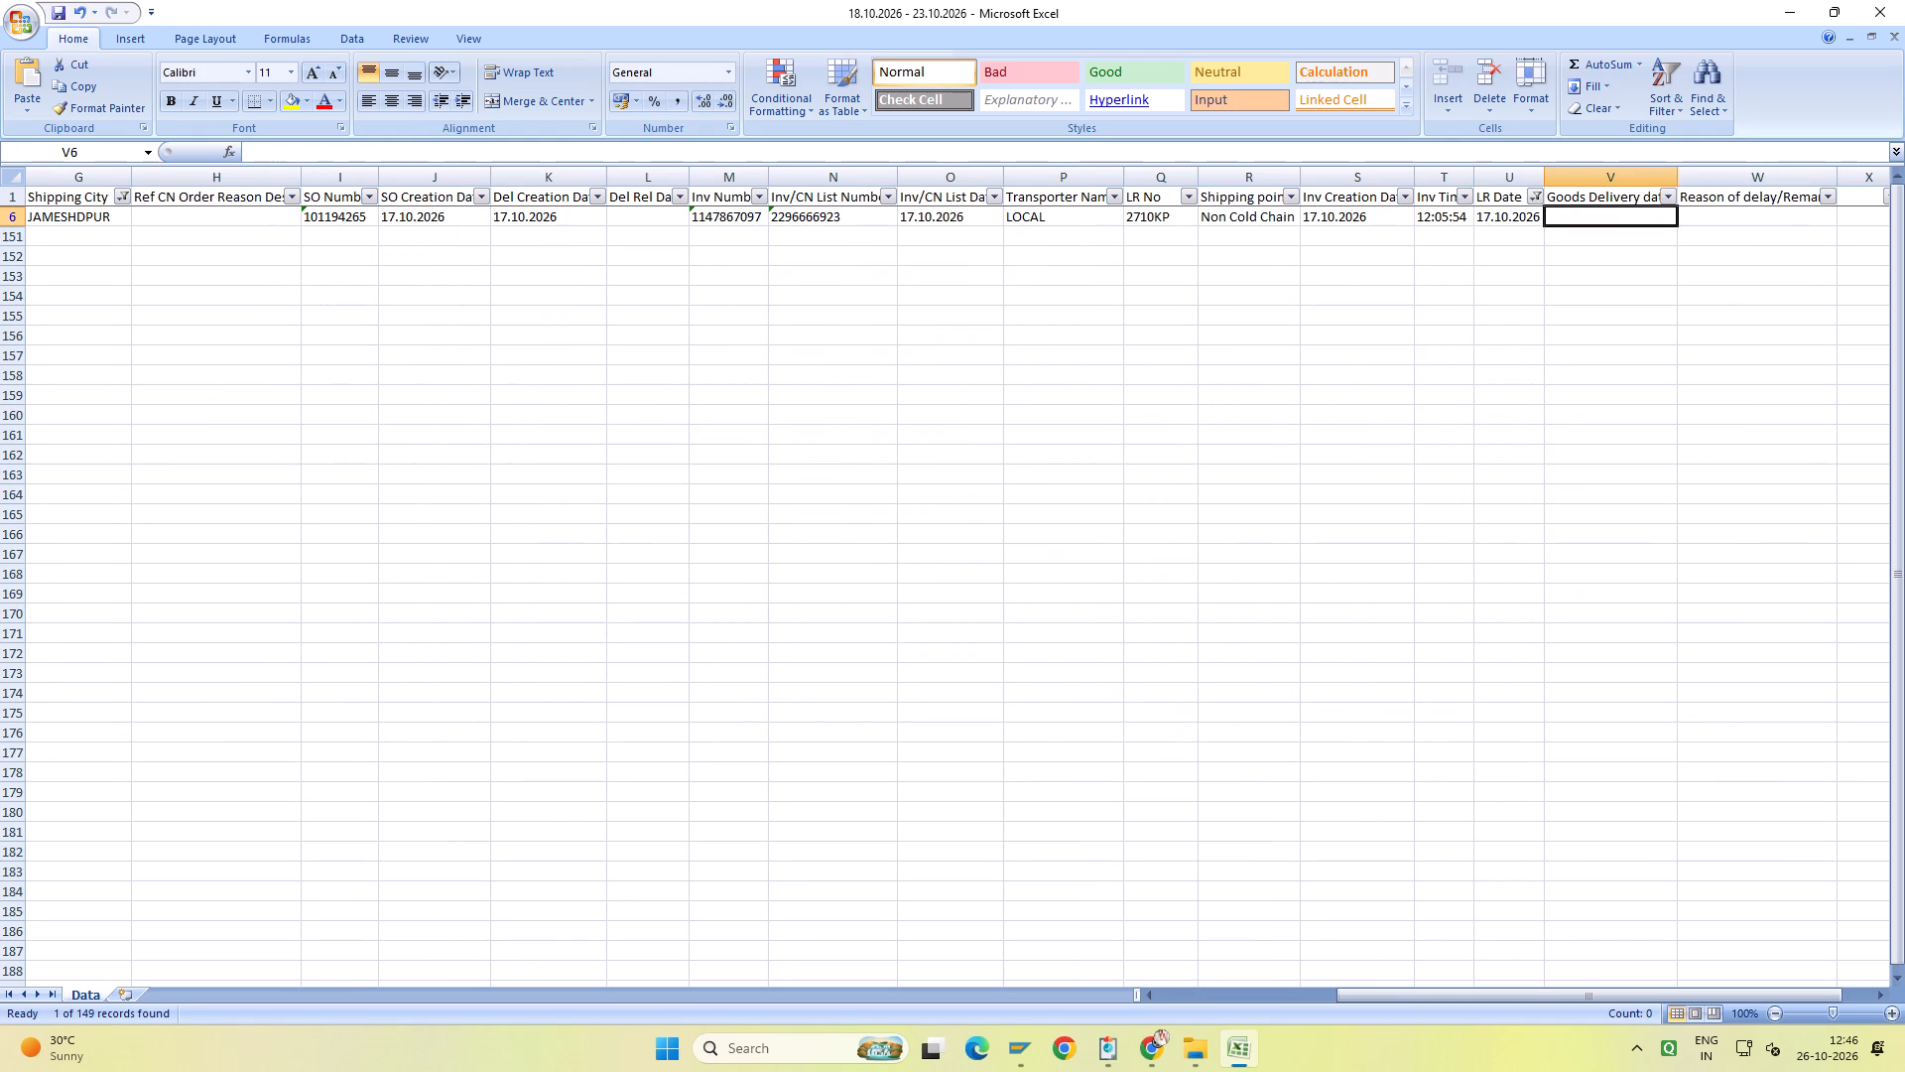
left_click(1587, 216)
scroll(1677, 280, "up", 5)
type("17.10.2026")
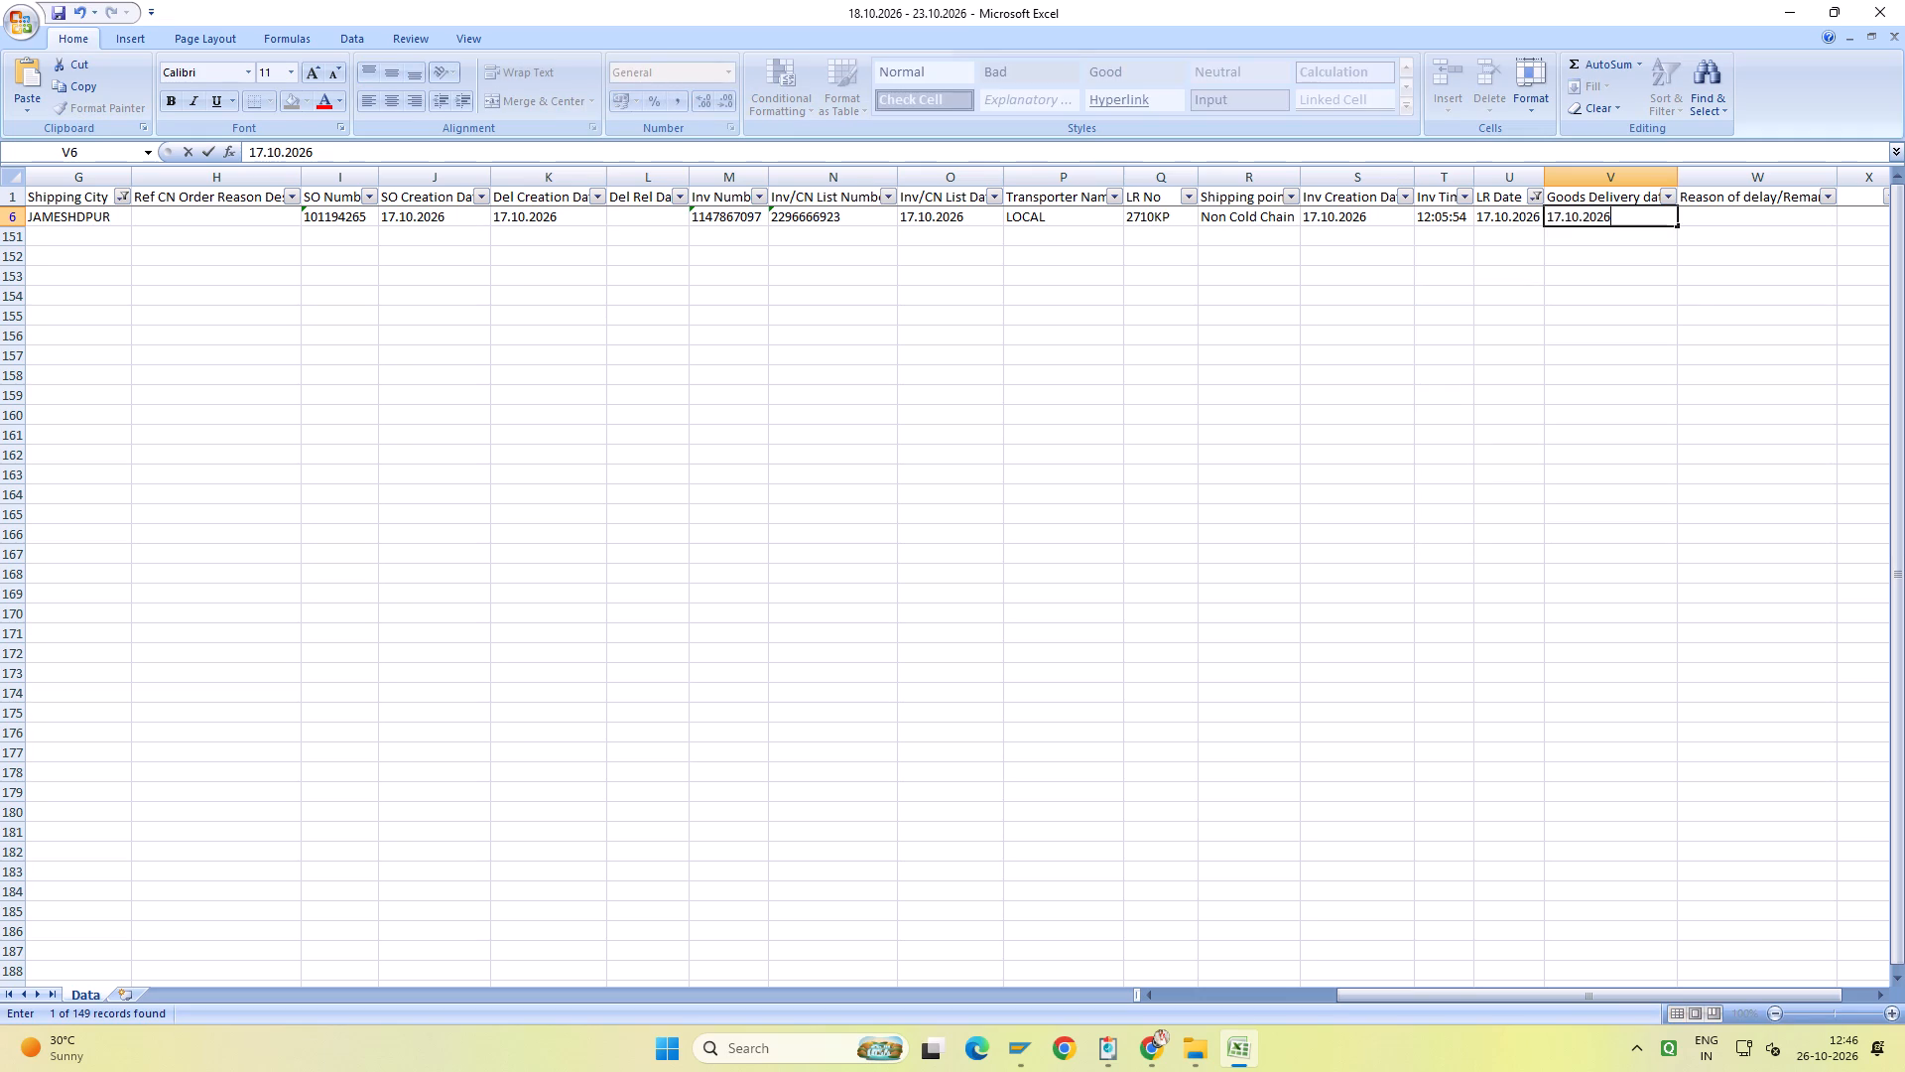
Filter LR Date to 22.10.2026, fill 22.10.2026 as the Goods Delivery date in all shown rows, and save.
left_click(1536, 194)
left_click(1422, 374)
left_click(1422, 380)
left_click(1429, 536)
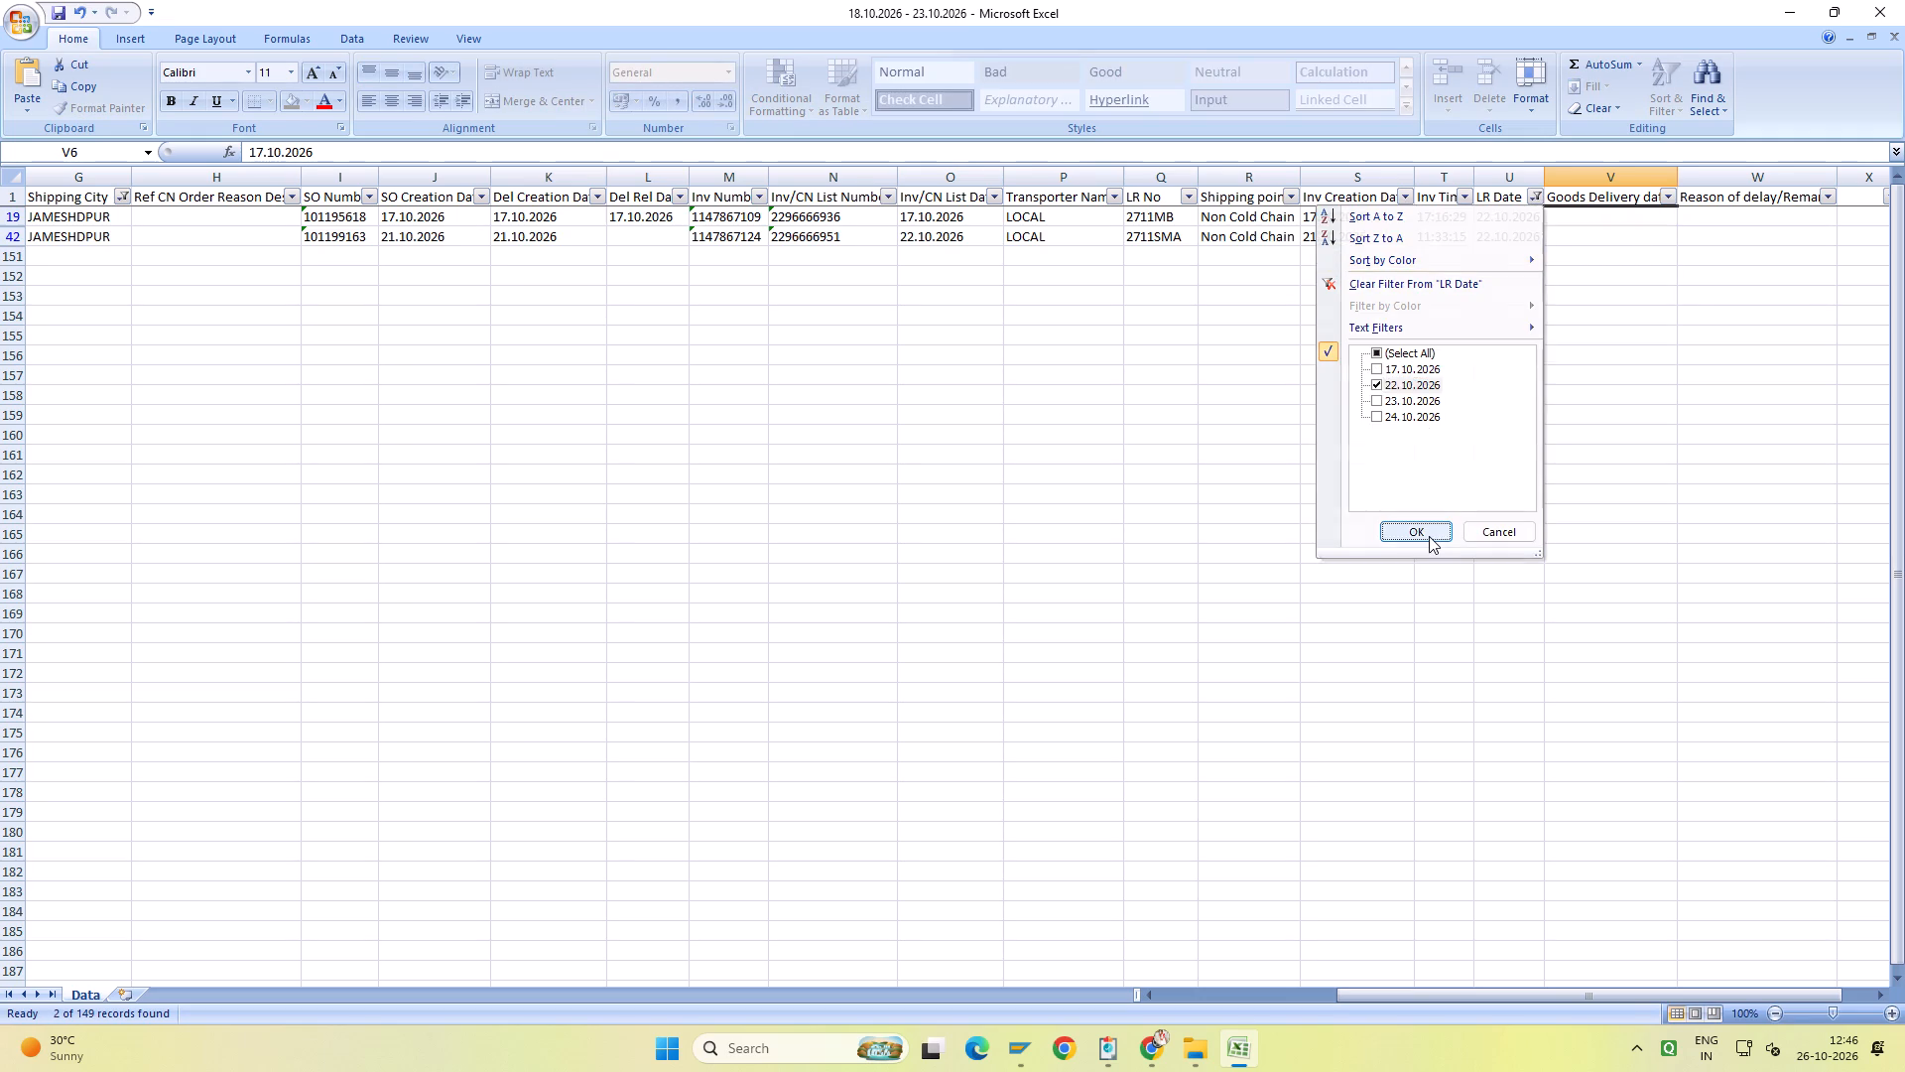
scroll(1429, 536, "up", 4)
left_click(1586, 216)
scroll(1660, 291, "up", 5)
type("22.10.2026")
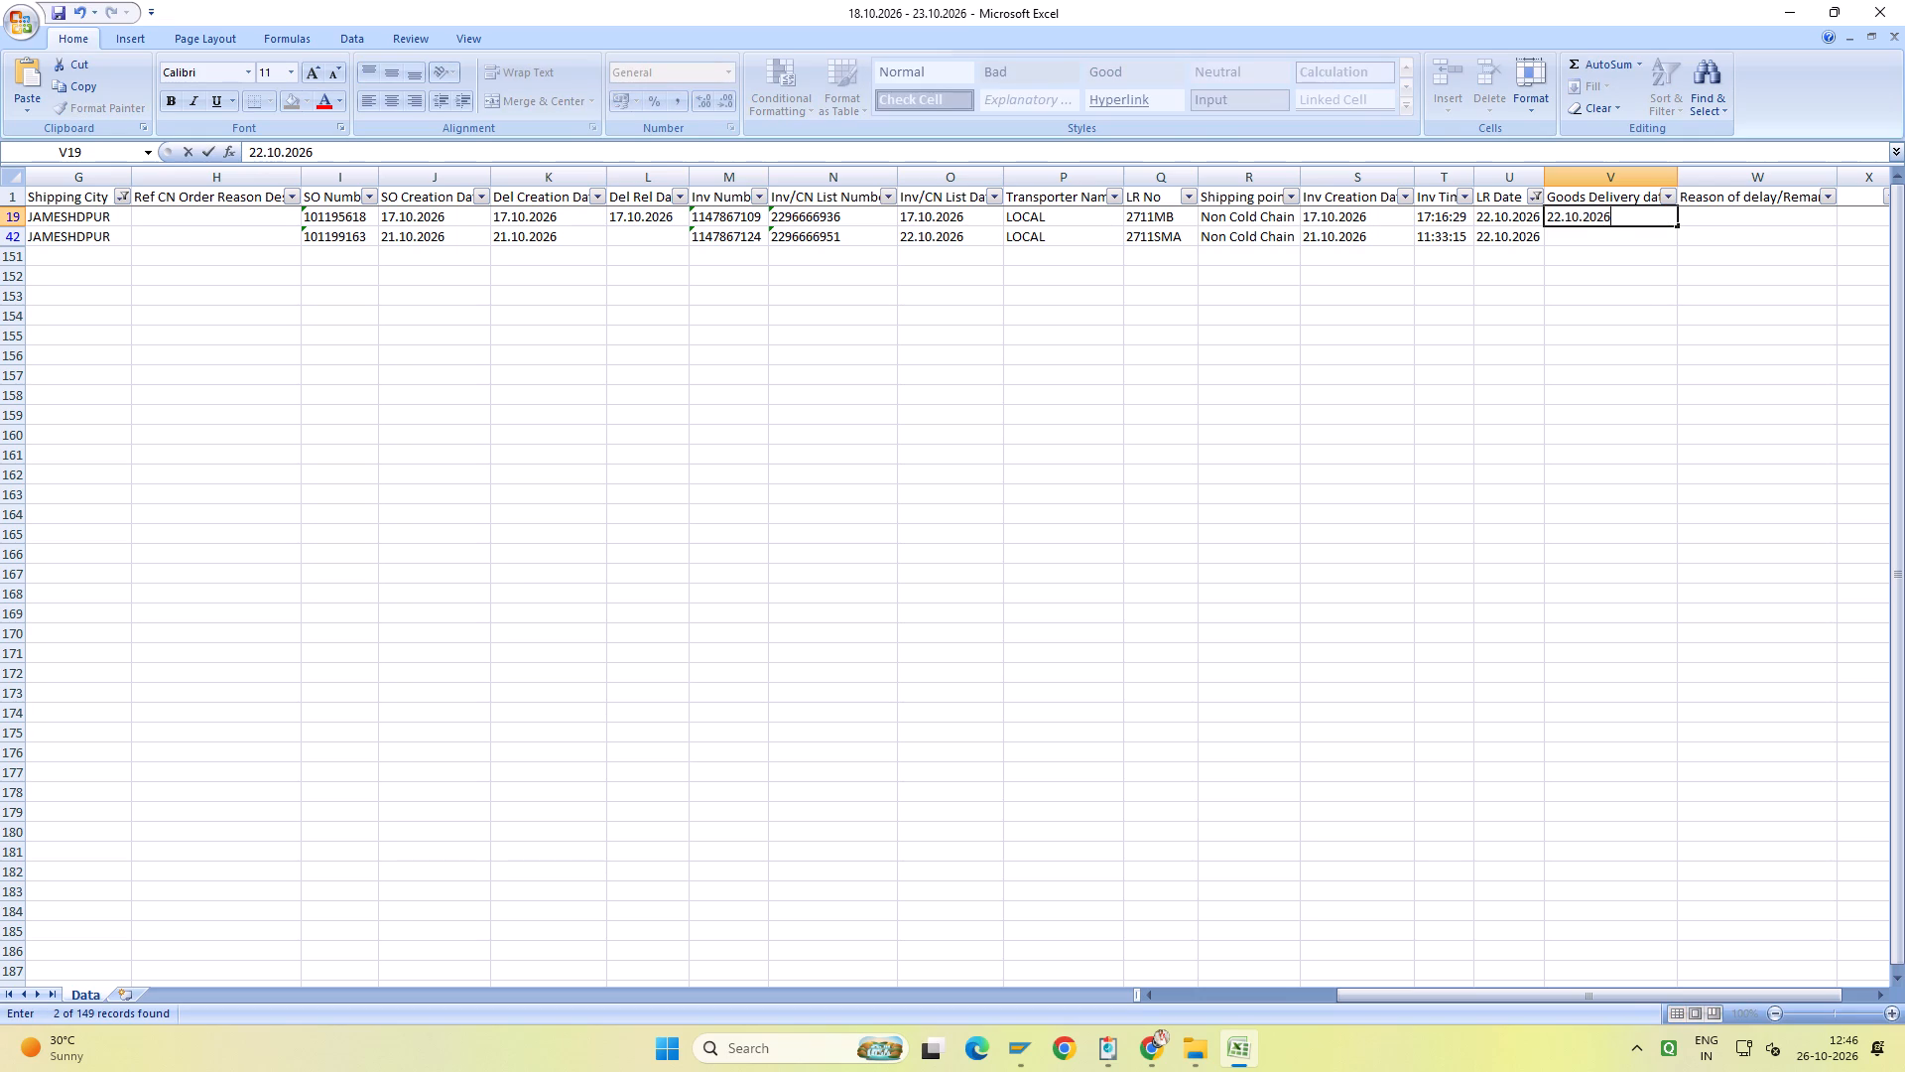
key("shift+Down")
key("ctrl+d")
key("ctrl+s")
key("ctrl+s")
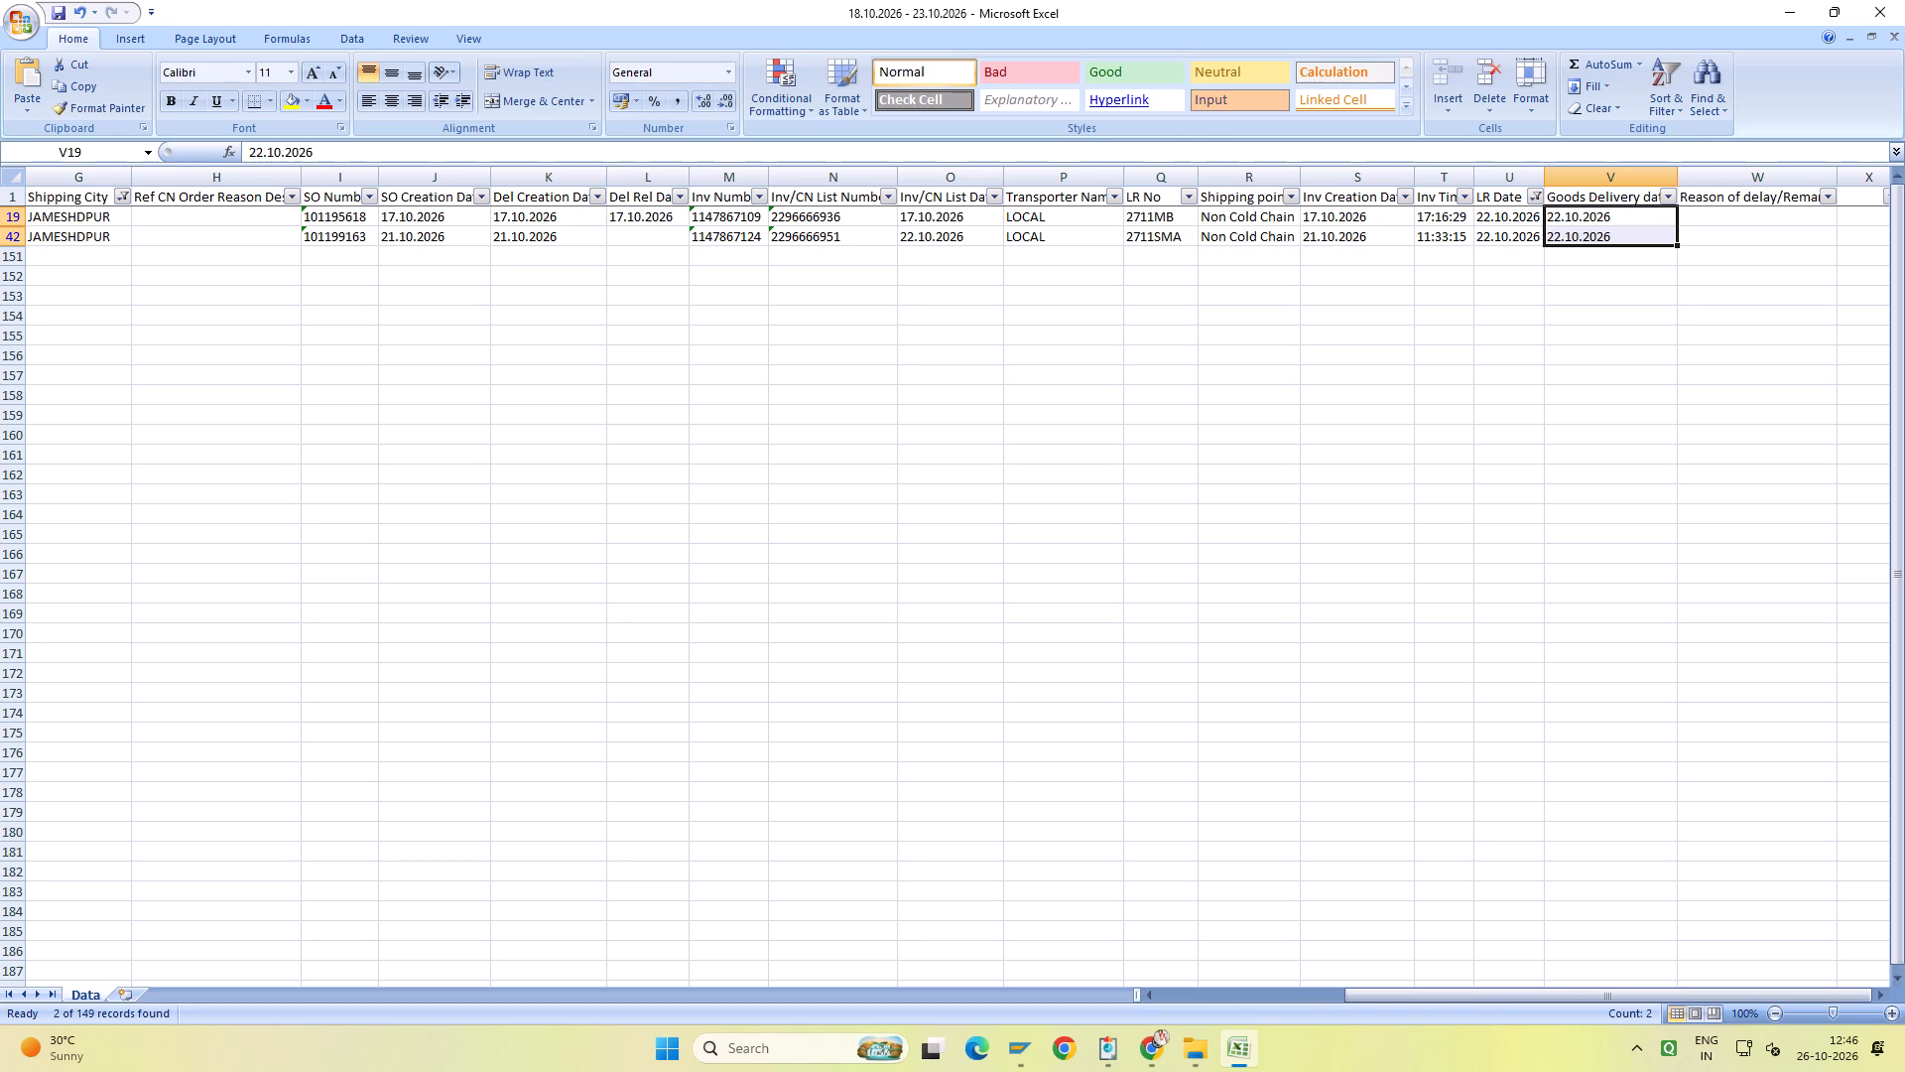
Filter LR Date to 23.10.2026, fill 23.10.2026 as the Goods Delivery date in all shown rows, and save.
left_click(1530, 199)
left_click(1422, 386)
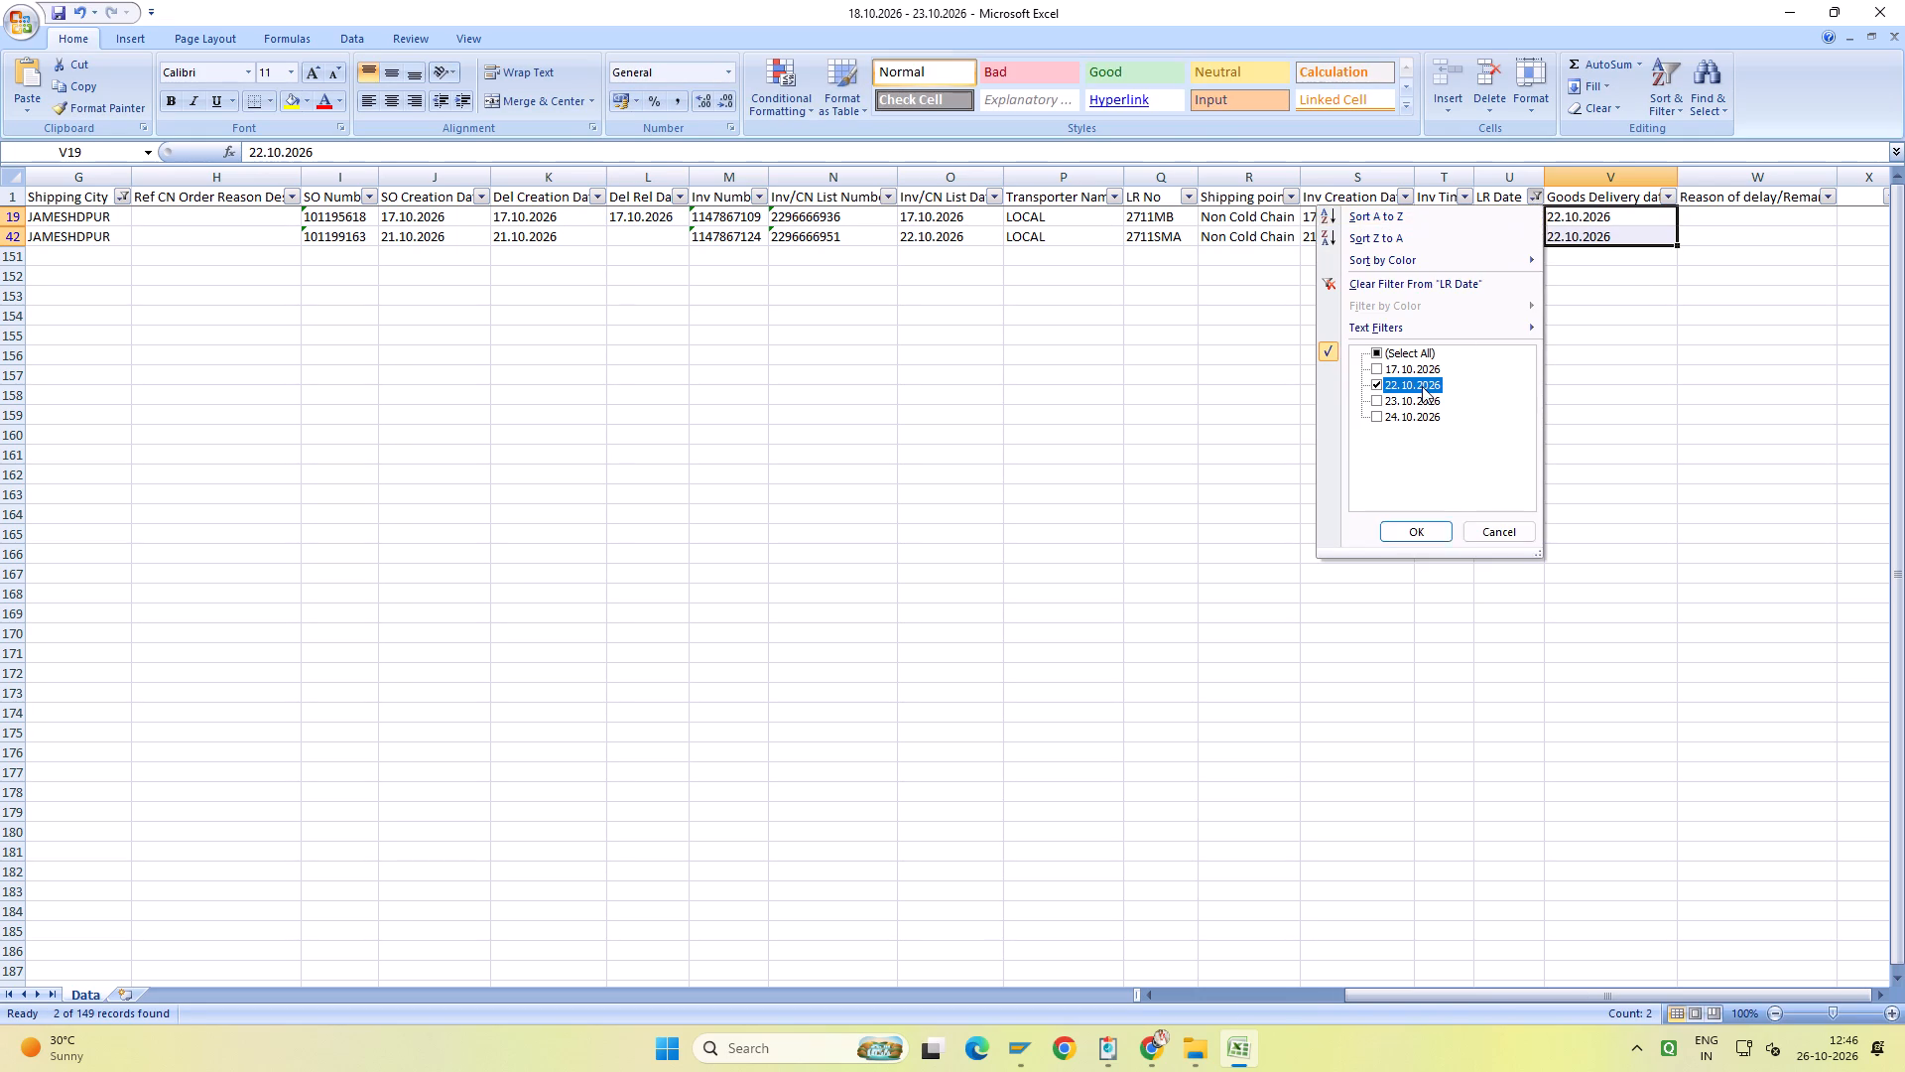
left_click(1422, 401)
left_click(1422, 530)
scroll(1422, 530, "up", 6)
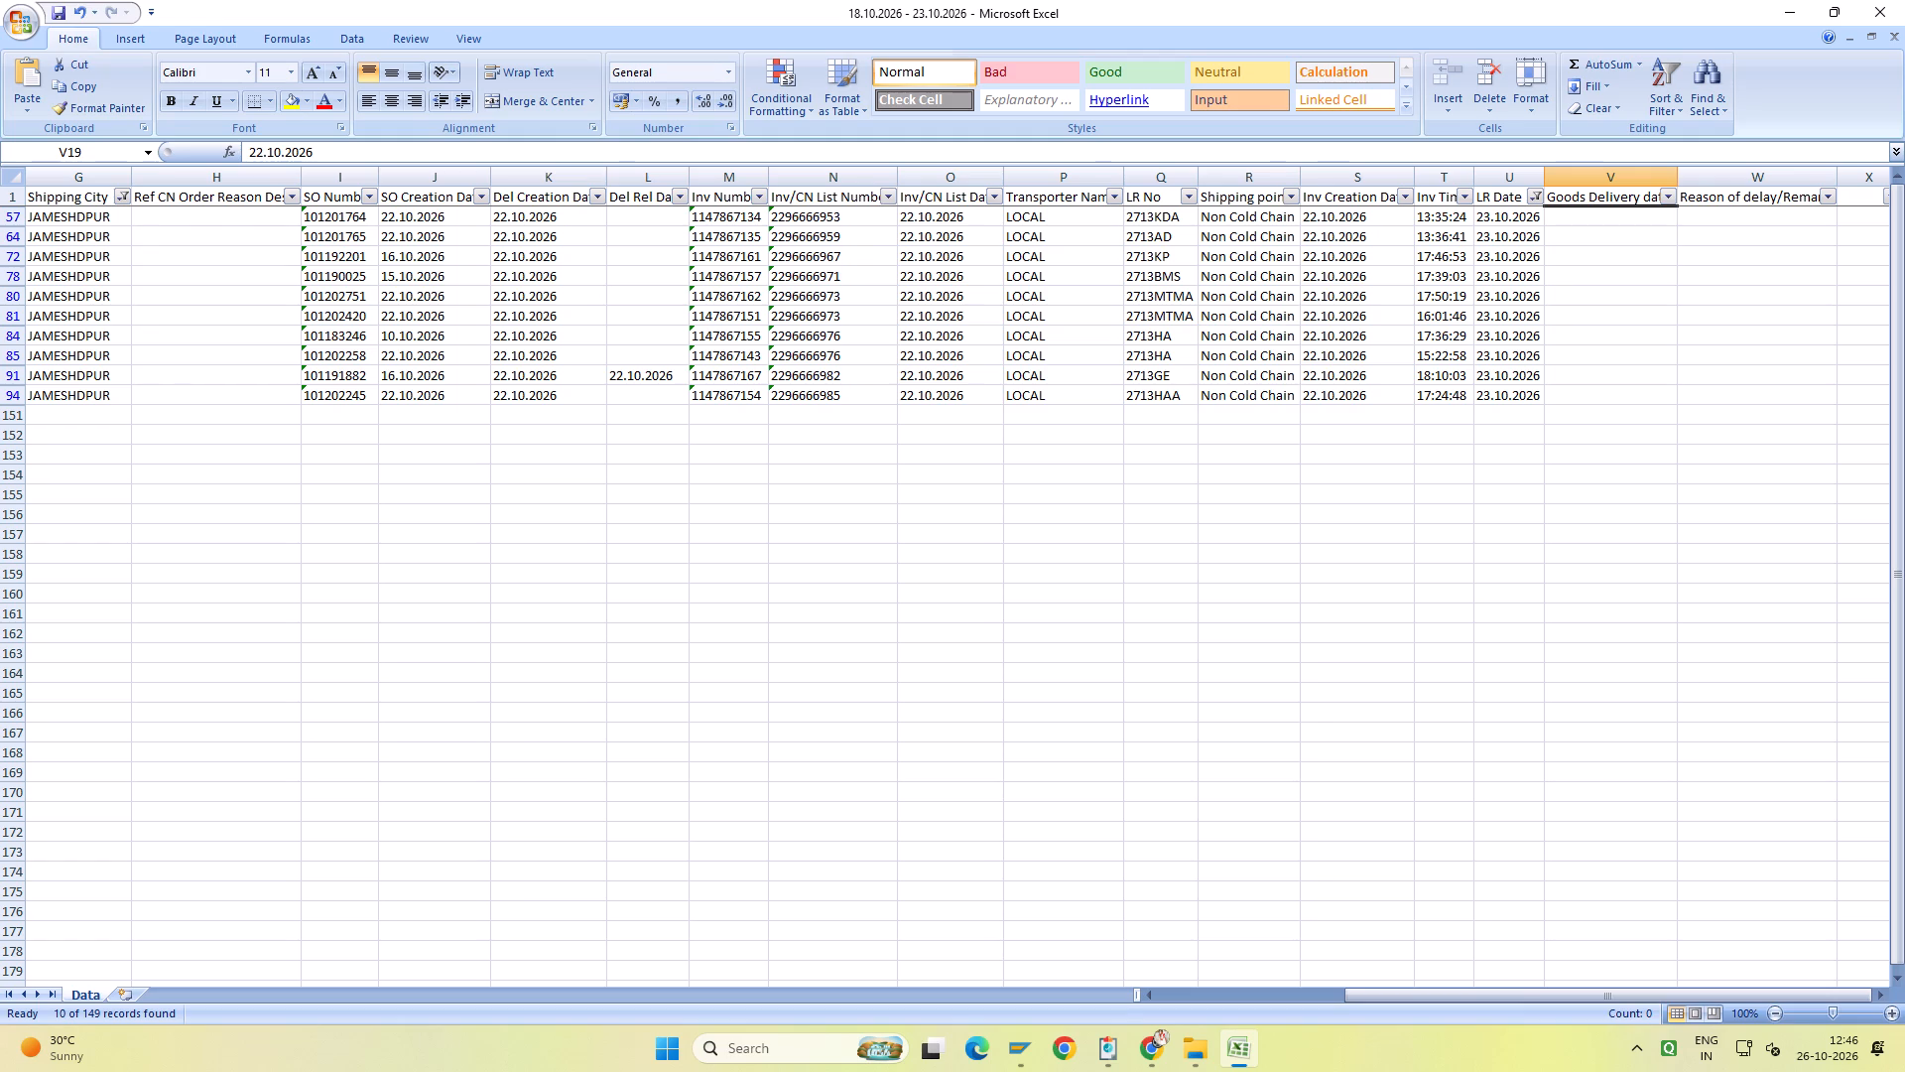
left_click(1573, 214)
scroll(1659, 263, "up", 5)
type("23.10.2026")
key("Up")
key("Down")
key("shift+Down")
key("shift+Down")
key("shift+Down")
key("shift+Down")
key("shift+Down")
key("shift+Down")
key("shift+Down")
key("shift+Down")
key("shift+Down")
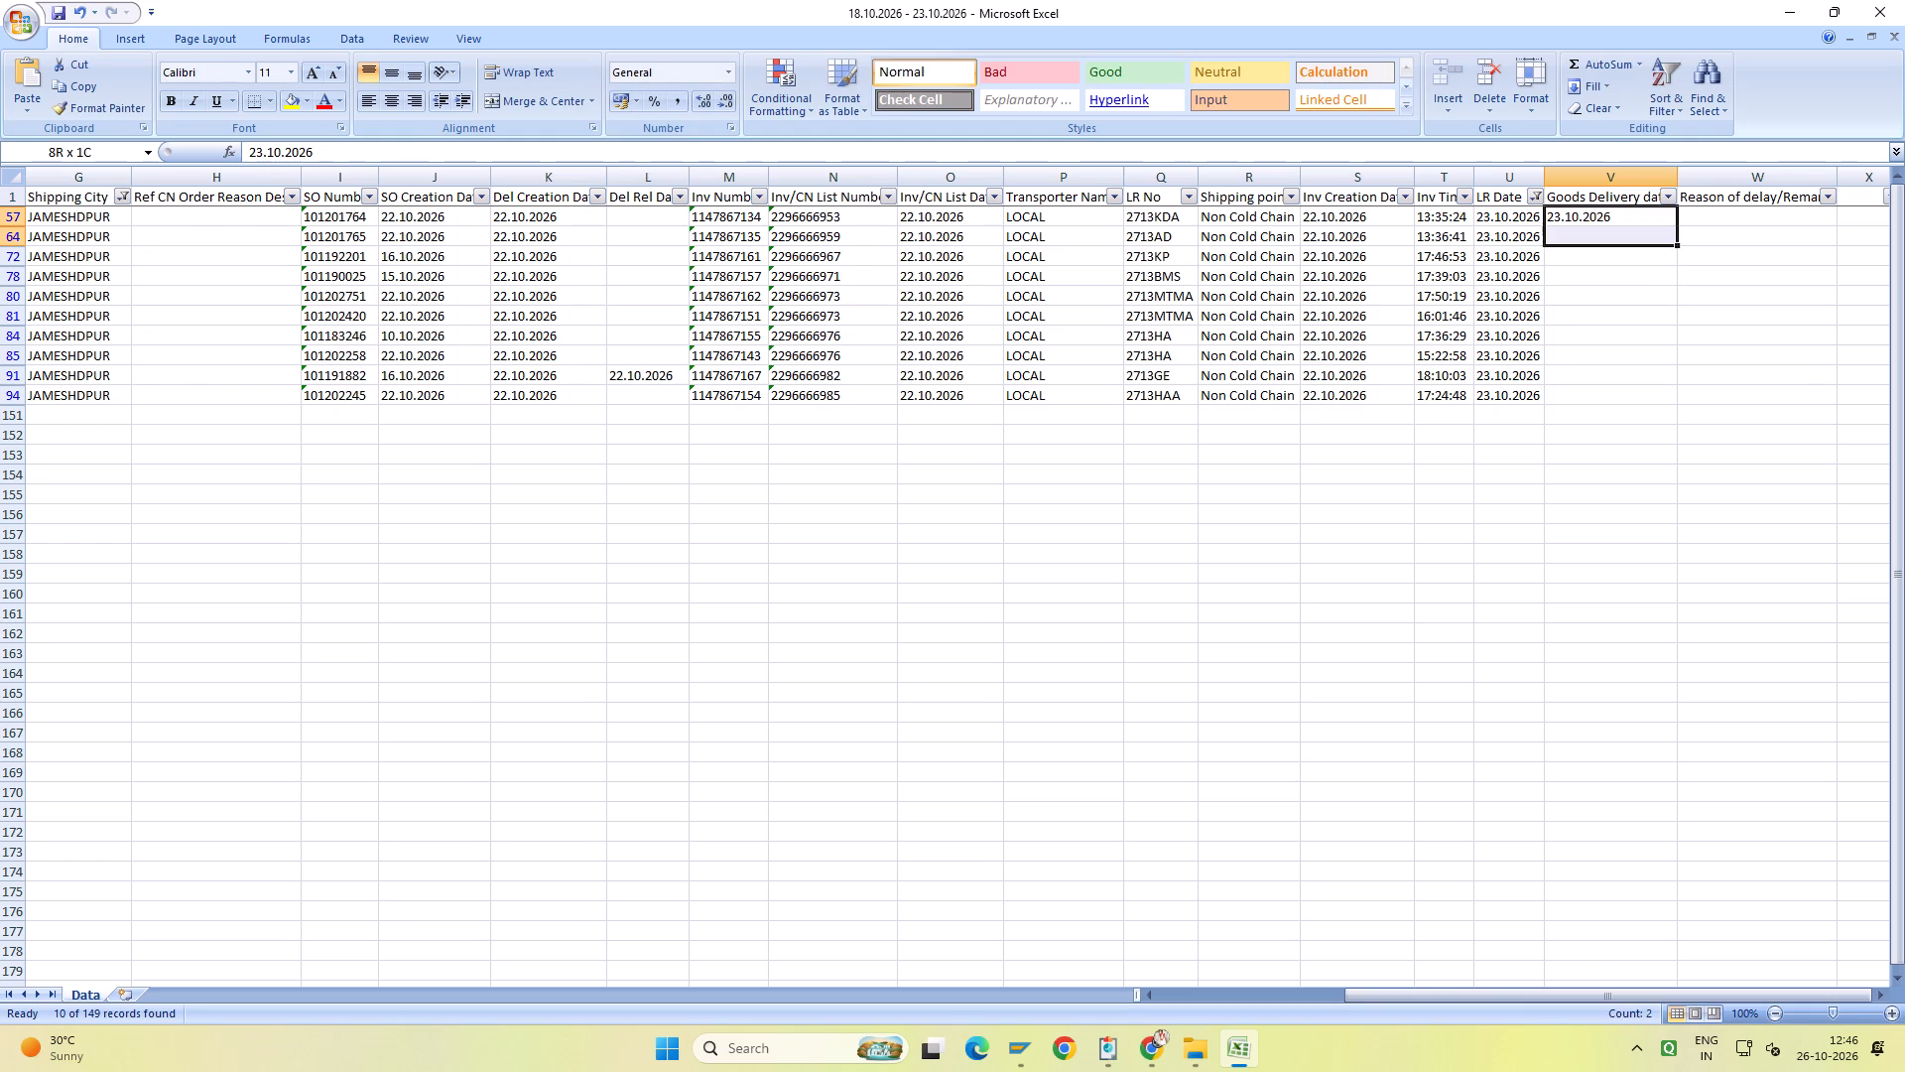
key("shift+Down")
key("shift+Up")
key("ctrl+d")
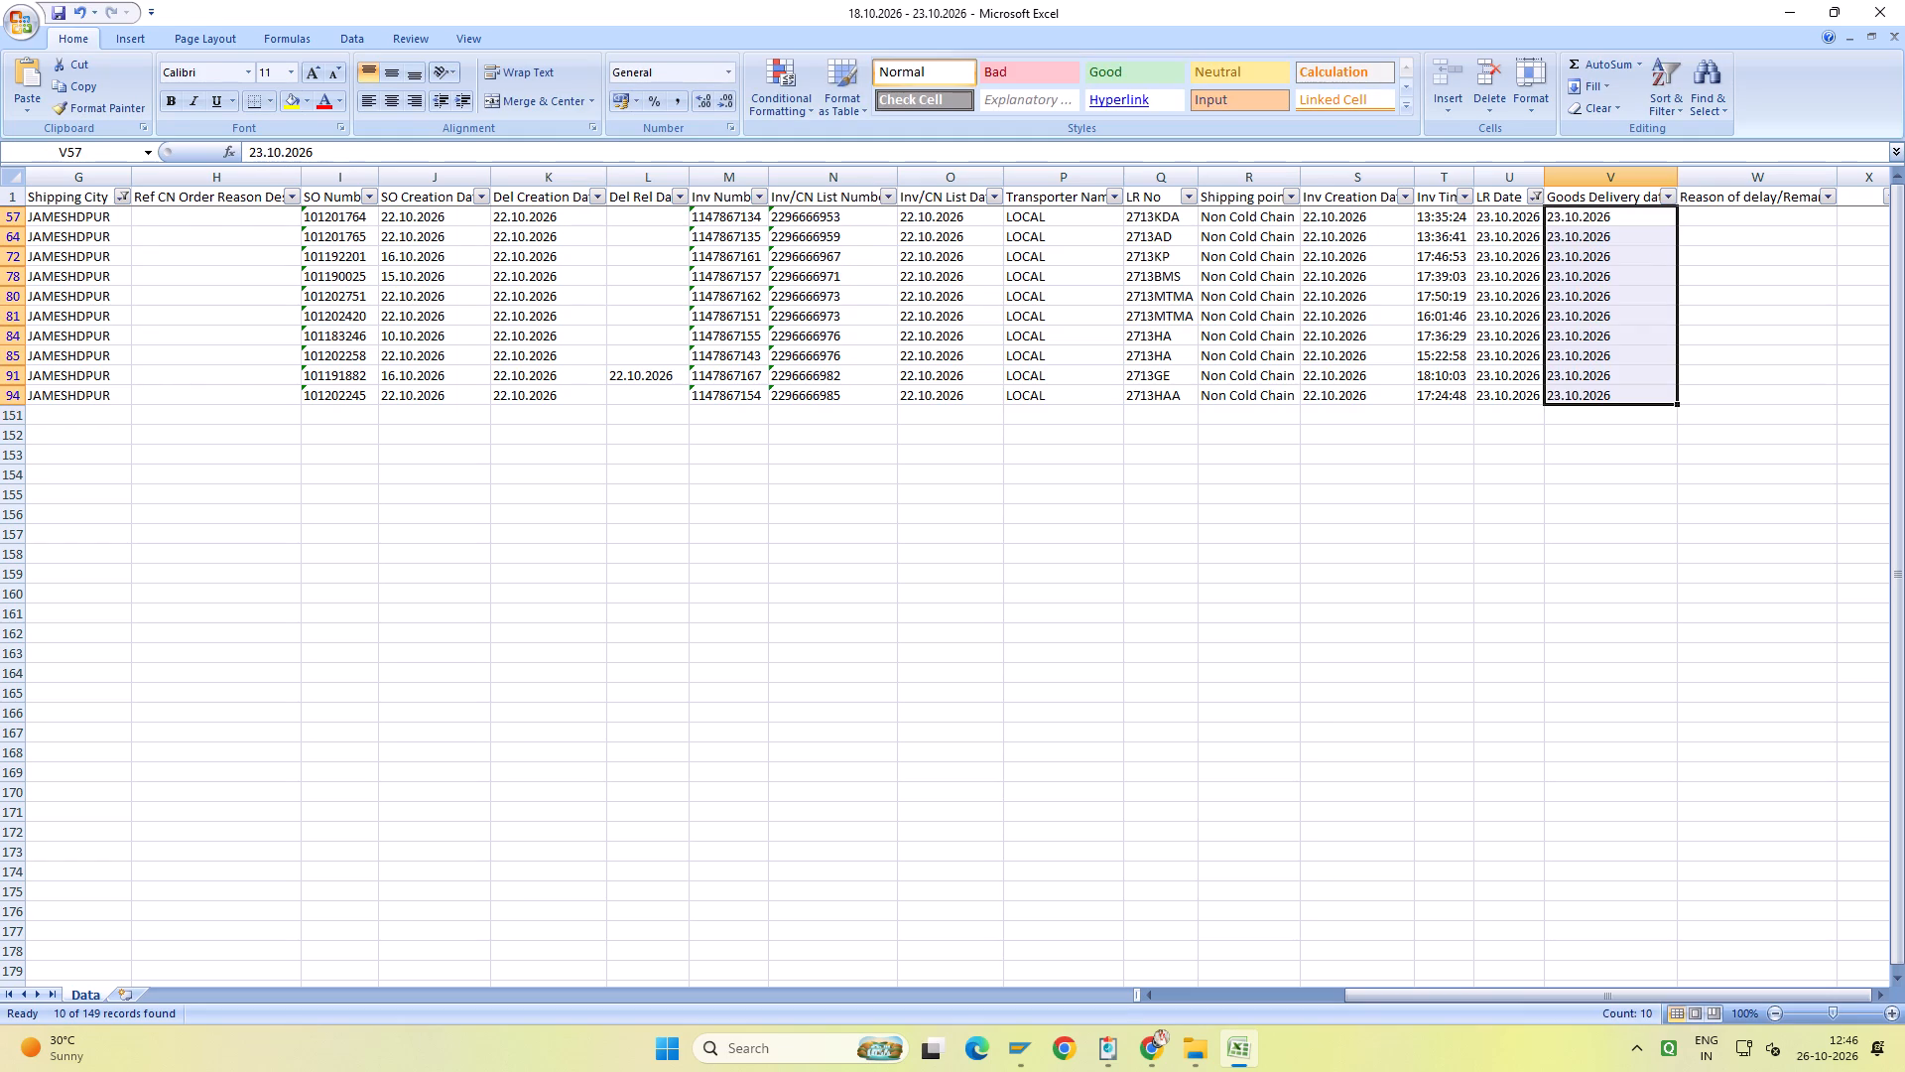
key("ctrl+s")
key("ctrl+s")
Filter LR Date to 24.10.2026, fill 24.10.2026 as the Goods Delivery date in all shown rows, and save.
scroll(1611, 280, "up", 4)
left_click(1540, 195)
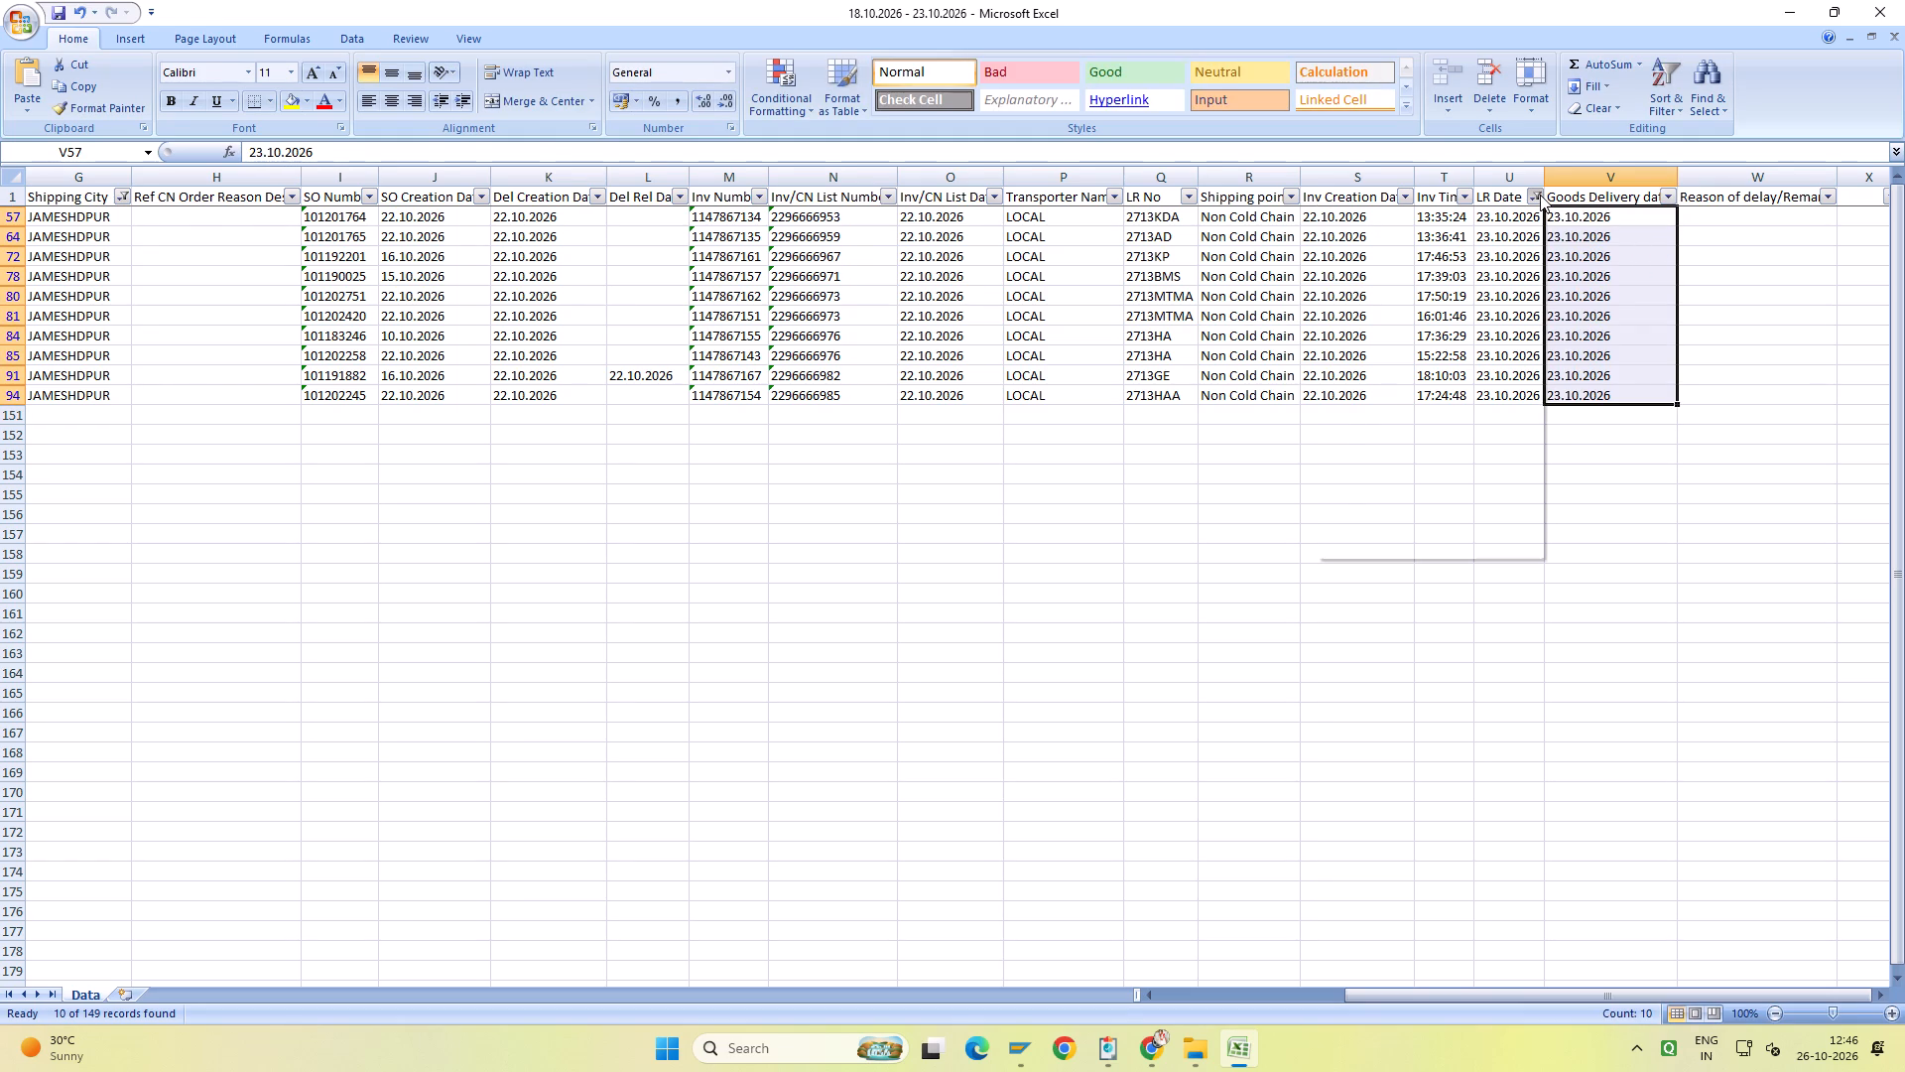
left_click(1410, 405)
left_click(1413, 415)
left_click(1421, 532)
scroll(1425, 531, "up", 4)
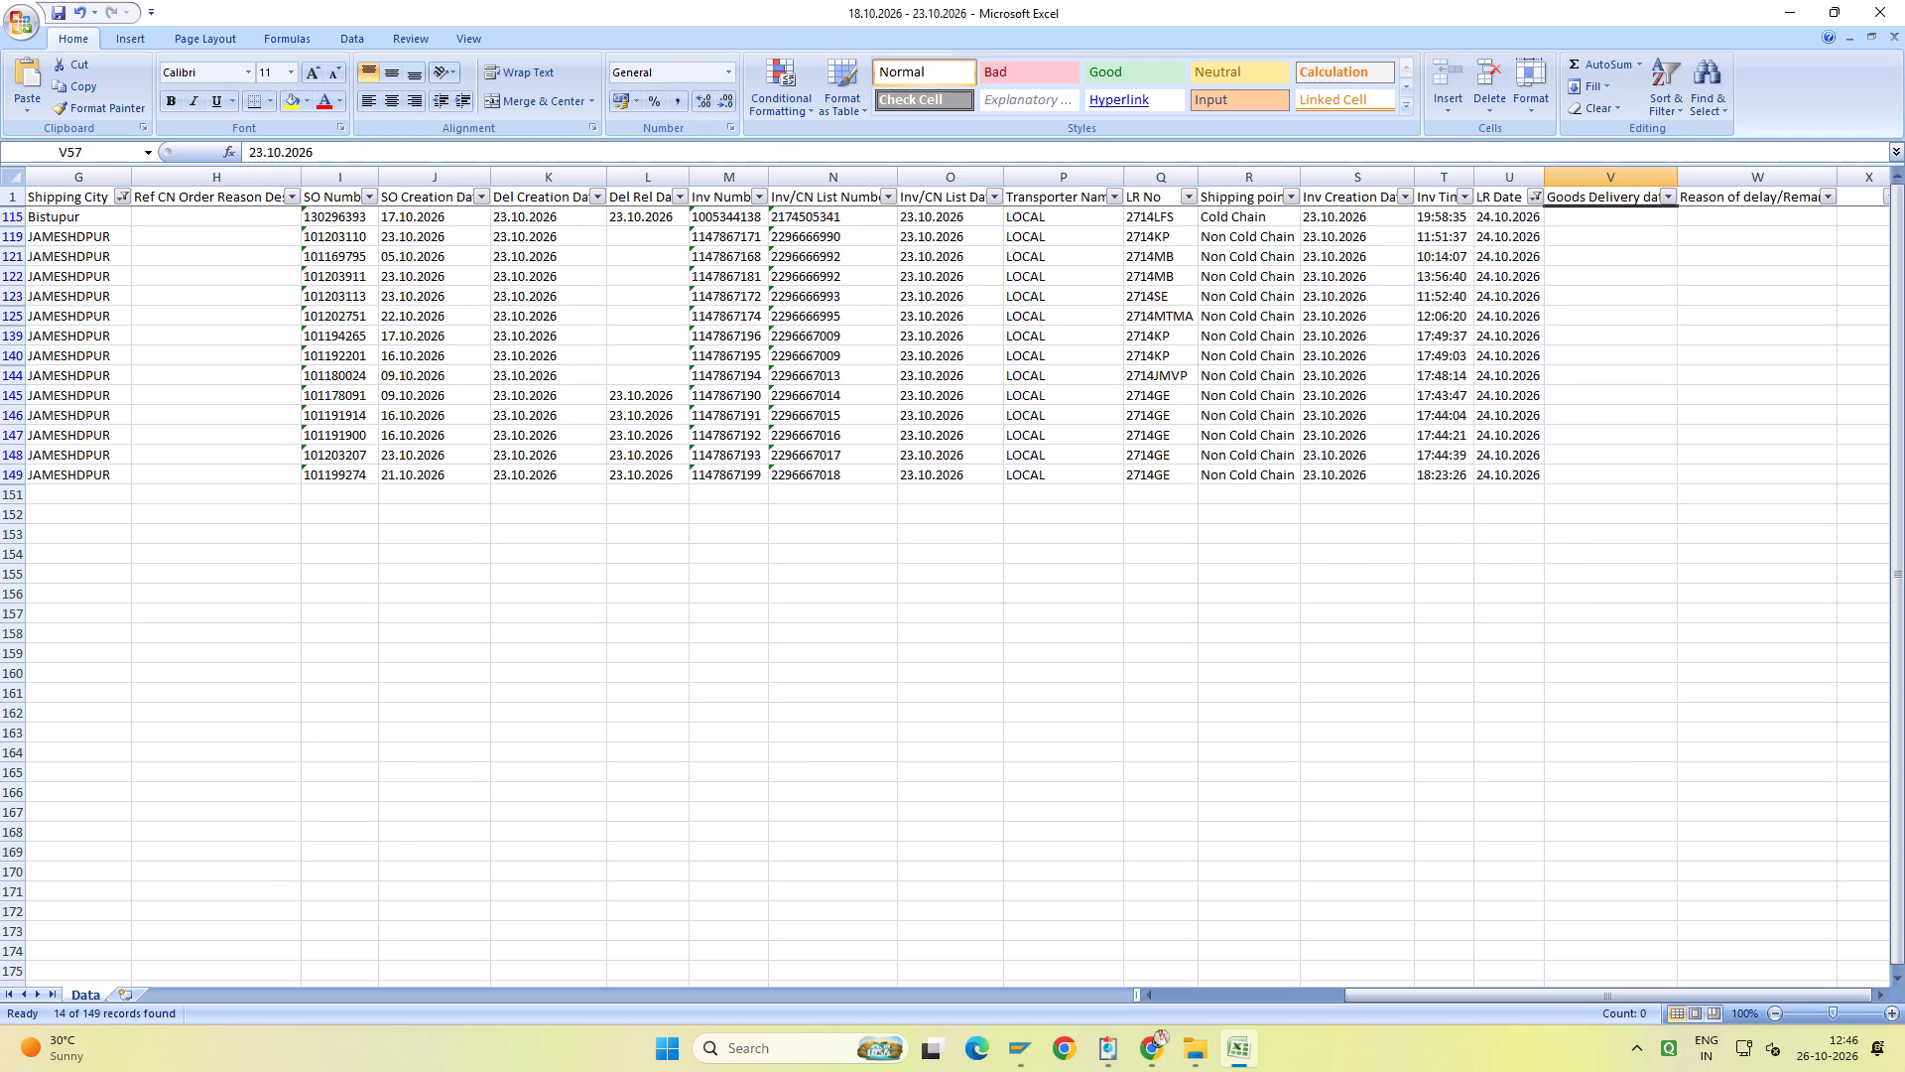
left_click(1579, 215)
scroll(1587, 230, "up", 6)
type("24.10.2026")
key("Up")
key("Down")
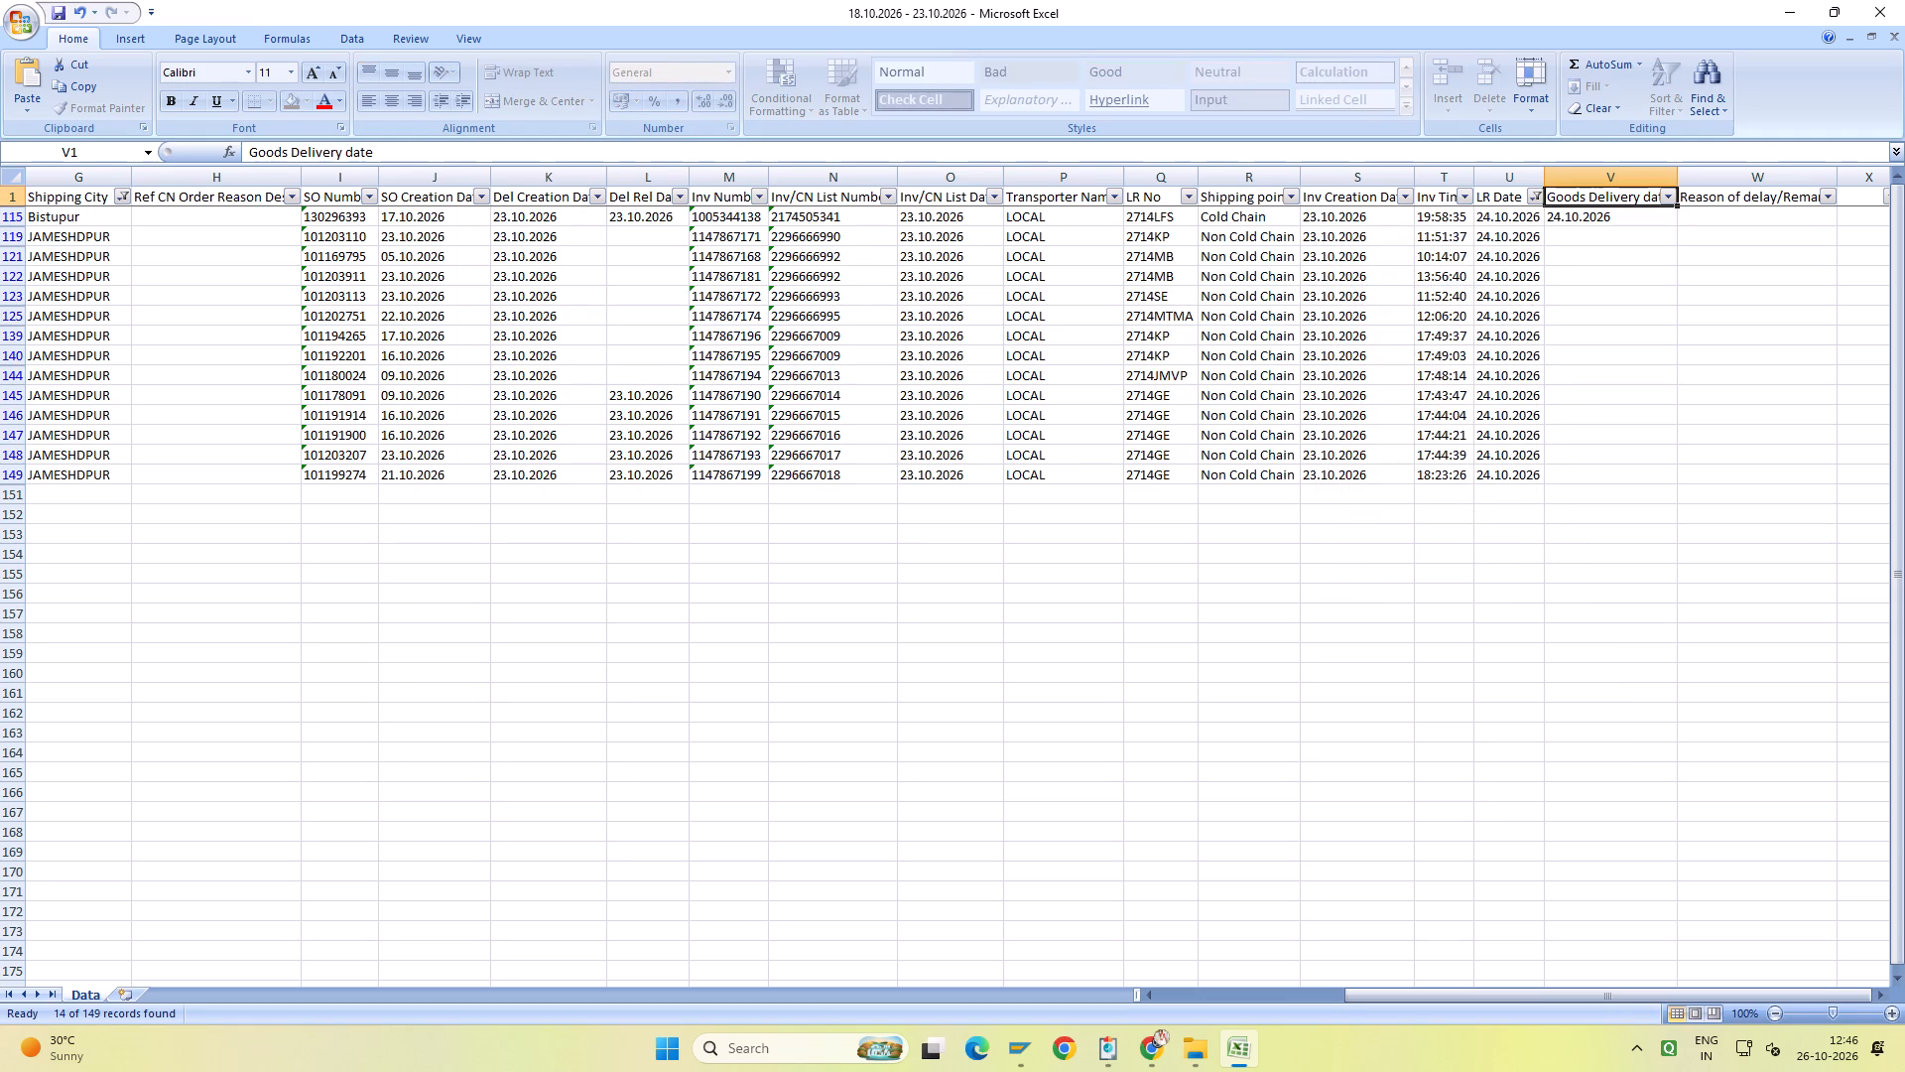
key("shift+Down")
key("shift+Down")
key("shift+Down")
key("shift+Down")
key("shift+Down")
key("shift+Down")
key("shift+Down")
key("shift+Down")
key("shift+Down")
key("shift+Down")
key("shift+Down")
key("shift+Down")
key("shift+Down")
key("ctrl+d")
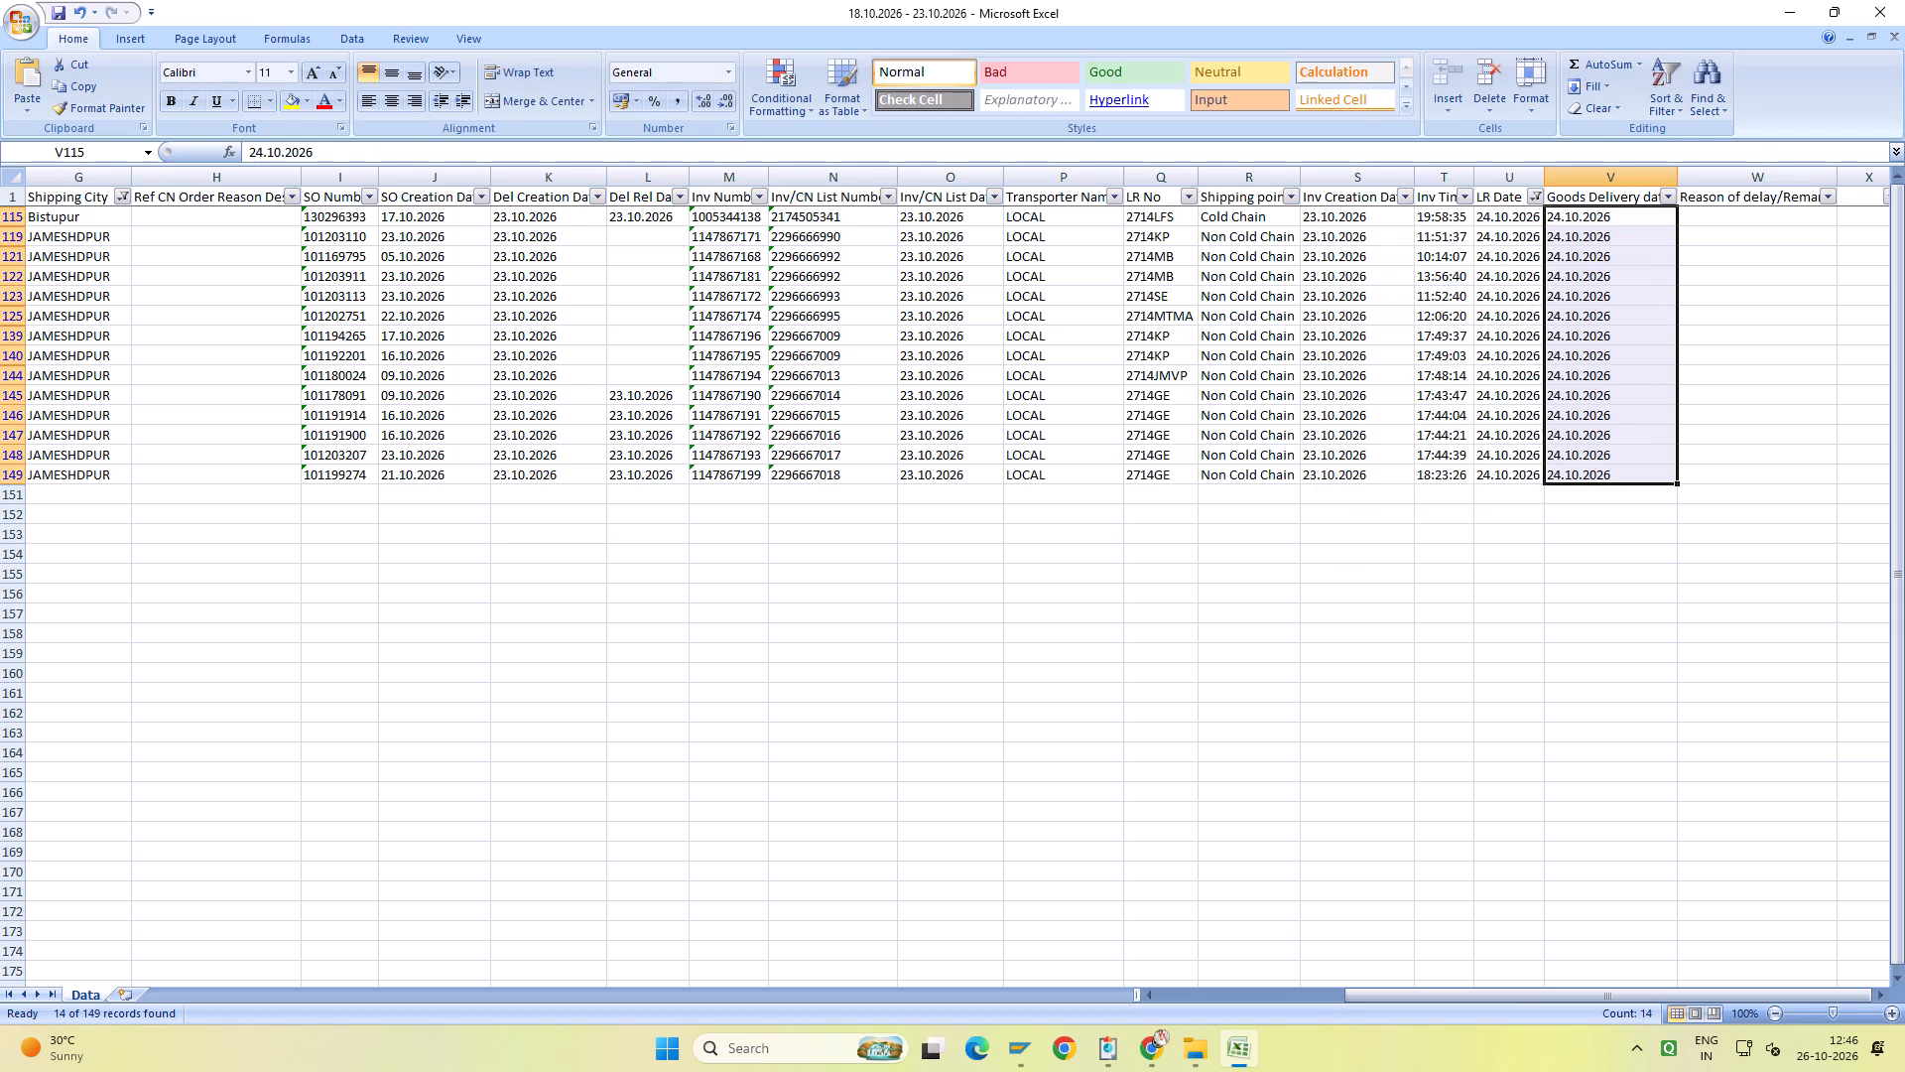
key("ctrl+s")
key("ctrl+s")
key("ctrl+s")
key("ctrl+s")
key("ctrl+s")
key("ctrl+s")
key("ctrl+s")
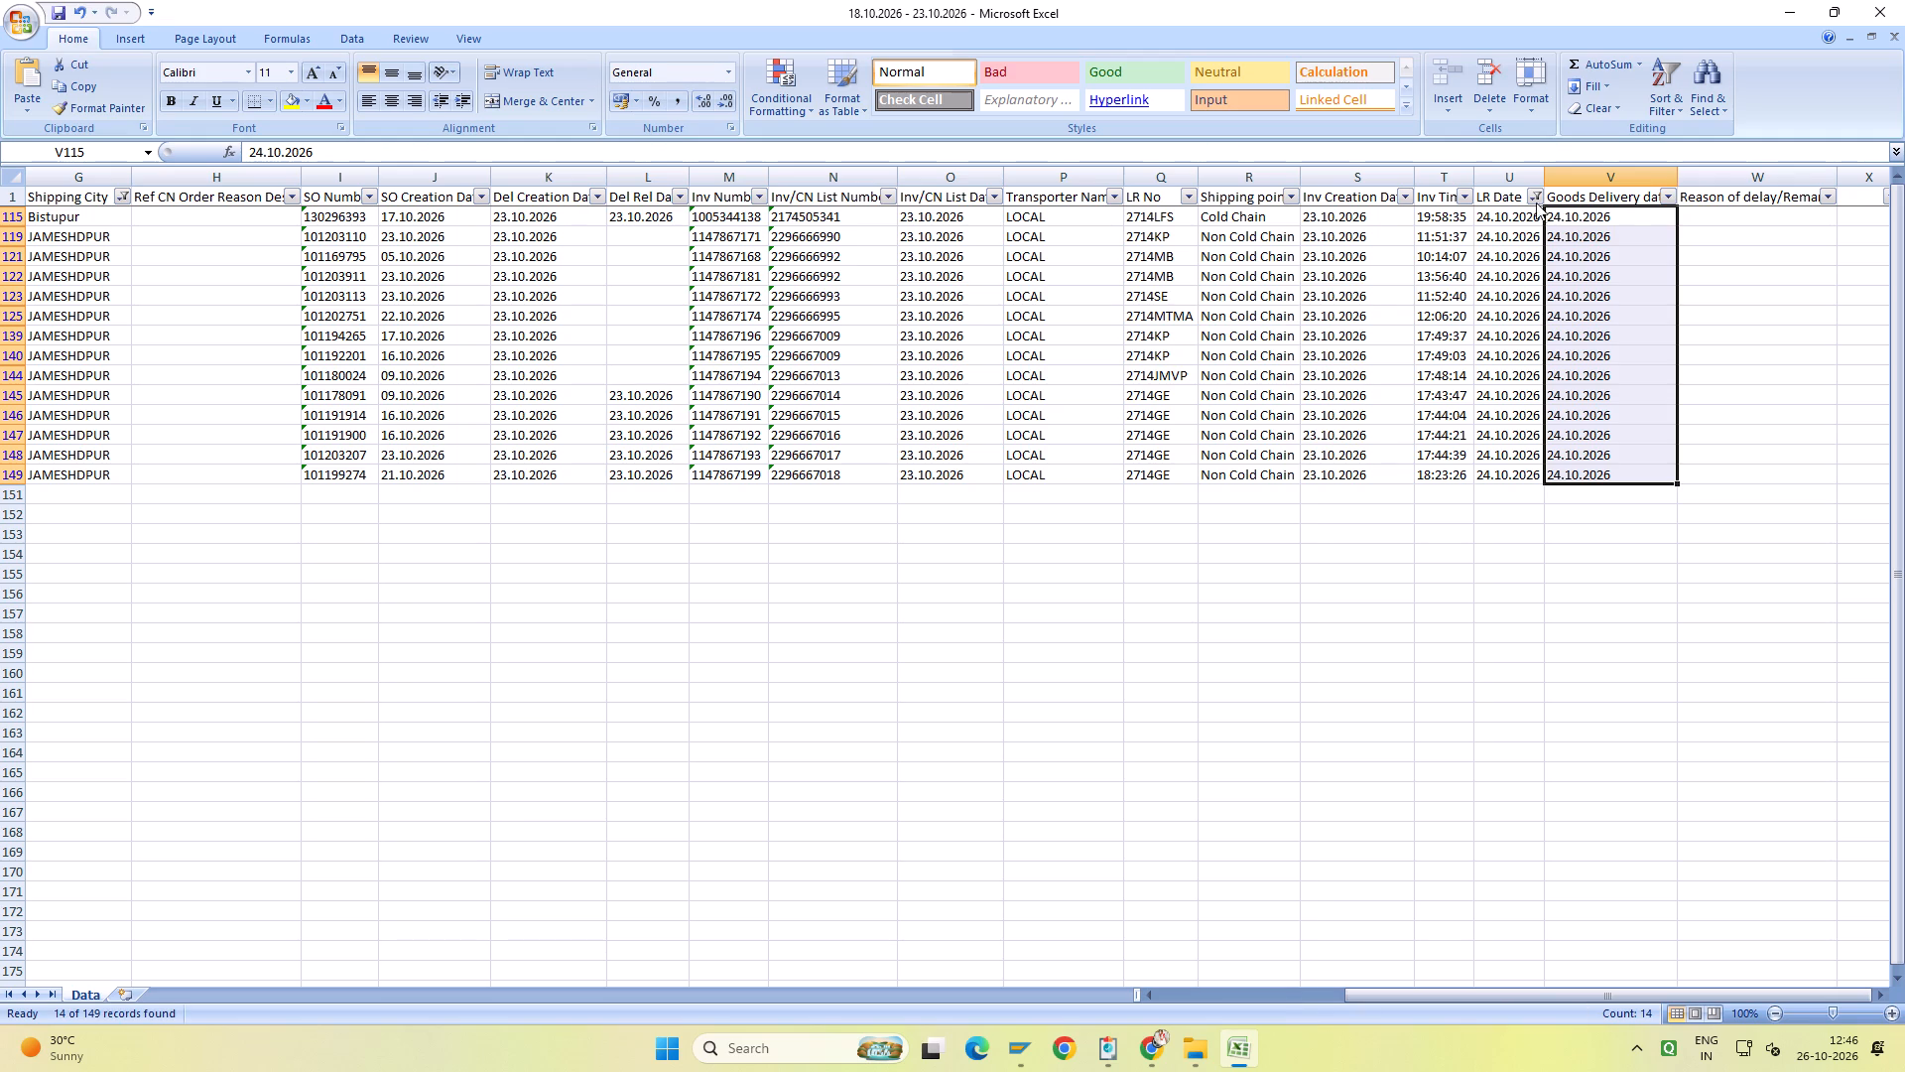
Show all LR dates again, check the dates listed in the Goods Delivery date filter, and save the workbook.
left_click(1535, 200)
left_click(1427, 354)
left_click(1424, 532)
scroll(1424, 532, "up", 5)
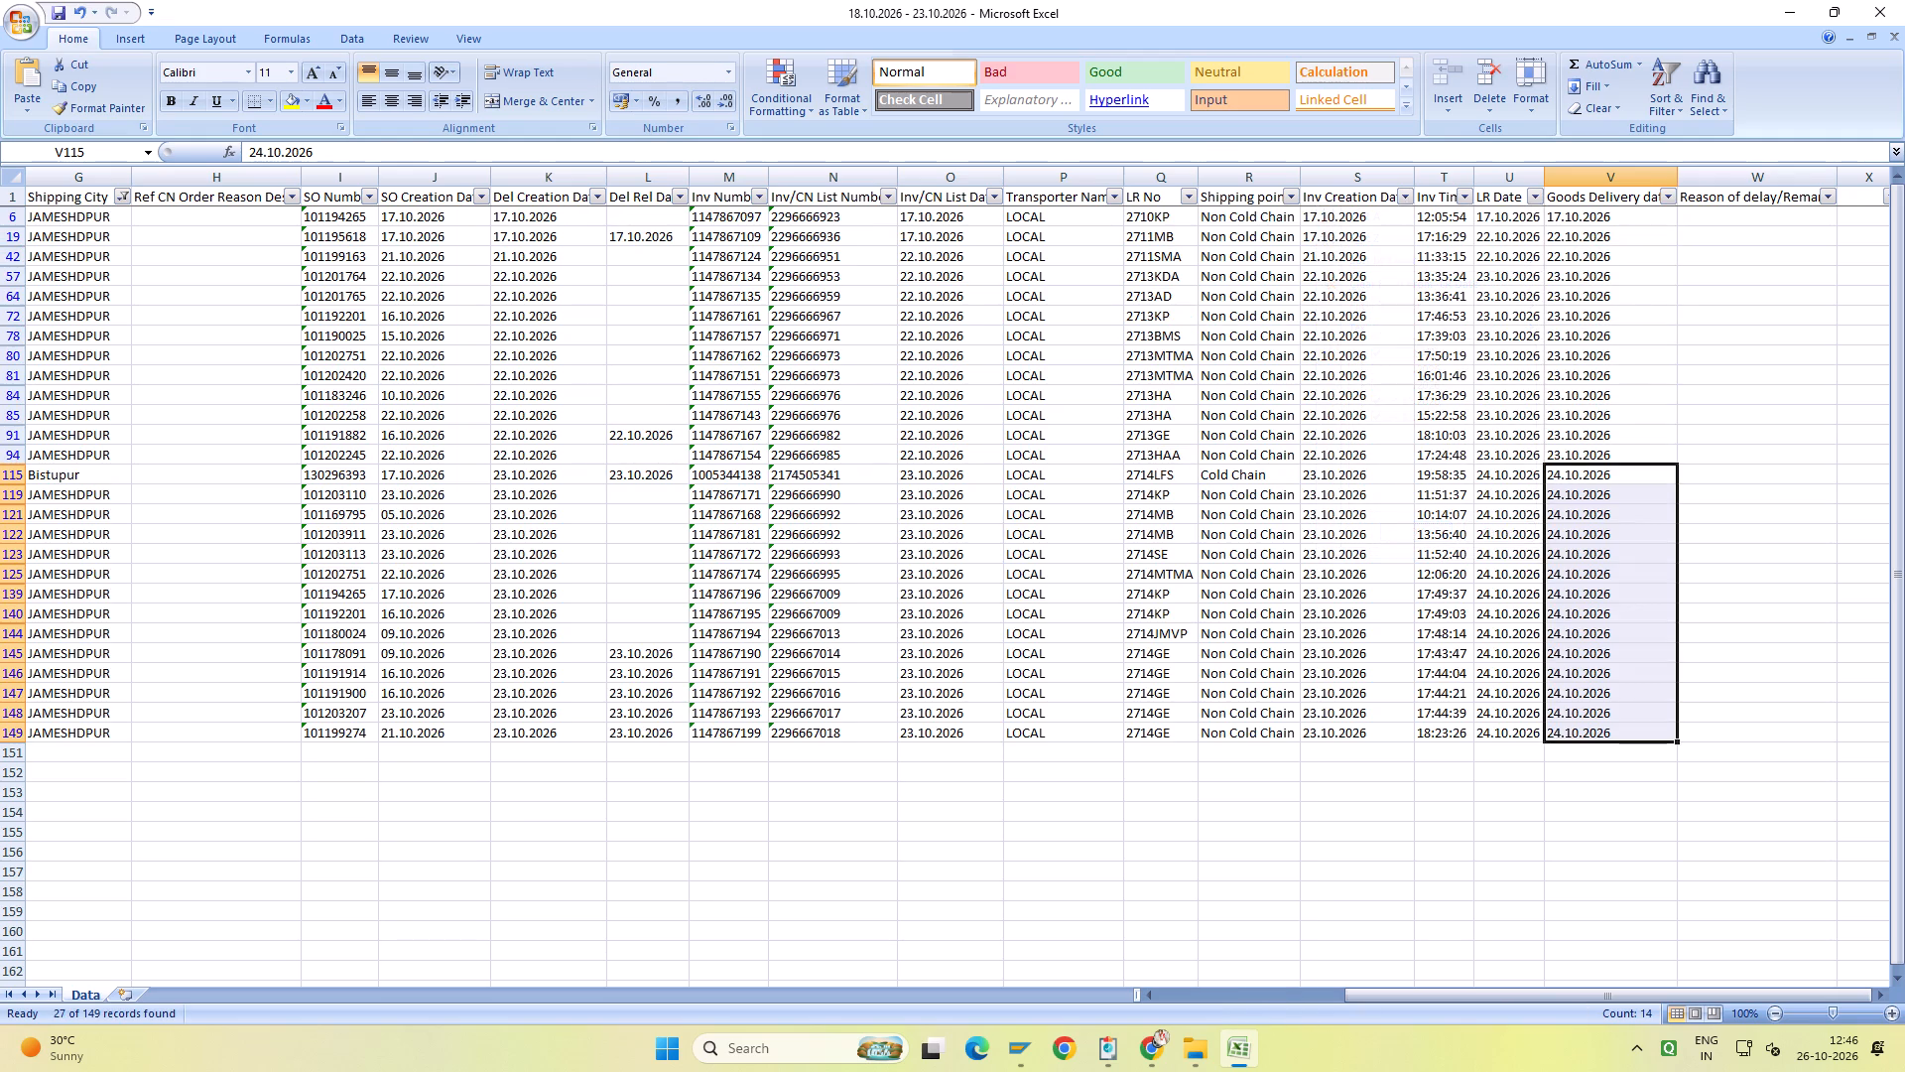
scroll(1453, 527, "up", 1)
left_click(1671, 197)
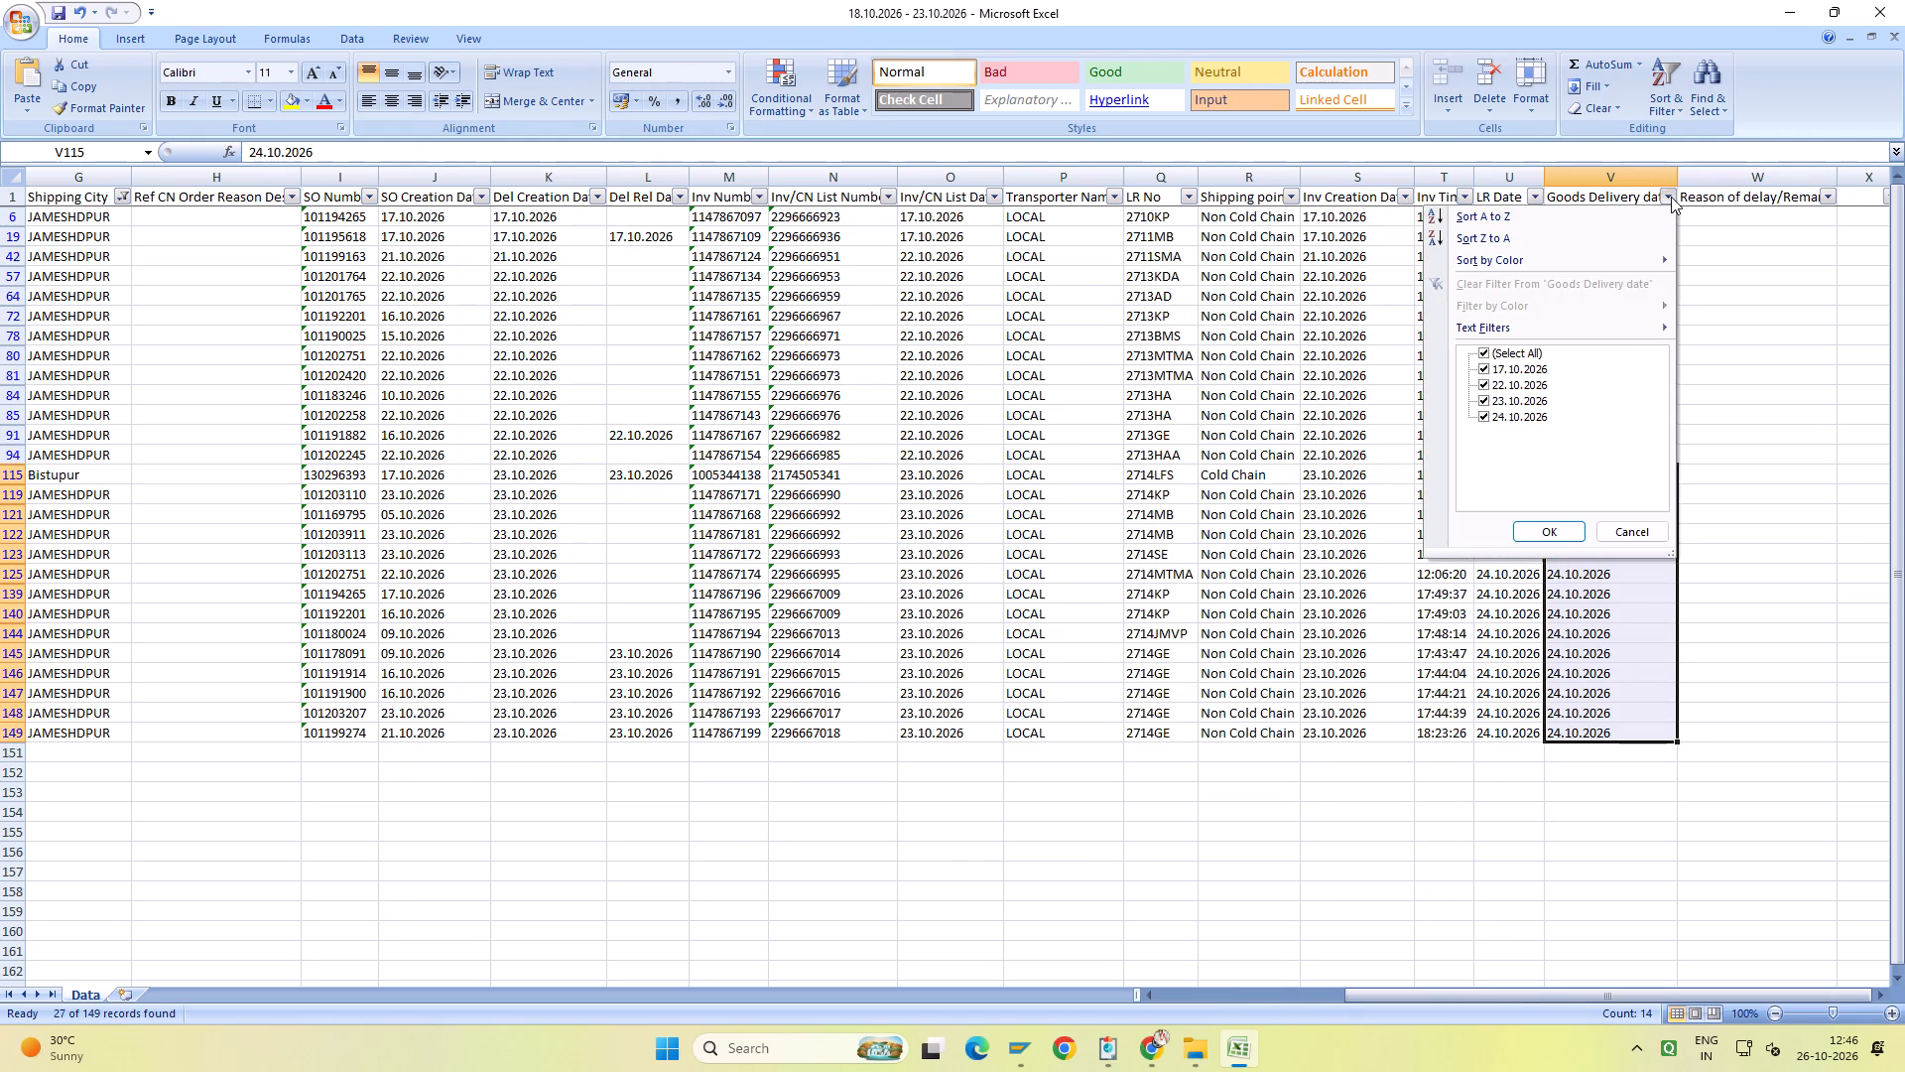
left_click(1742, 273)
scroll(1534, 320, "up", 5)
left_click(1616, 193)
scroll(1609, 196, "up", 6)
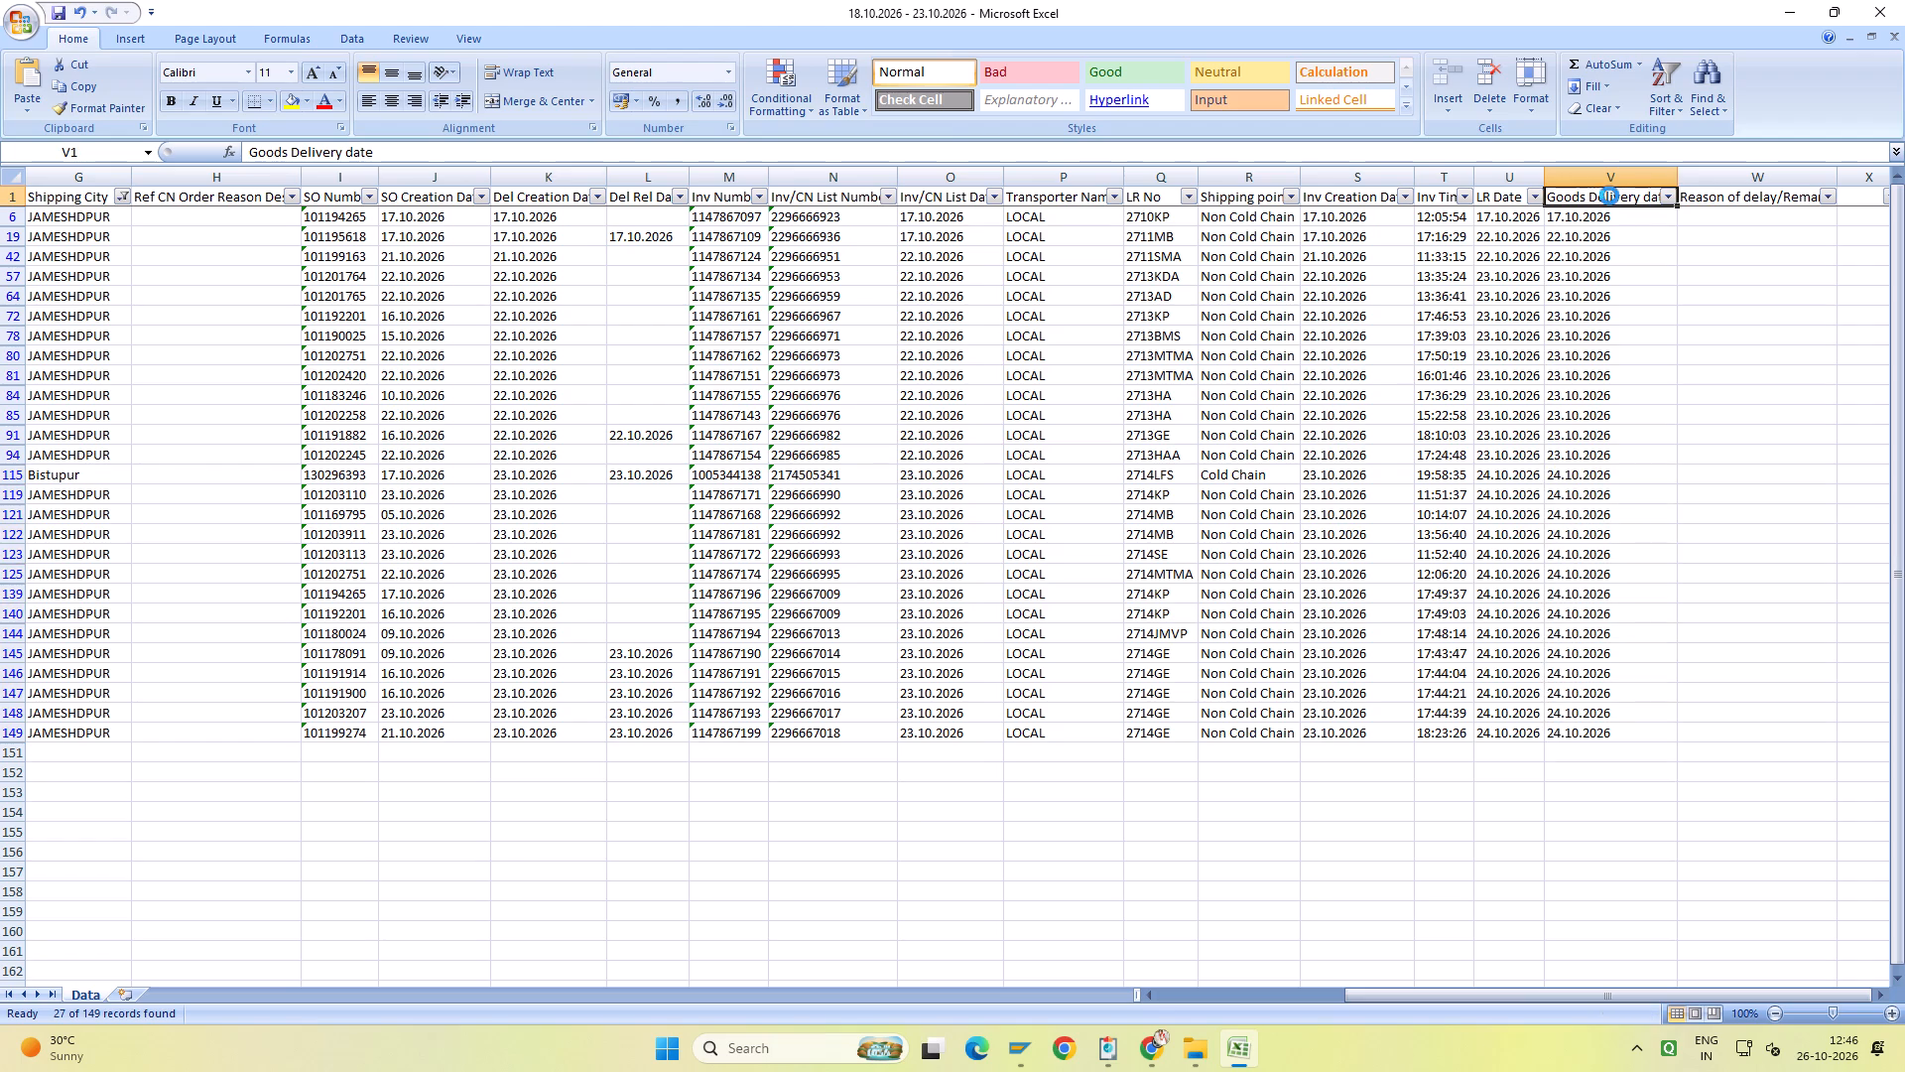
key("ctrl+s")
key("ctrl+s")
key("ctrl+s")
Set the Shipping City filter to show Bistupur, JAMESHDPUR and JUGSALAI.
key("ctrl+Left")
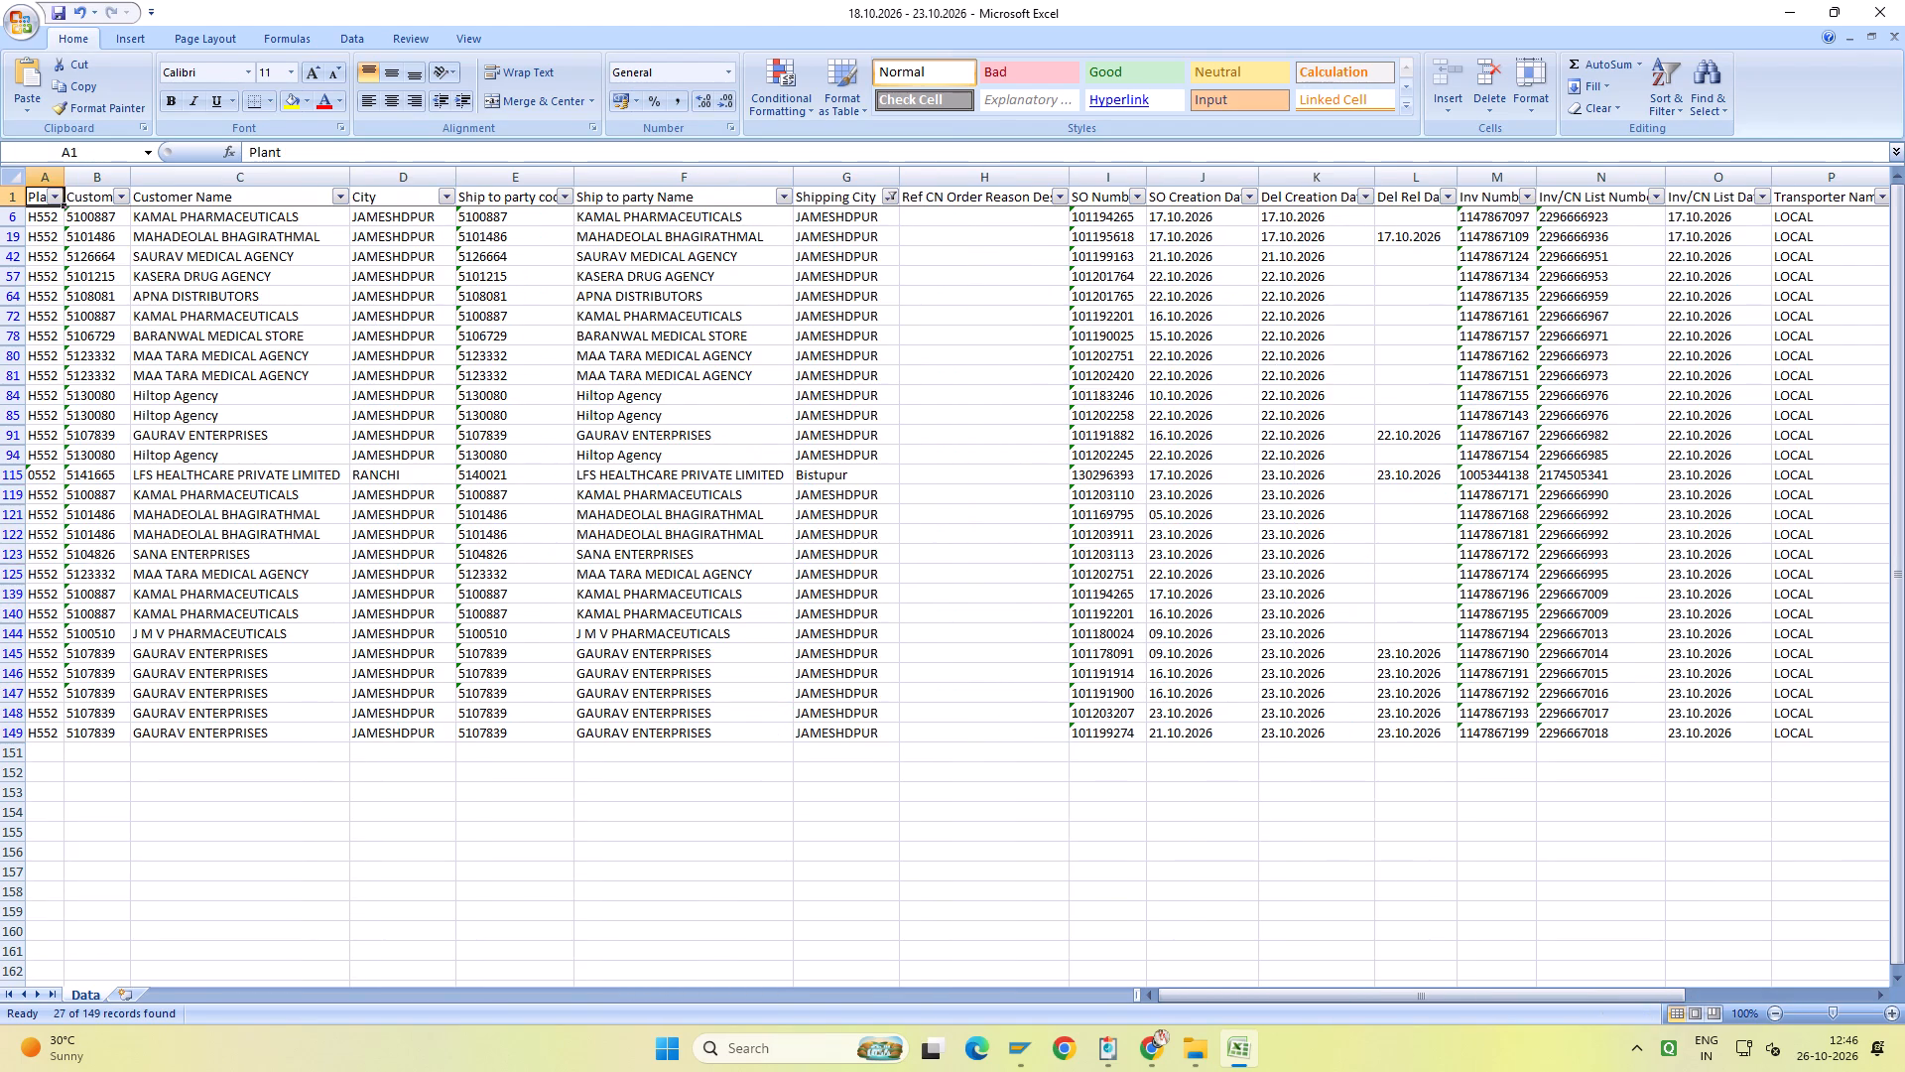
left_click(890, 195)
scroll(774, 410, "down", 2)
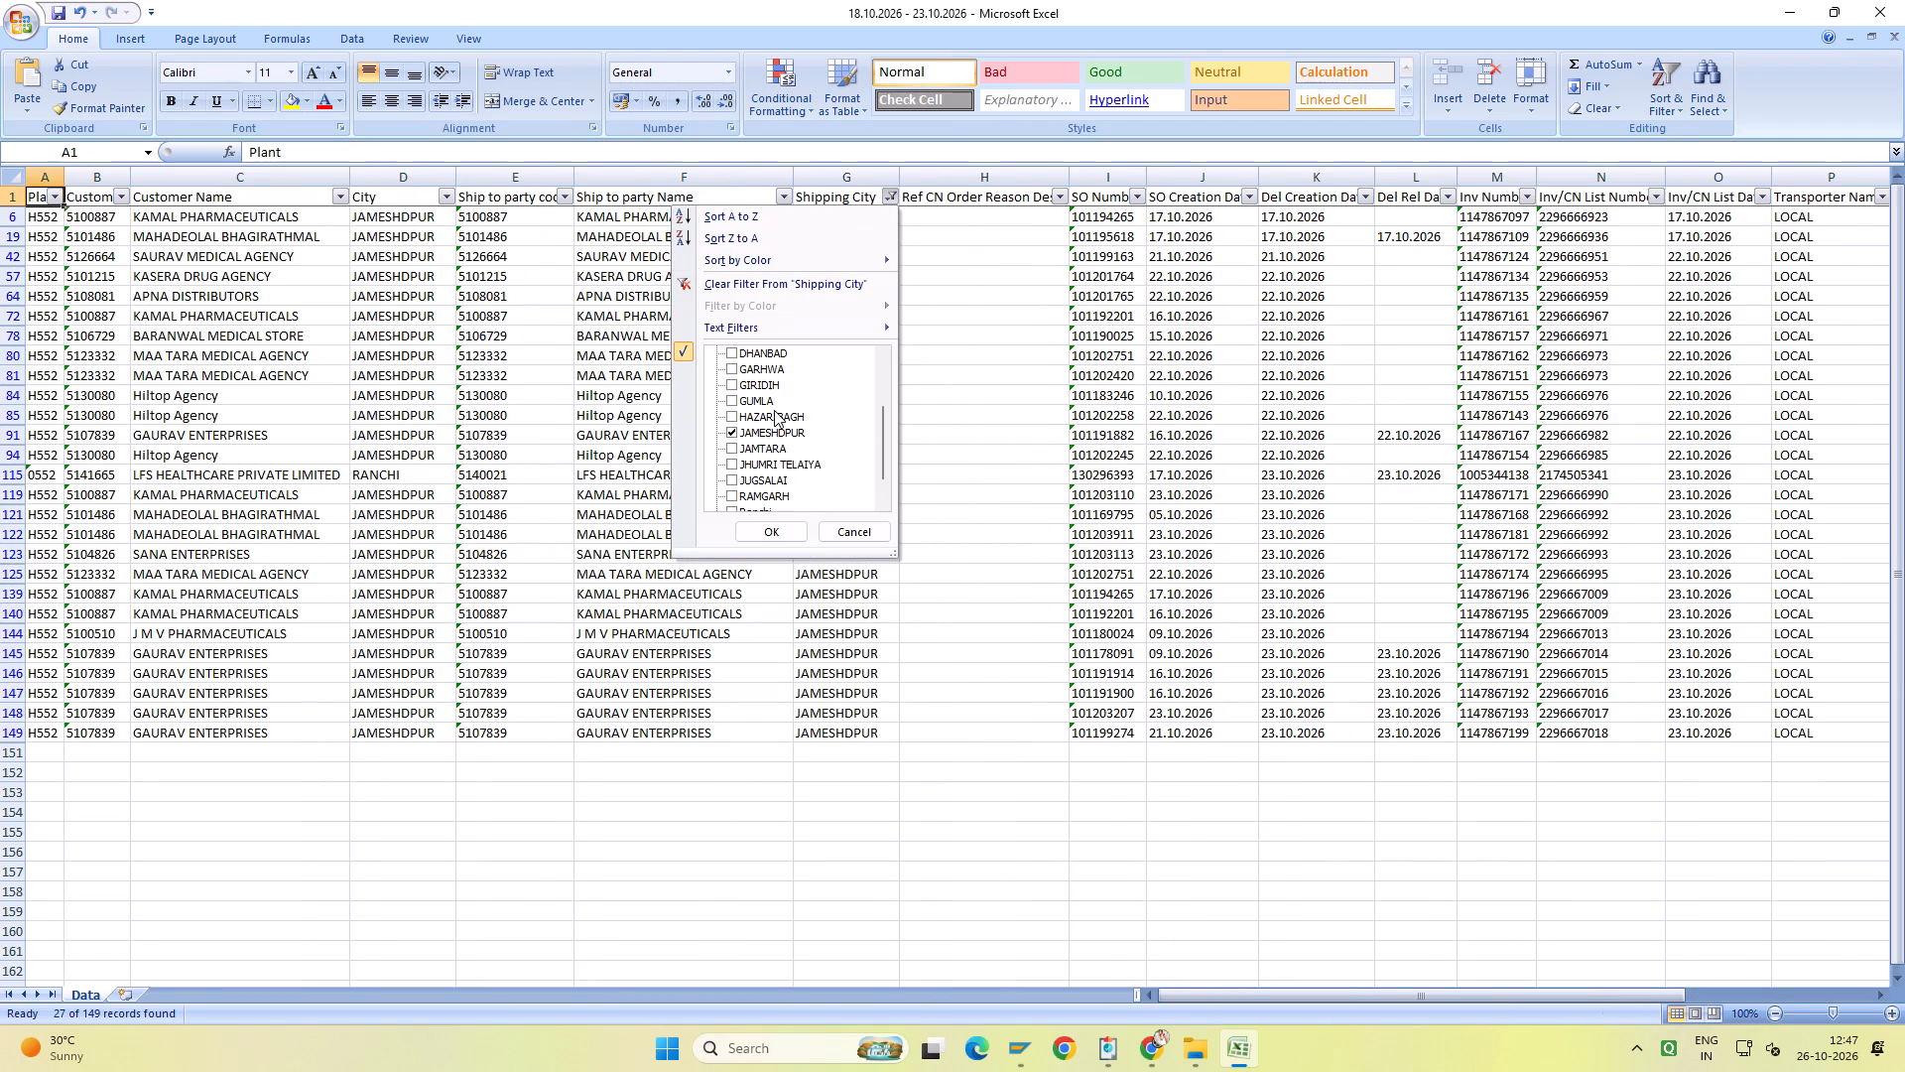
scroll(751, 460, "down", 2)
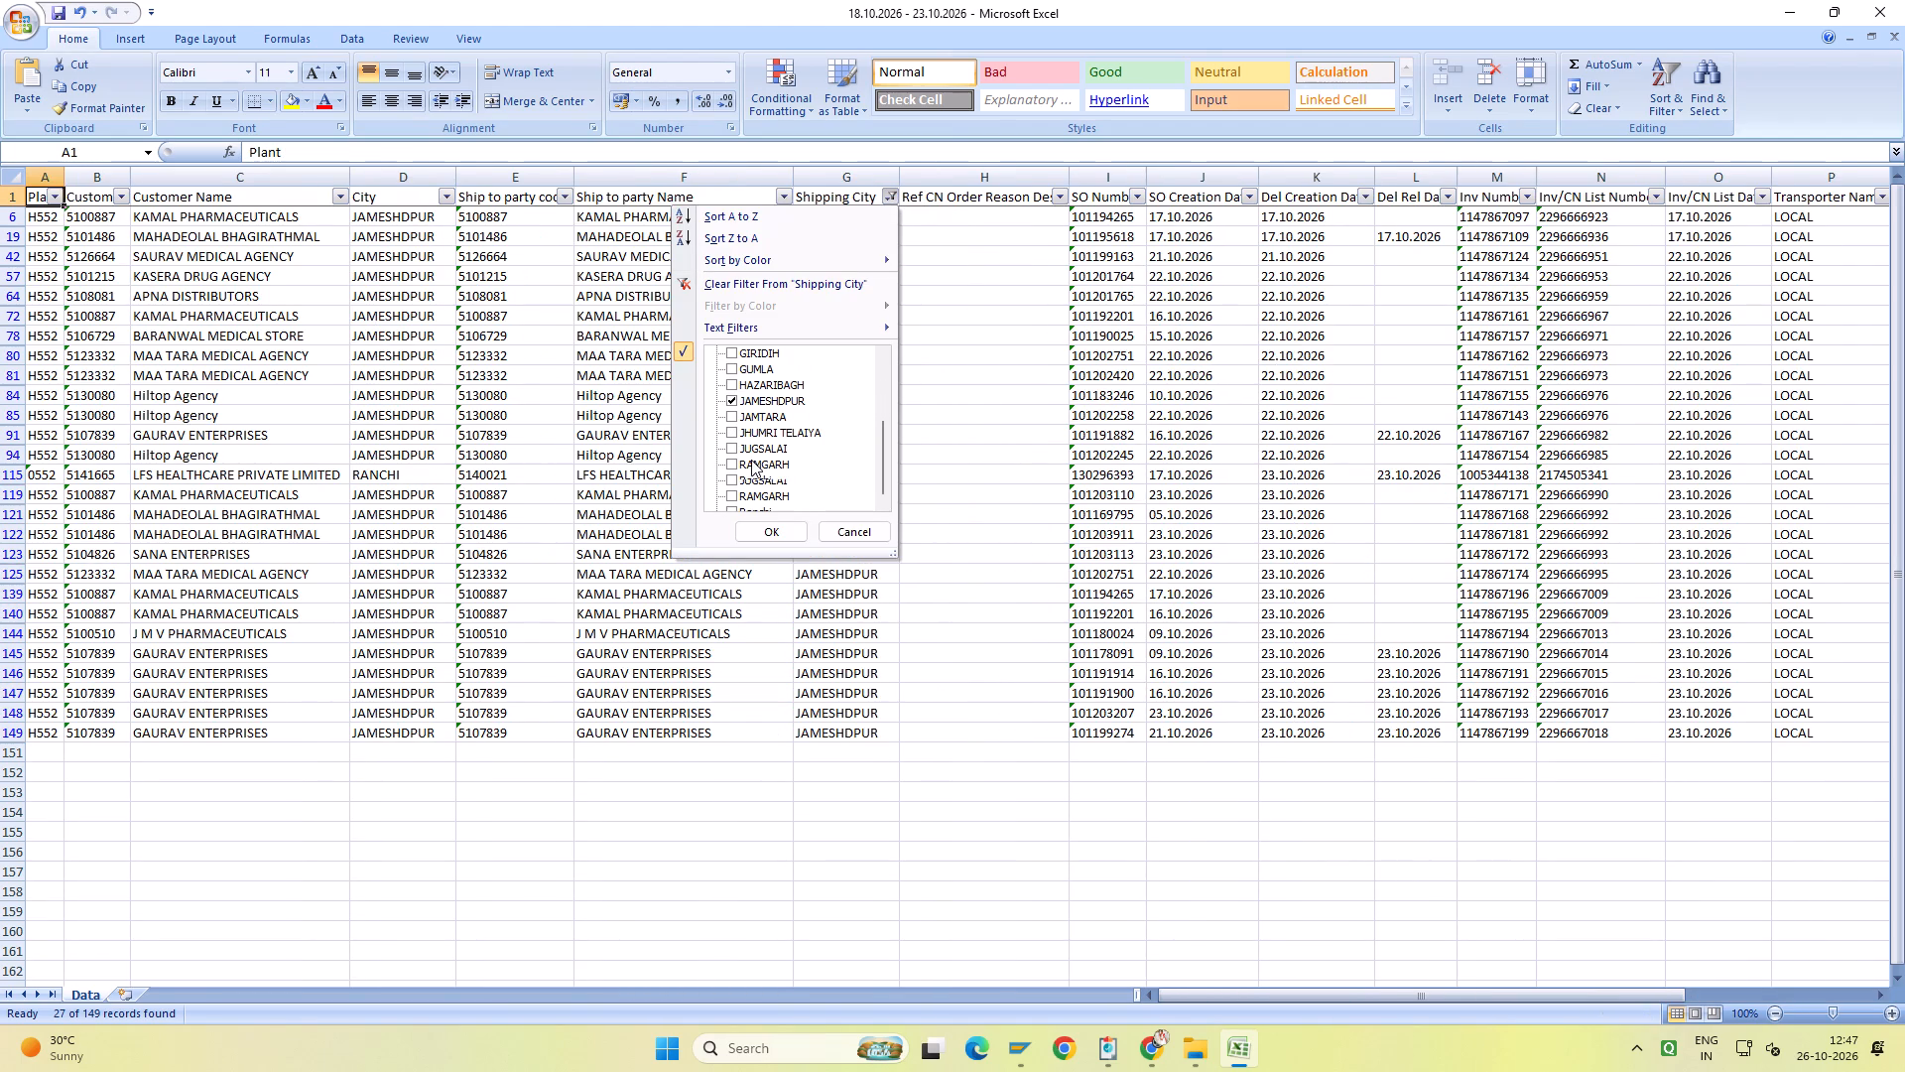
scroll(751, 460, "down", 1)
left_click(749, 402)
scroll(802, 443, "up", 8)
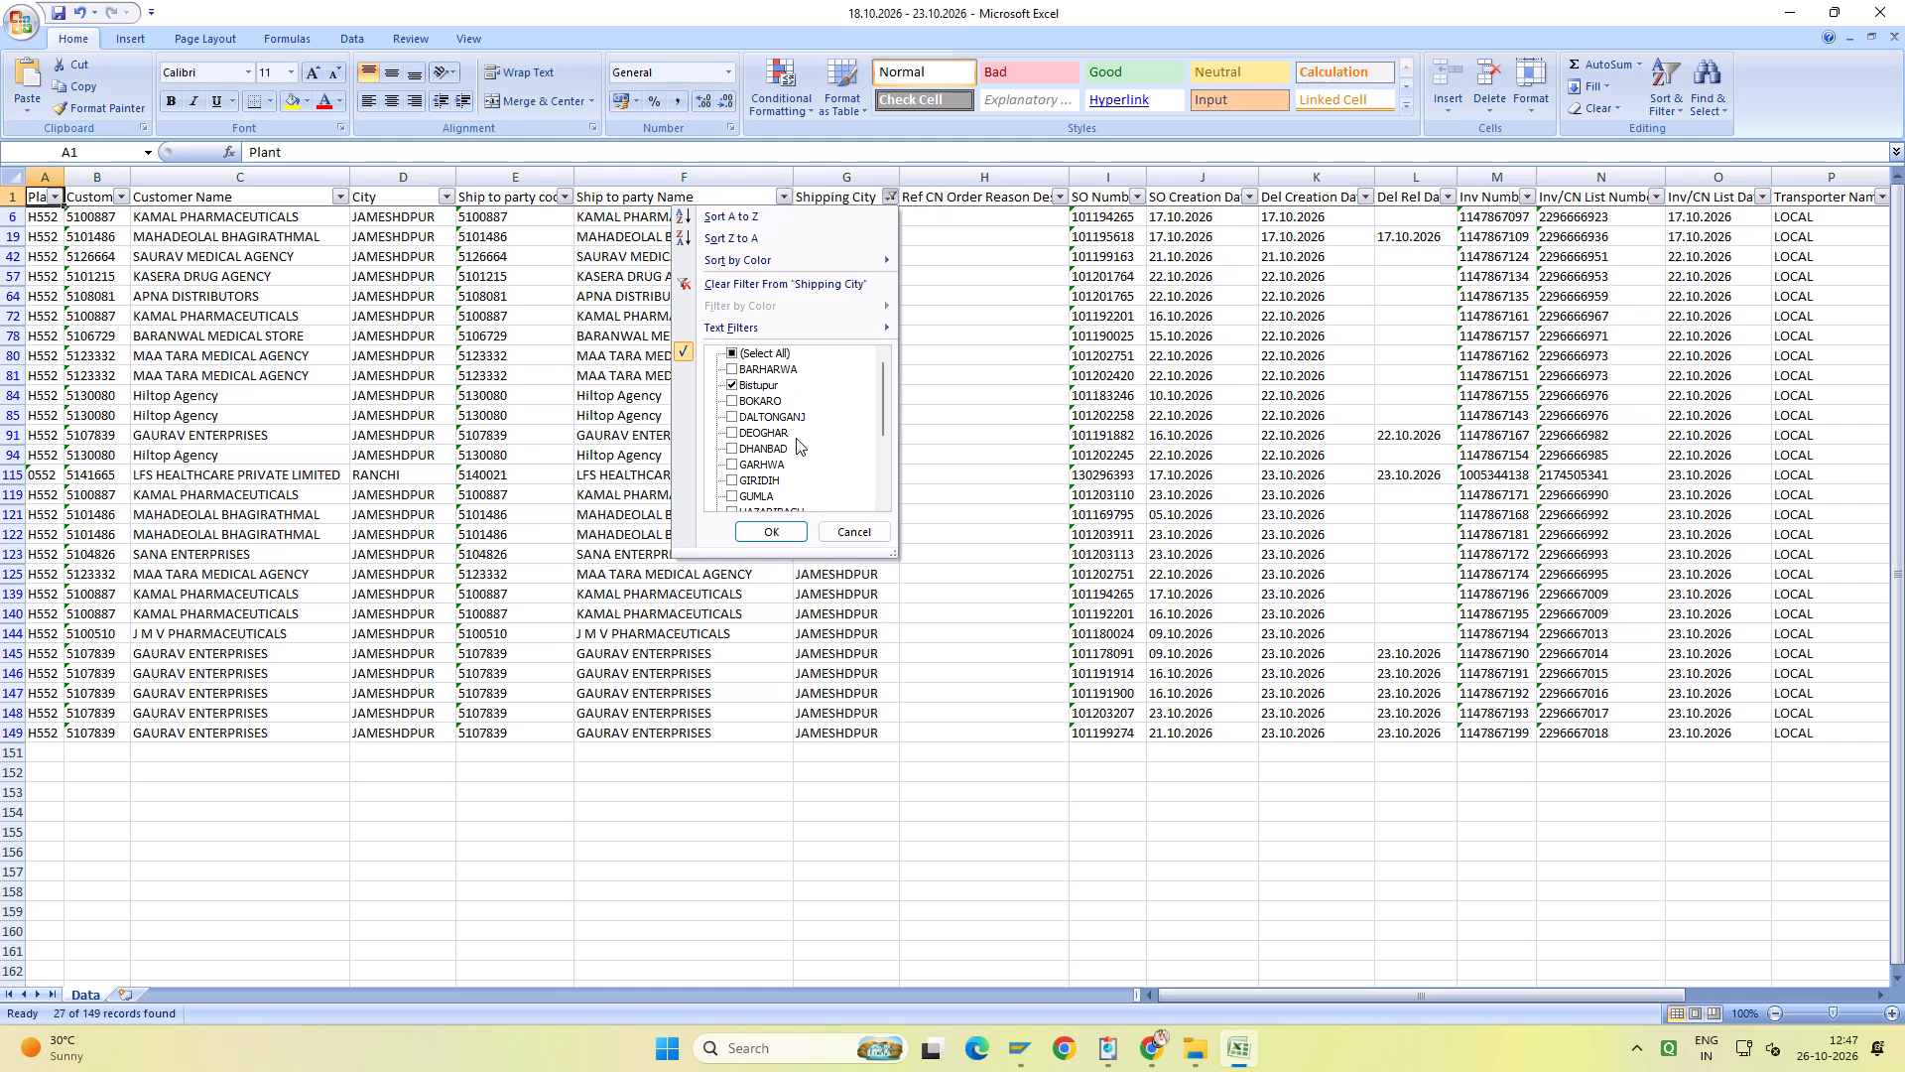
scroll(796, 438, "up", 4)
left_click(764, 381)
scroll(781, 437, "down", 9)
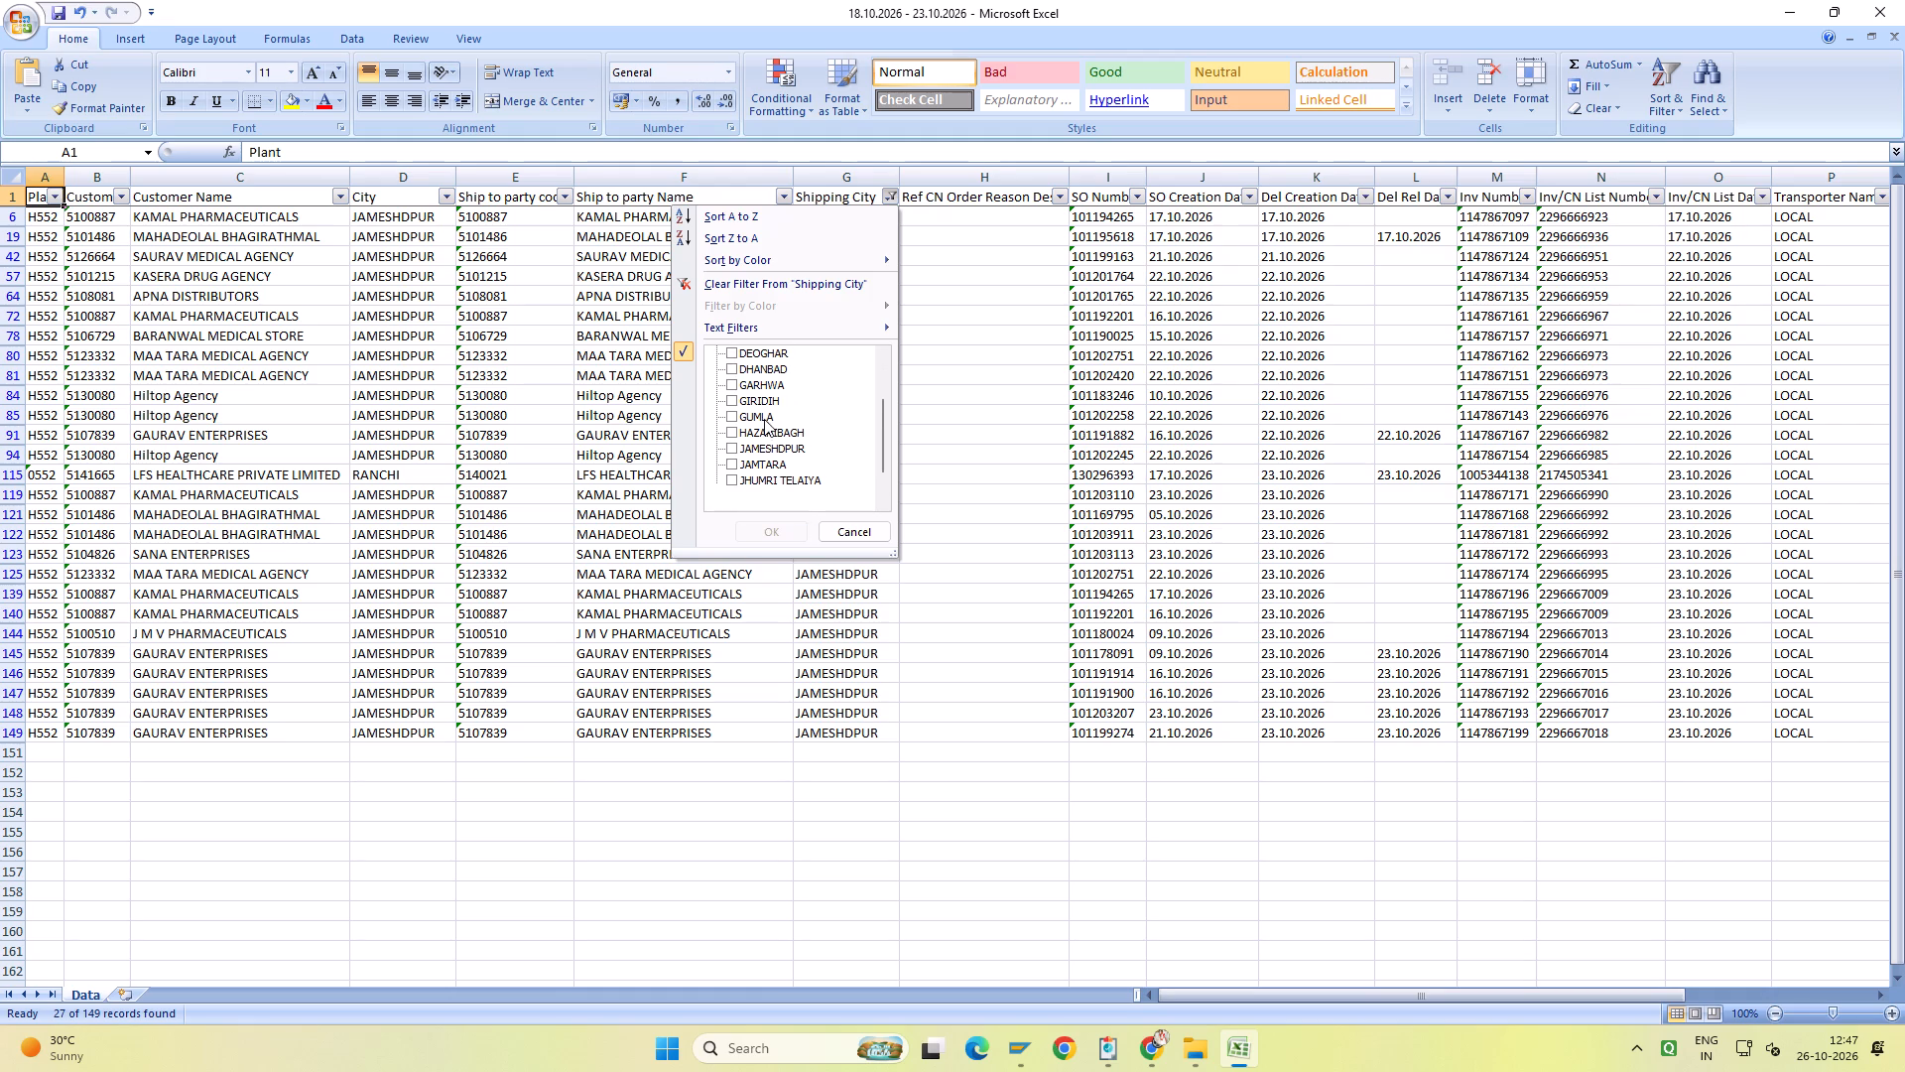
left_click(770, 400)
left_click(764, 453)
scroll(764, 453, "up", 2)
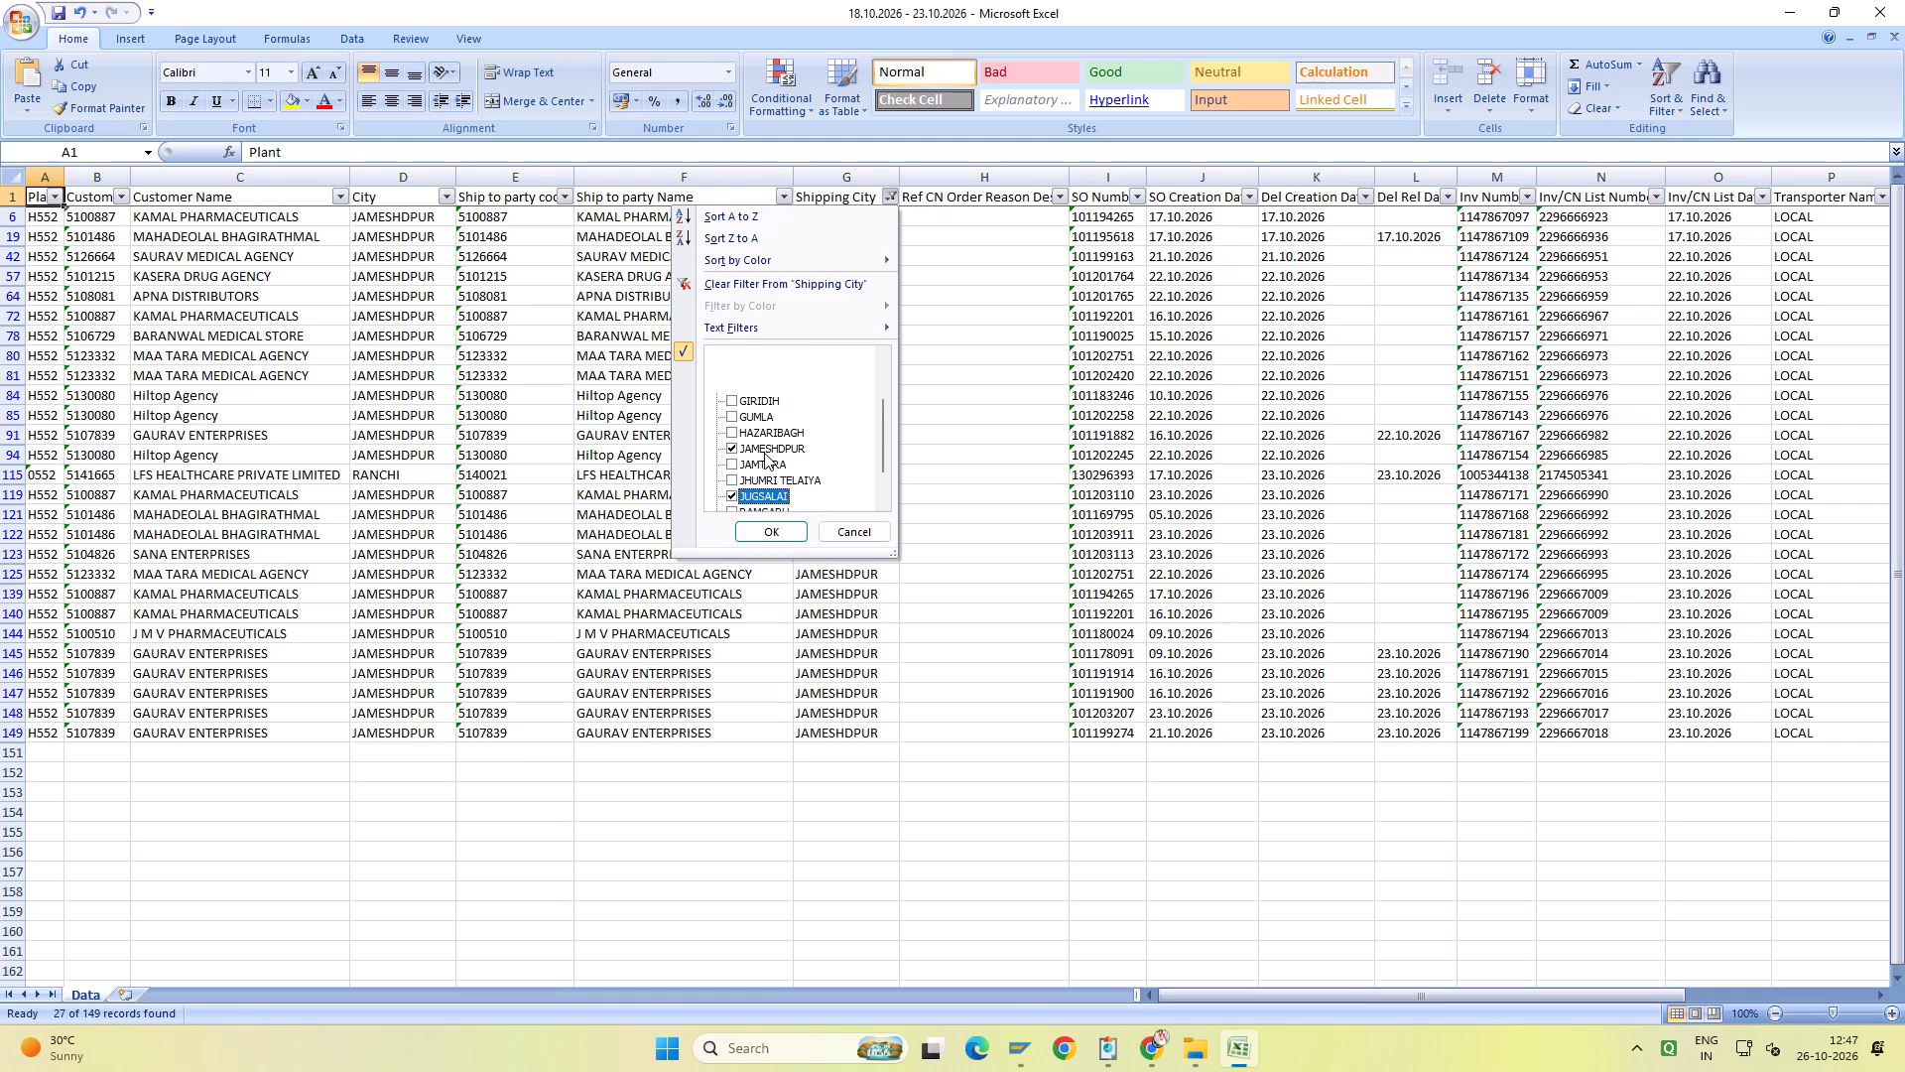
scroll(764, 453, "up", 10)
left_click(749, 384)
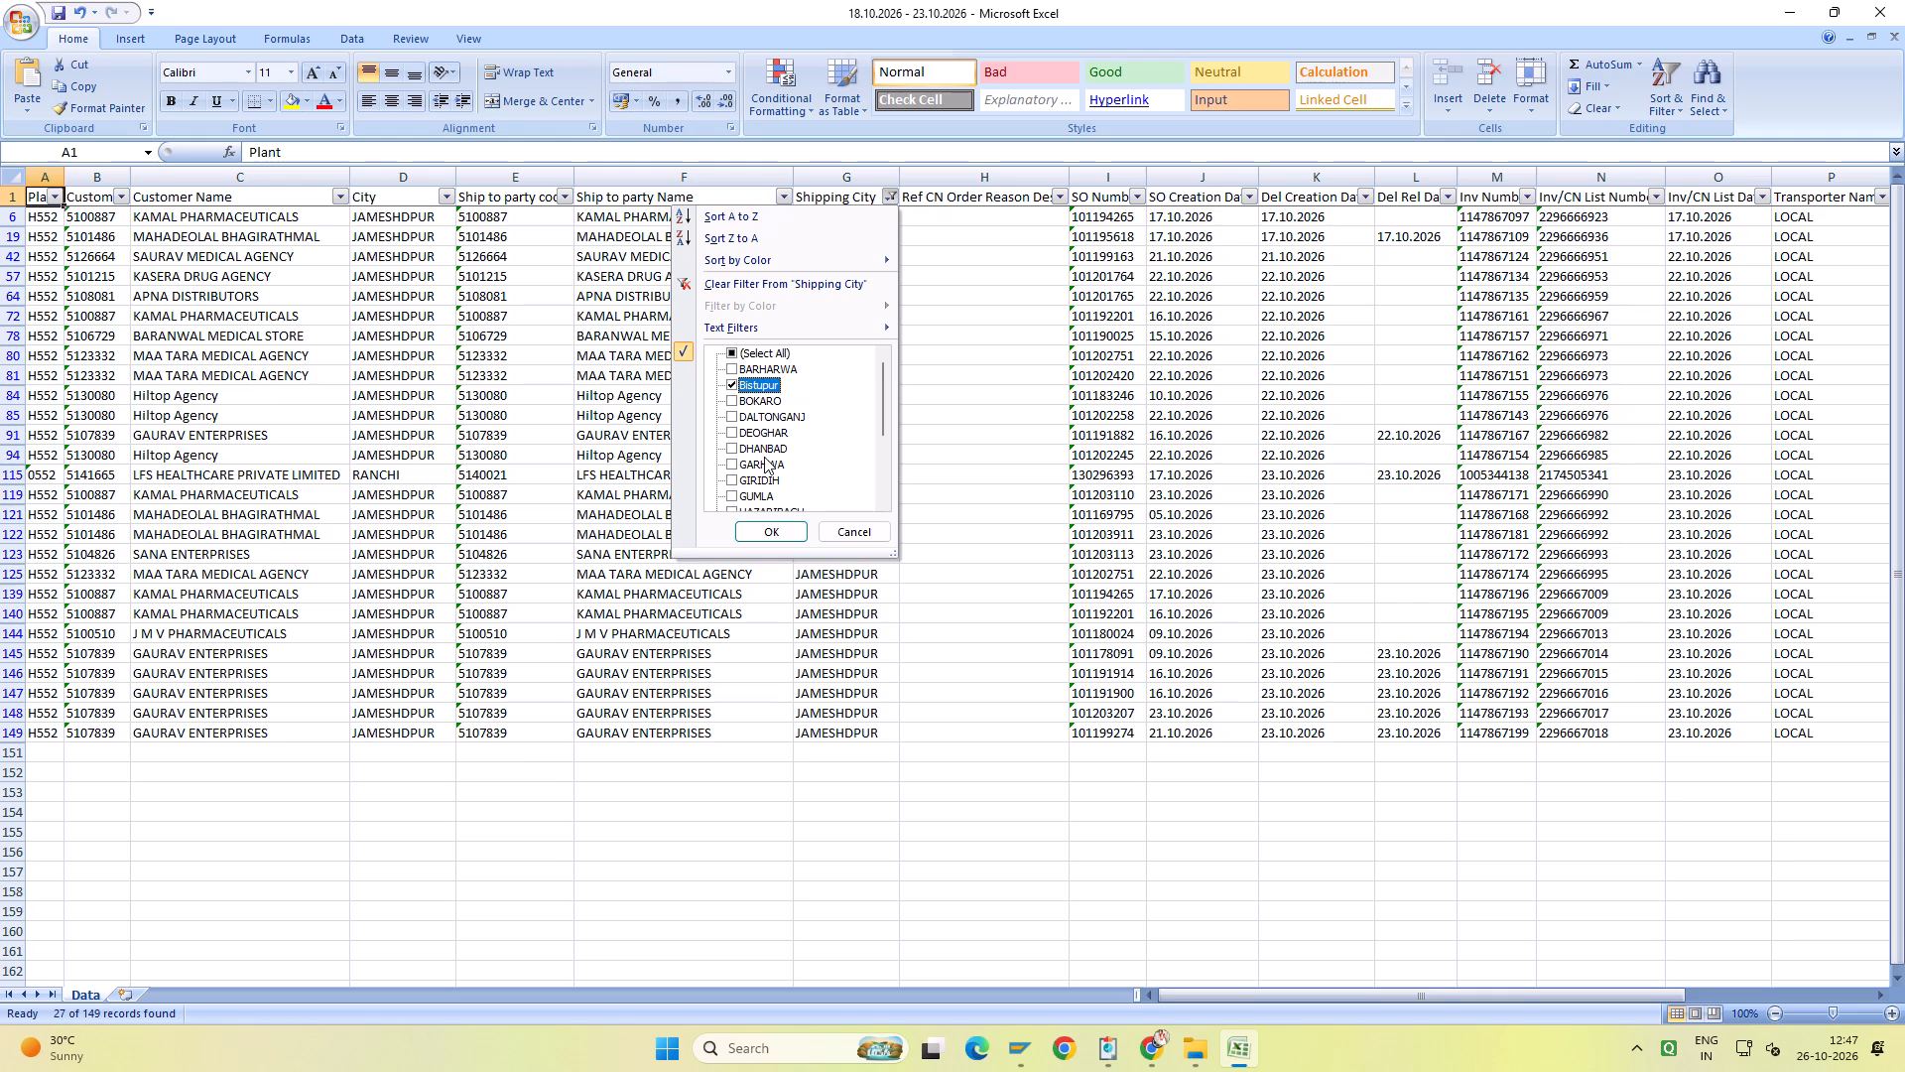
scroll(764, 457, "down", 2)
left_click(771, 533)
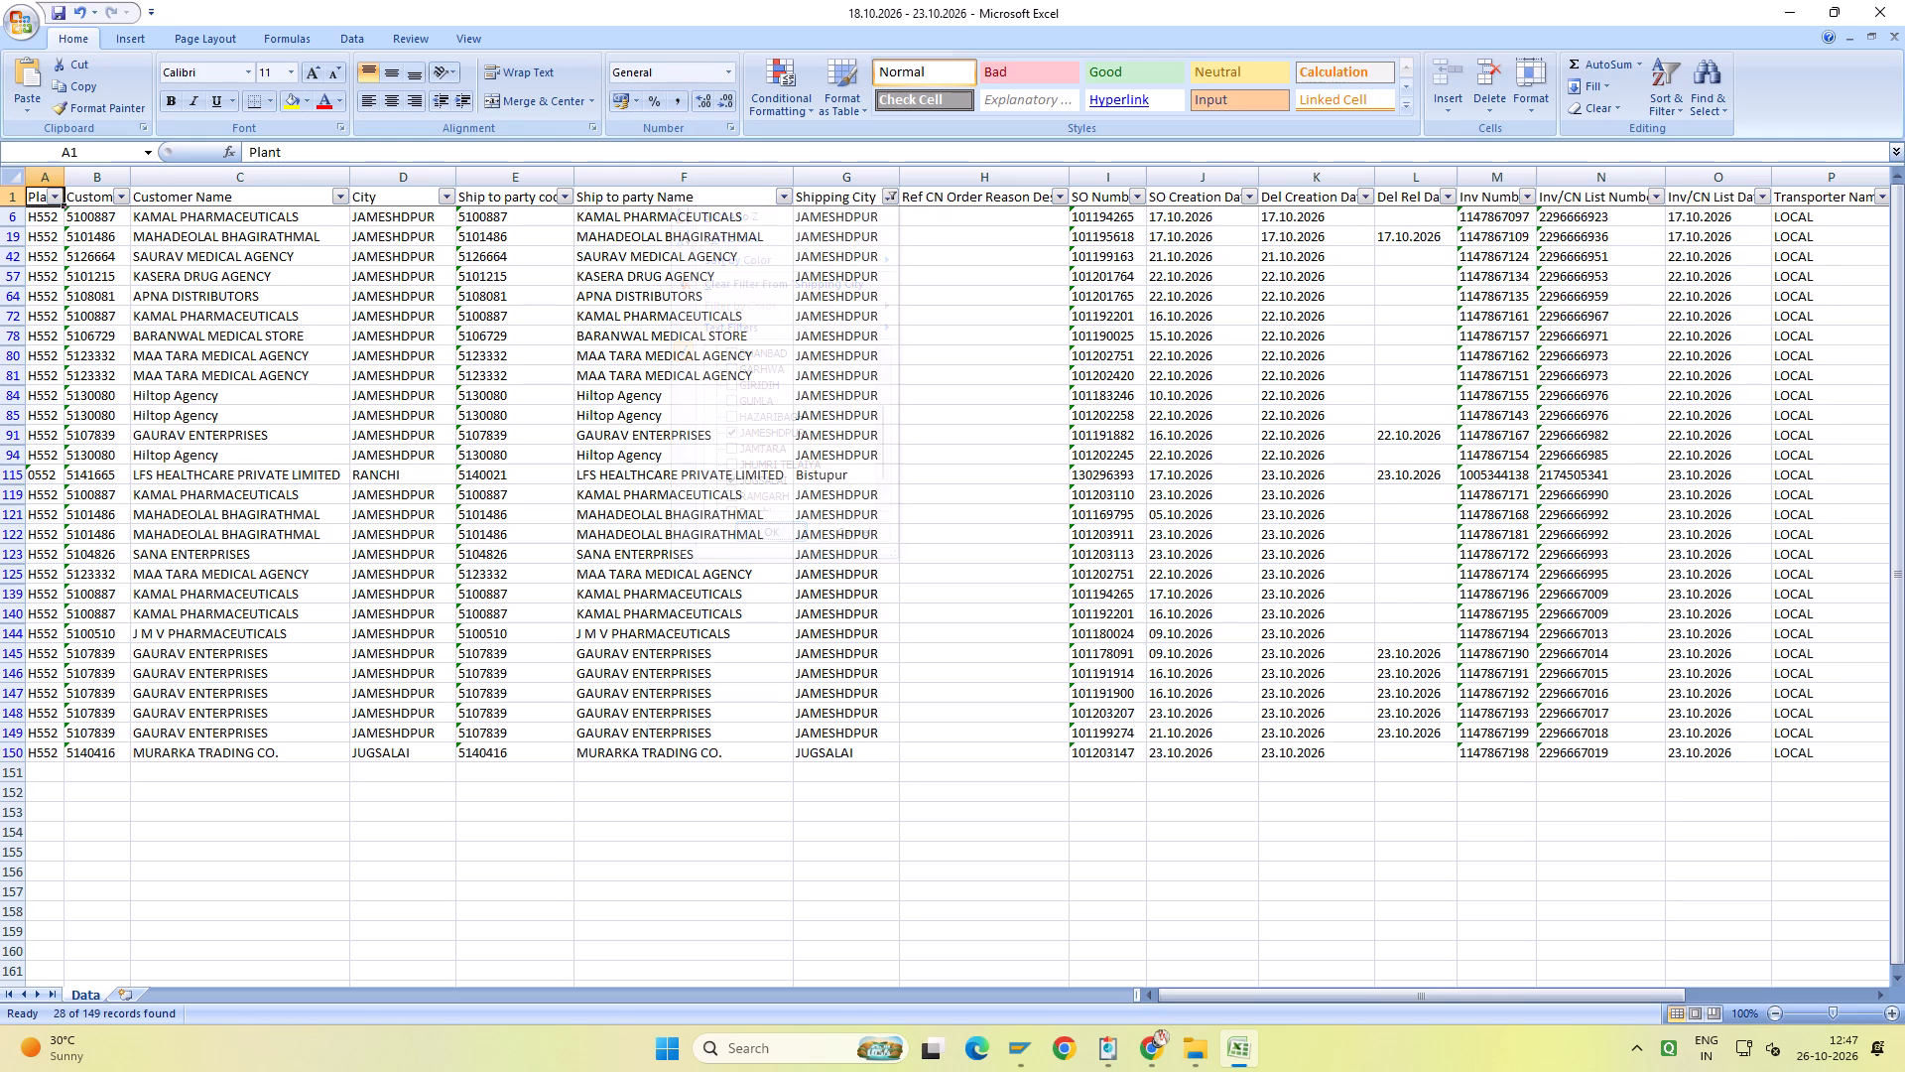
Clear all Goods Delivery dates in the filtered Bistupur and JAMESHDPUR rows.
scroll(771, 533, "up", 5)
left_click(843, 191)
key("ctrl+Right")
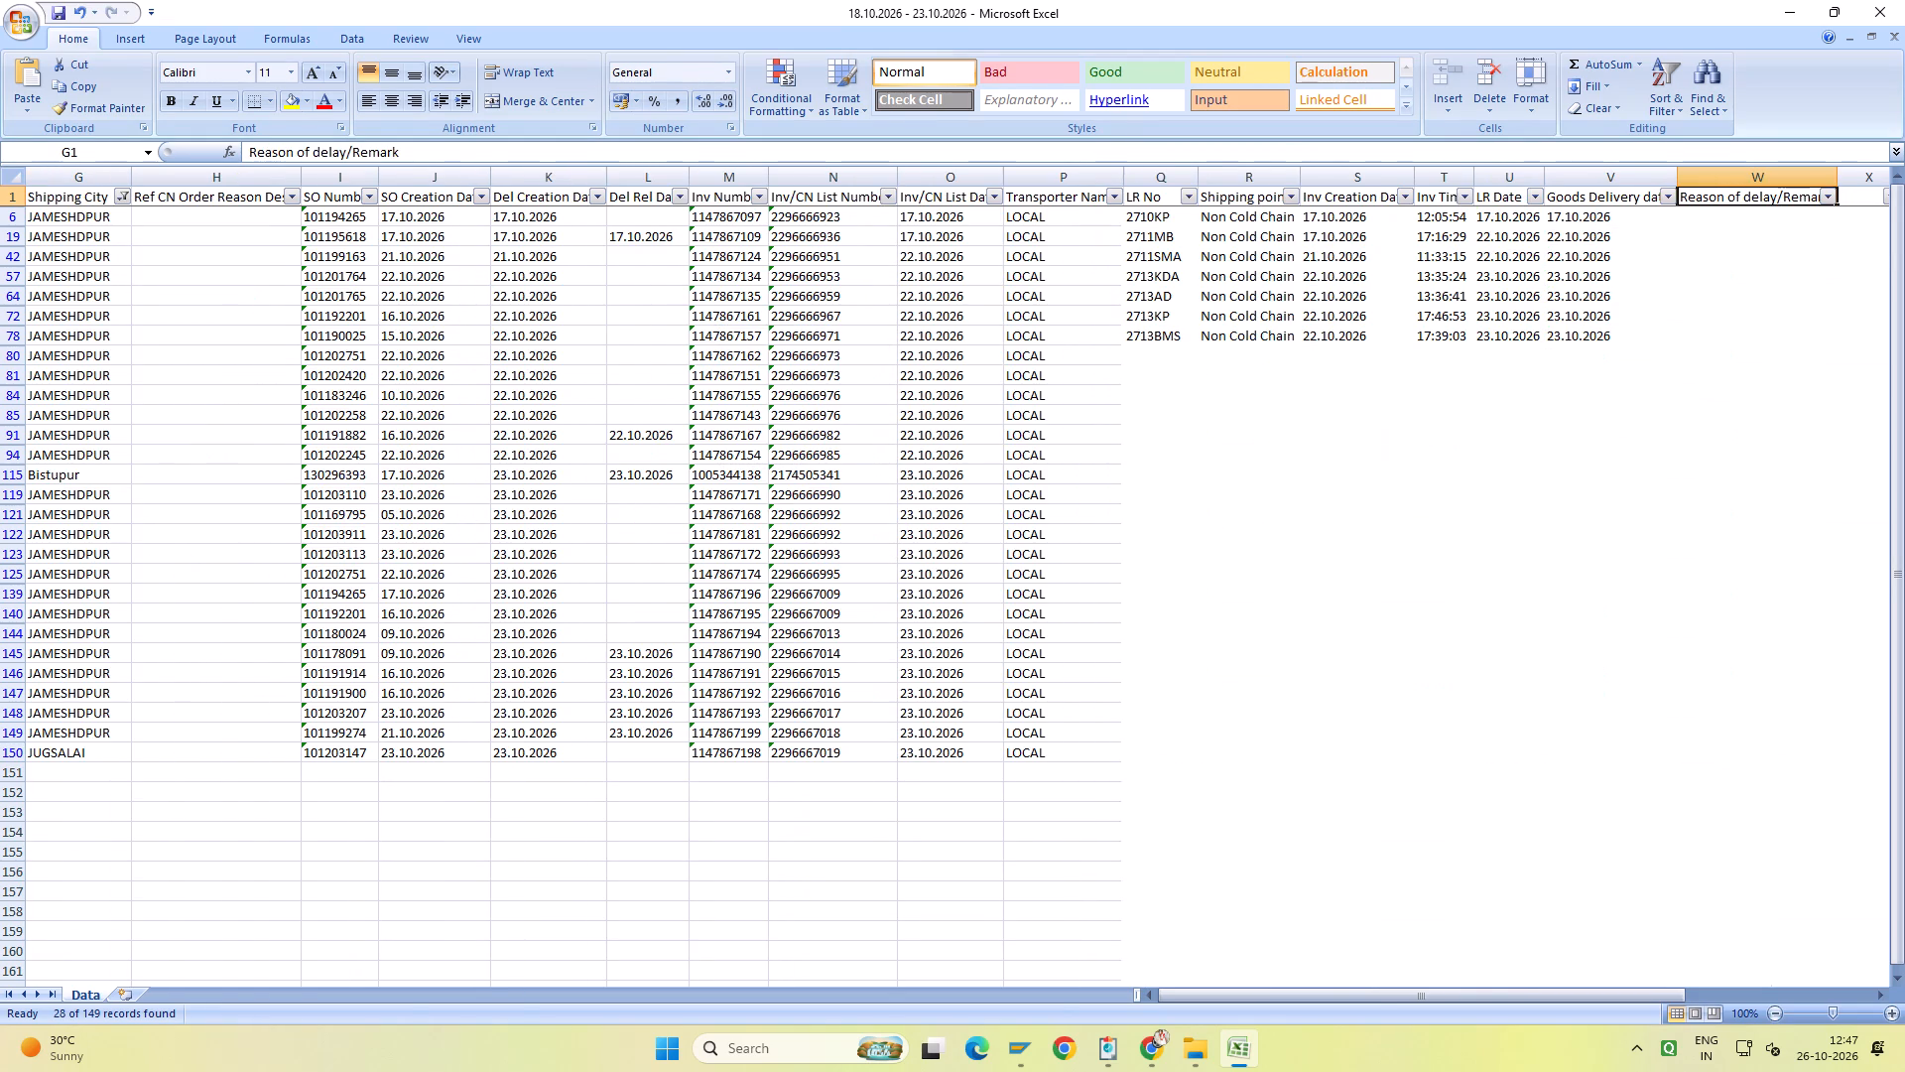
left_click(1573, 754)
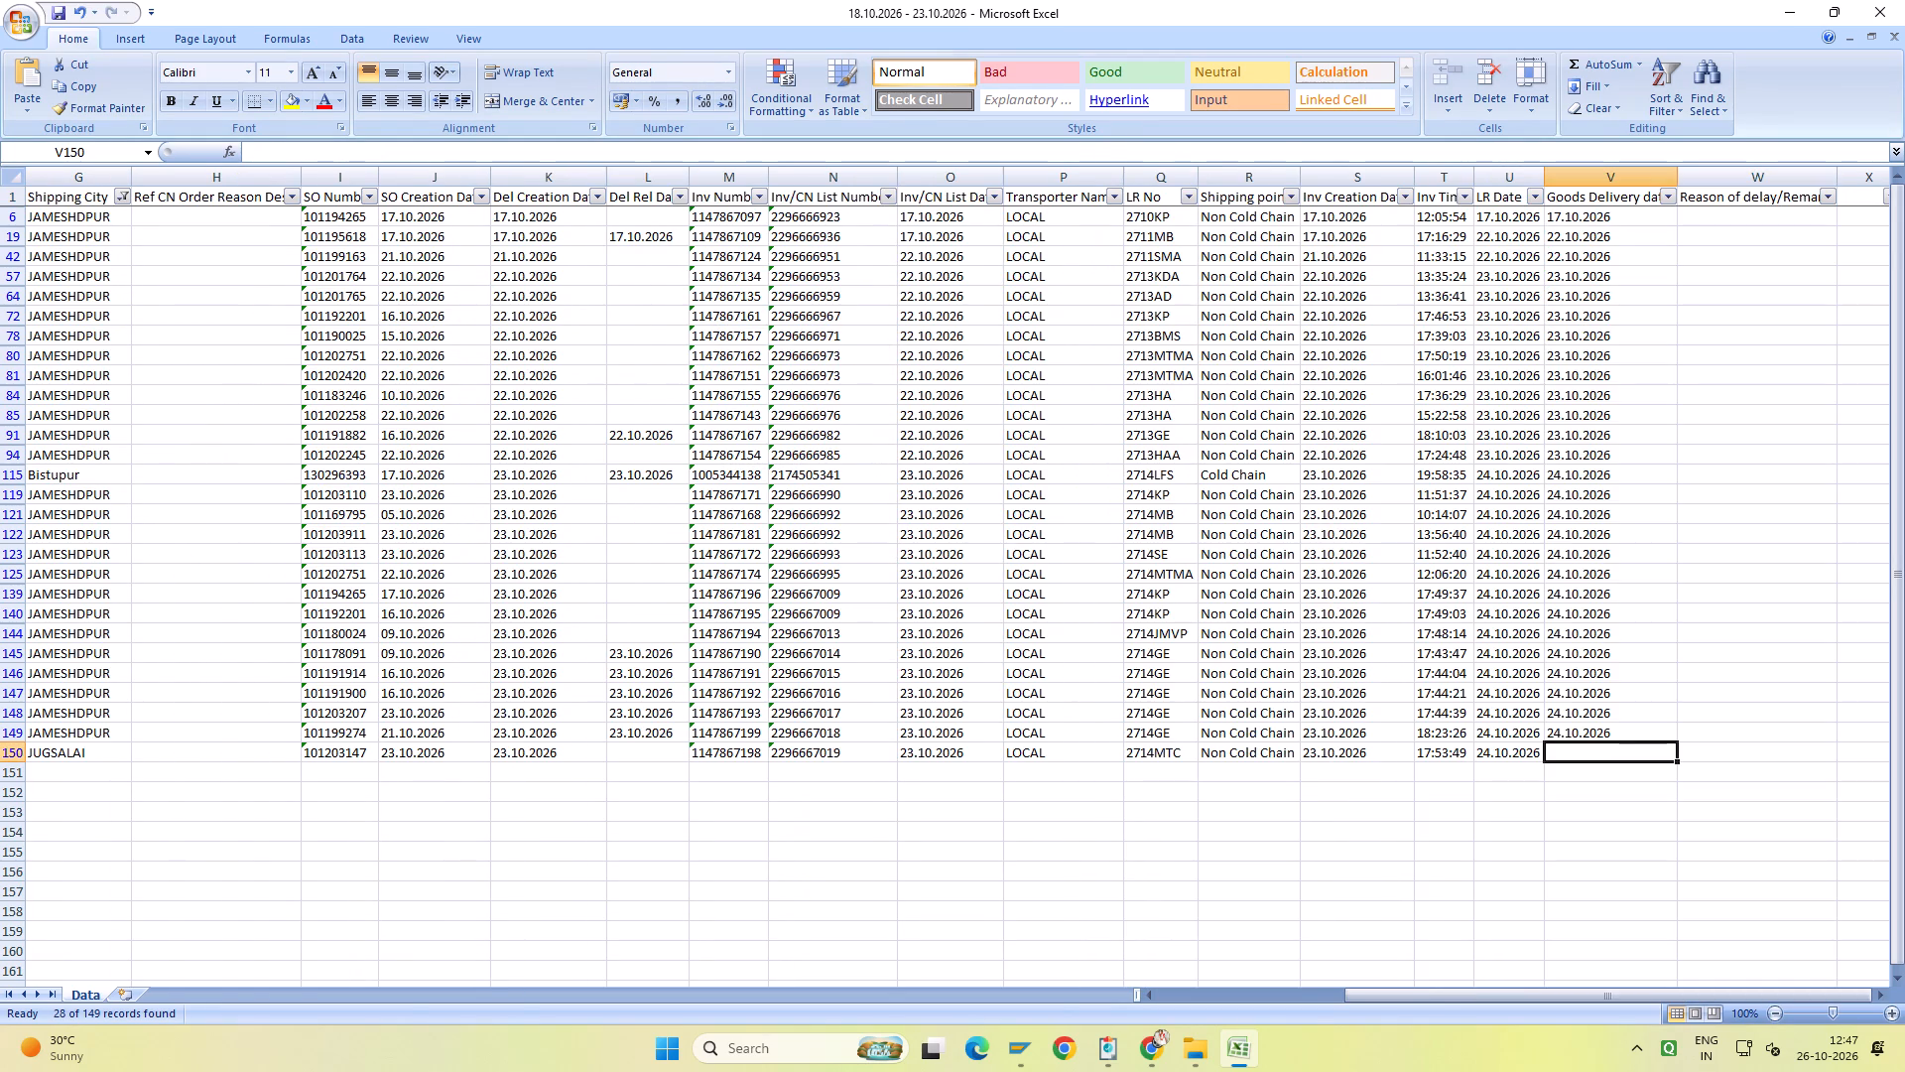
left_click(1538, 197)
left_click(1602, 298)
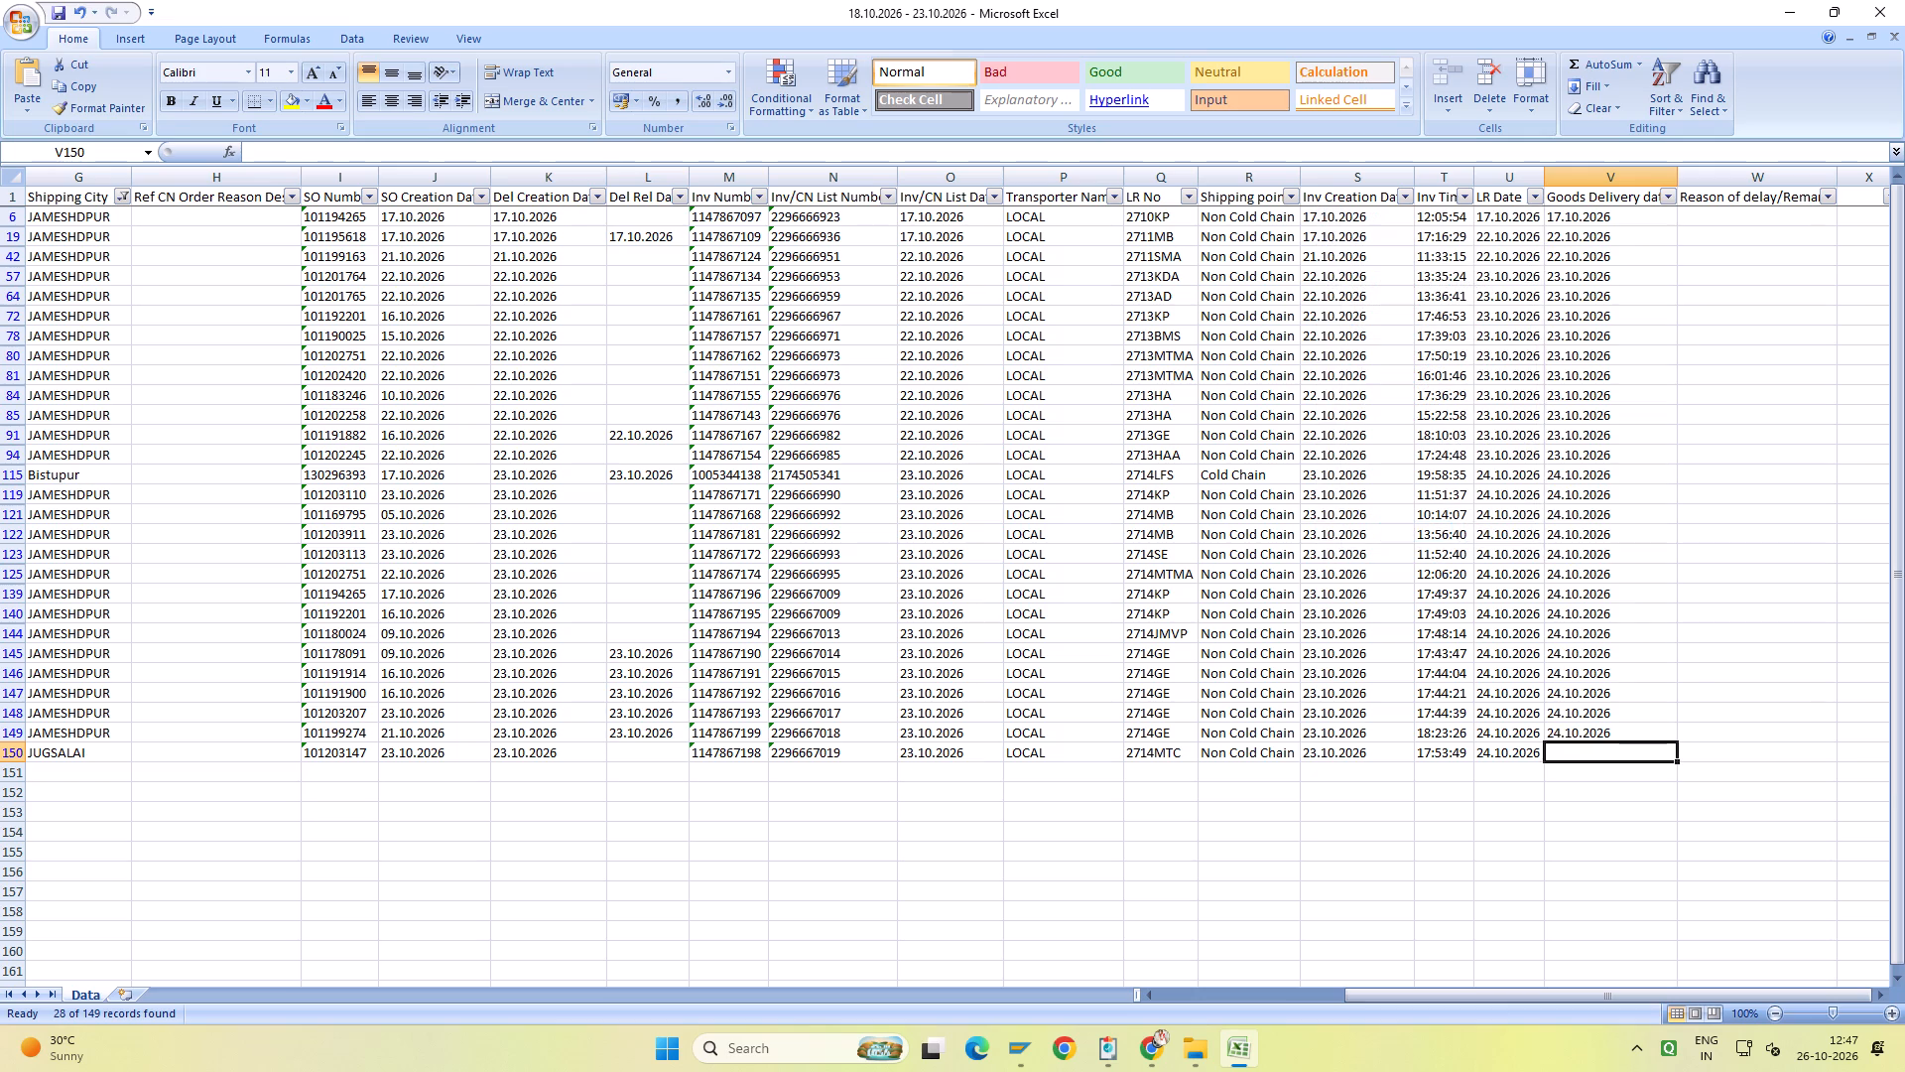
left_click_drag(1607, 210, 1620, 727)
key("Delete")
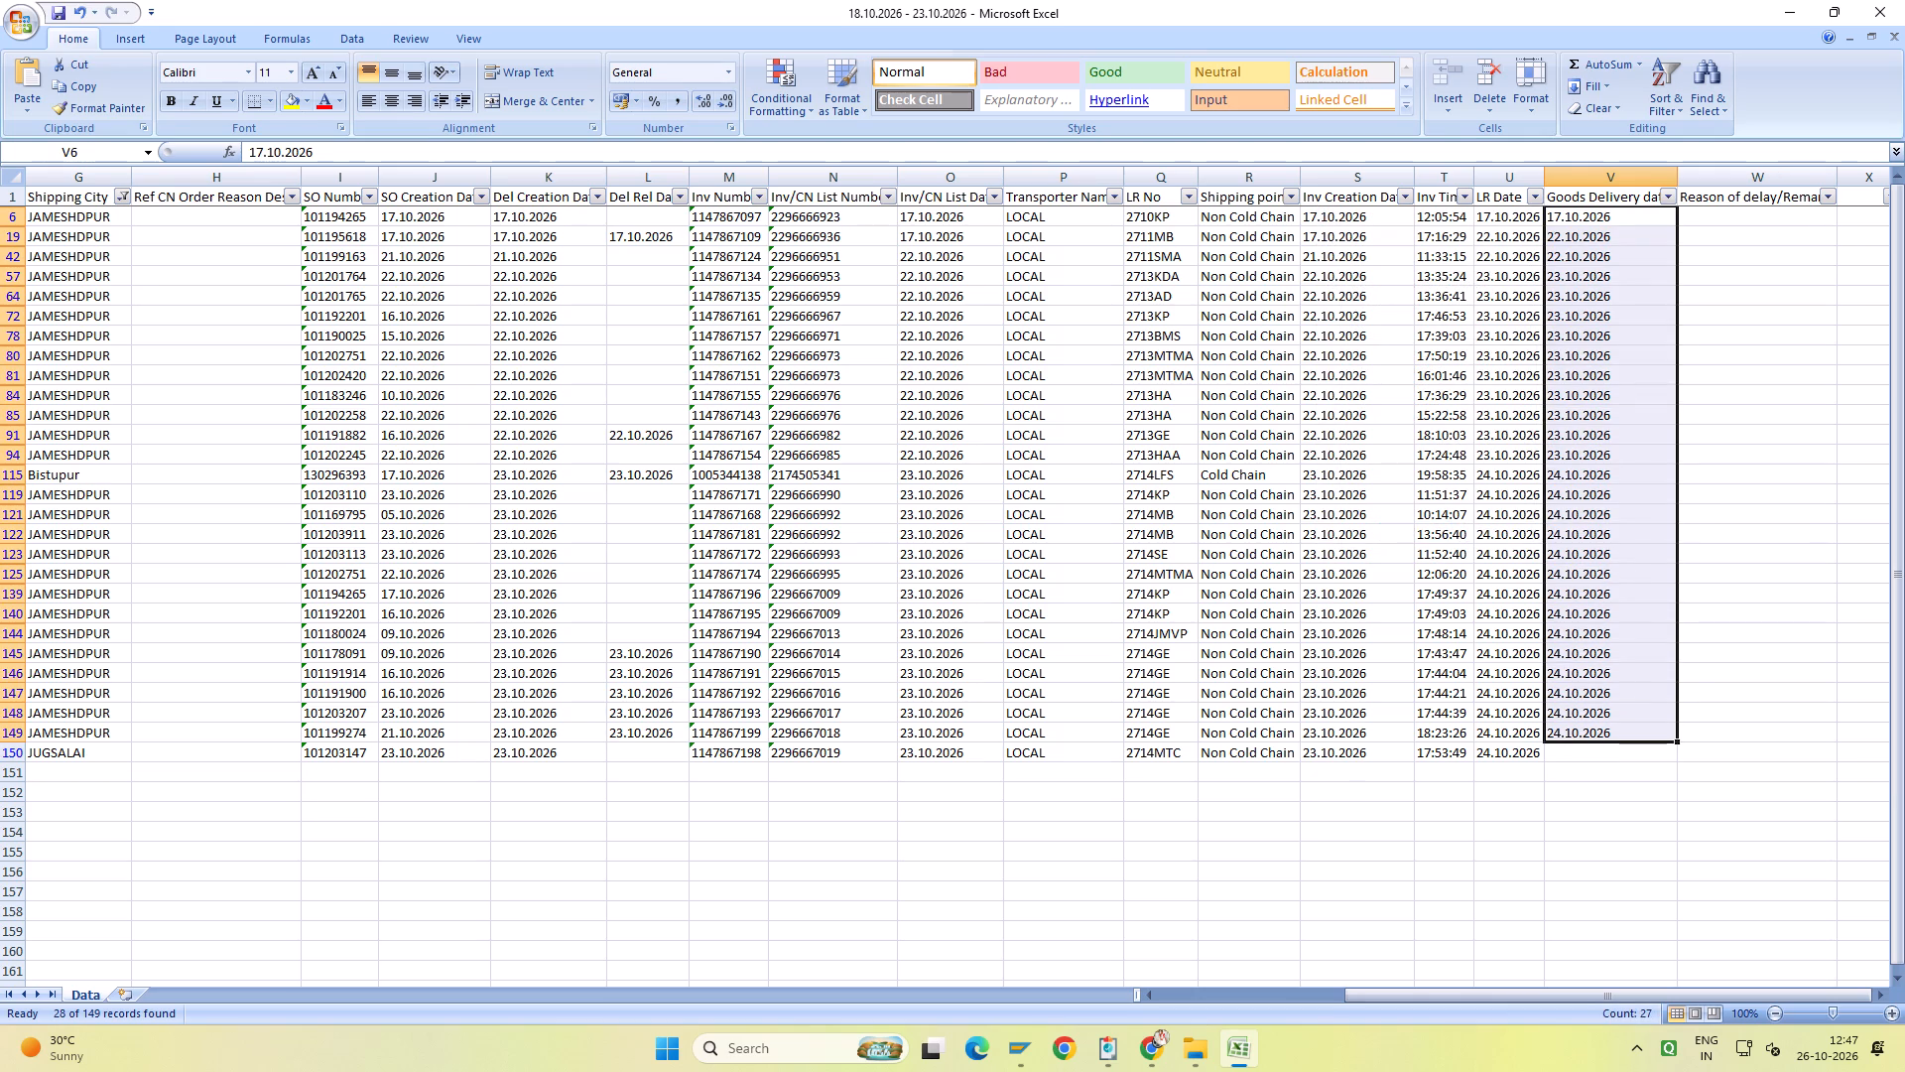
Filter LR Date to 17.10.2026, enter 17.10.2026 as the Goods Delivery date in the shown row, and save.
left_click(1530, 192)
left_click(1413, 346)
left_click(1415, 362)
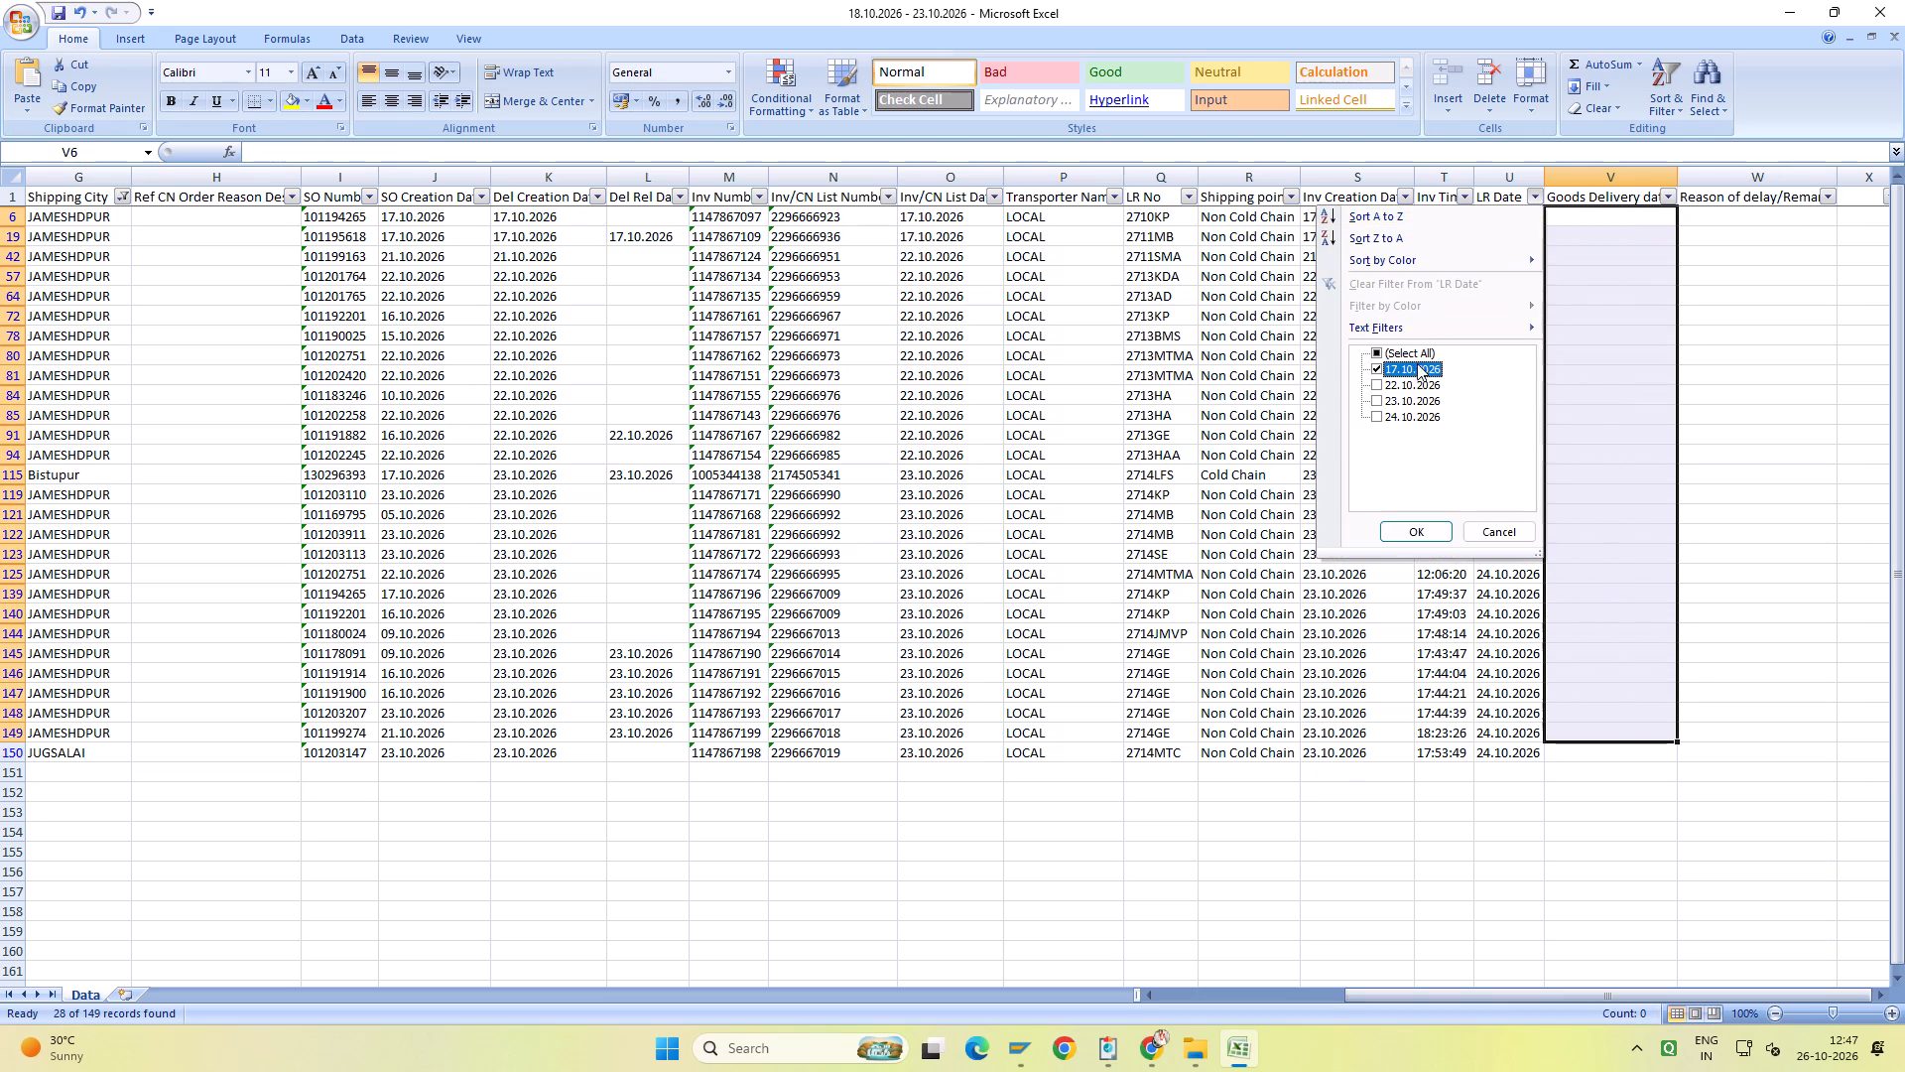
left_click(1433, 528)
scroll(1443, 535, "up", 4)
left_click(1611, 217)
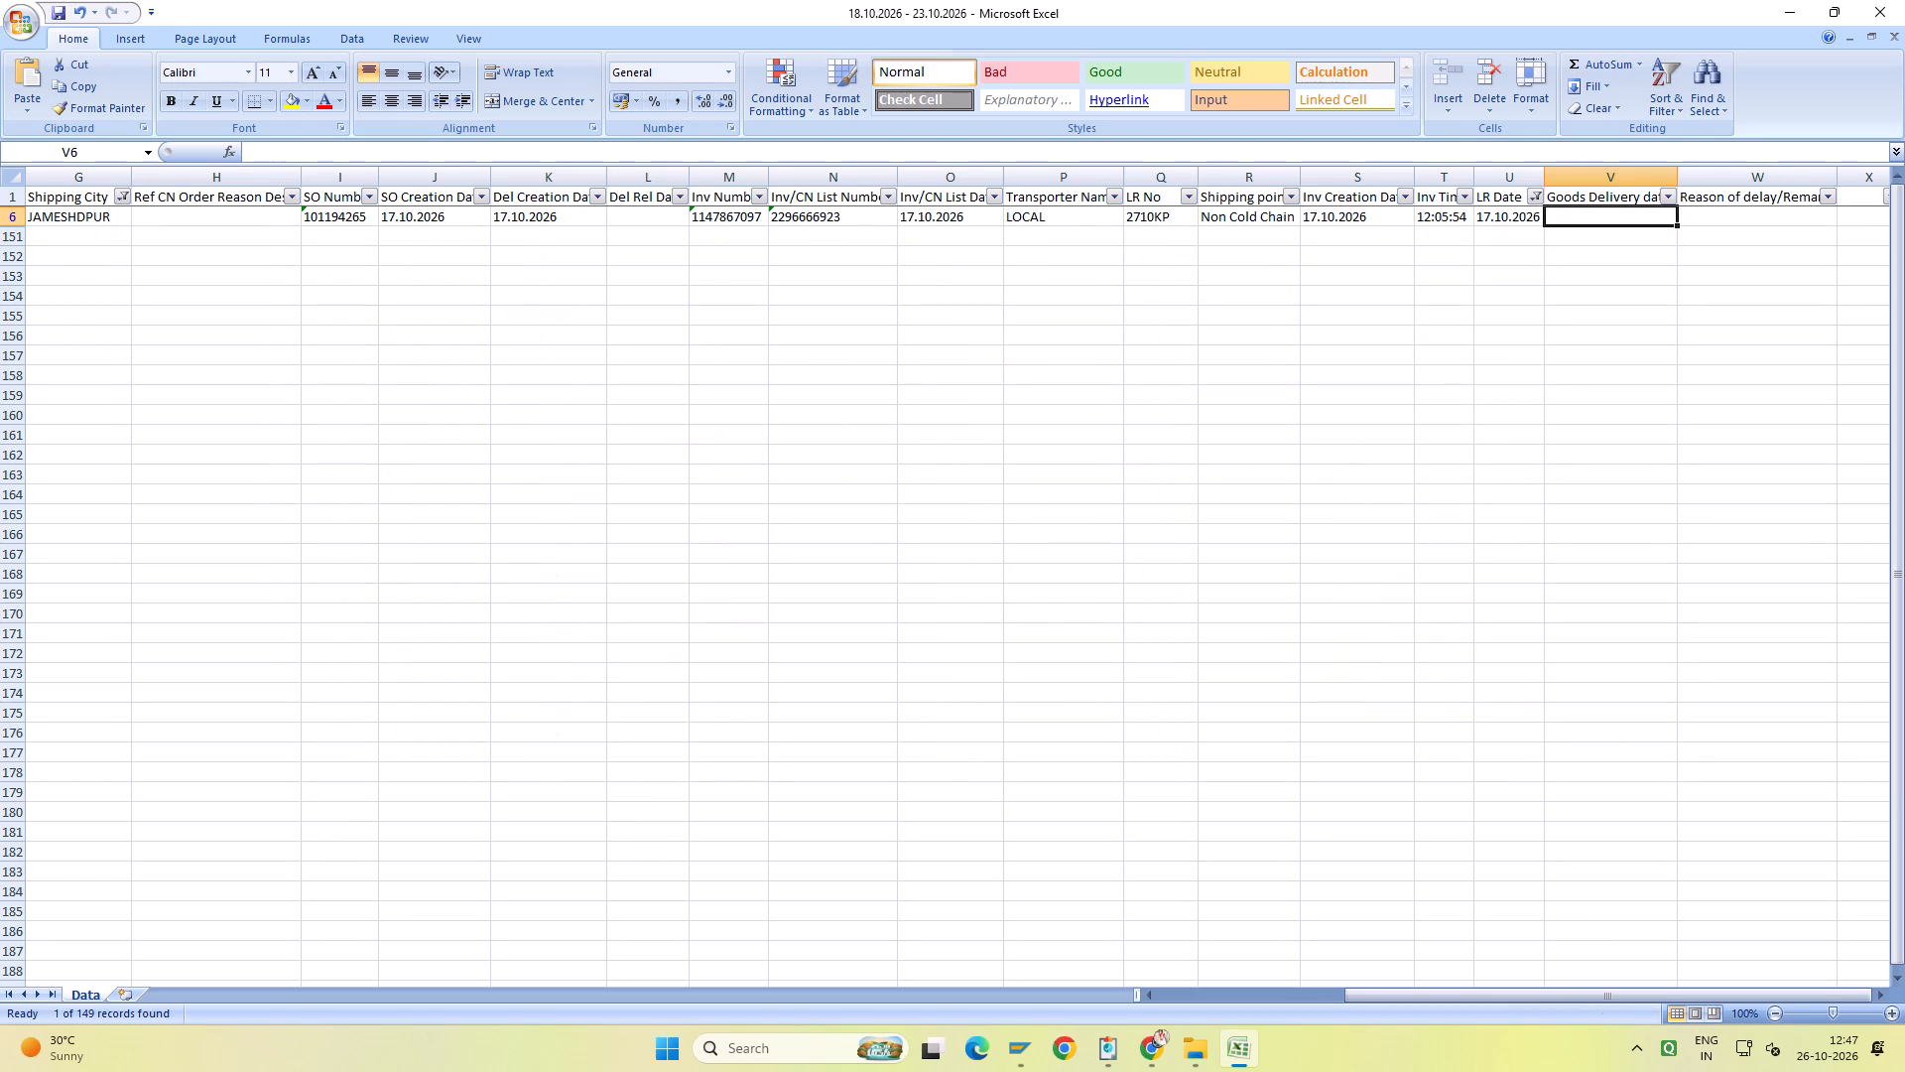
scroll(1611, 221, "up", 5)
type("17.10.2026")
key("ctrl+s")
key("ctrl+s")
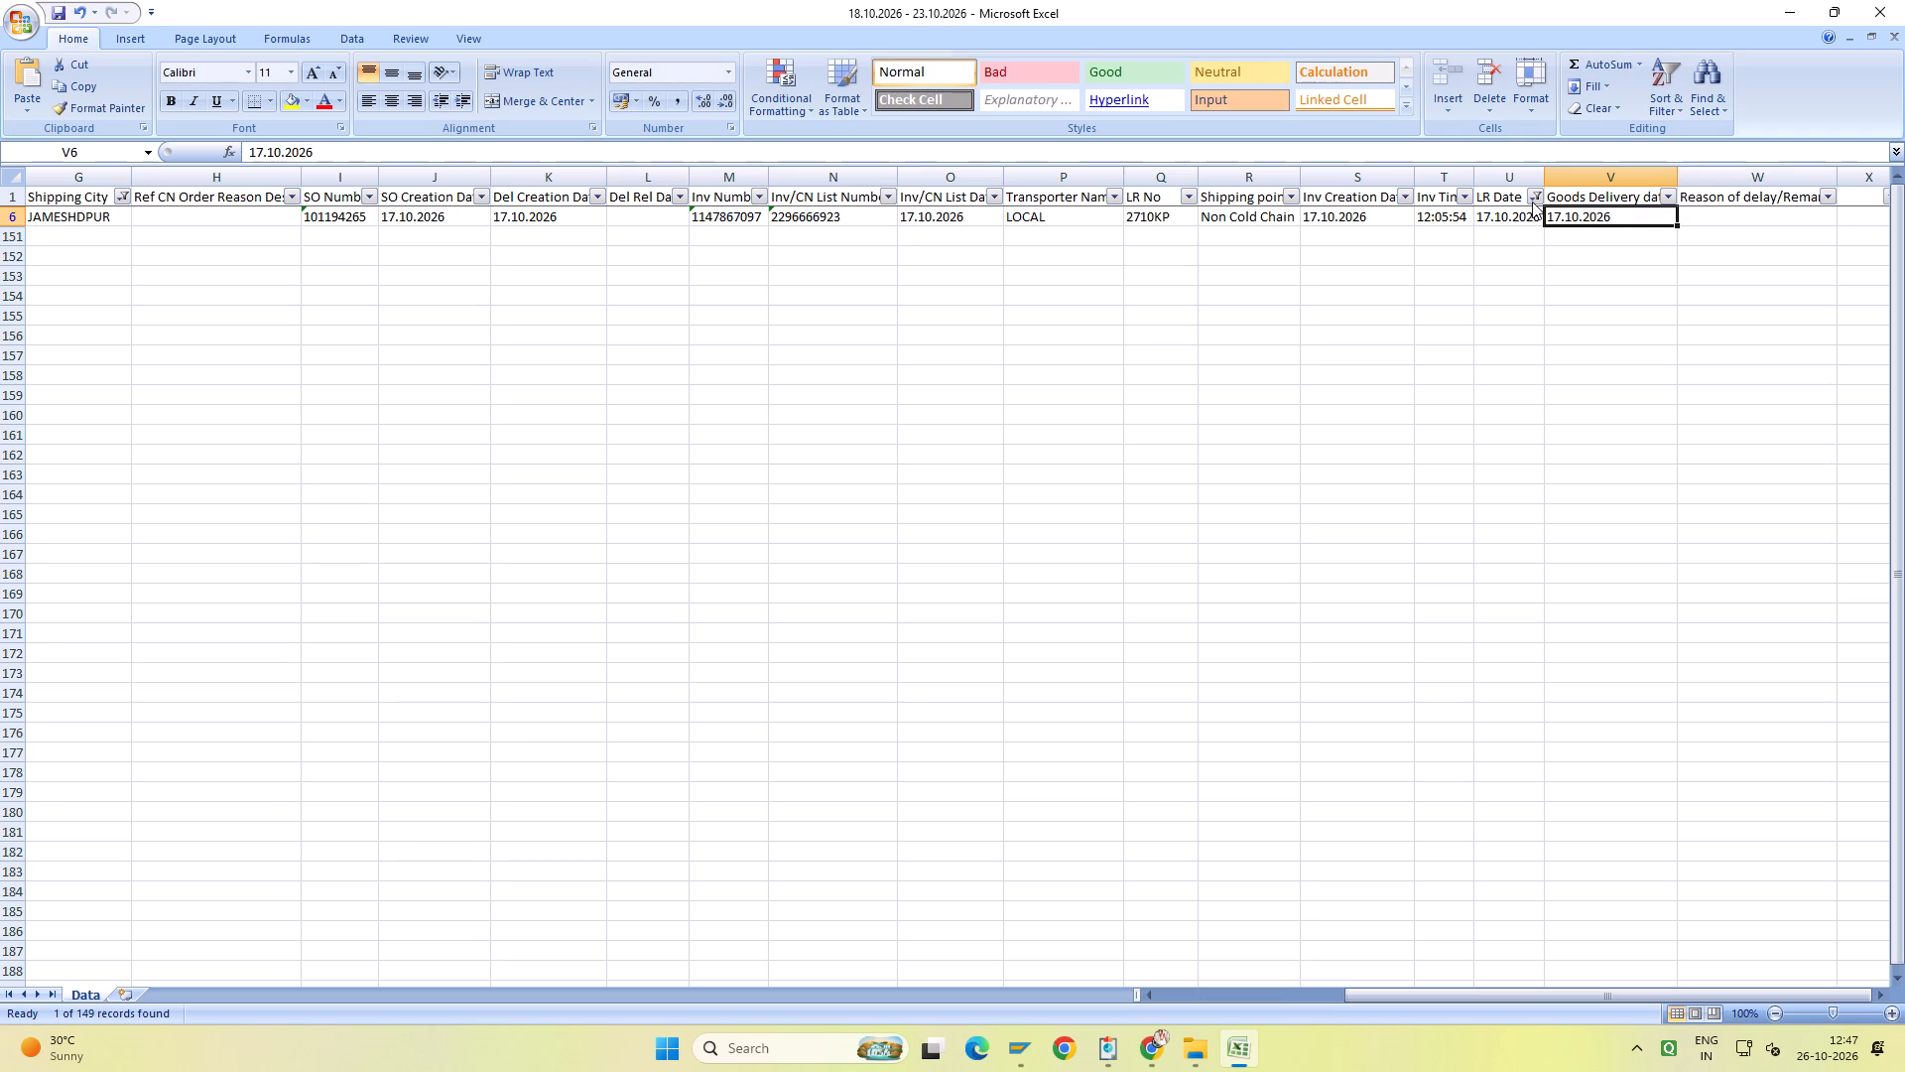
Filter LR Date to 22.10.2026, enter 22.10.2026 as the Goods Delivery date in all shown rows, and save.
left_click(1535, 196)
left_click(1424, 368)
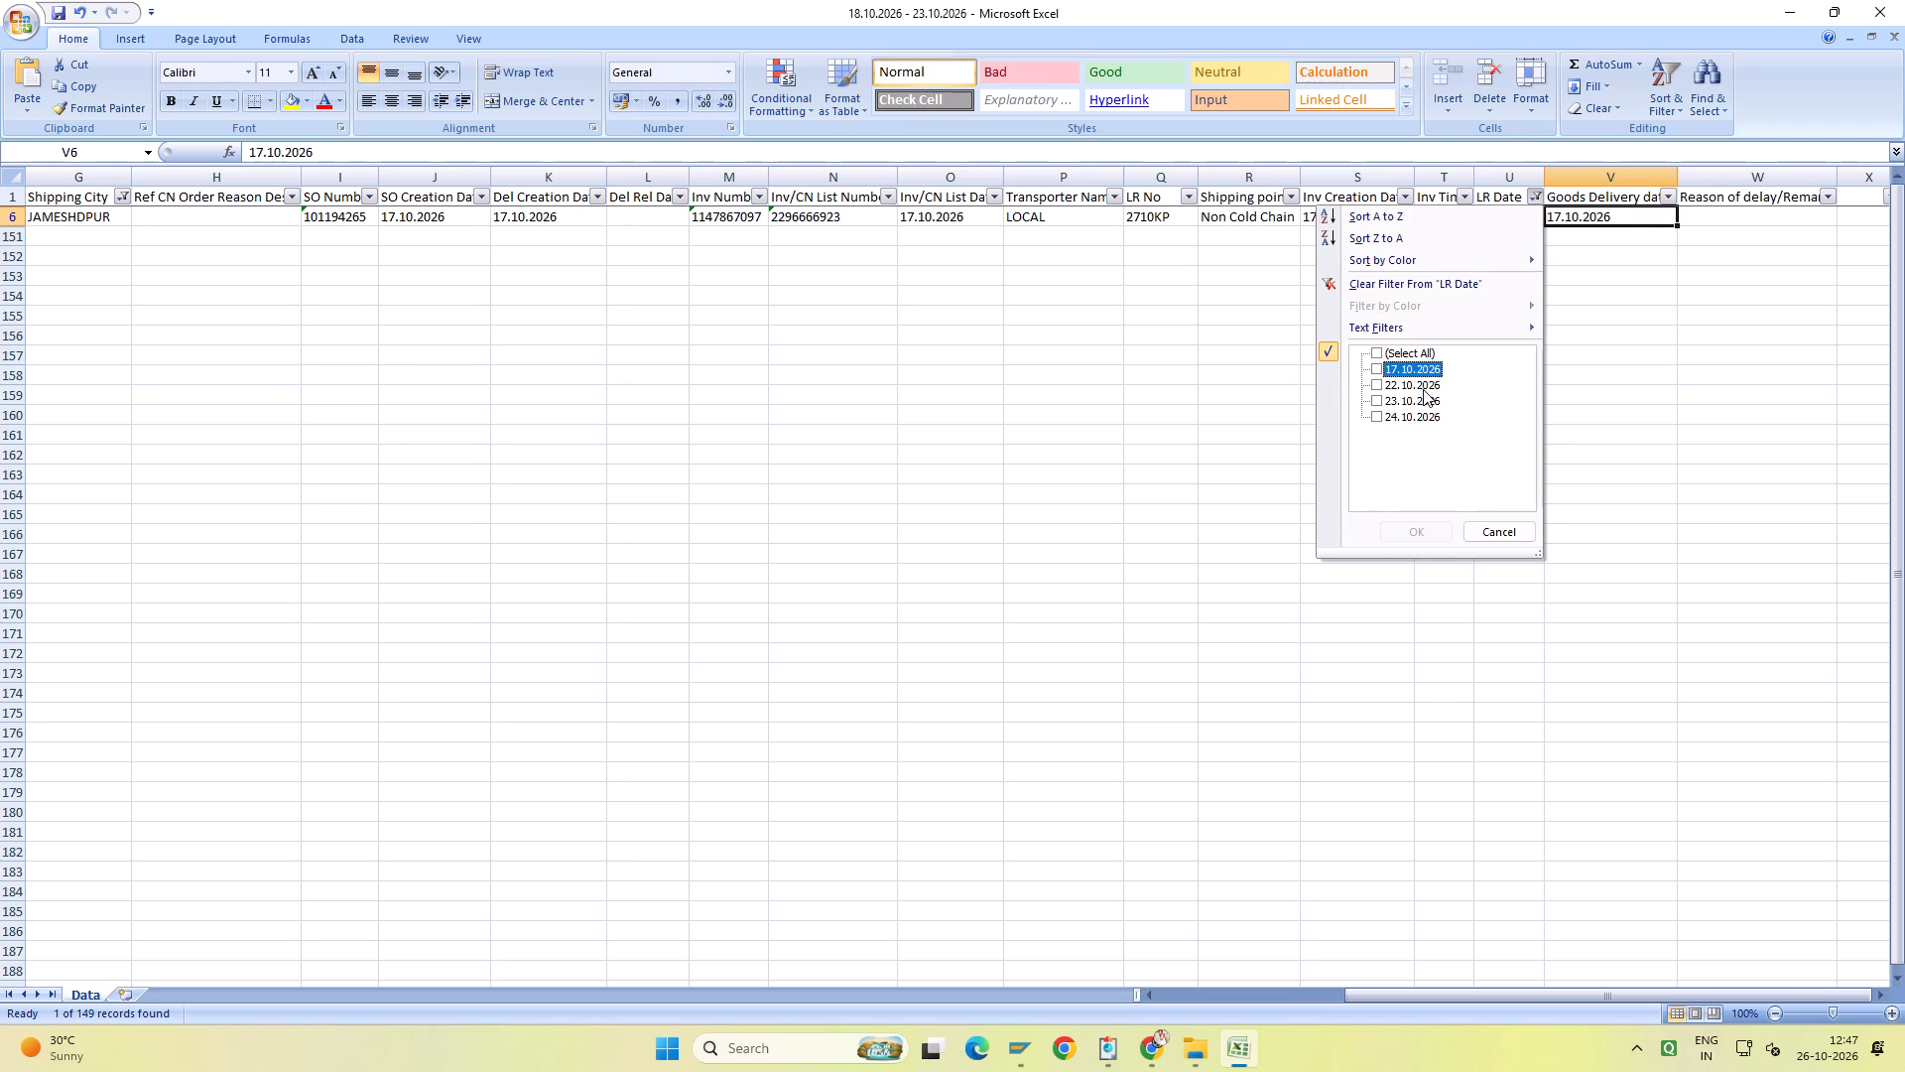
left_click(1423, 389)
left_click(1425, 526)
scroll(1425, 532, "up", 5)
left_click(1591, 222)
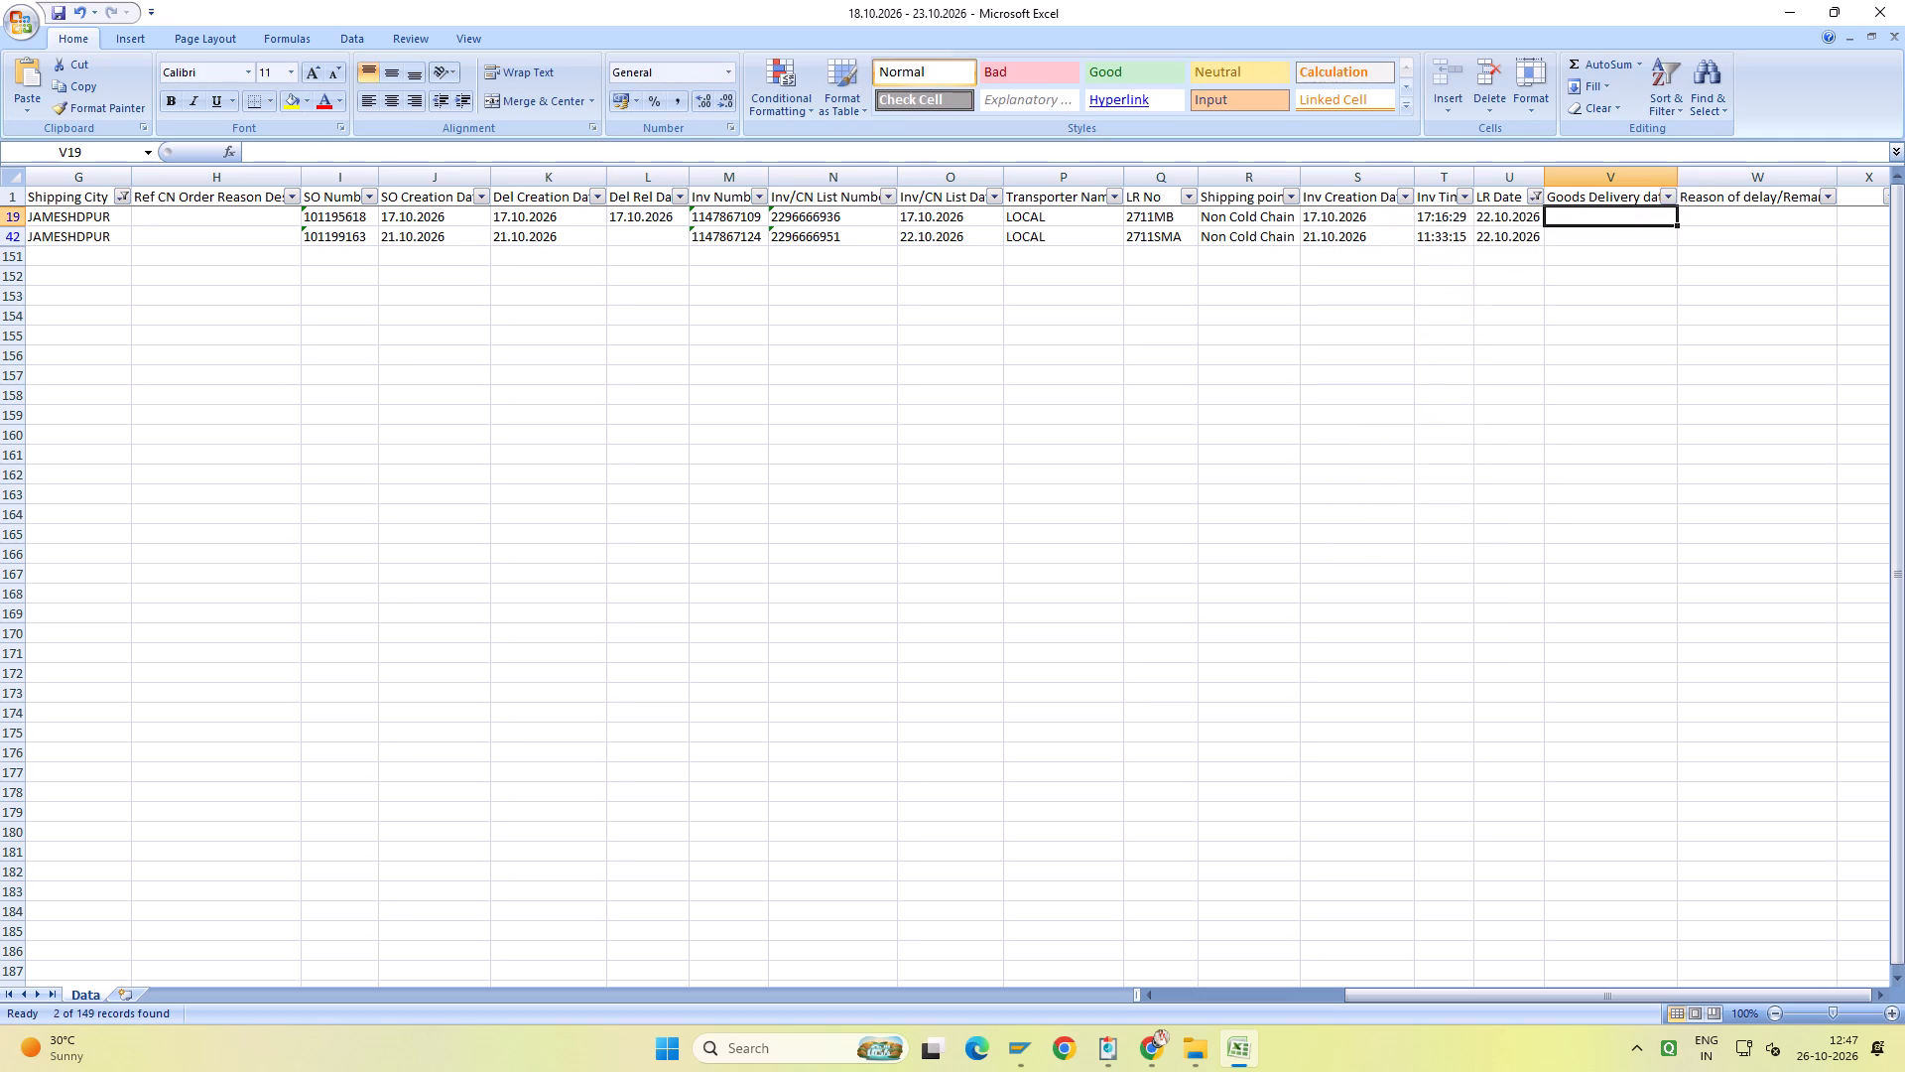
scroll(1656, 268, "up", 4)
type("22.10.2026")
key("Up")
key("Down")
key("shift+Down")
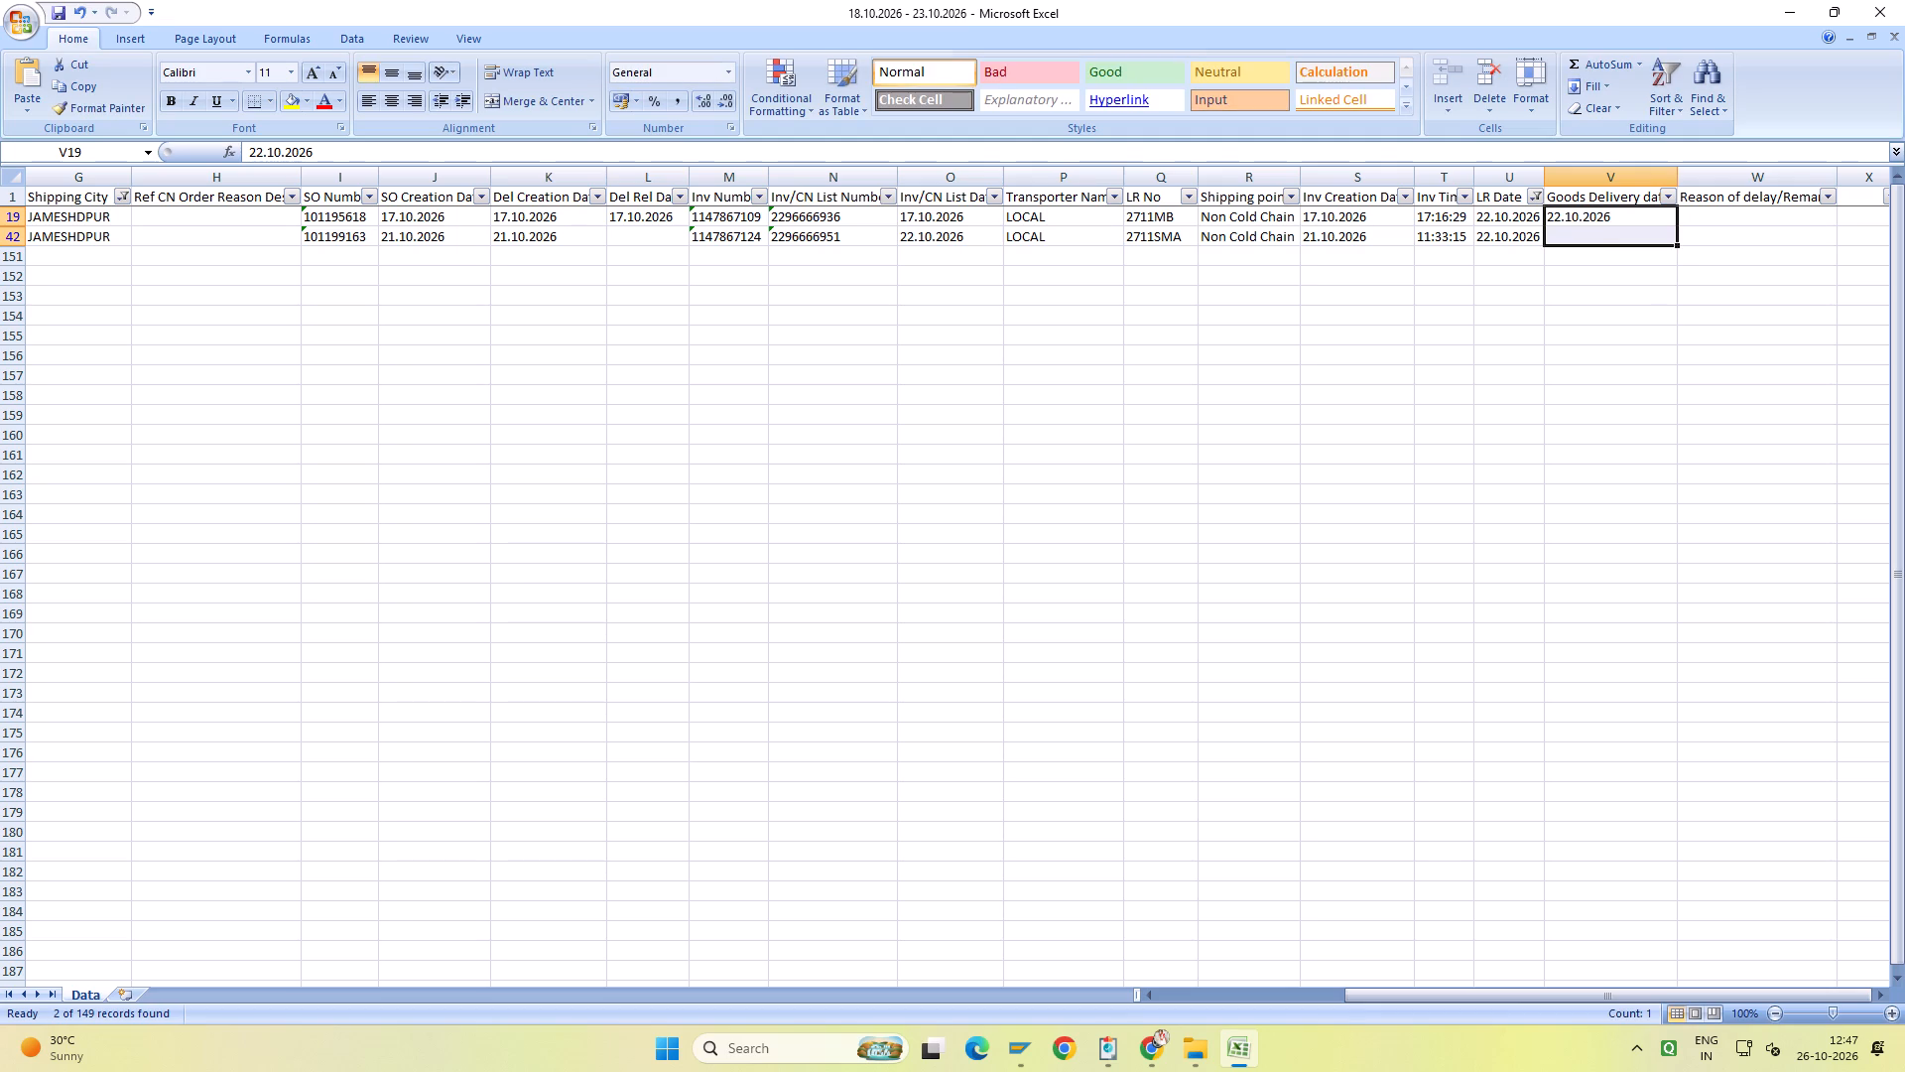
key("ctrl+d")
key("ctrl+s")
key("ctrl+s")
Filter LR Date to 23.10.2026, fill 23.10.2026 as the Goods Delivery date in all shown rows, and save.
left_click(1540, 200)
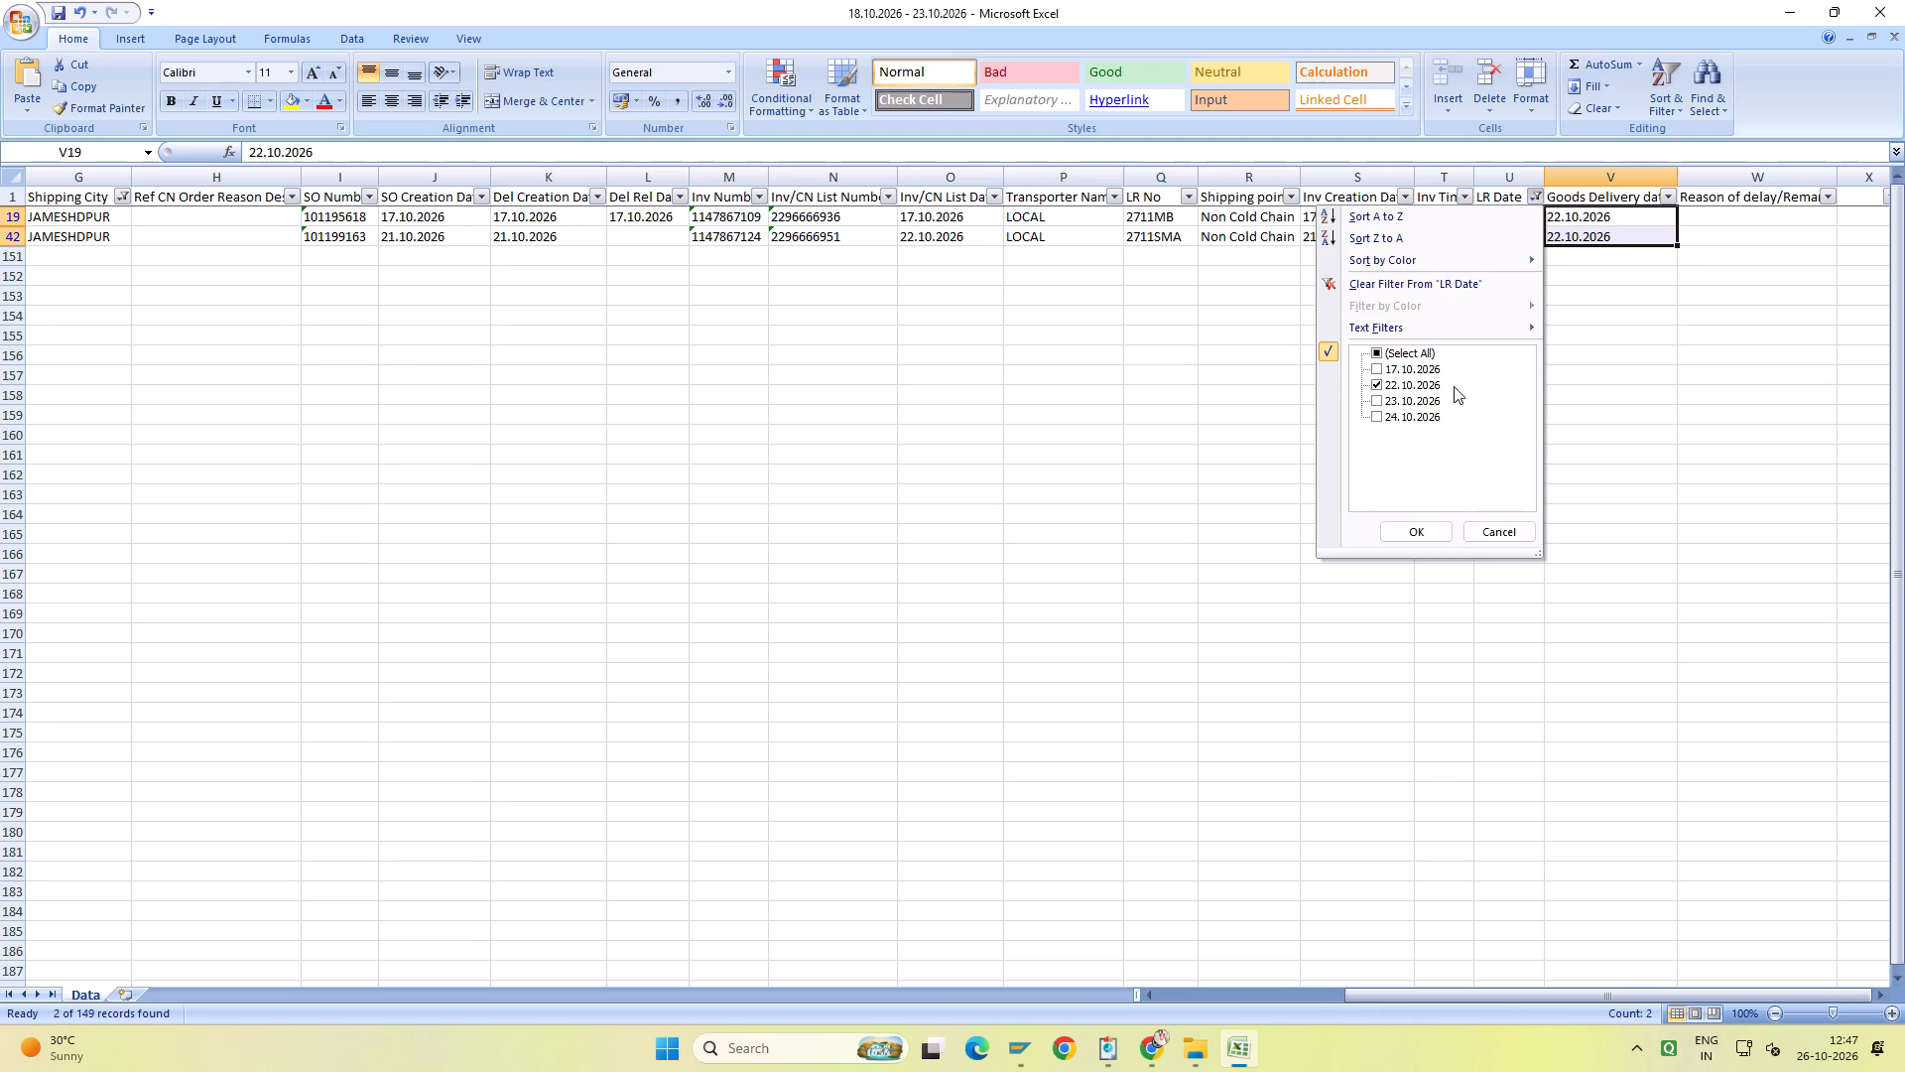
left_click(1422, 392)
left_click(1425, 407)
left_click(1430, 534)
scroll(1424, 547, "up", 5)
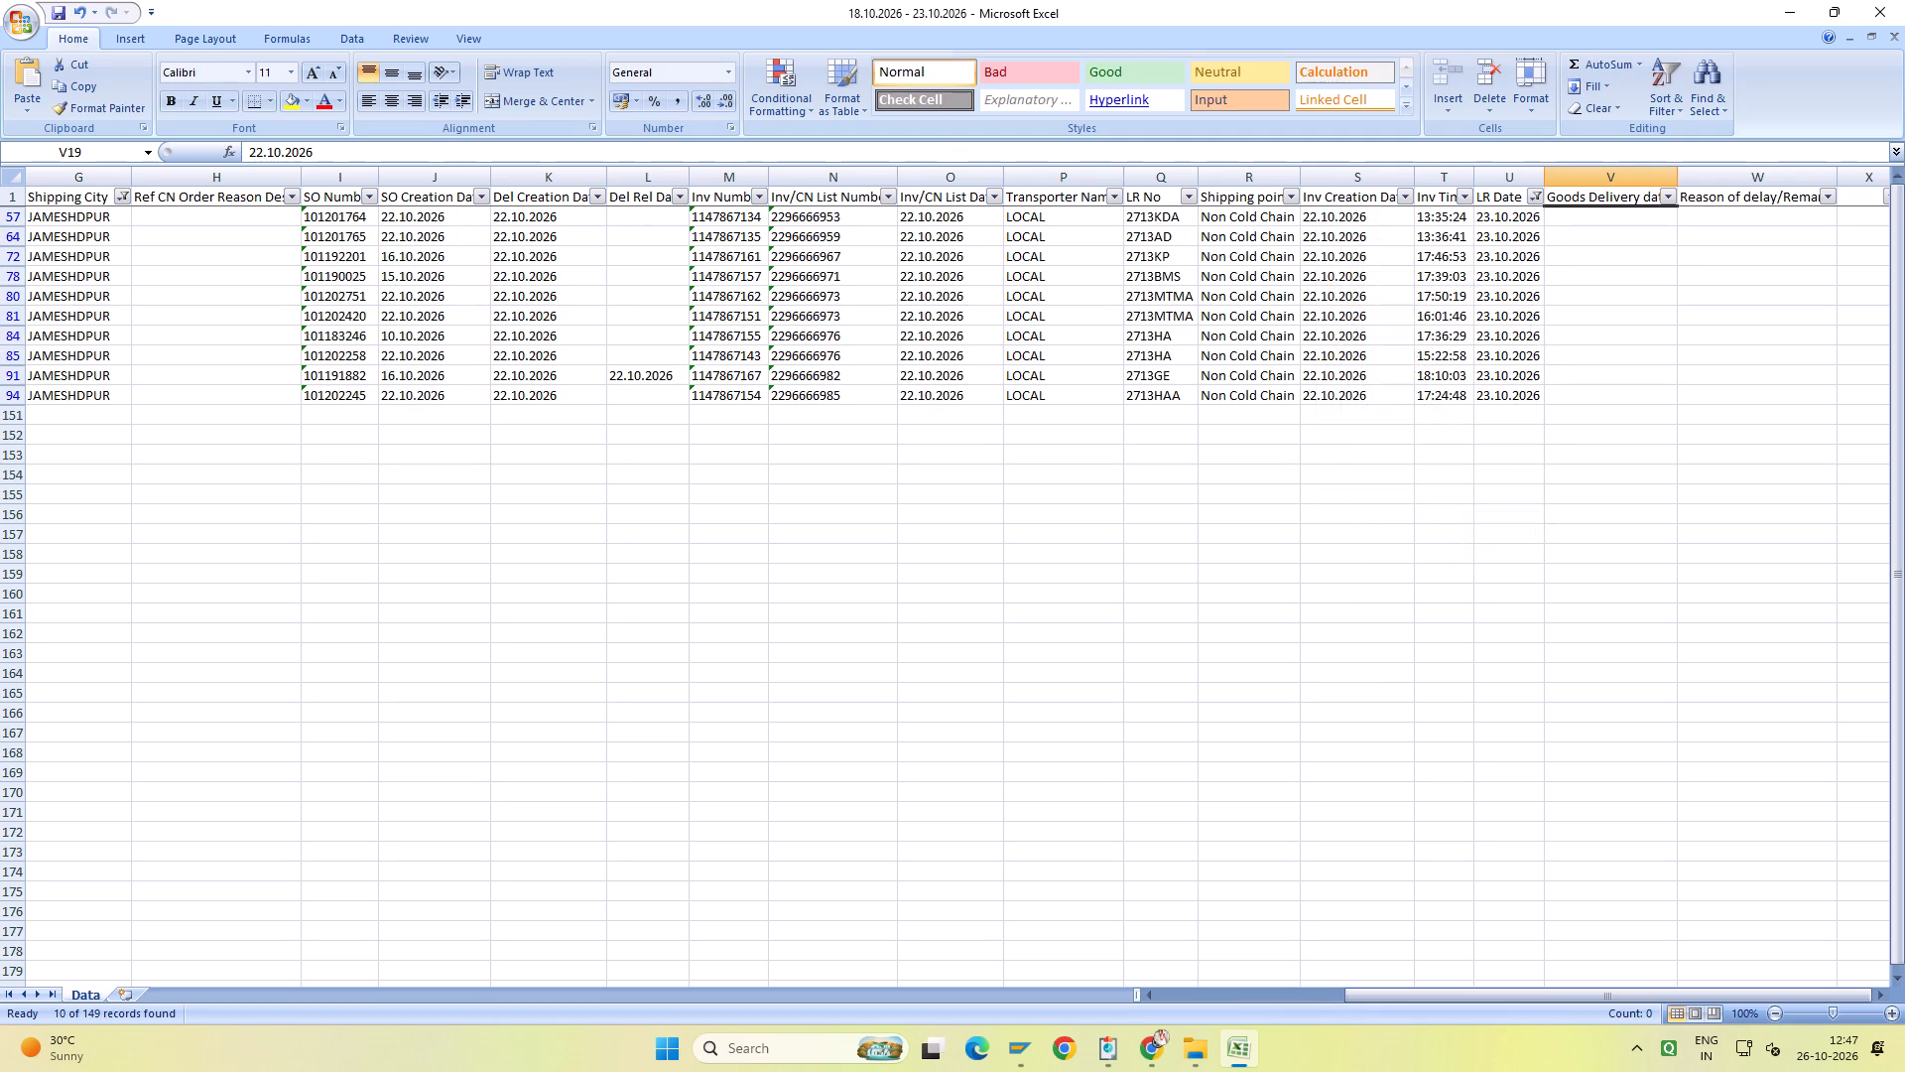
left_click(1582, 216)
scroll(1579, 222, "up", 8)
type("23.10.2026")
key("Up")
key("Down")
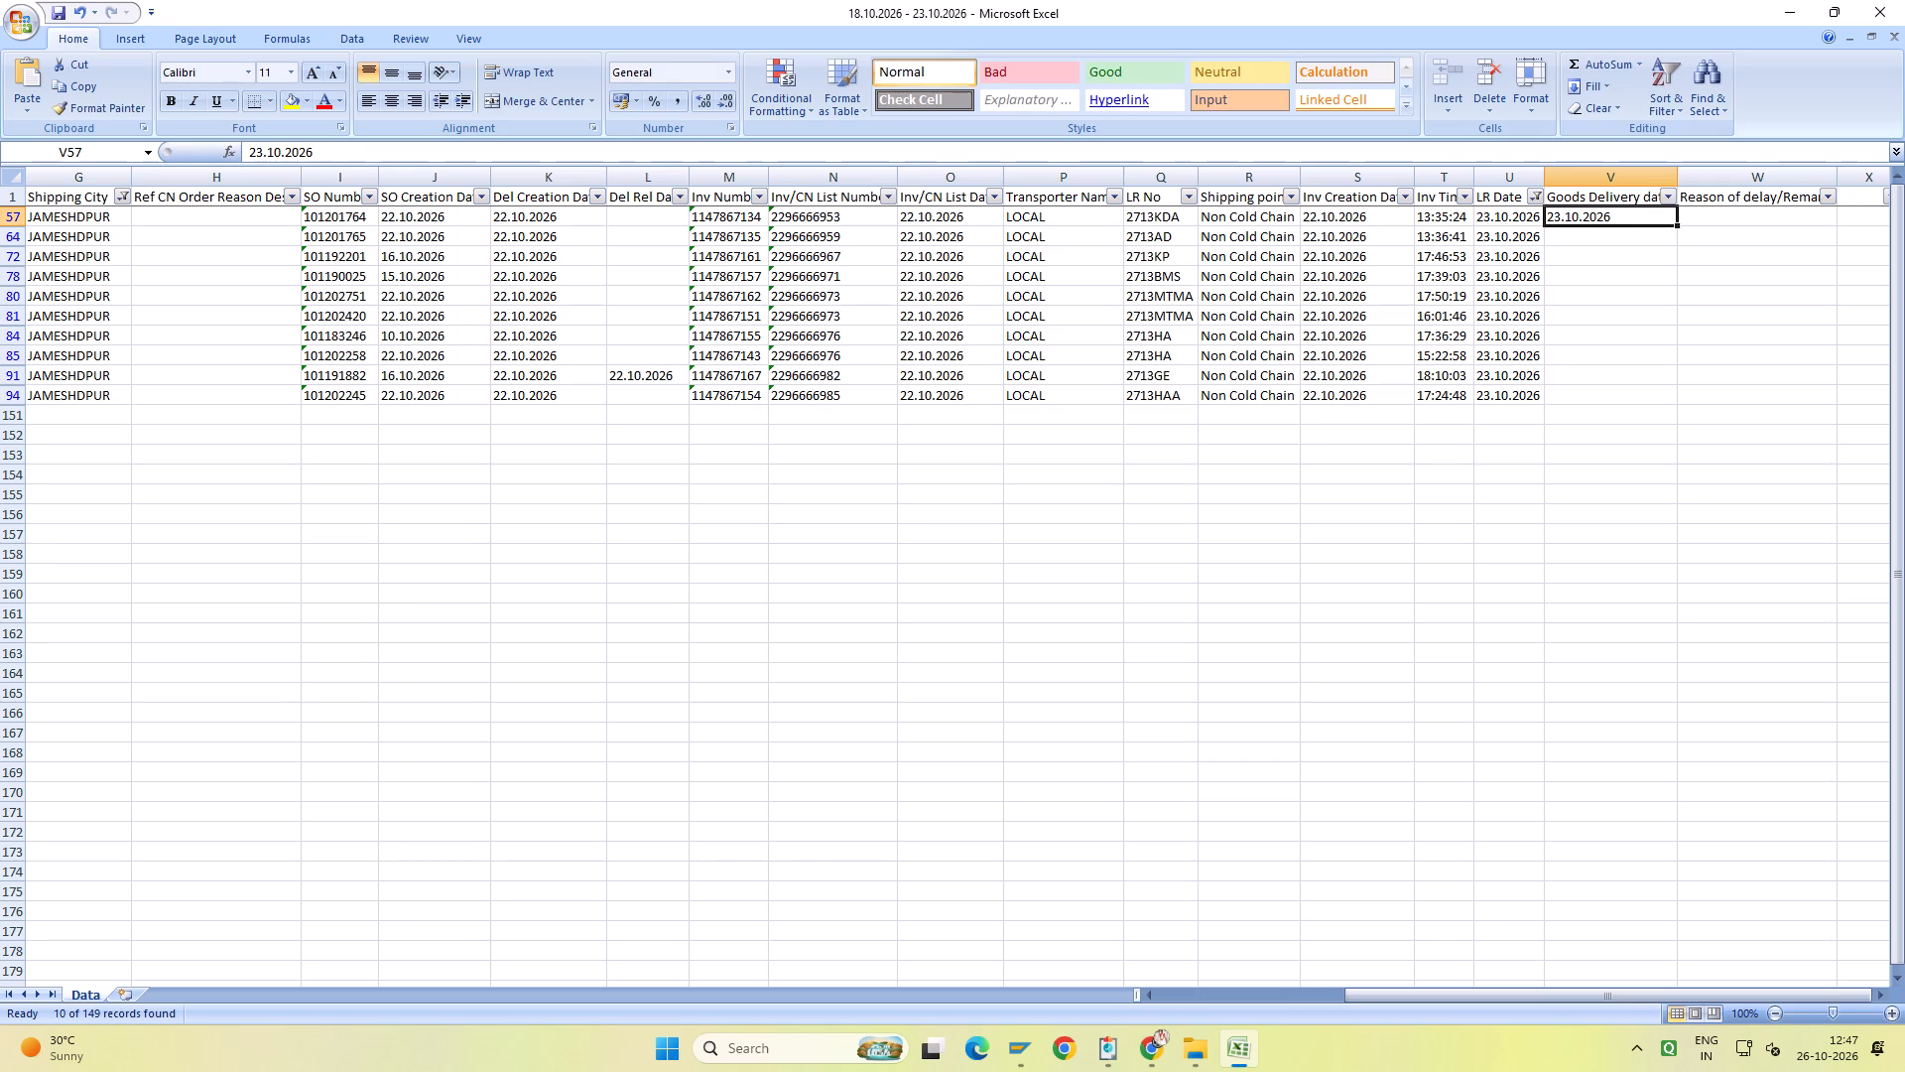
key("shift+Down")
key("shift+Down")
key("shift+Down")
key("shift+Down")
key("shift+Down")
key("shift+Down")
key("shift+Down")
key("shift+Down")
key("shift+Down")
key("shift+Down")
key("shift+Up")
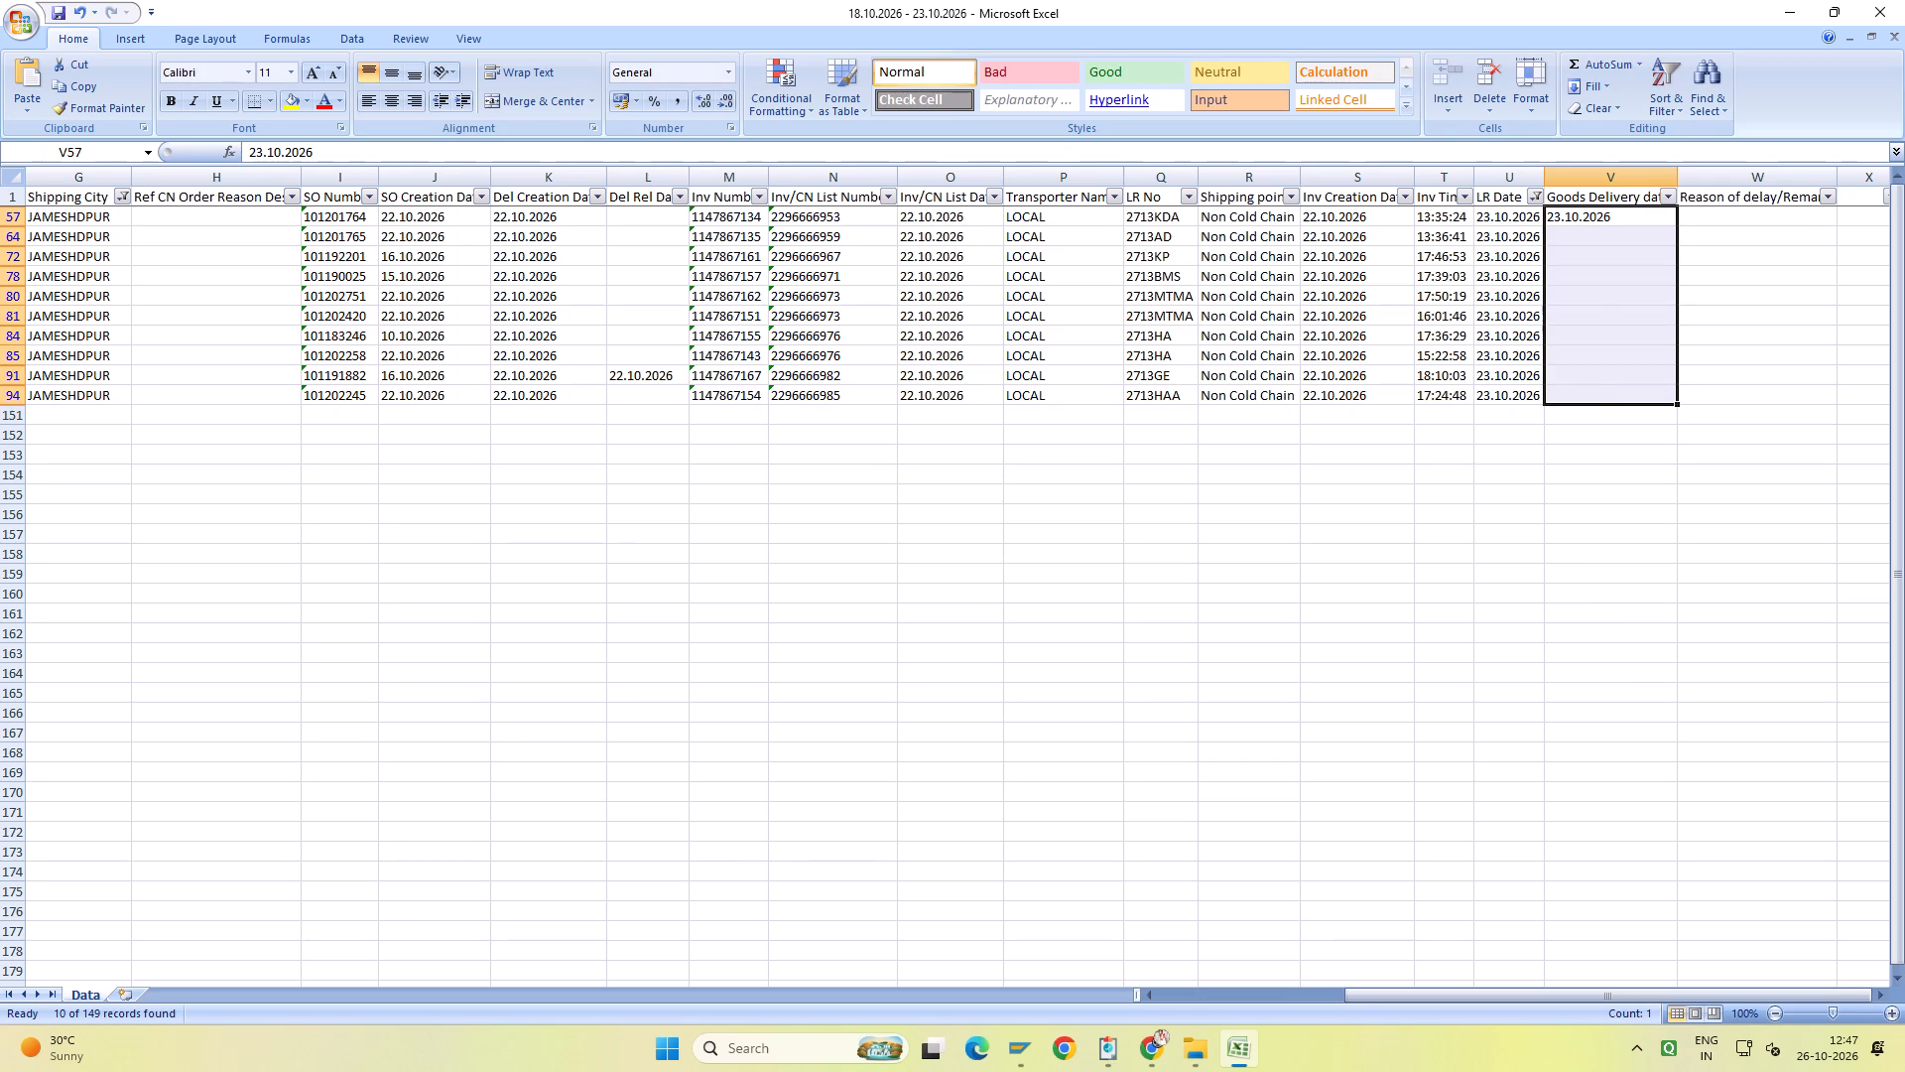
key("ctrl+d")
key("ctrl+s")
key("ctrl+s")
Filter LR Date to 24.10.2026, fill 24.10.2026 as the Goods Delivery date in all shown rows, and save.
scroll(1528, 232, "up", 4)
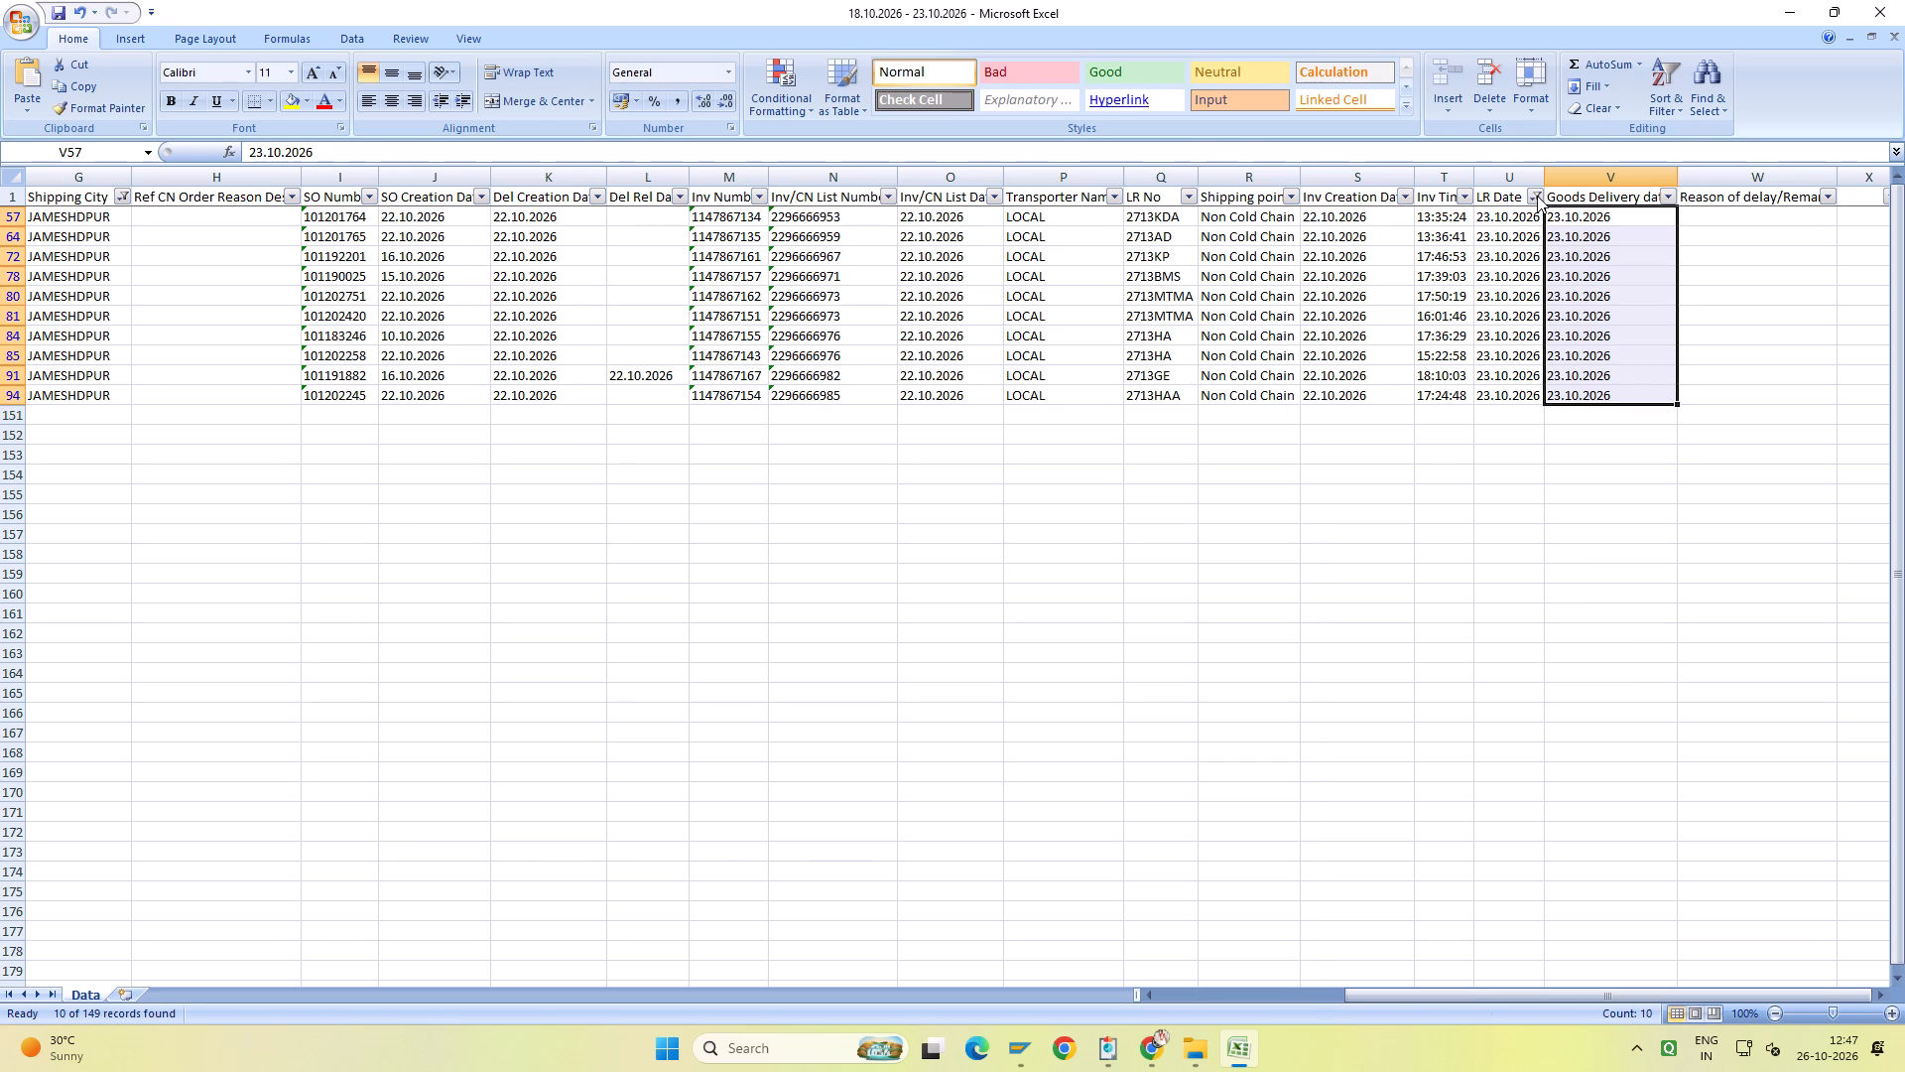
left_click(1537, 196)
left_click(1417, 396)
left_click(1416, 419)
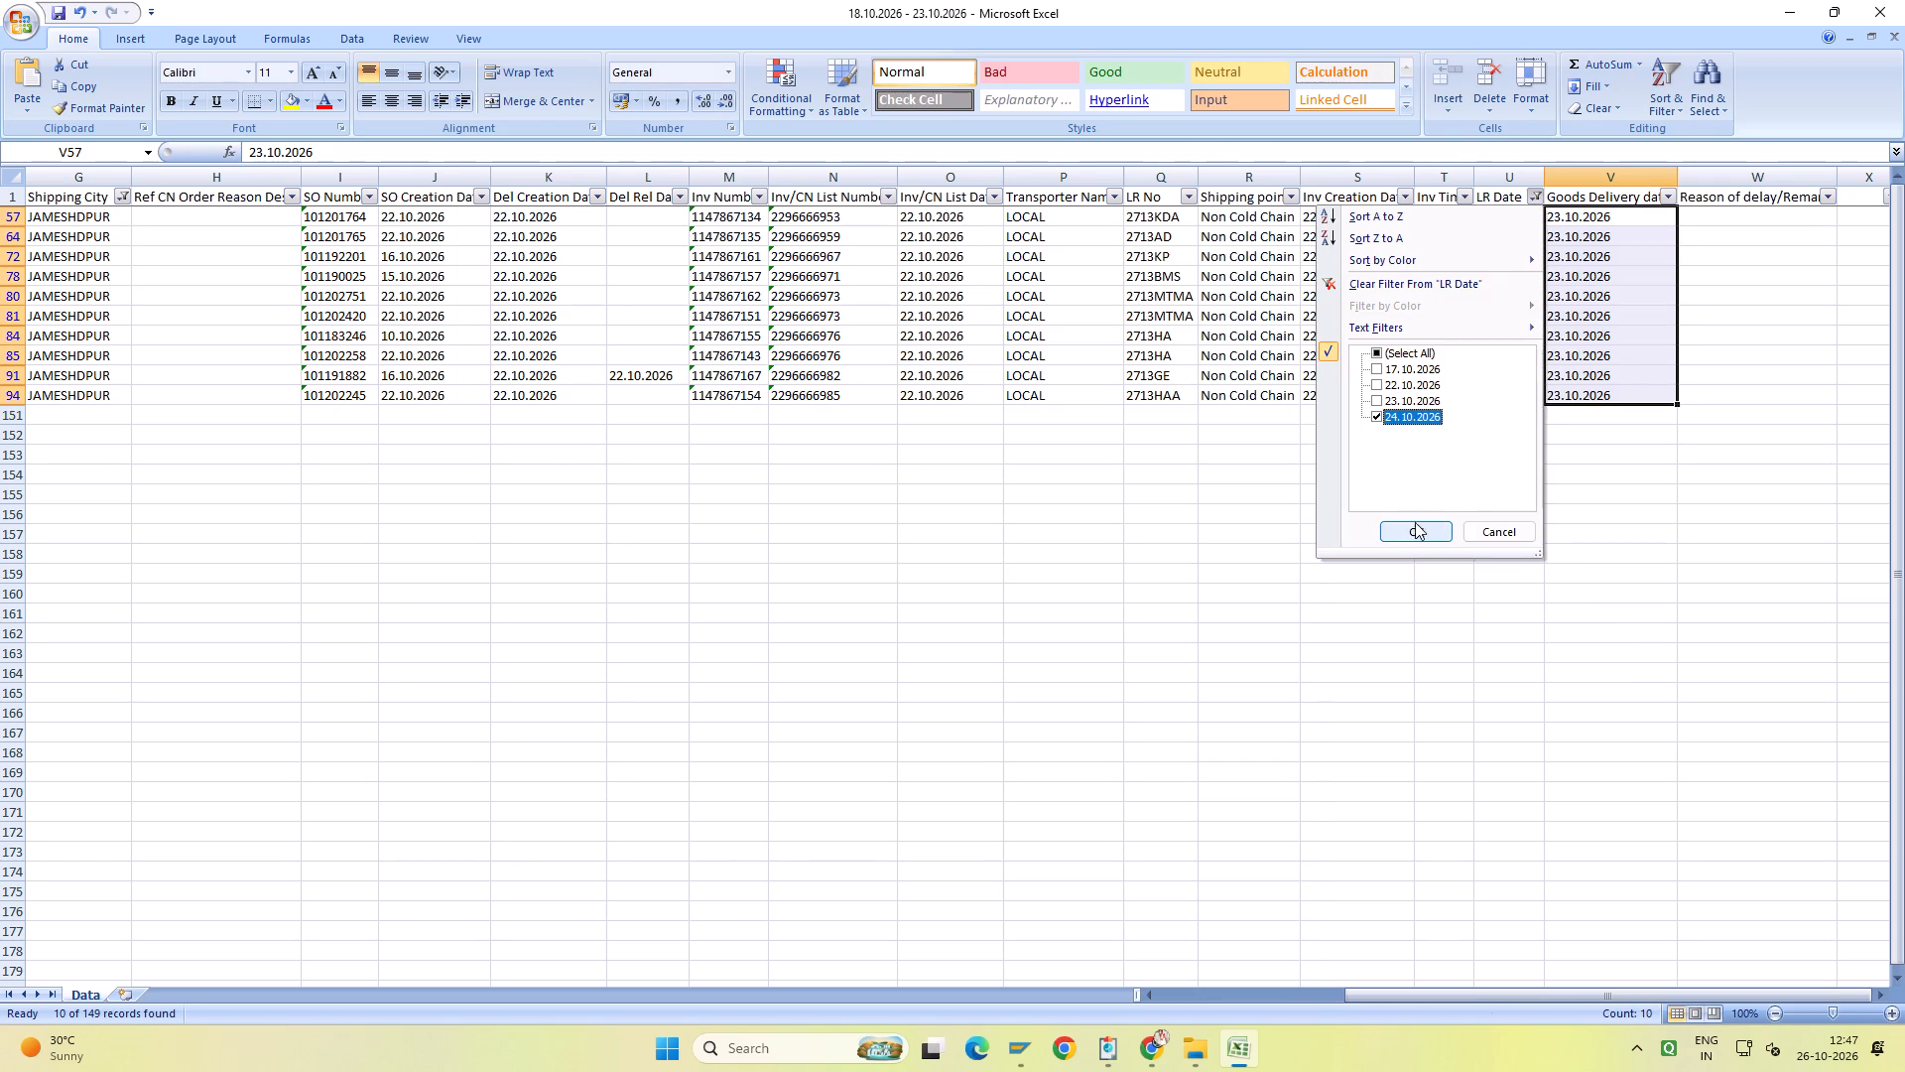
left_click(1421, 532)
scroll(1459, 522, "up", 4)
left_click(1587, 201)
scroll(1591, 236, "up", 3)
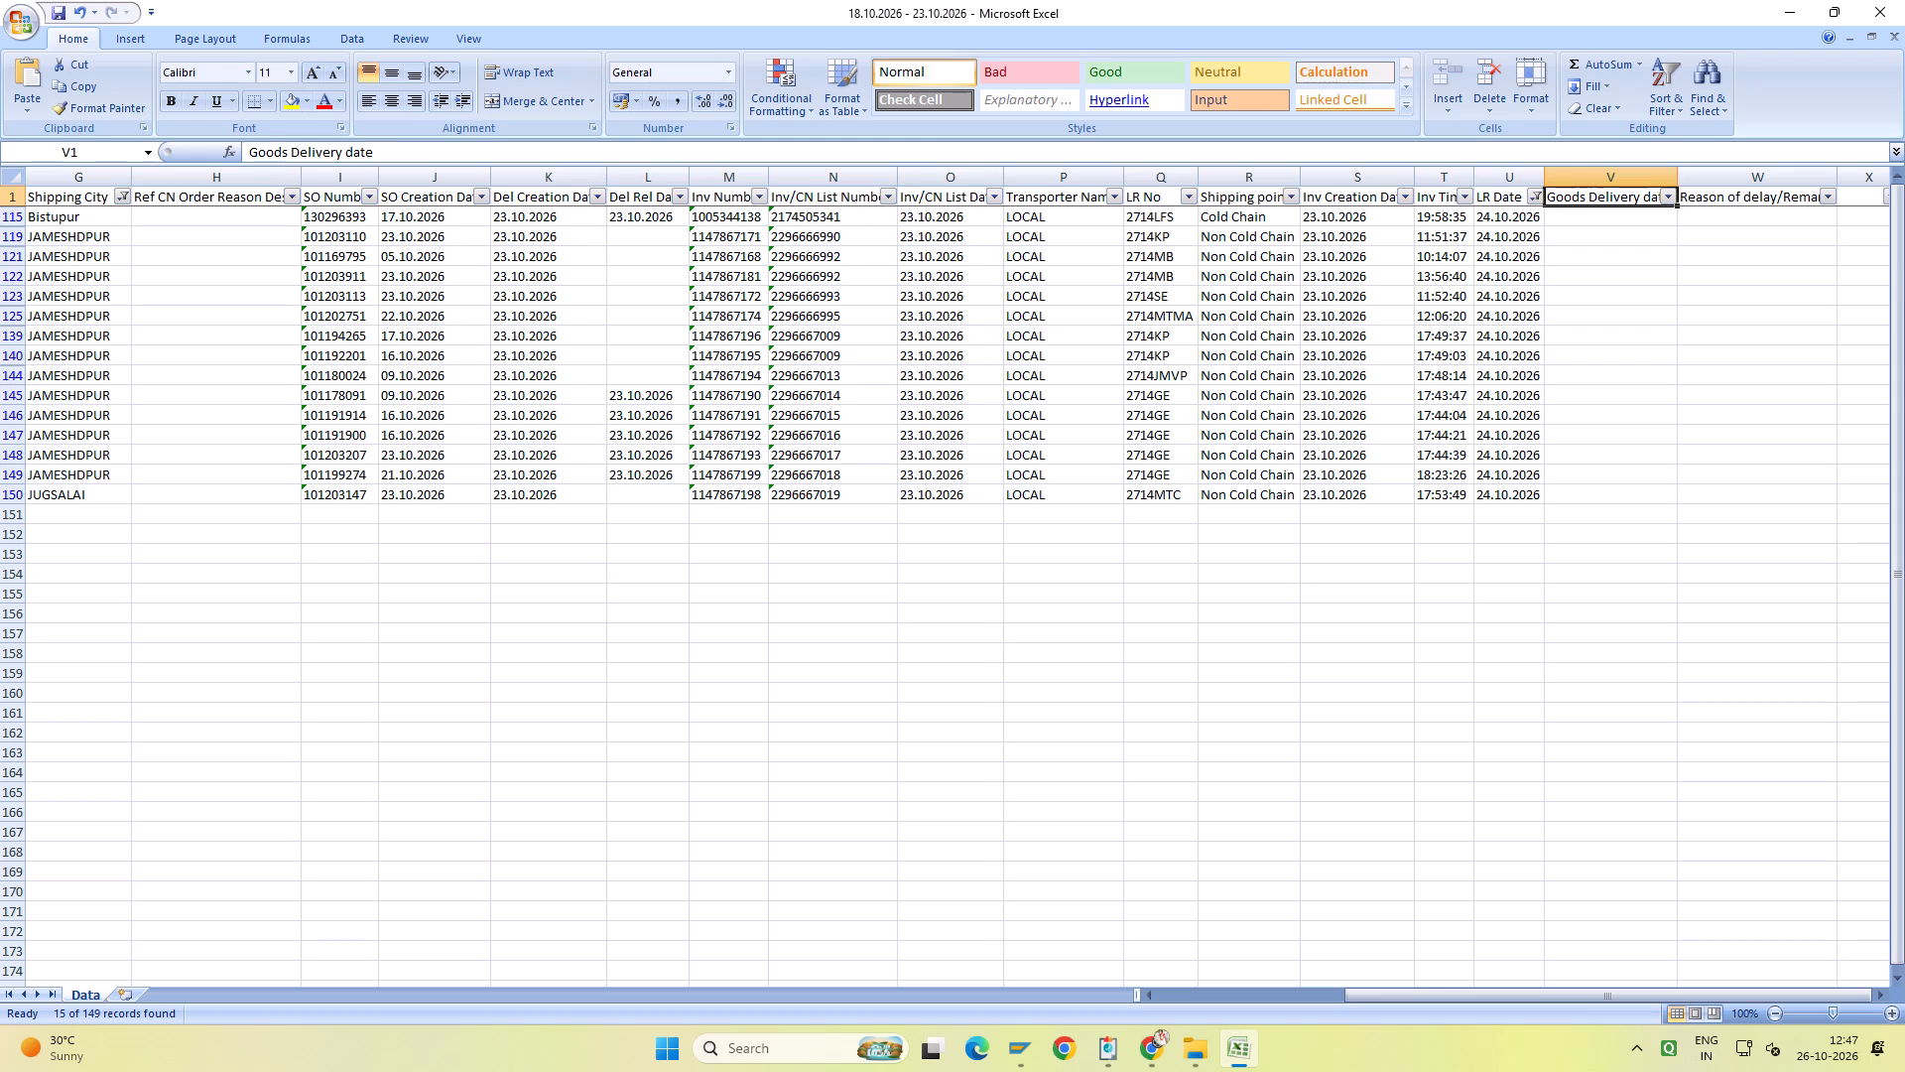
scroll(1591, 236, "up", 2)
key("Down")
type("24.10.2026")
key("Up")
key("Down")
key("shift+Down")
key("shift+Down")
key("shift+Down")
key("shift+Down")
key("shift+Down")
key("shift+Down")
key("shift+Down")
key("shift+Down")
key("shift+Down")
key("shift+Down")
key("shift+Down")
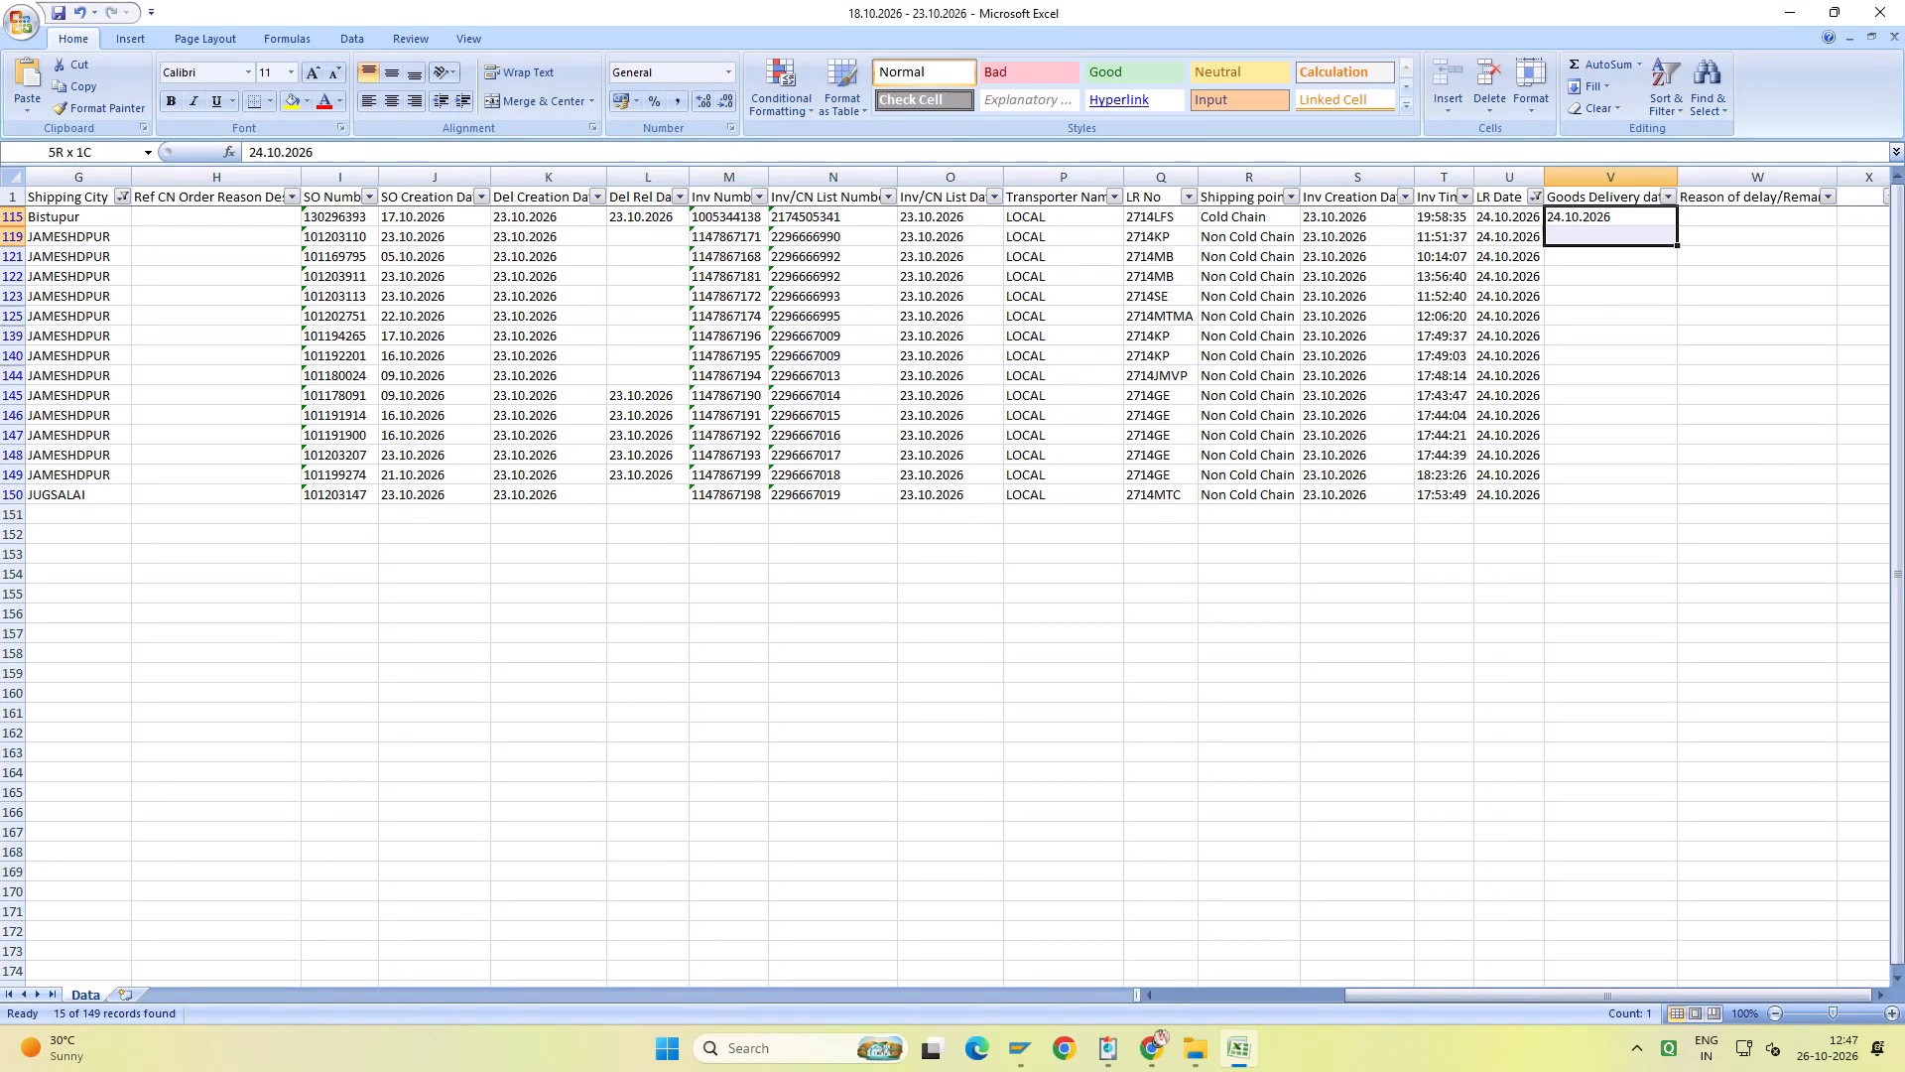
key("shift+Down")
key("shift+Down")
key("shift+Down")
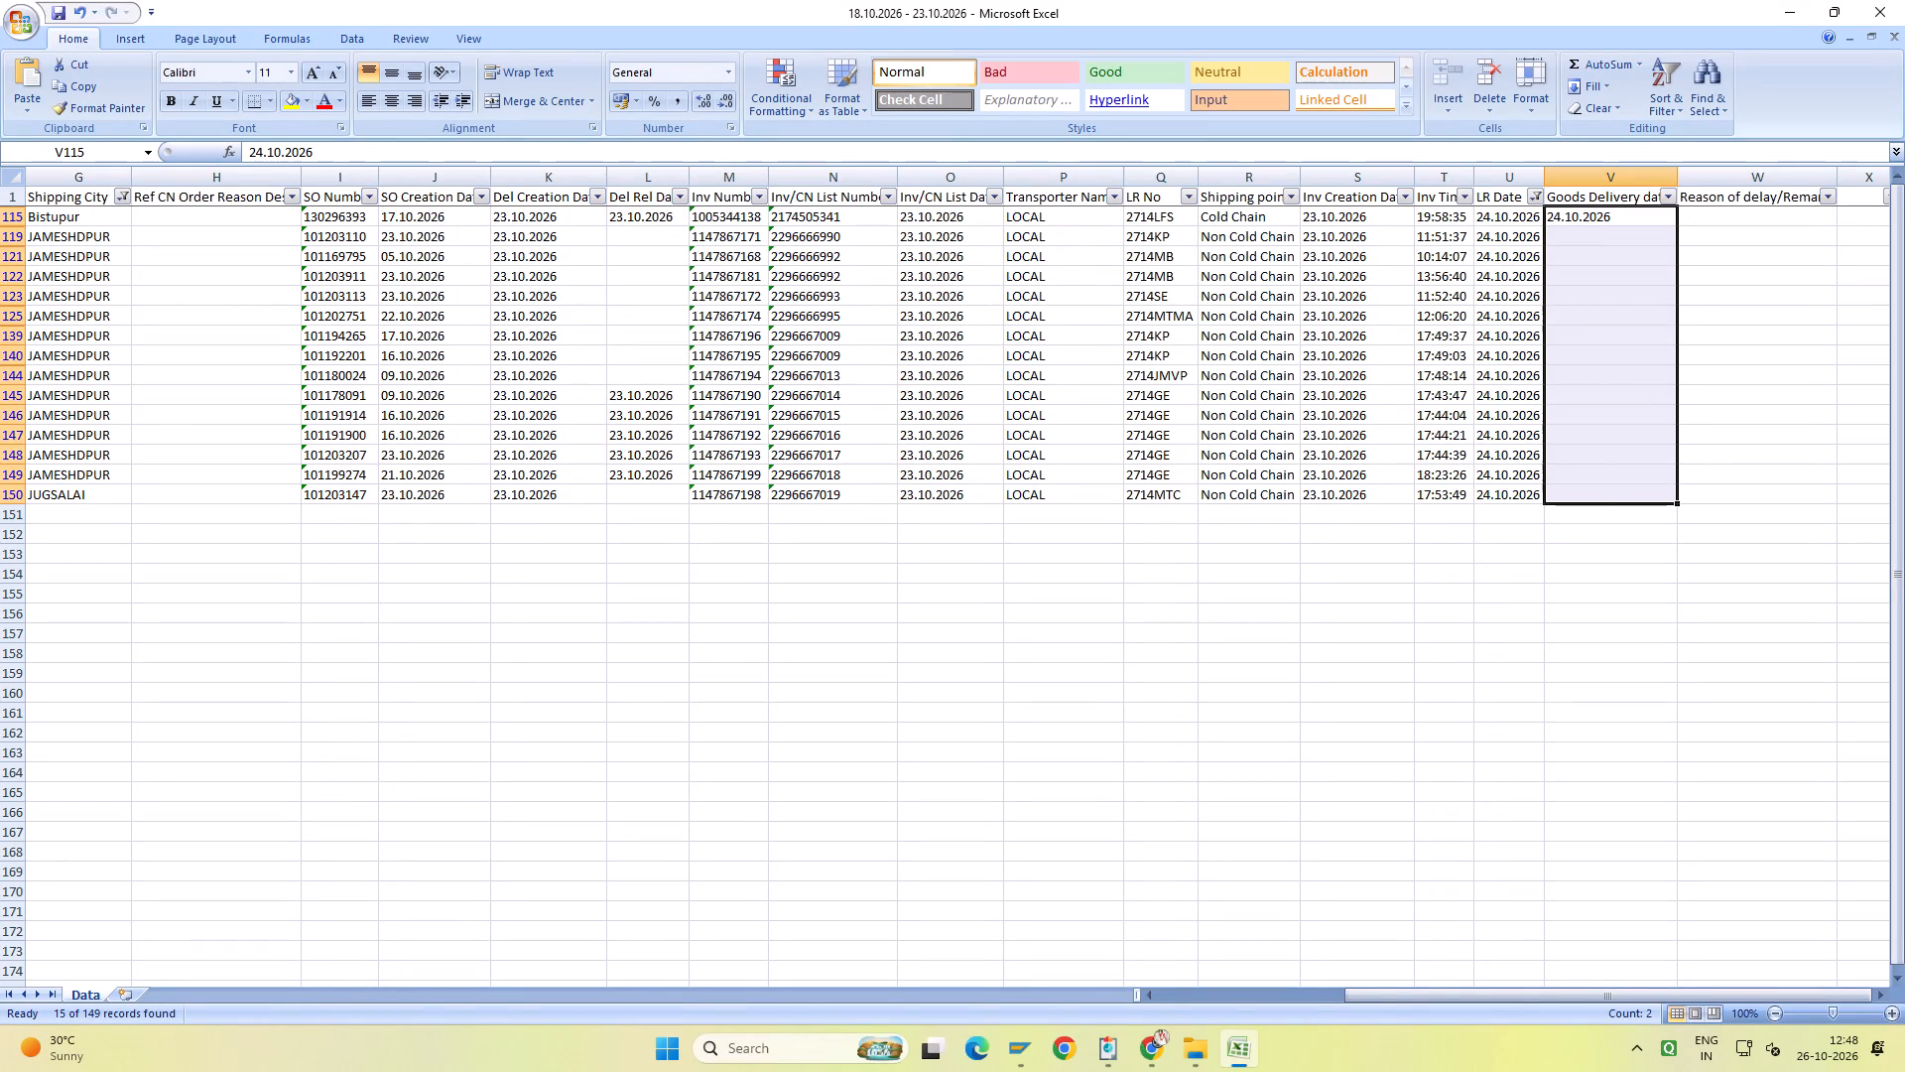
key("ctrl+d")
key("ctrl+s")
key("ctrl+s")
key("ctrl+s")
Show all LR dates again for the filtered cities and save the workbook.
left_click(1536, 197)
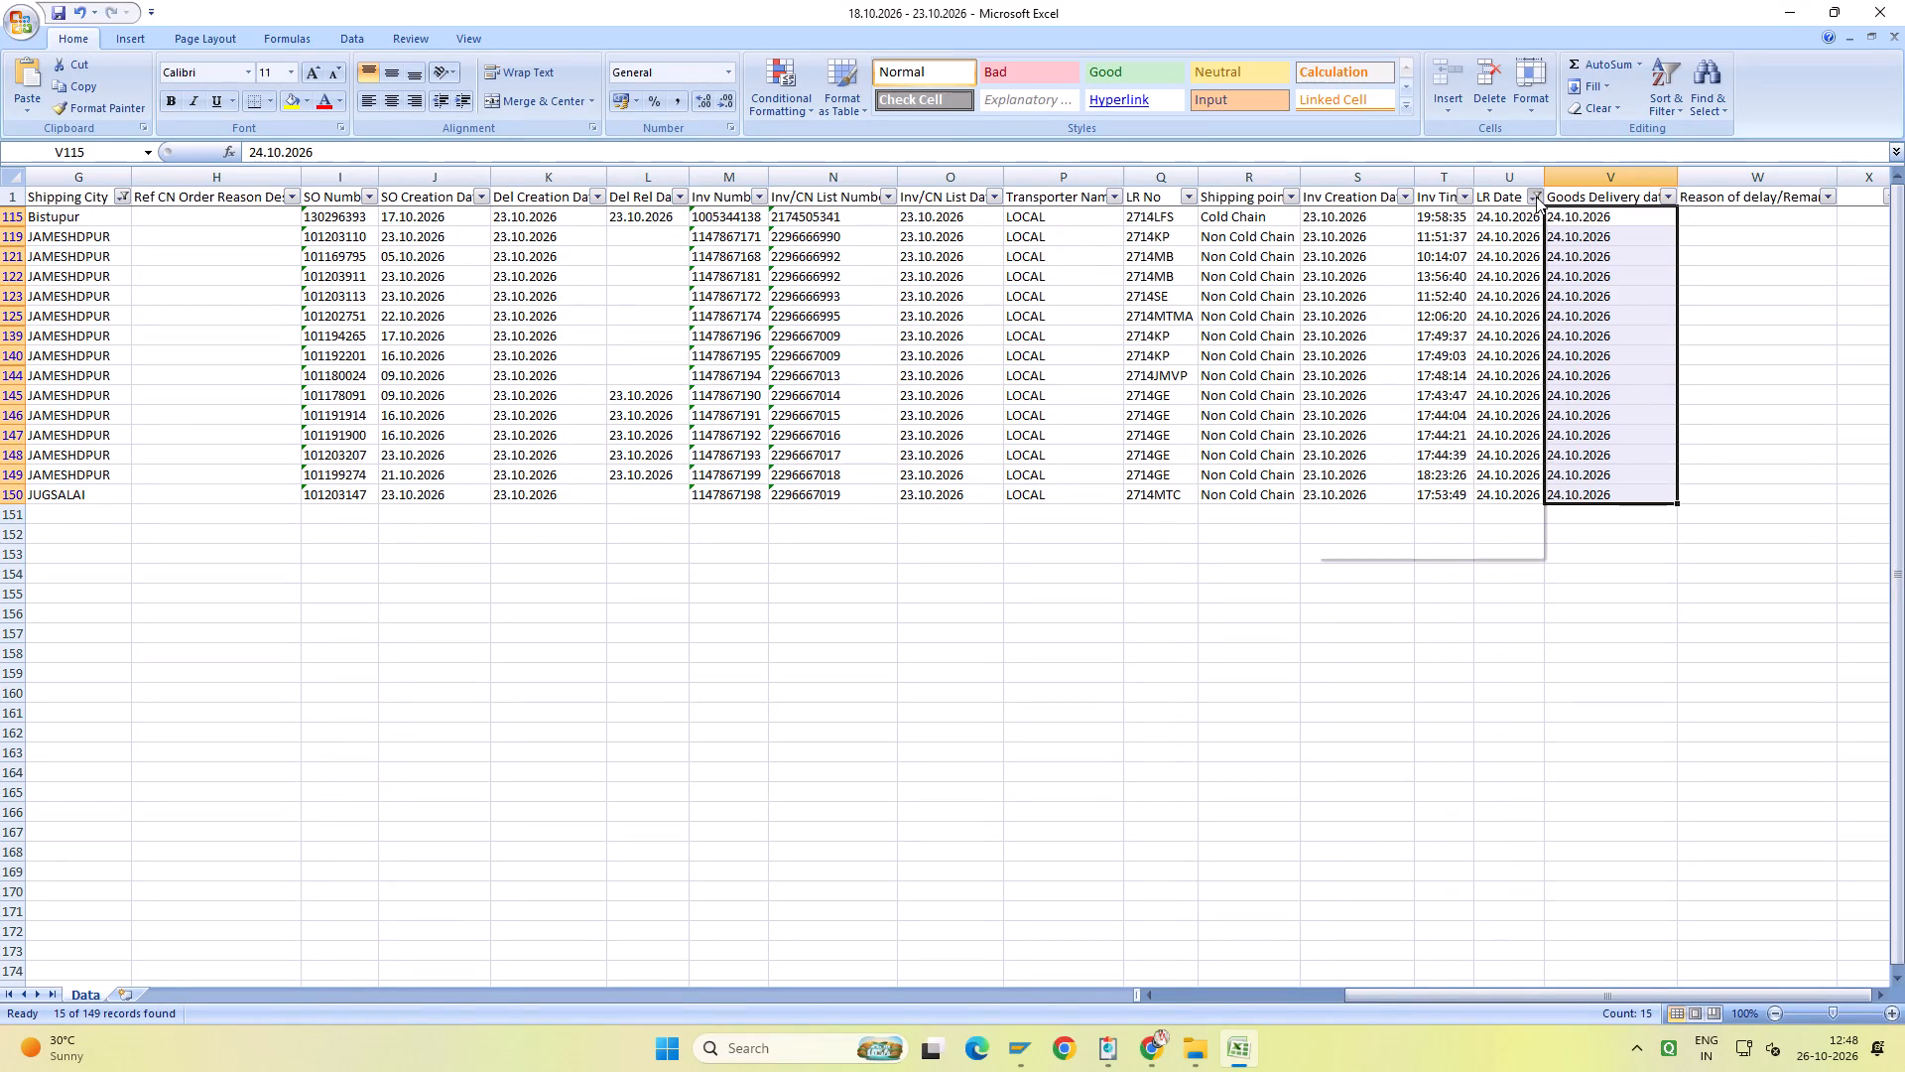
left_click(1413, 356)
left_click(1427, 532)
scroll(1433, 538, "up", 5)
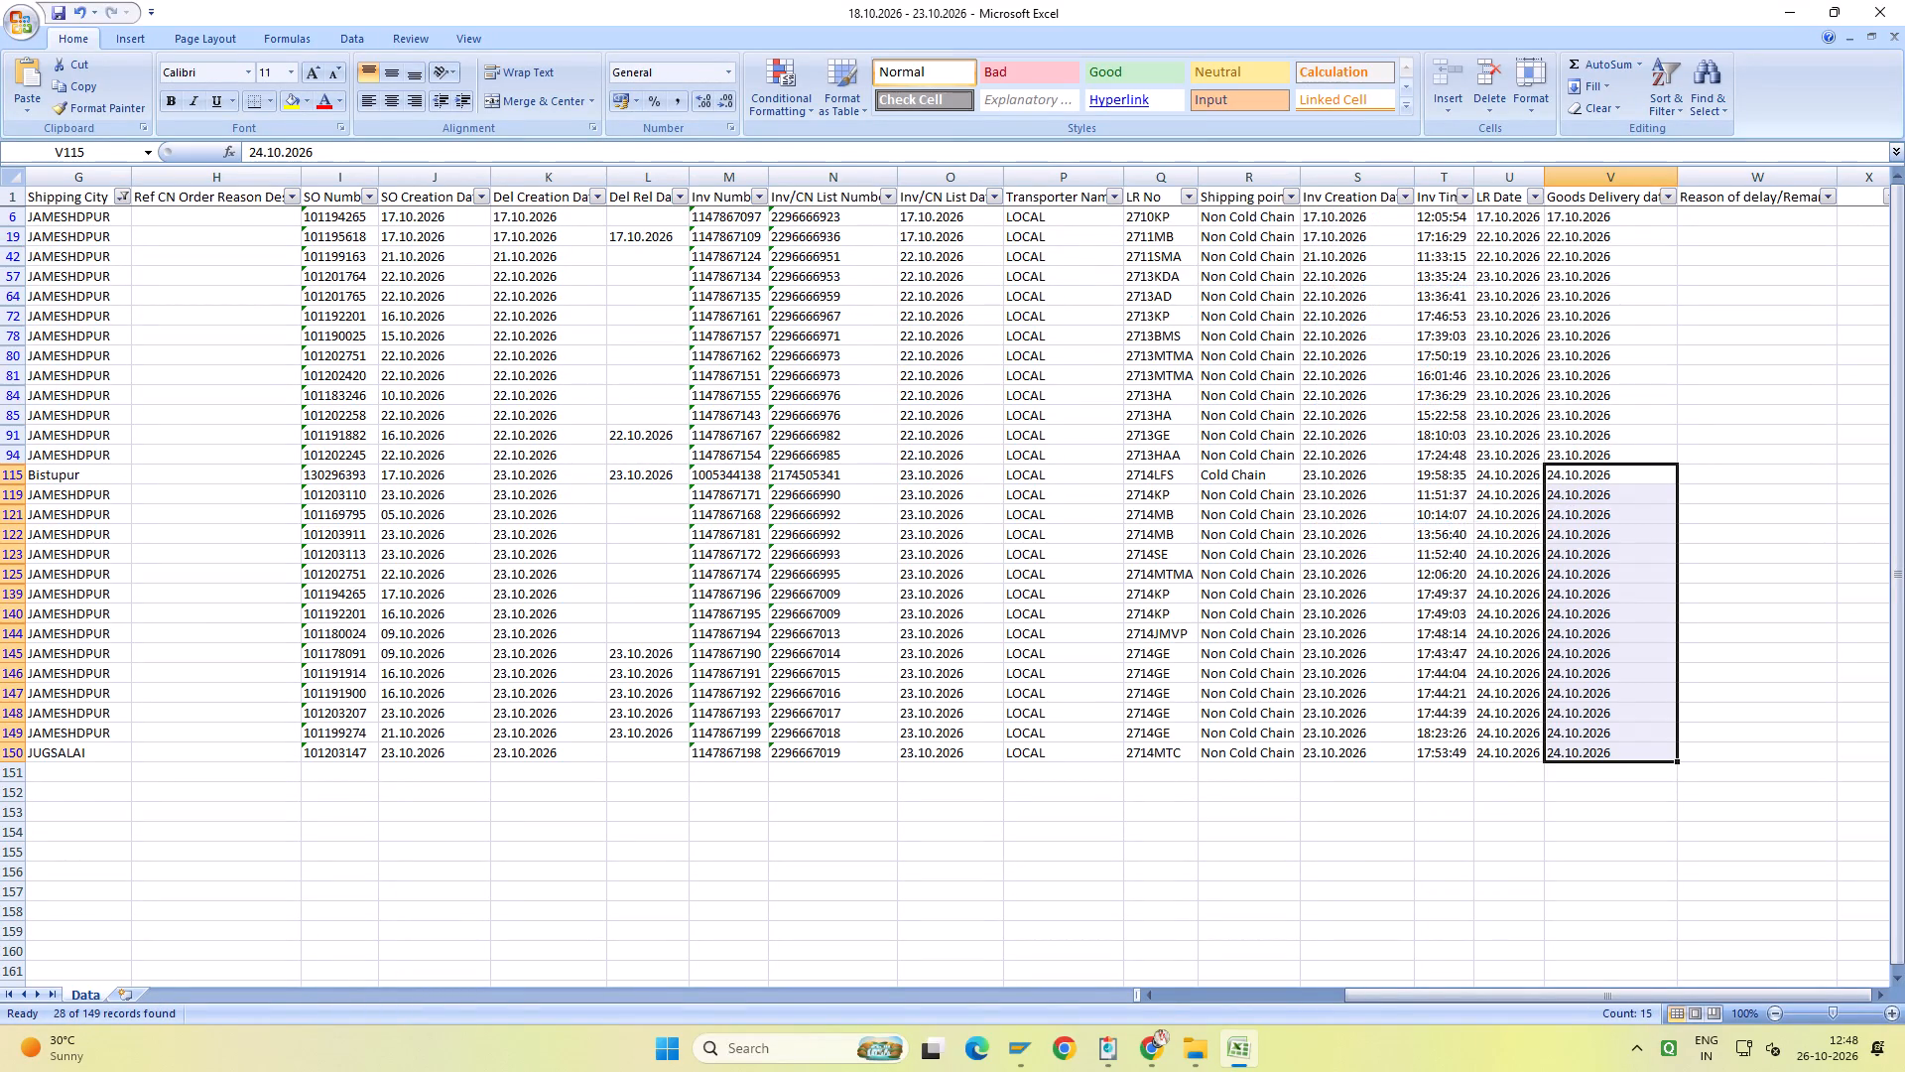
scroll(1450, 519, "up", 5)
left_click(1597, 201)
scroll(1596, 200, "up", 9)
key("ctrl+s")
key("ctrl+s")
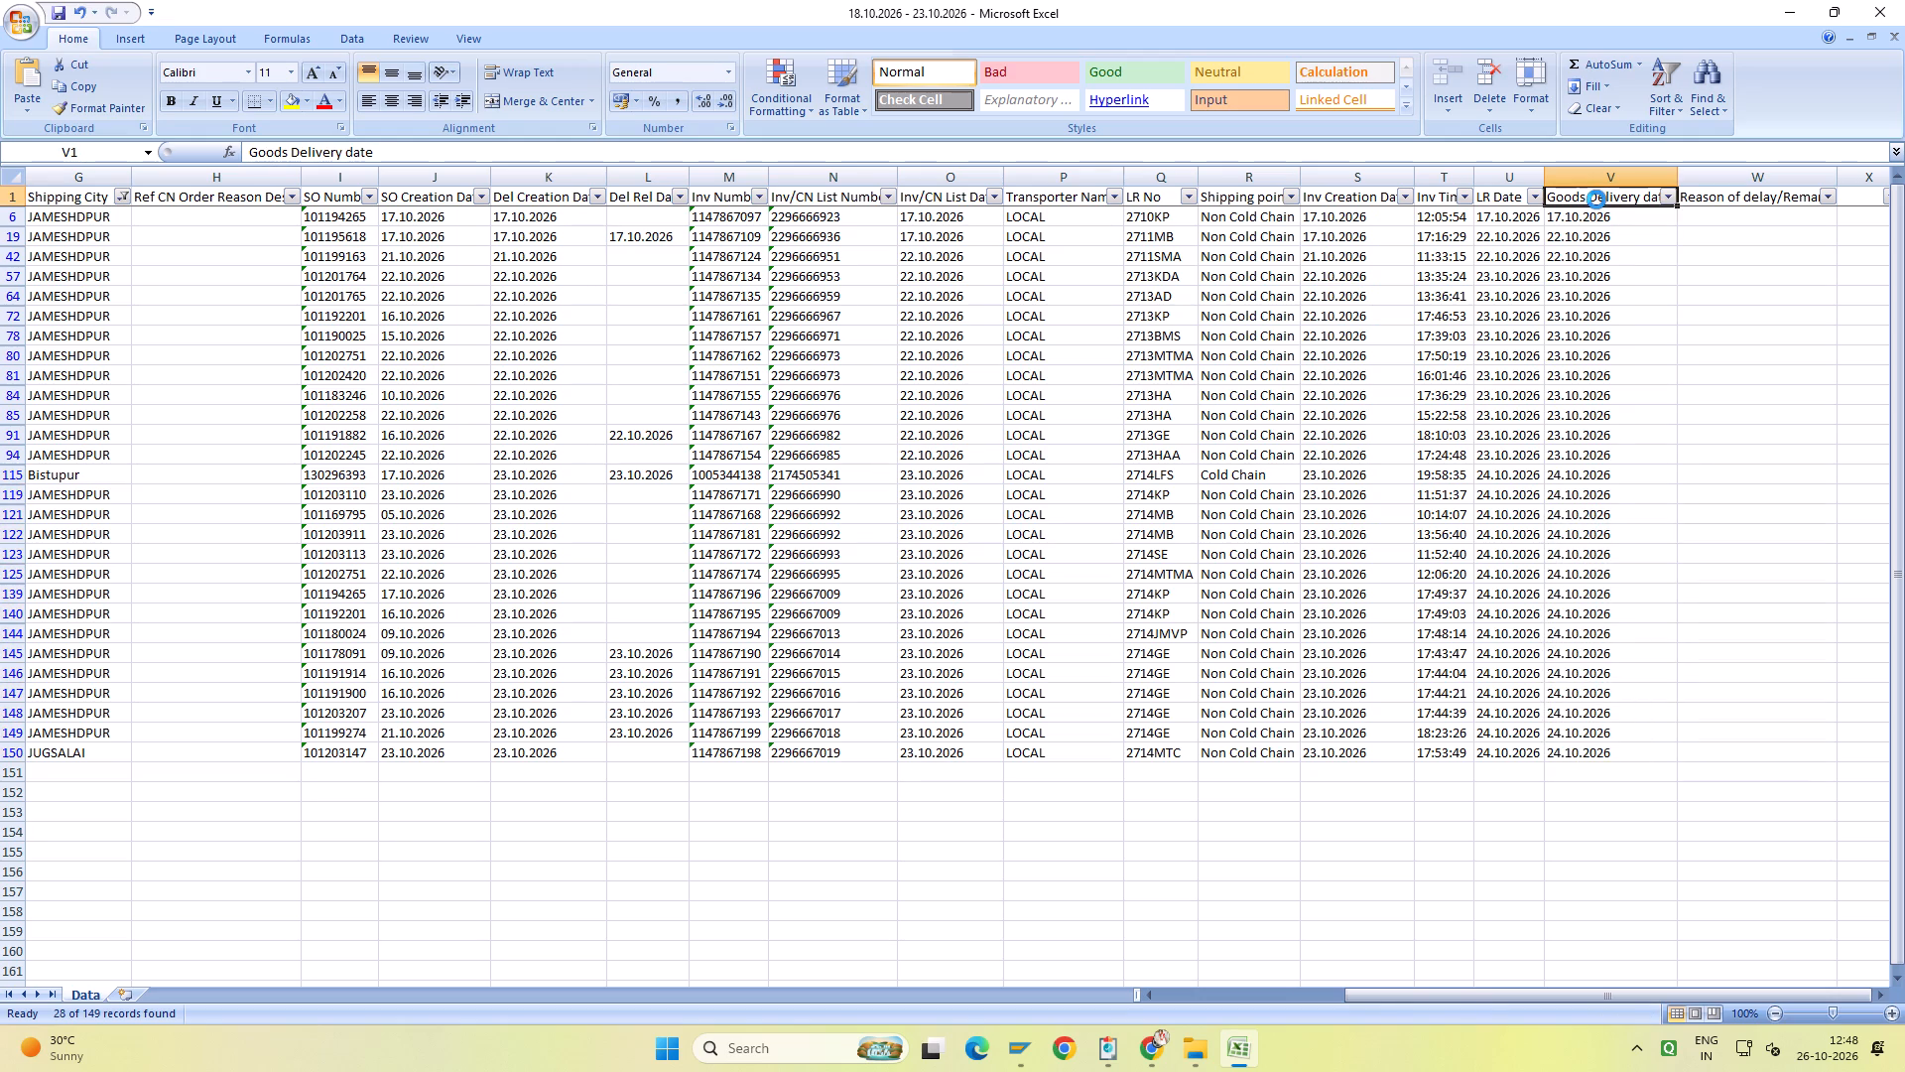
key("ctrl+s")
key("ctrl+s")
Change the Shipping City filter to show only Ranchi instead of Bistupur, JAMESHDPUR and JUGSALAI.
key("ctrl+Left")
key("ctrl+s")
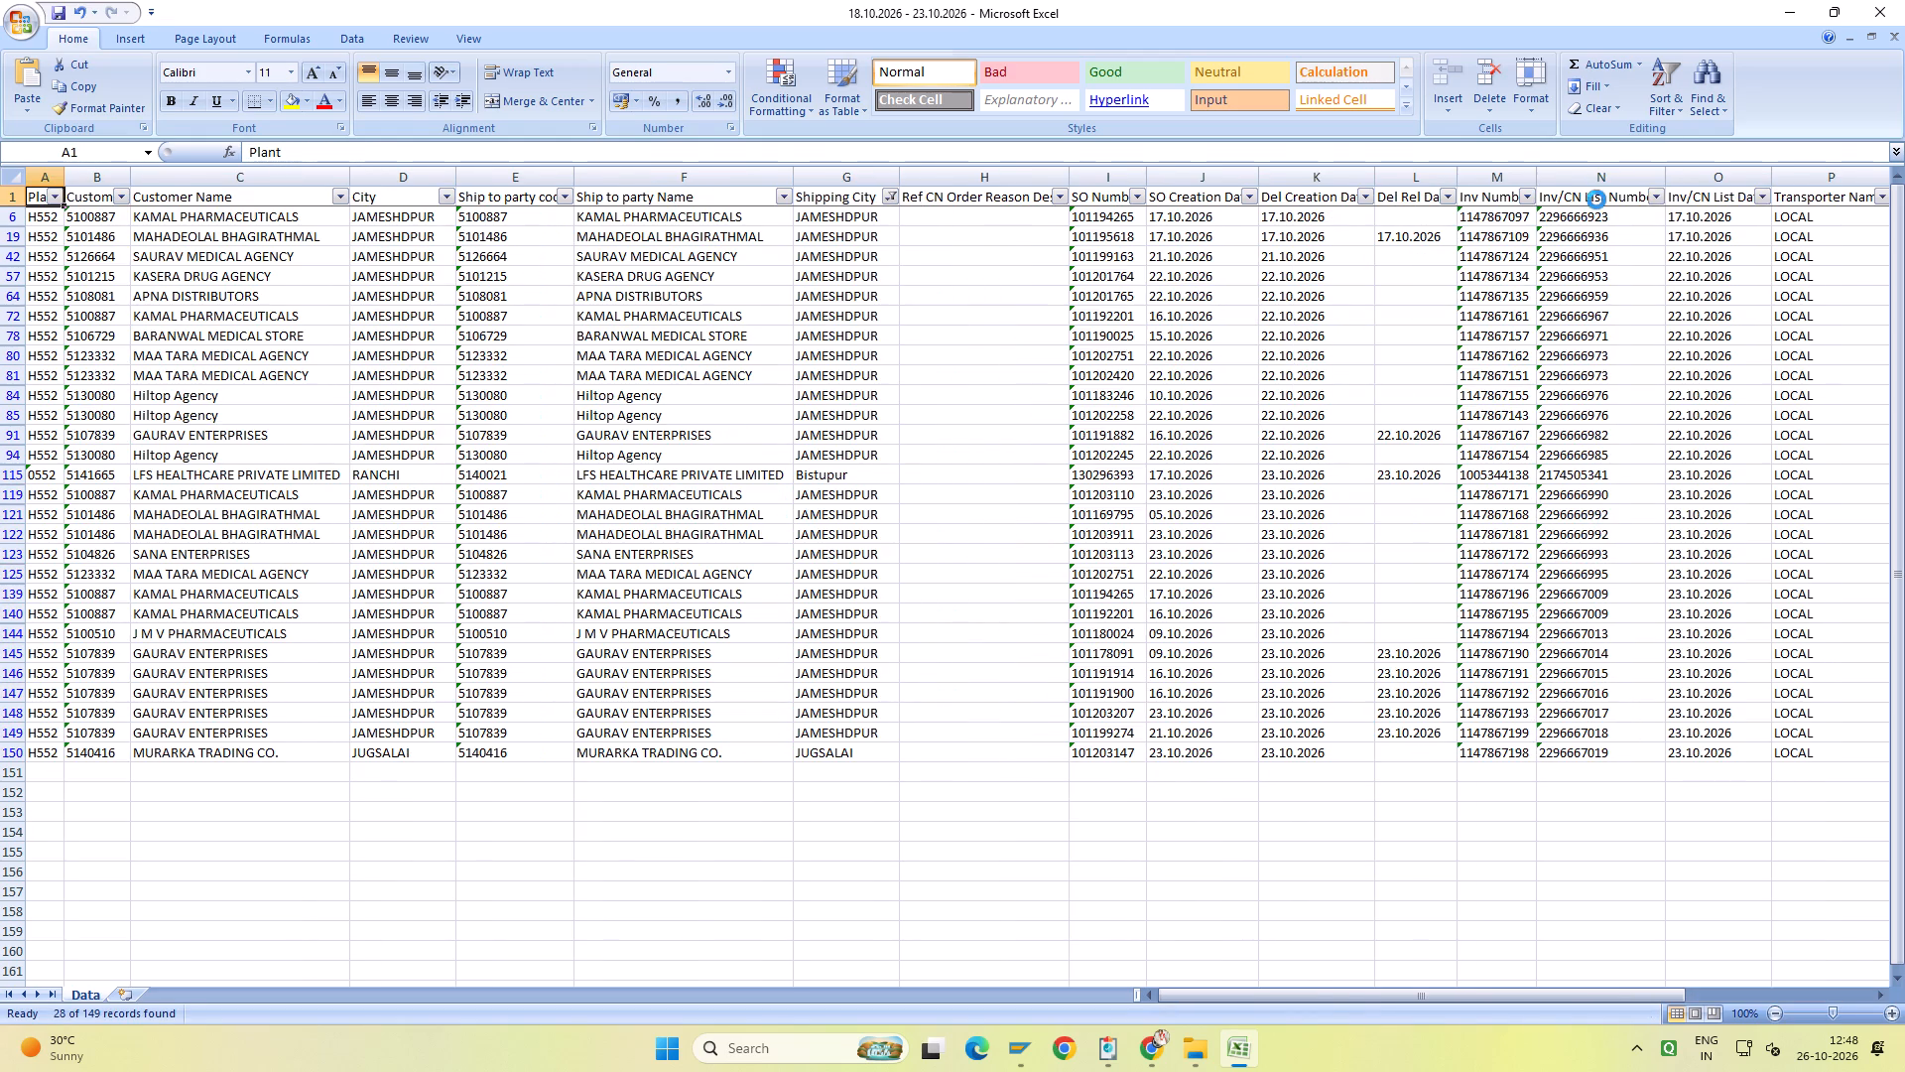
left_click(889, 198)
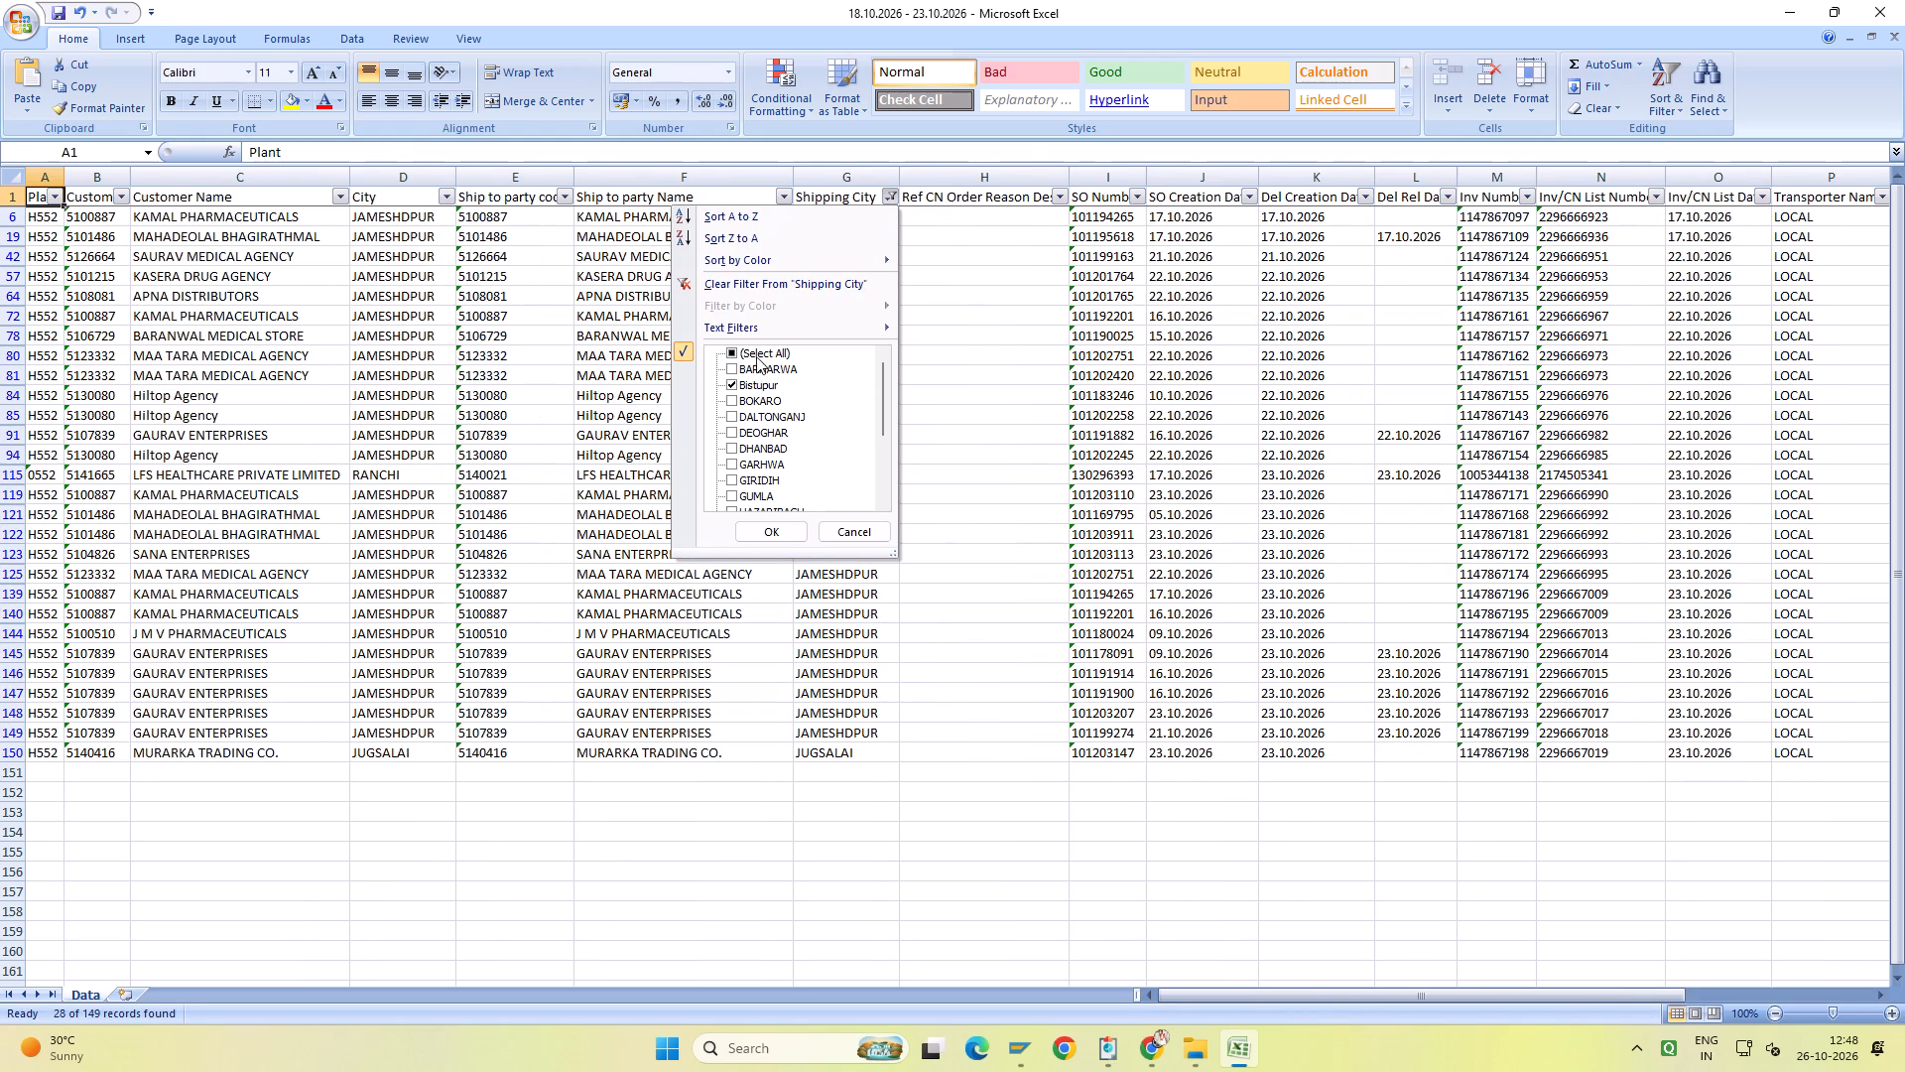
scroll(767, 417, "down", 6)
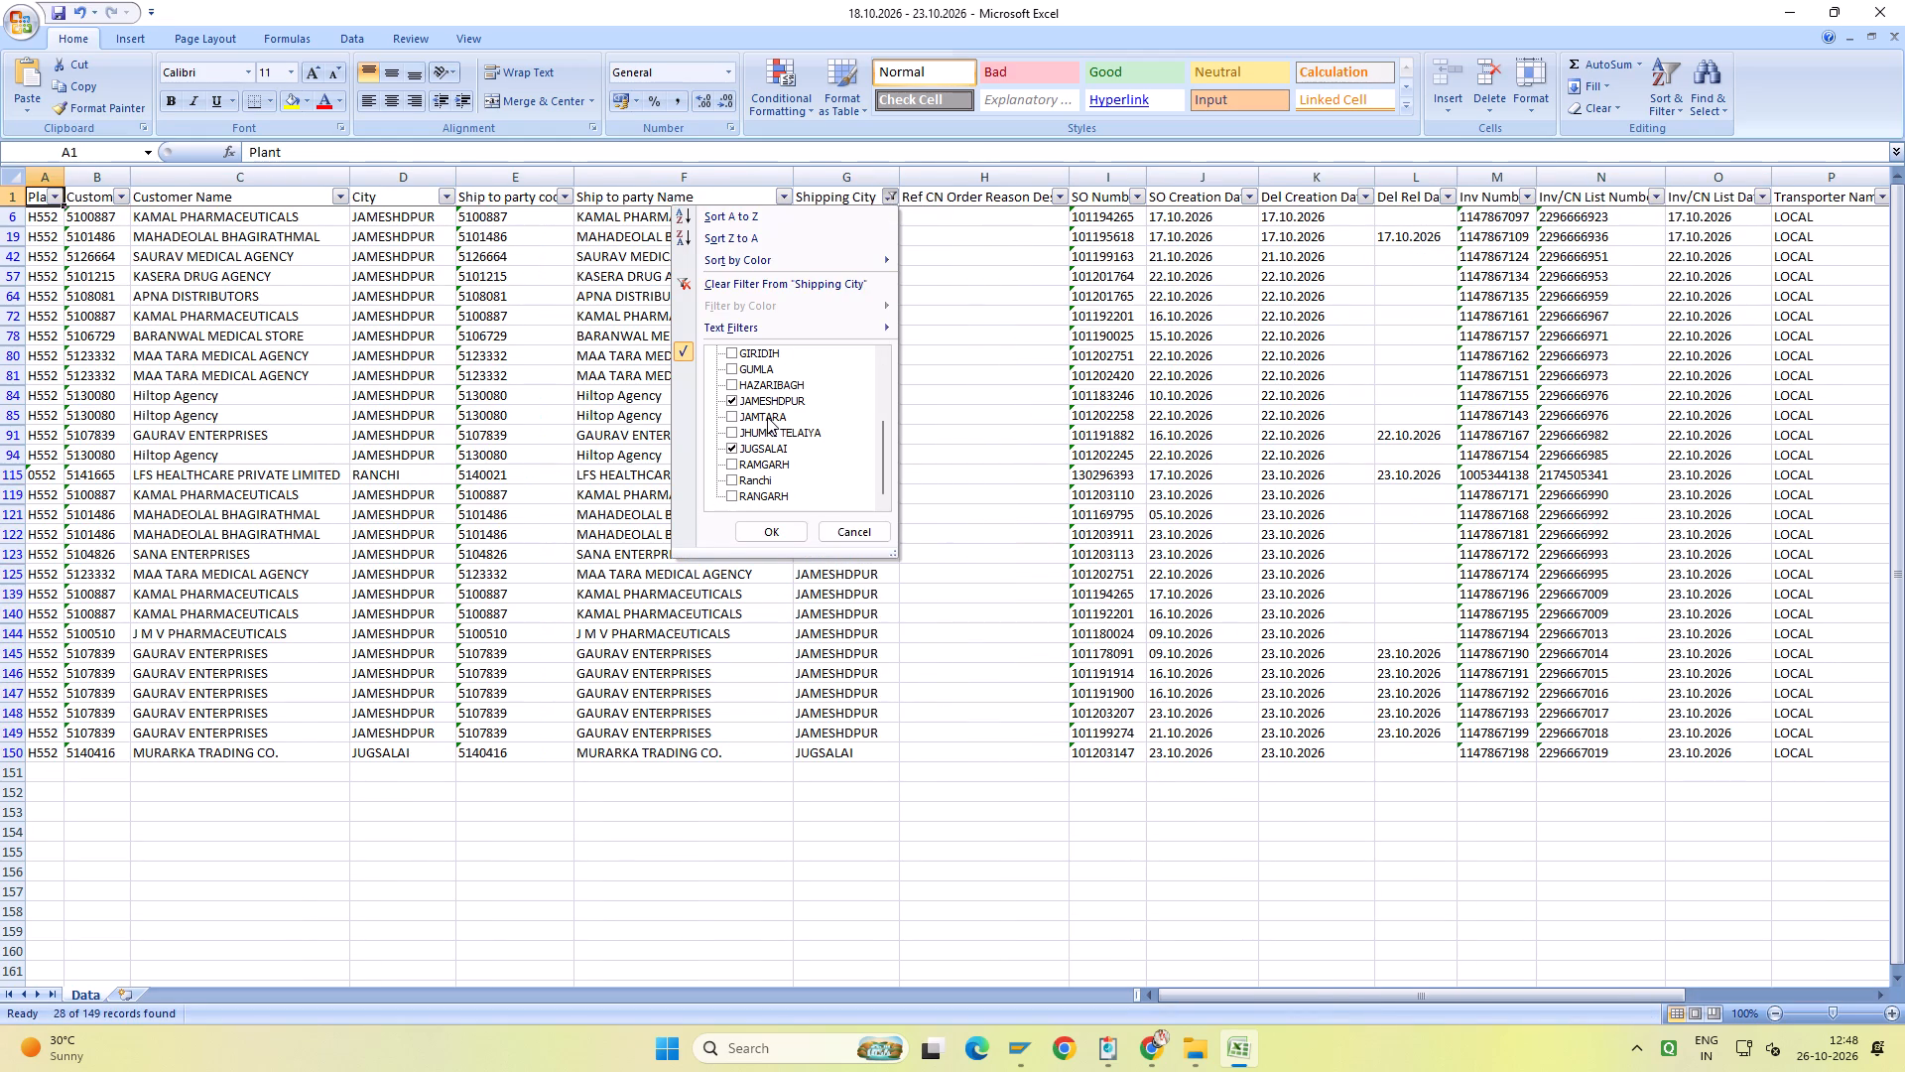
left_click(778, 403)
left_click(763, 454)
scroll(763, 454, "up", 5)
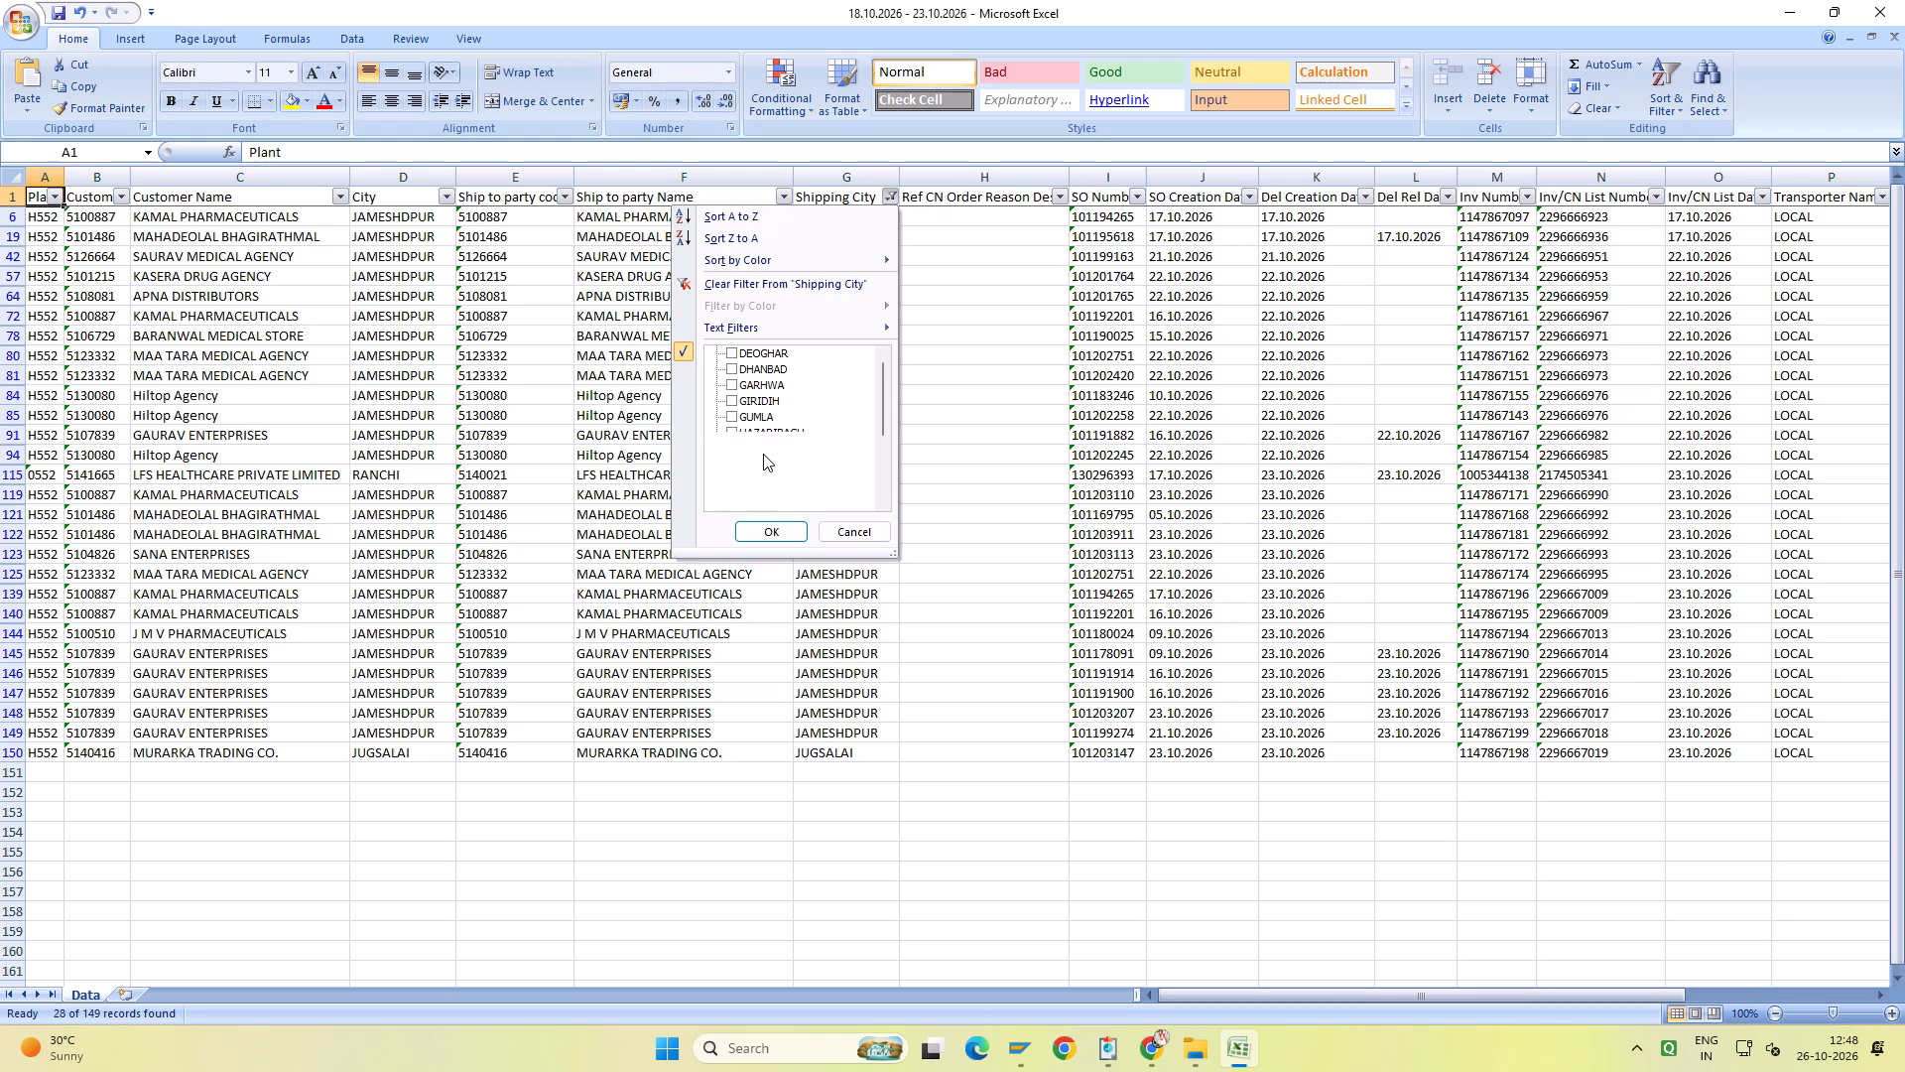
scroll(763, 454, "up", 3)
left_click(764, 385)
scroll(761, 461, "down", 7)
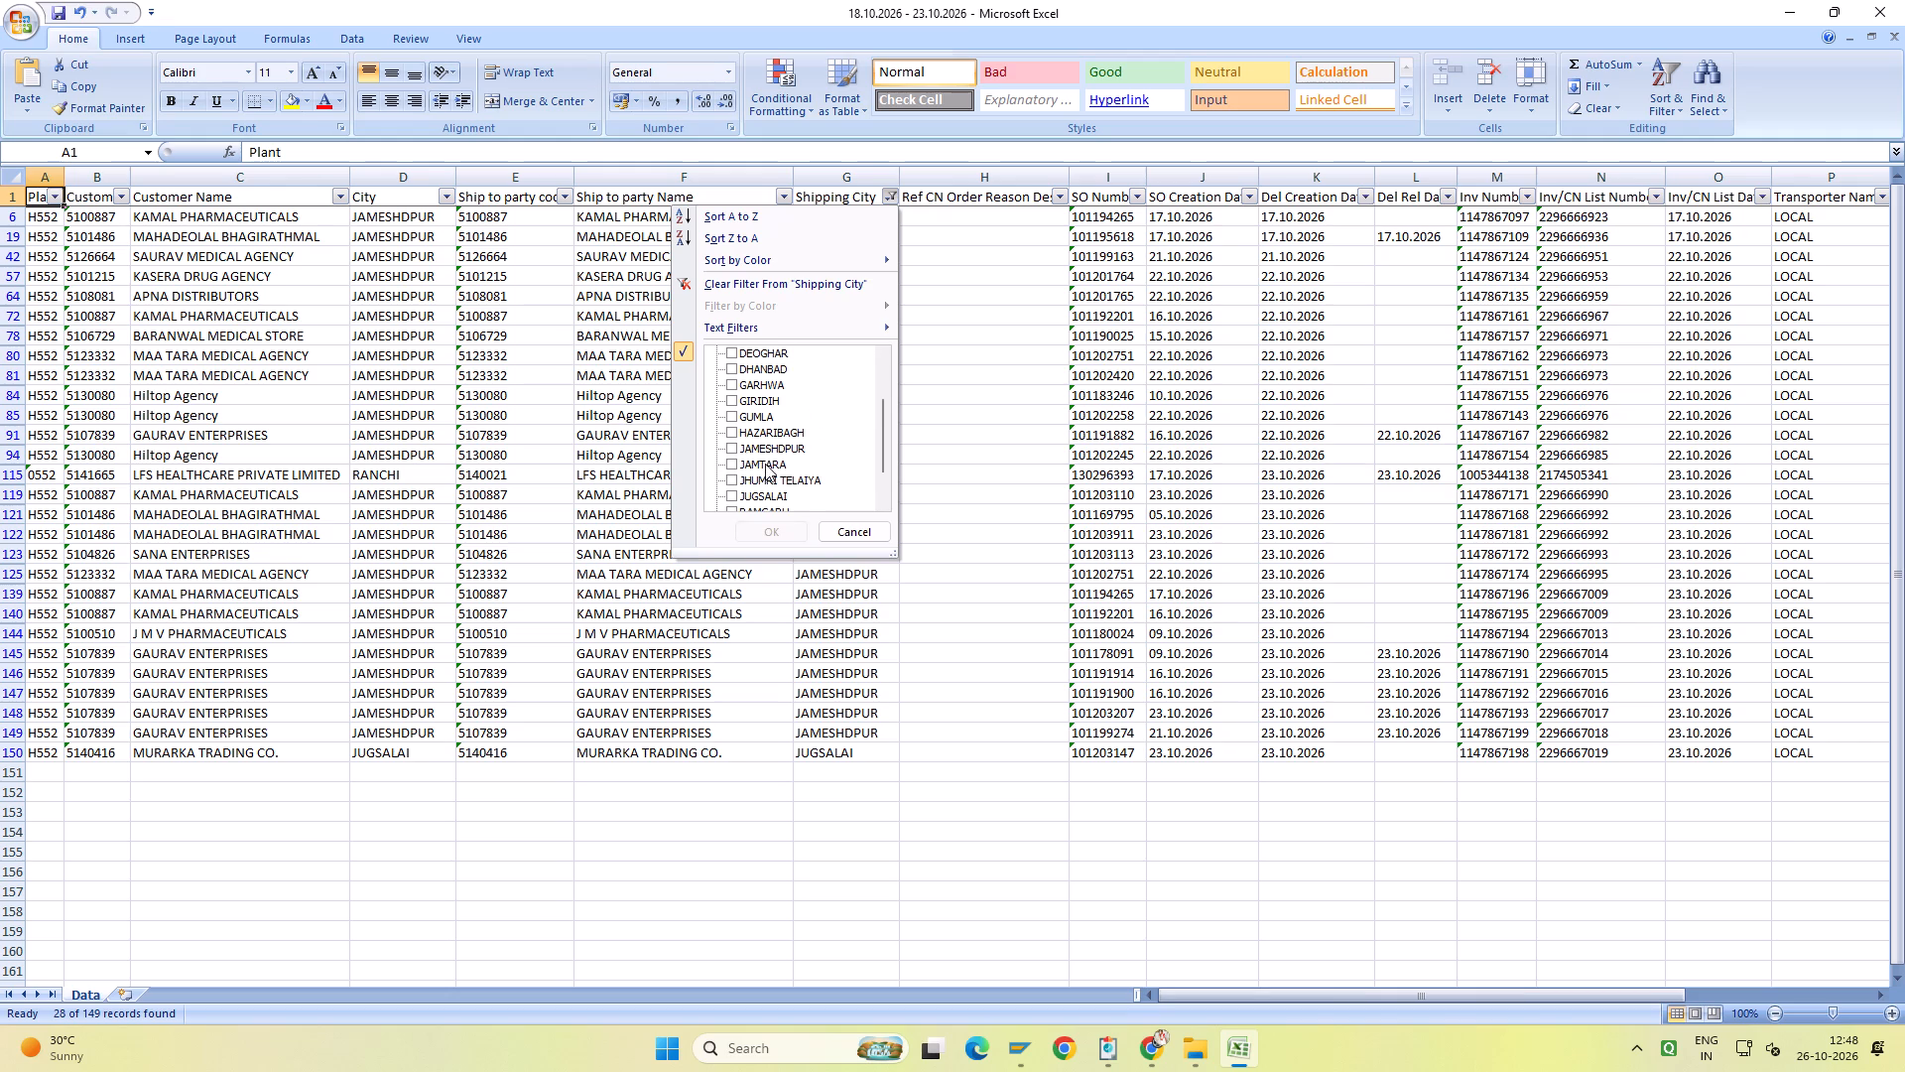
left_click(752, 485)
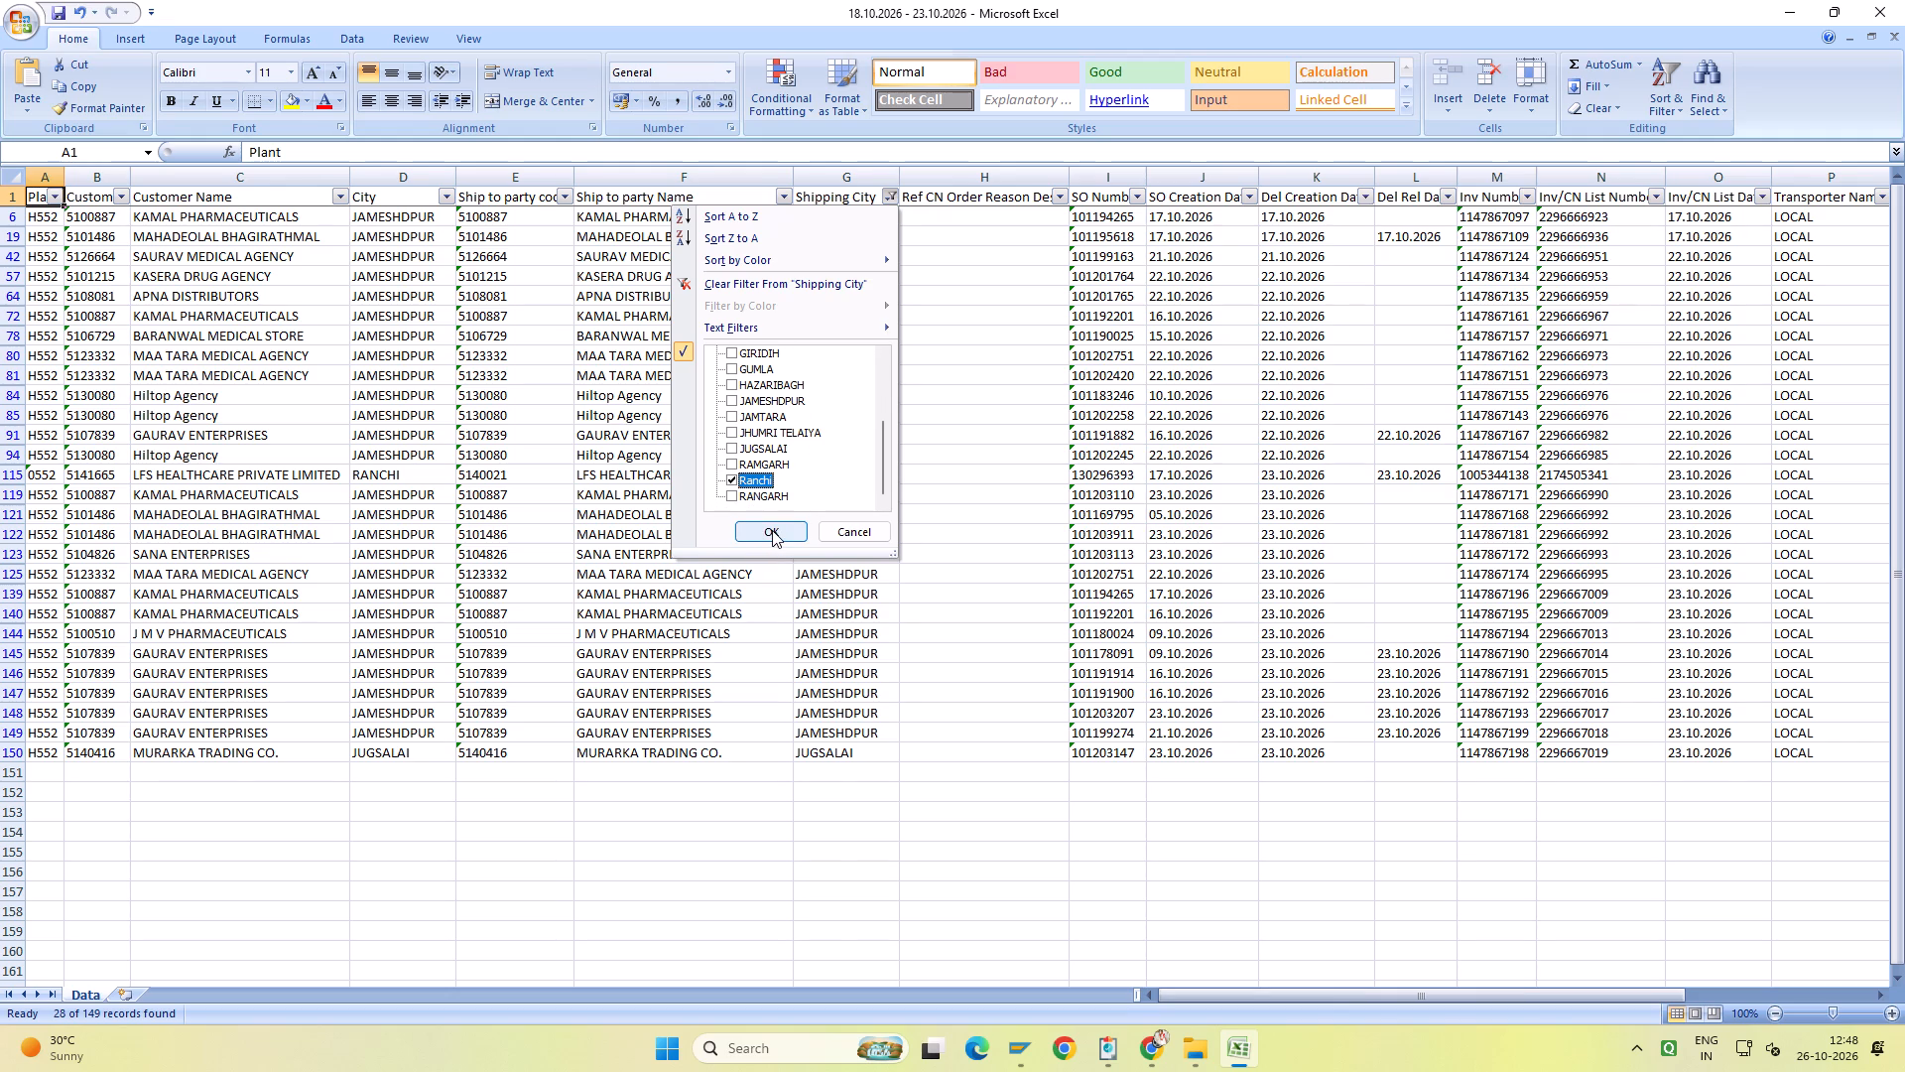
left_click(772, 530)
scroll(775, 532, "up", 5)
Clear the existing Goods Delivery dates in the filtered Ranchi rows.
left_click(839, 195)
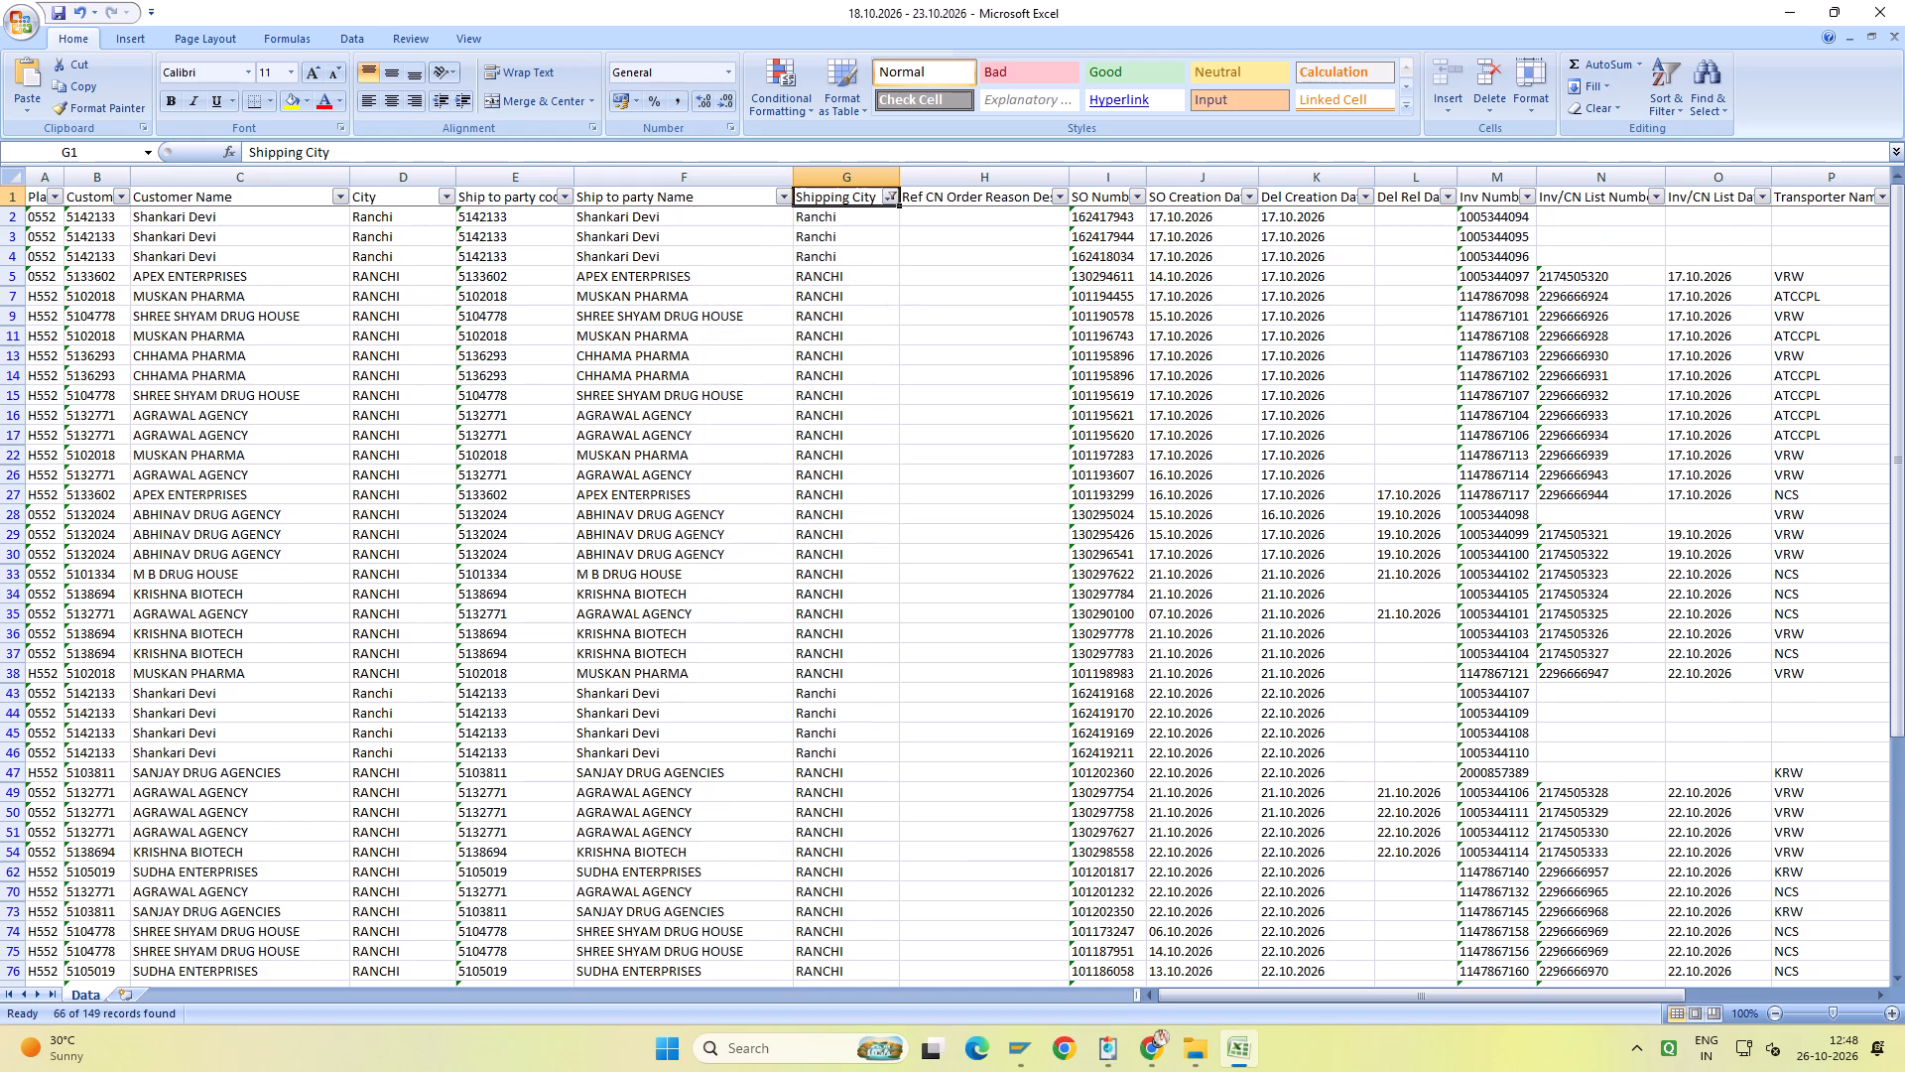
scroll(839, 195, "up", 5)
key("ctrl+Right")
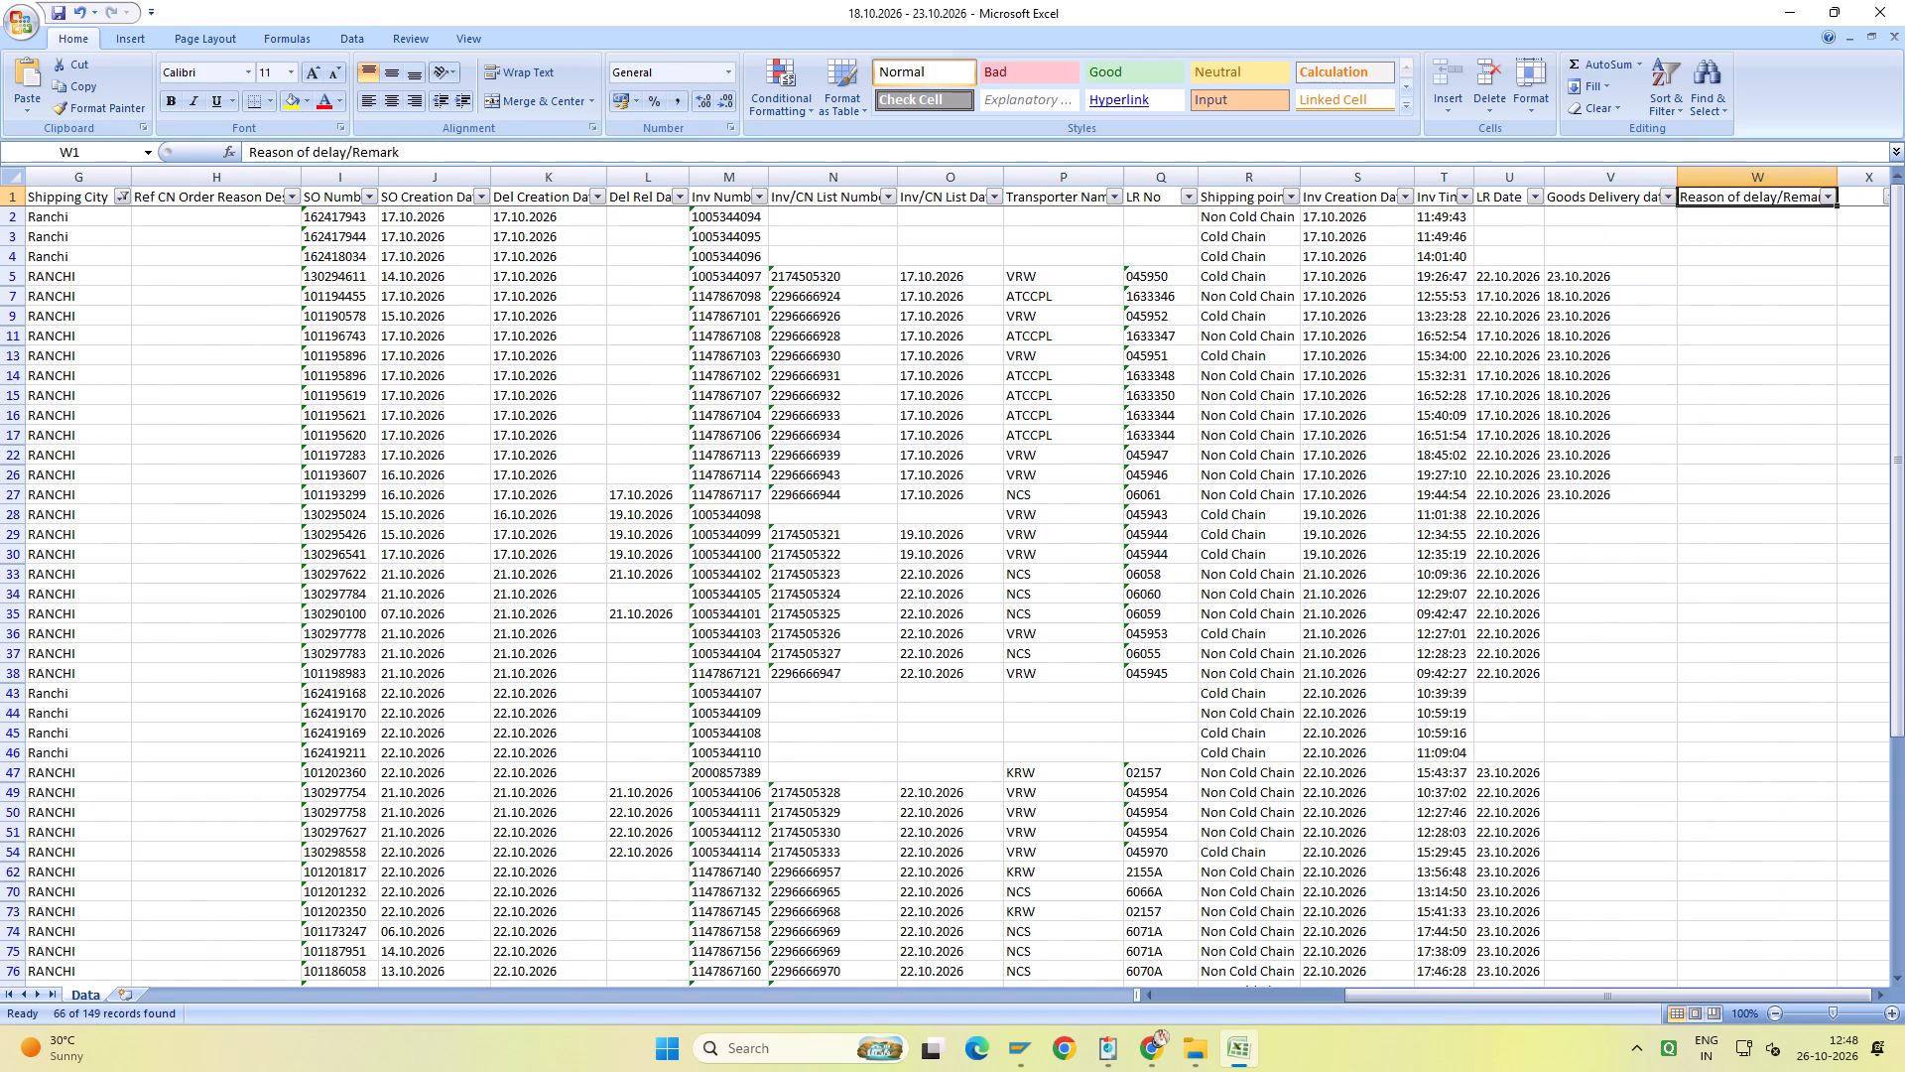
left_click_drag(1578, 277, 1613, 489)
key("Delete")
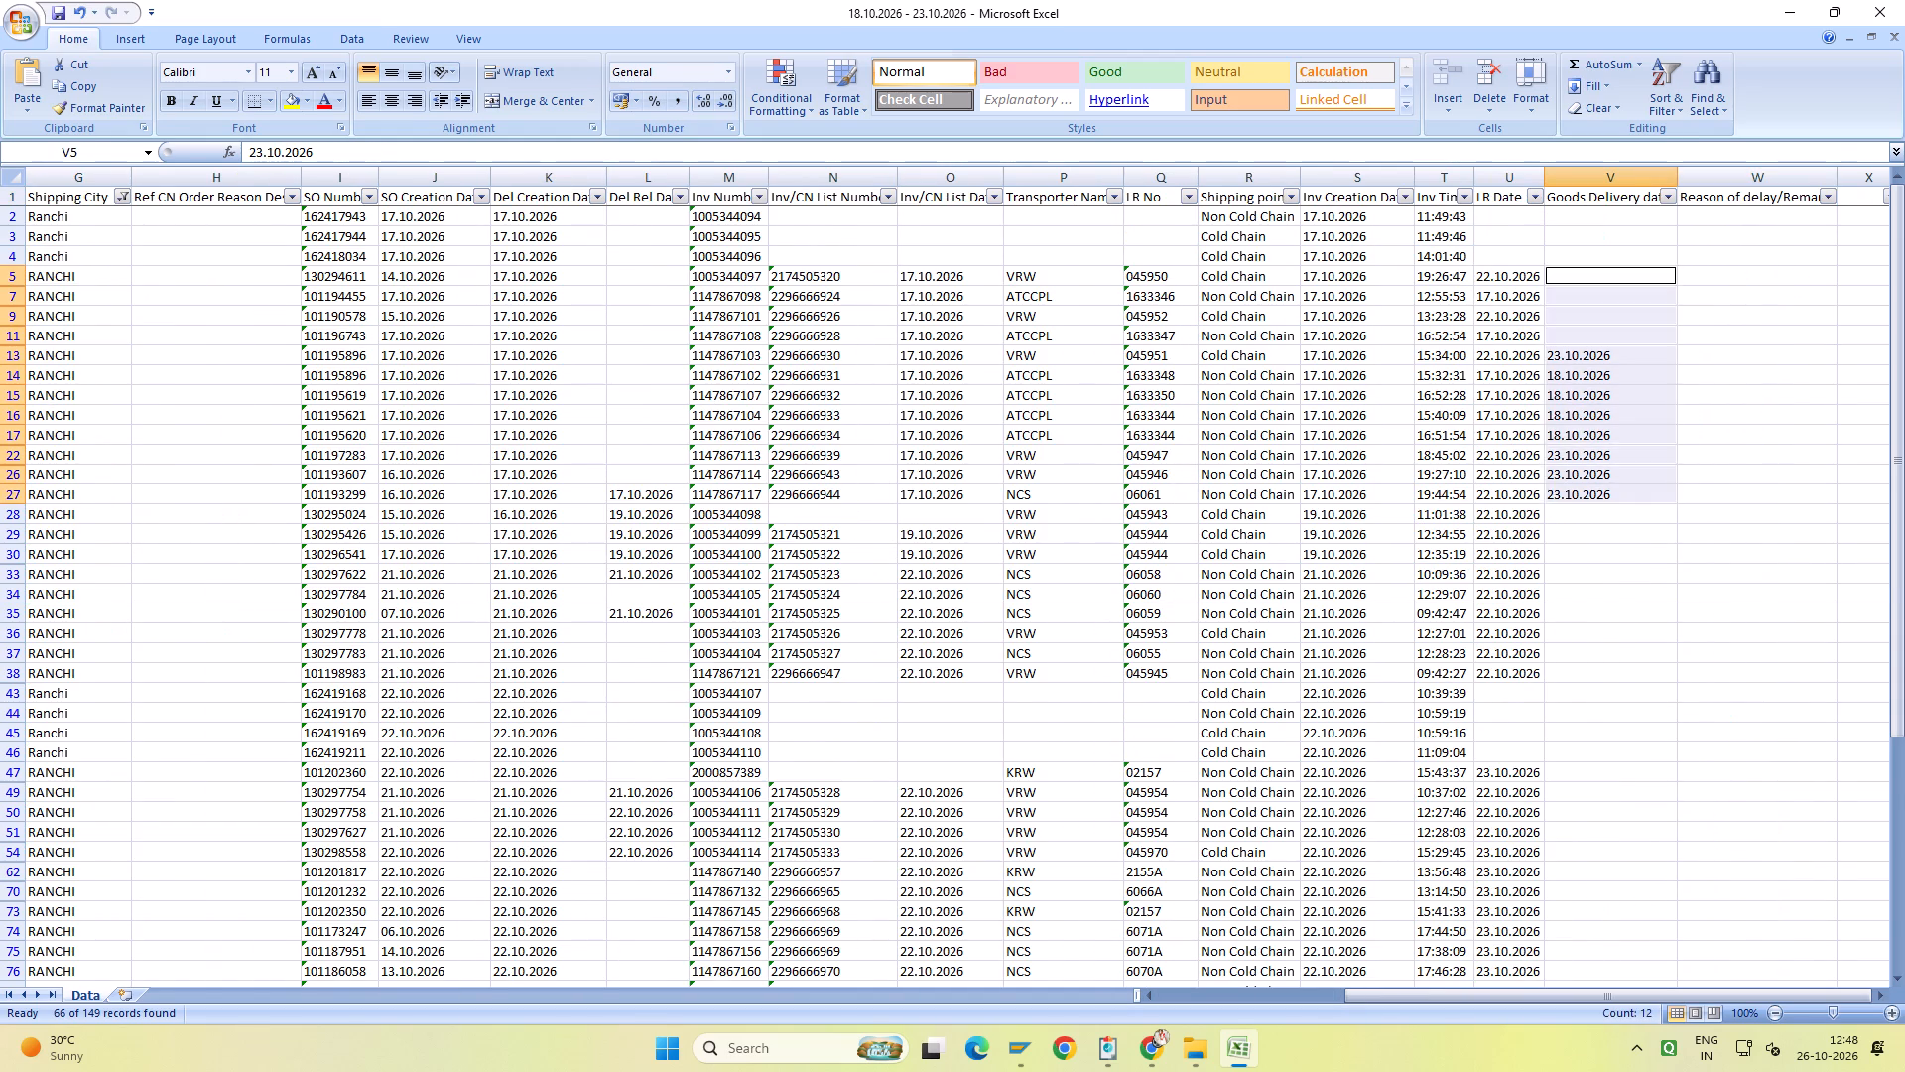
scroll(1613, 489, "down", 16)
scroll(1613, 489, "up", 15)
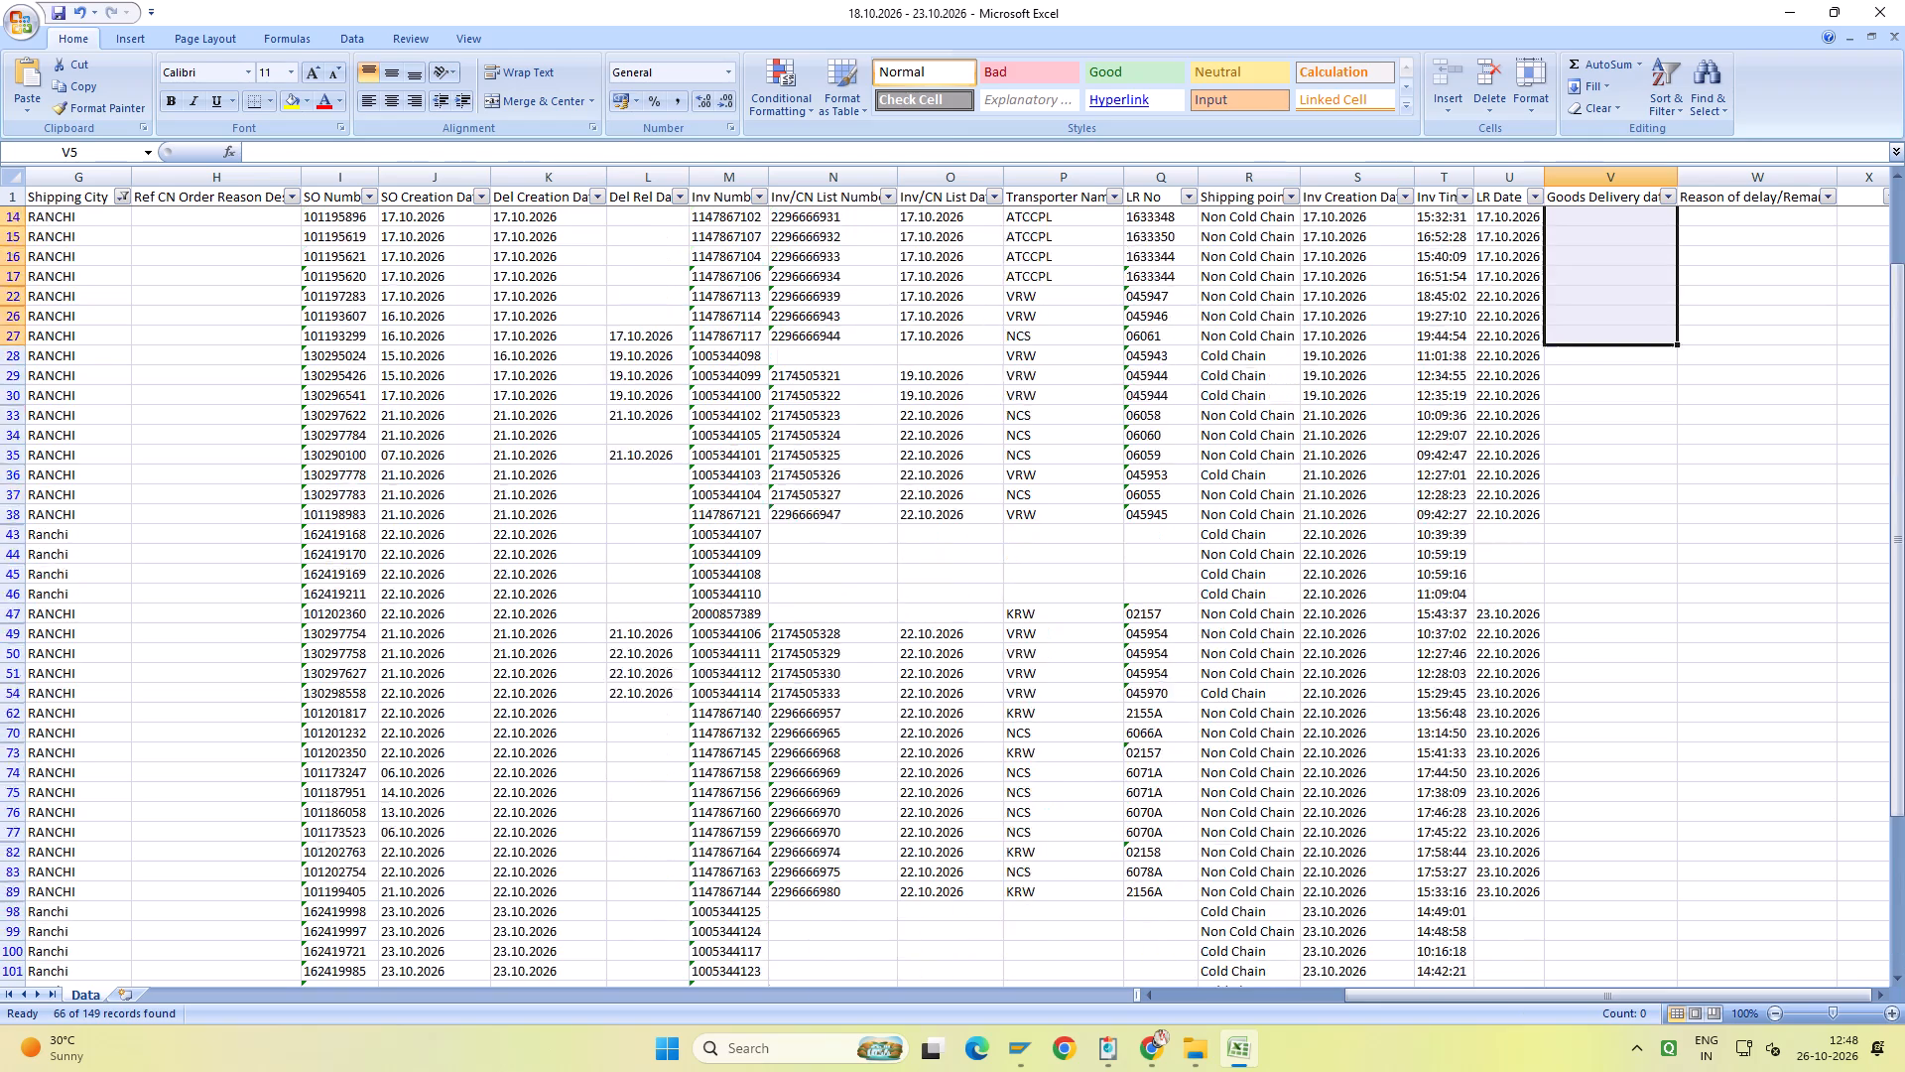
Filter LR Date to 17.10.2026, fill 18.10.2026 as the Goods Delivery date in all shown Ranchi rows, and save.
scroll(1613, 489, "up", 8)
left_click(1536, 200)
left_click(1422, 361)
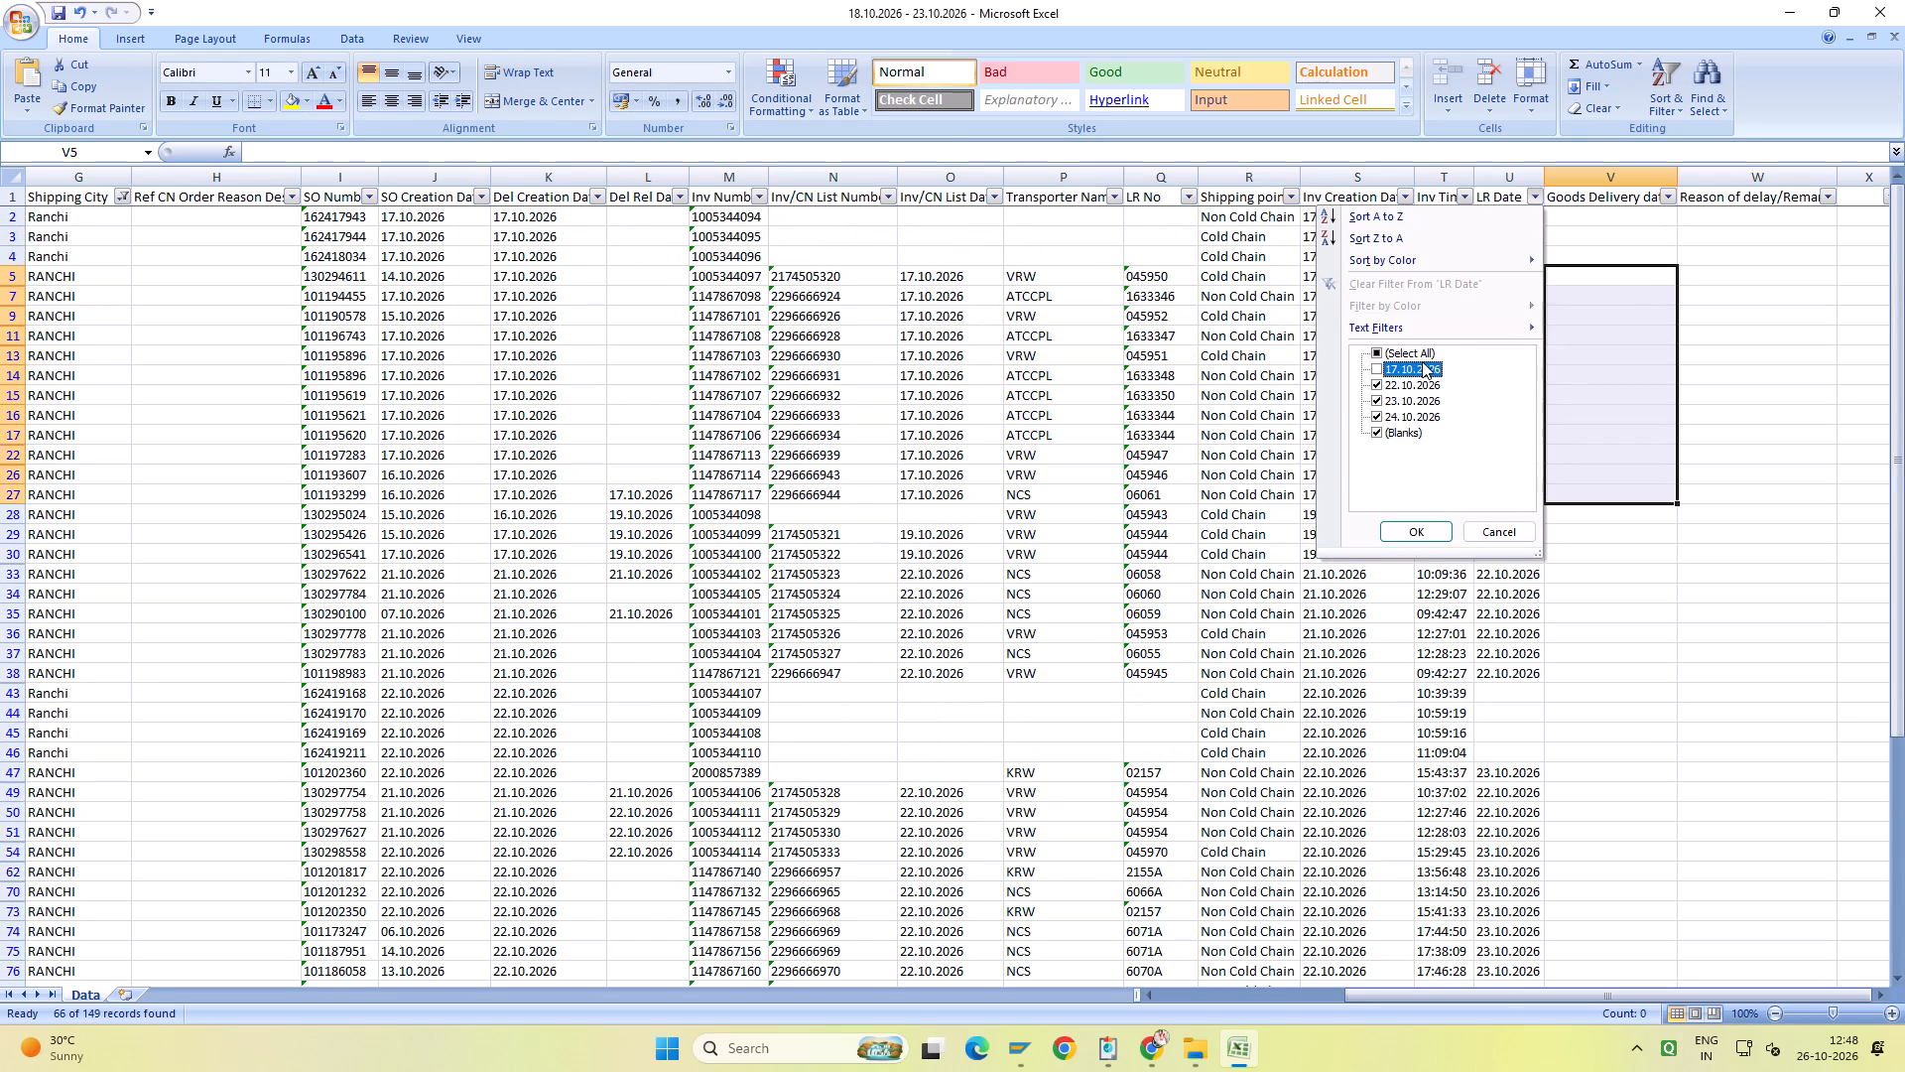
left_click(1406, 349)
left_click(1415, 353)
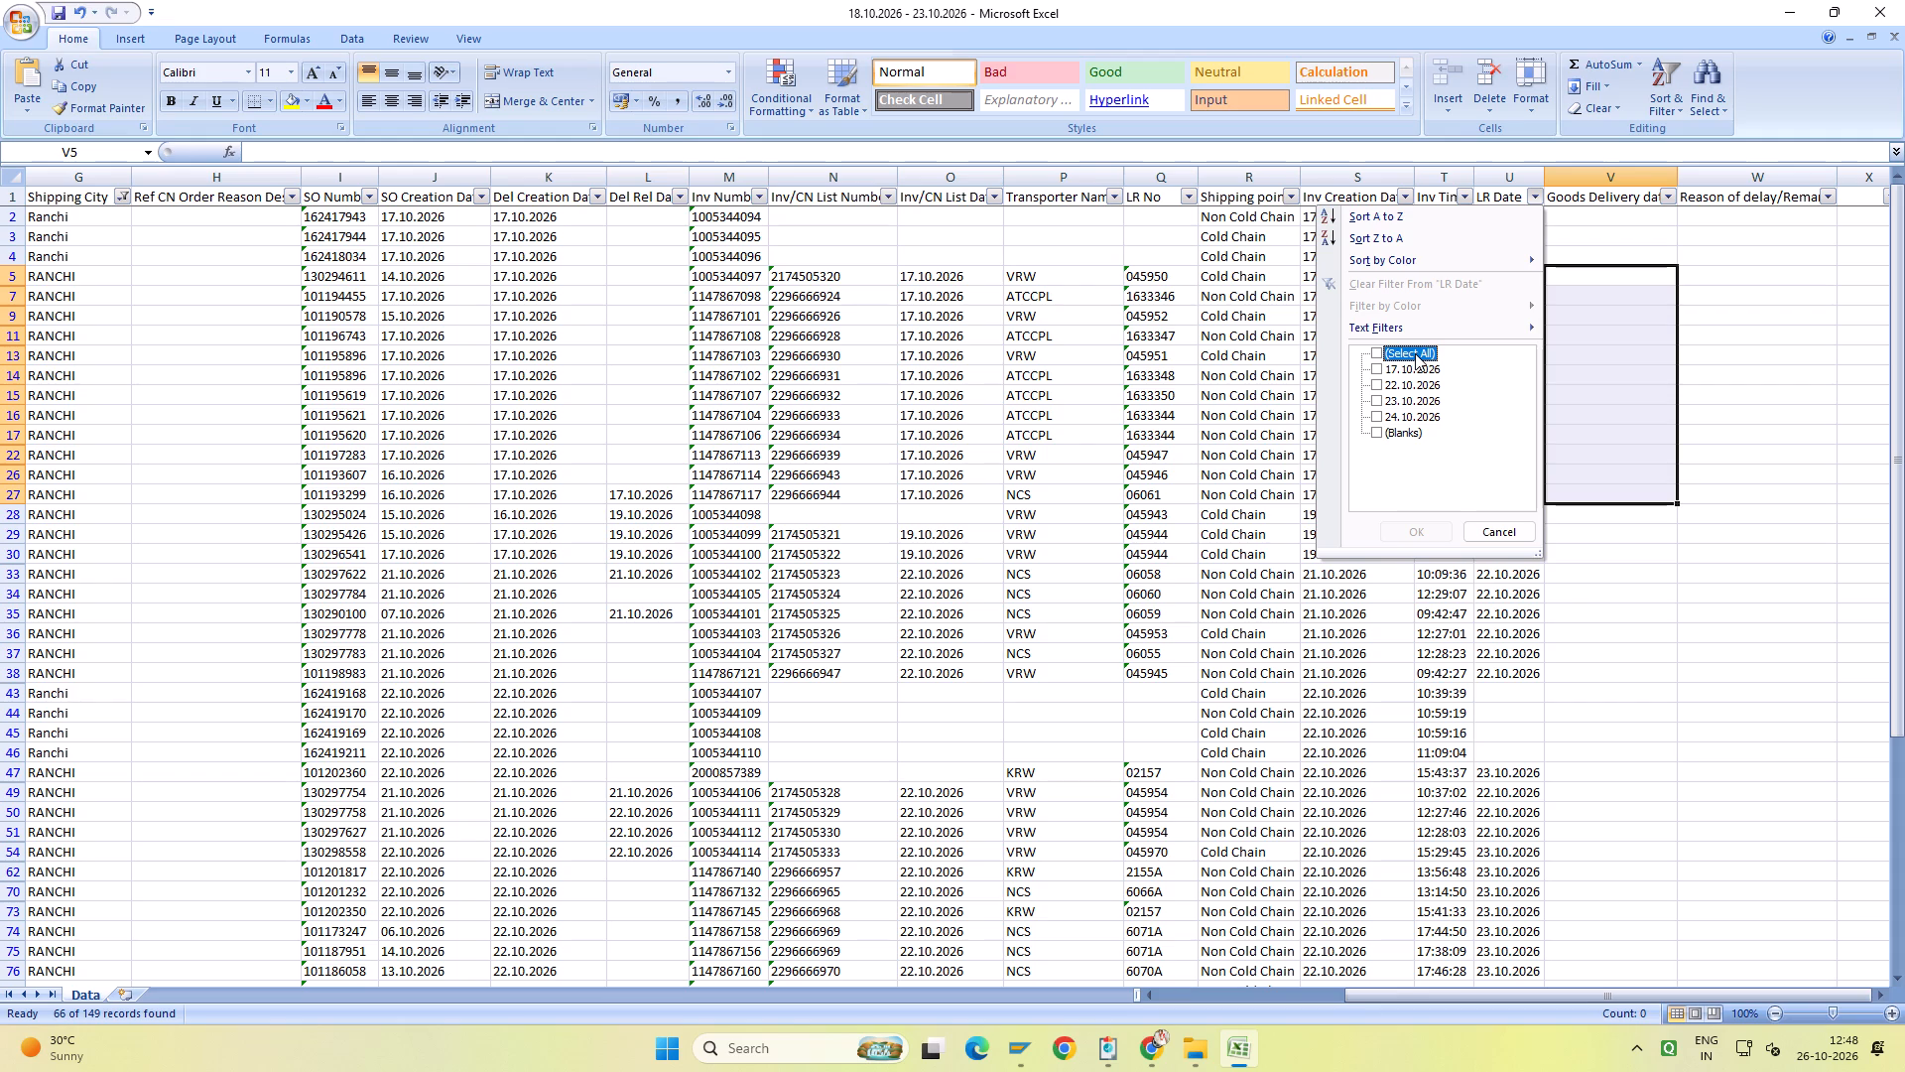
left_click(1427, 365)
left_click(1428, 535)
scroll(1428, 535, "up", 5)
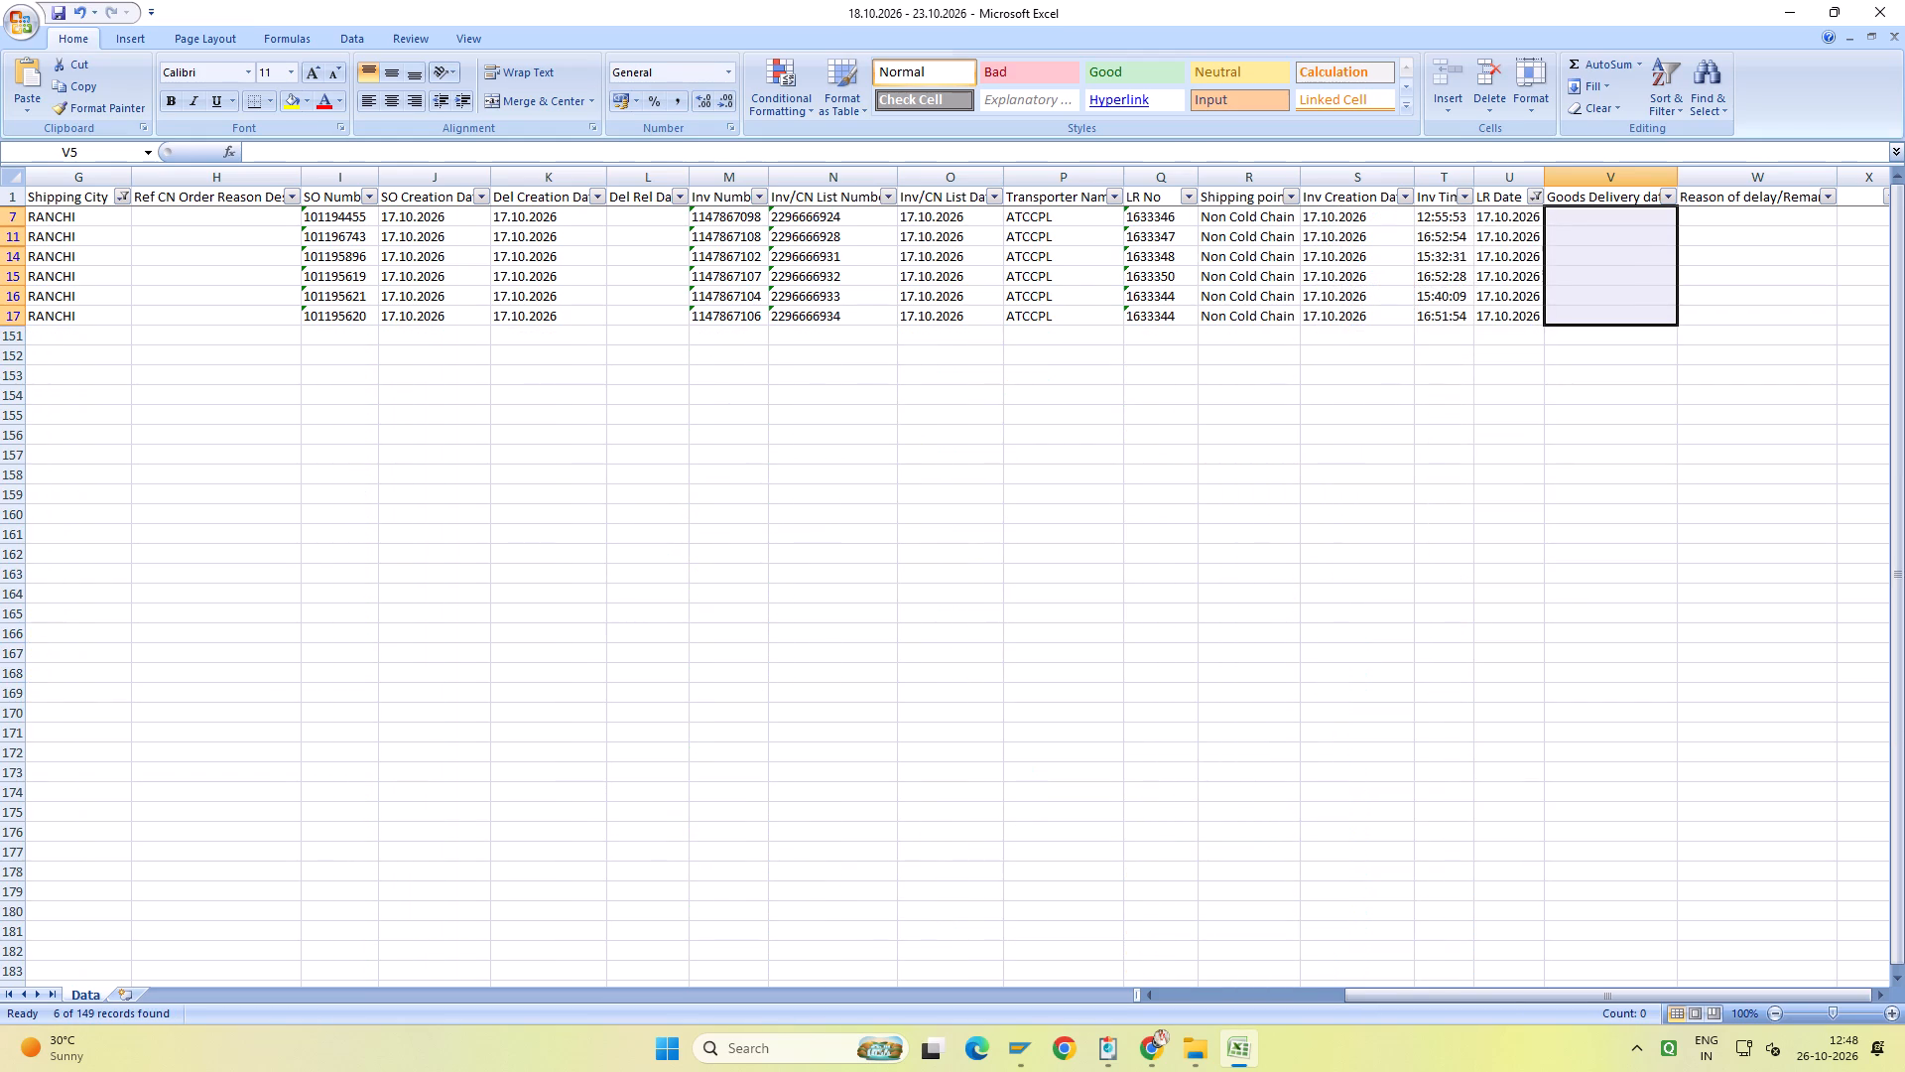
left_click(1601, 217)
scroll(1599, 231, "up", 6)
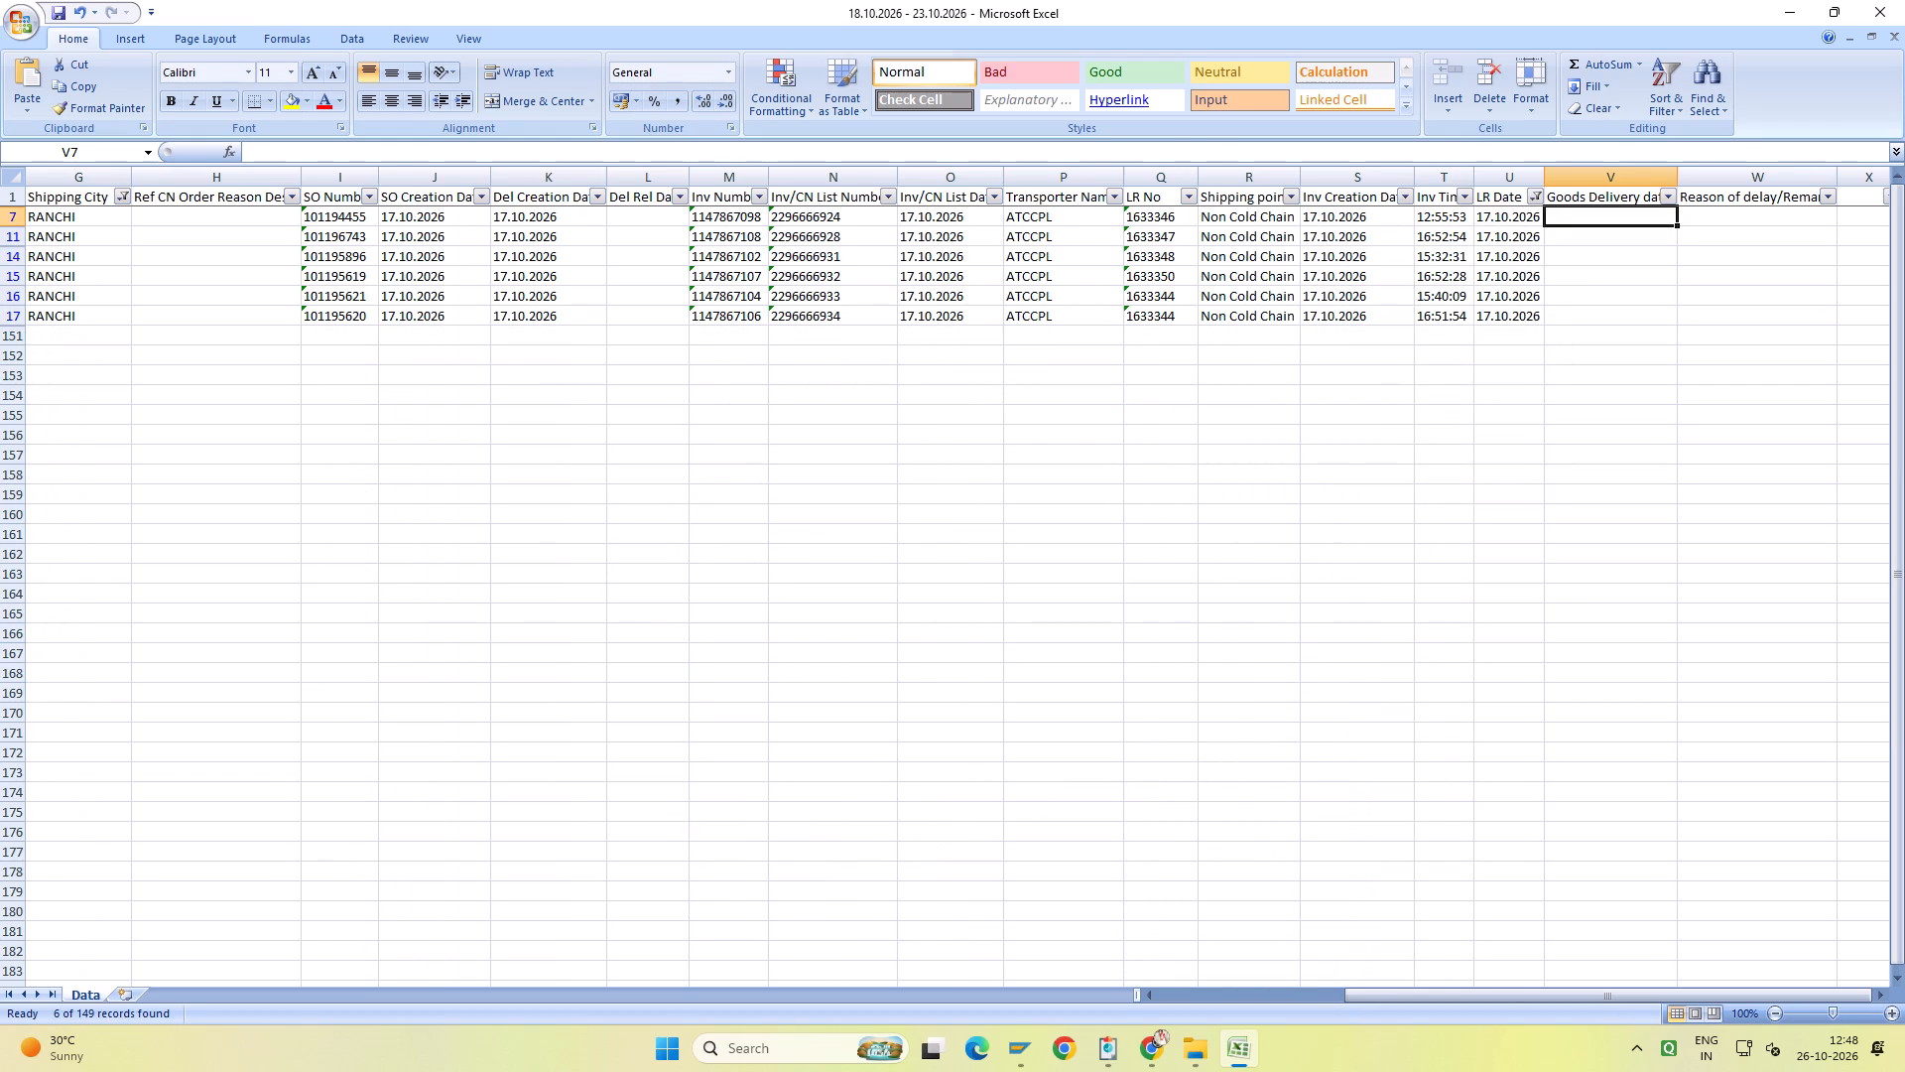
type("18.")
type("10.2026")
key("Up")
key("Down")
key("shift+Down")
key("shift+Down")
key("shift+Down")
key("shift+Down")
key("shift+Down")
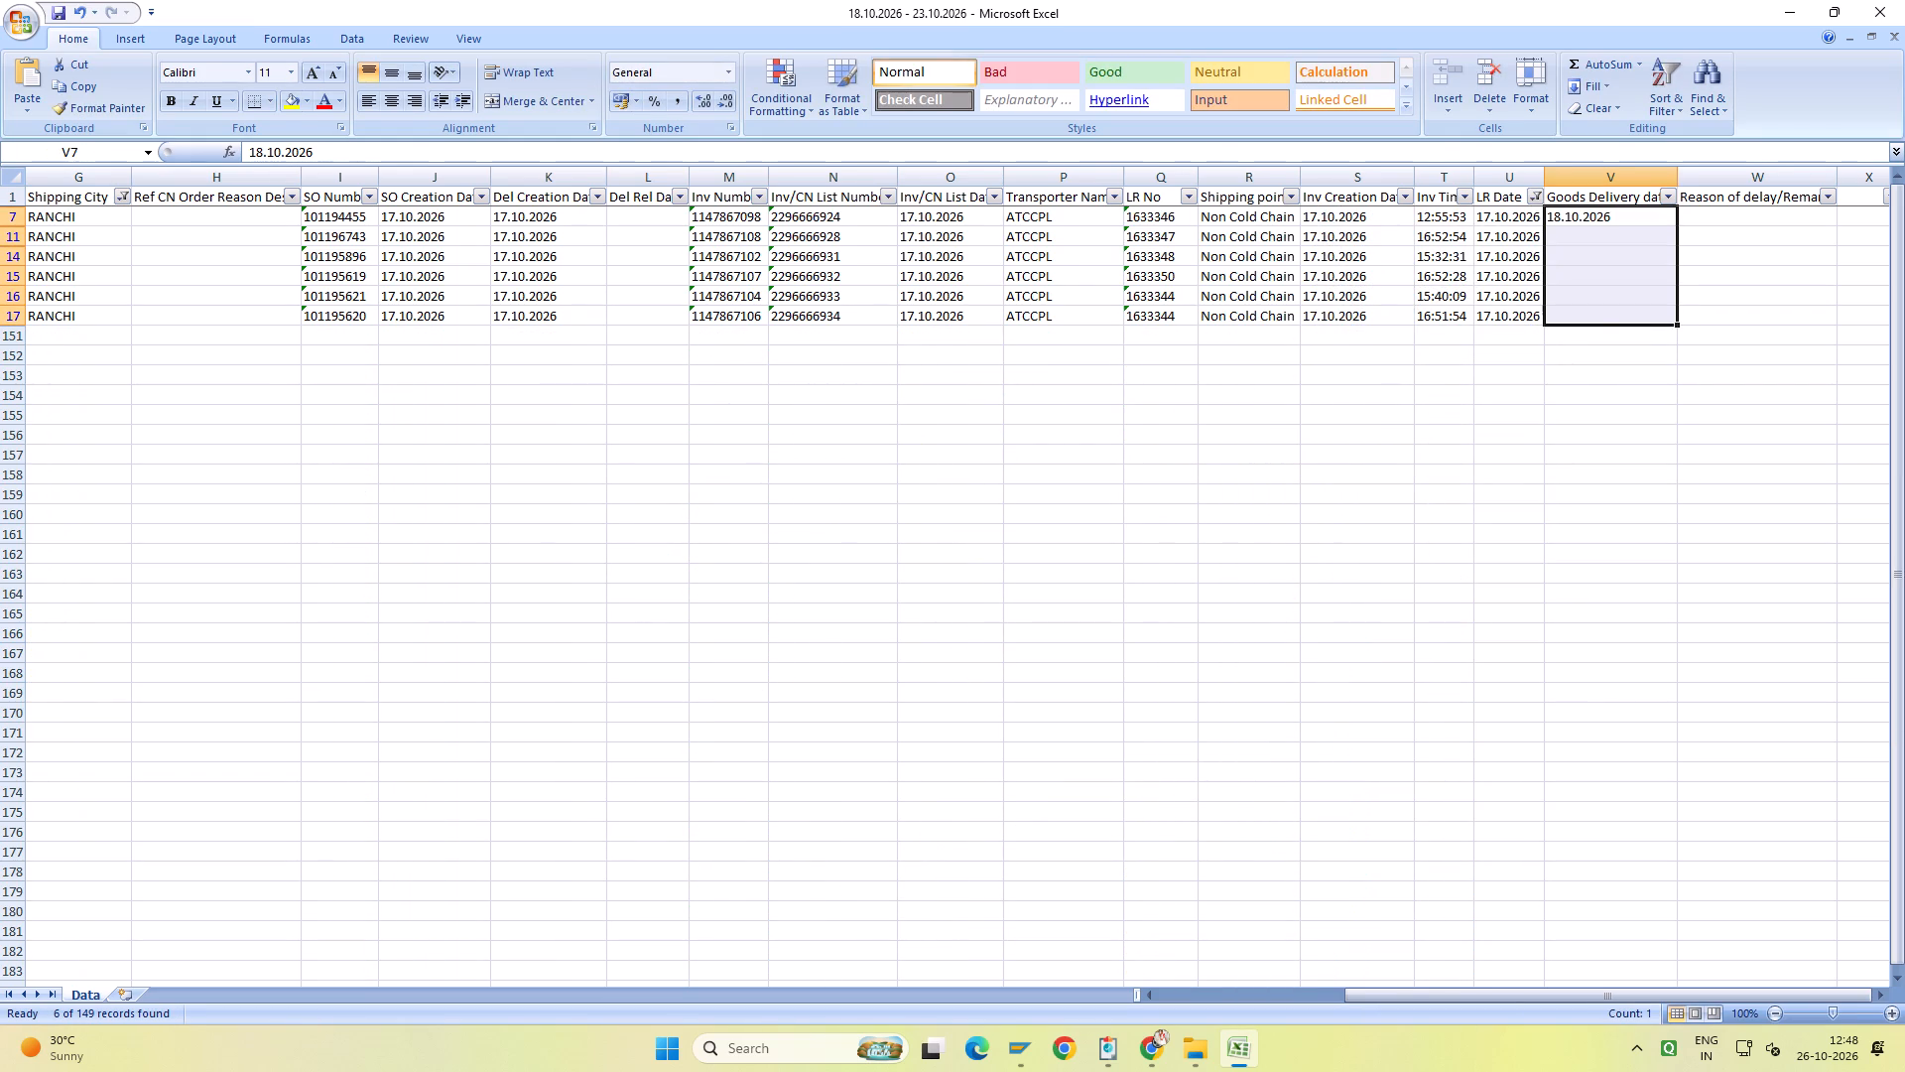
key("ctrl+d")
key("ctrl+s")
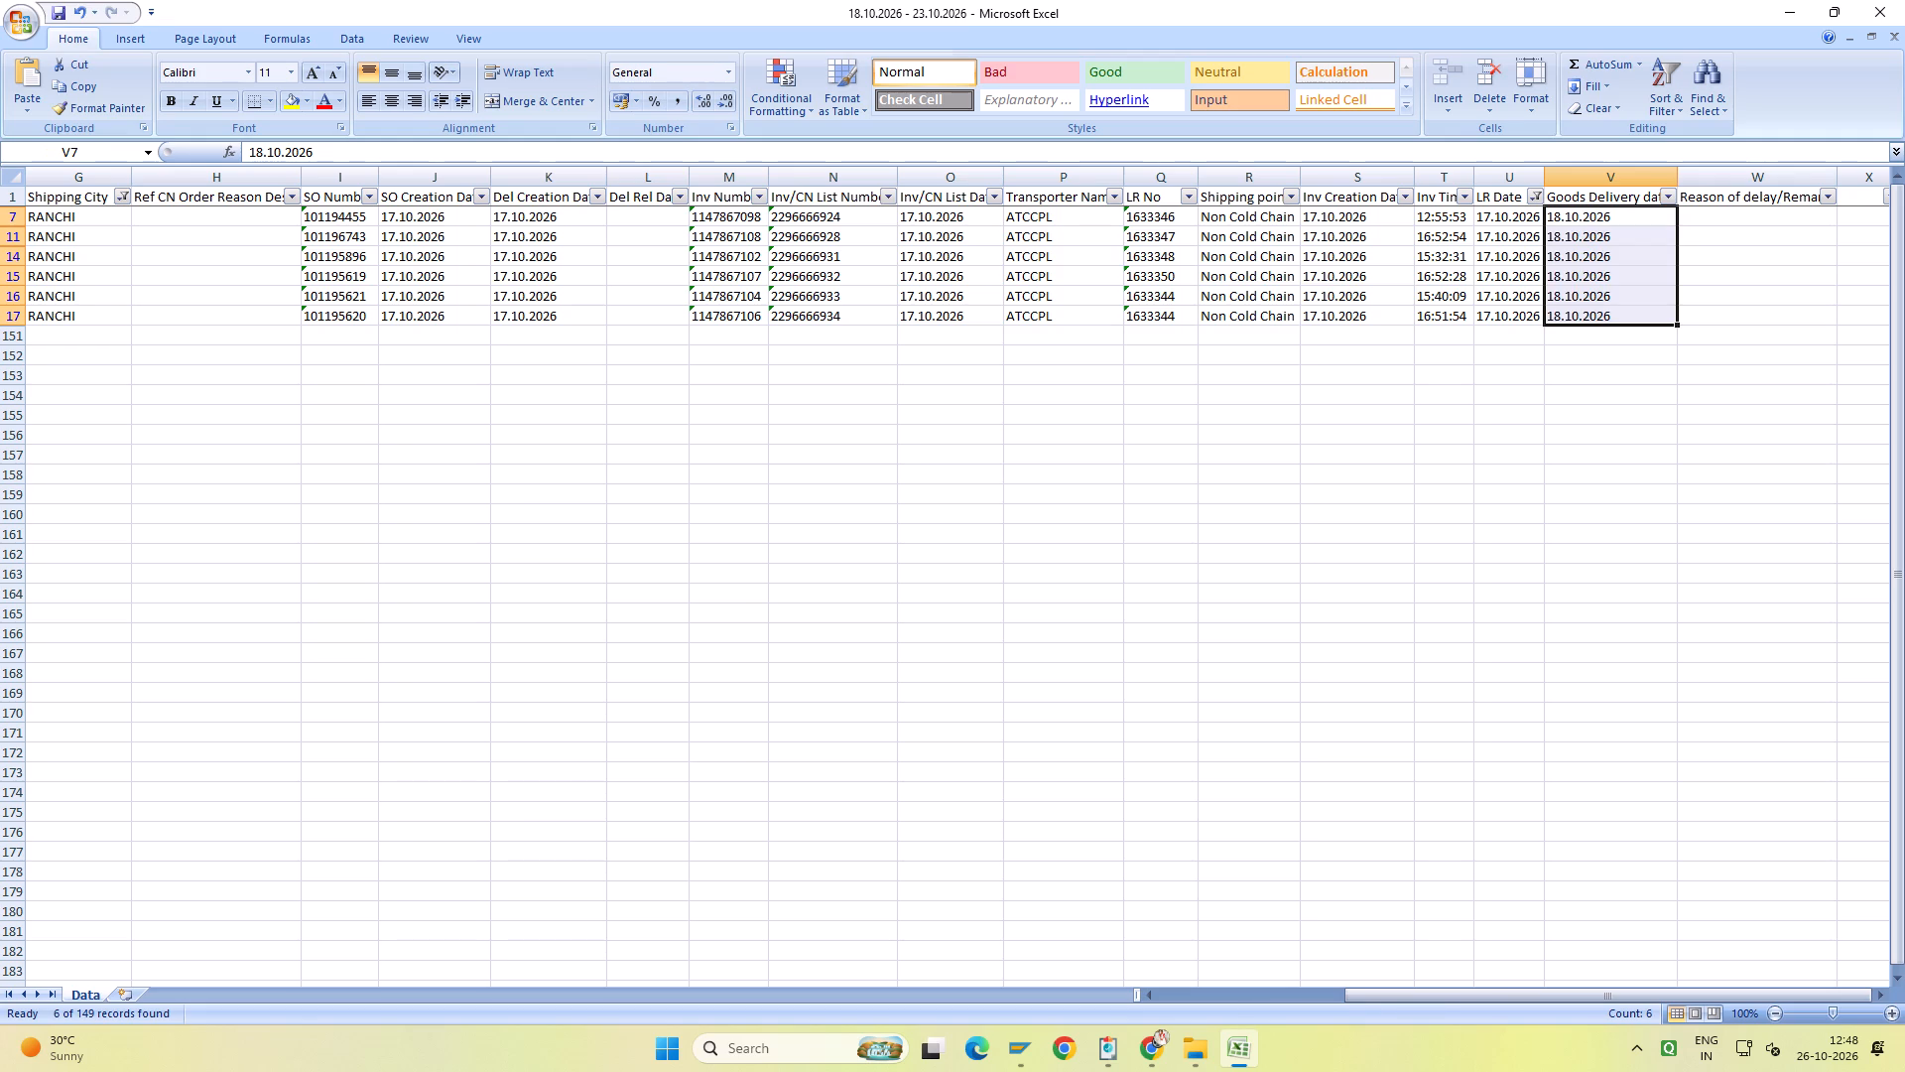
Switch the LR Date filter for the Ranchi rows from 17.10.2026 to 22.10.2026.
left_click(1534, 195)
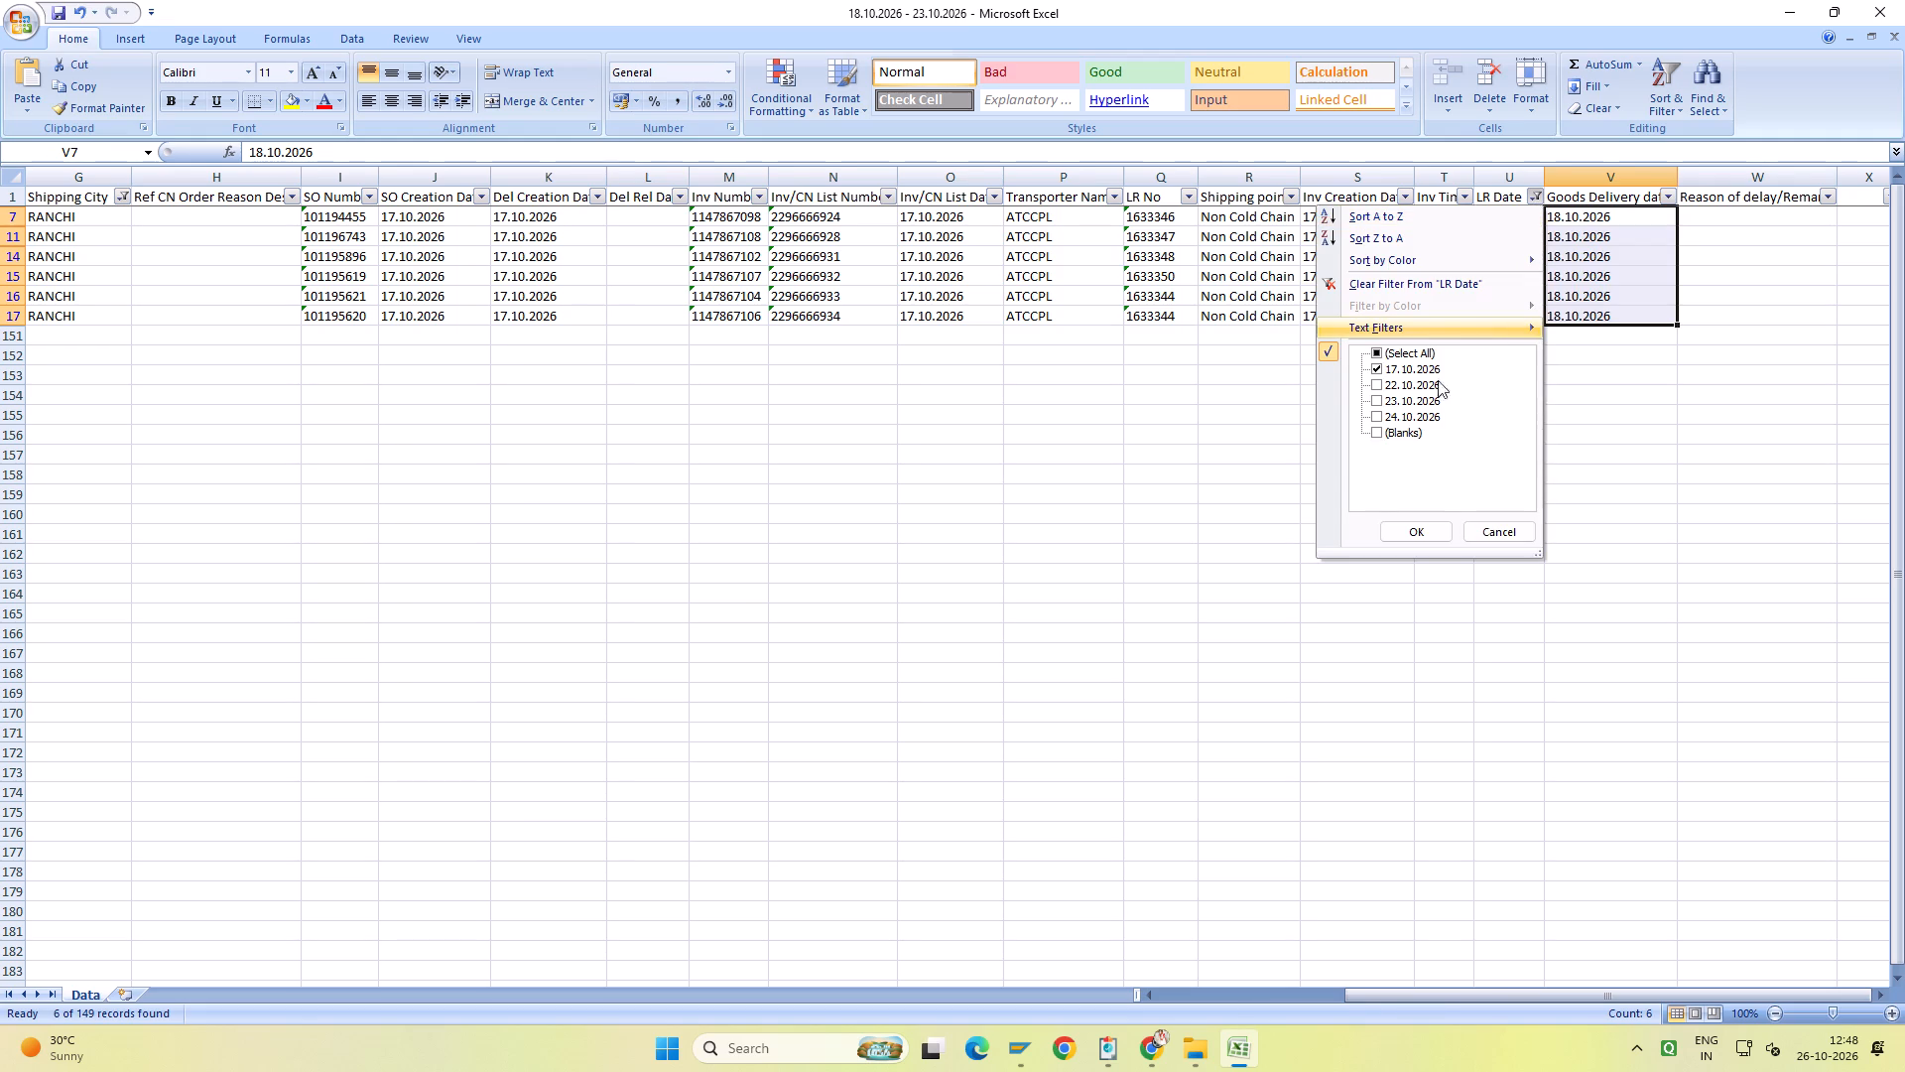
left_click(1419, 369)
left_click(1418, 388)
left_click(1416, 535)
scroll(1416, 535, "up", 5)
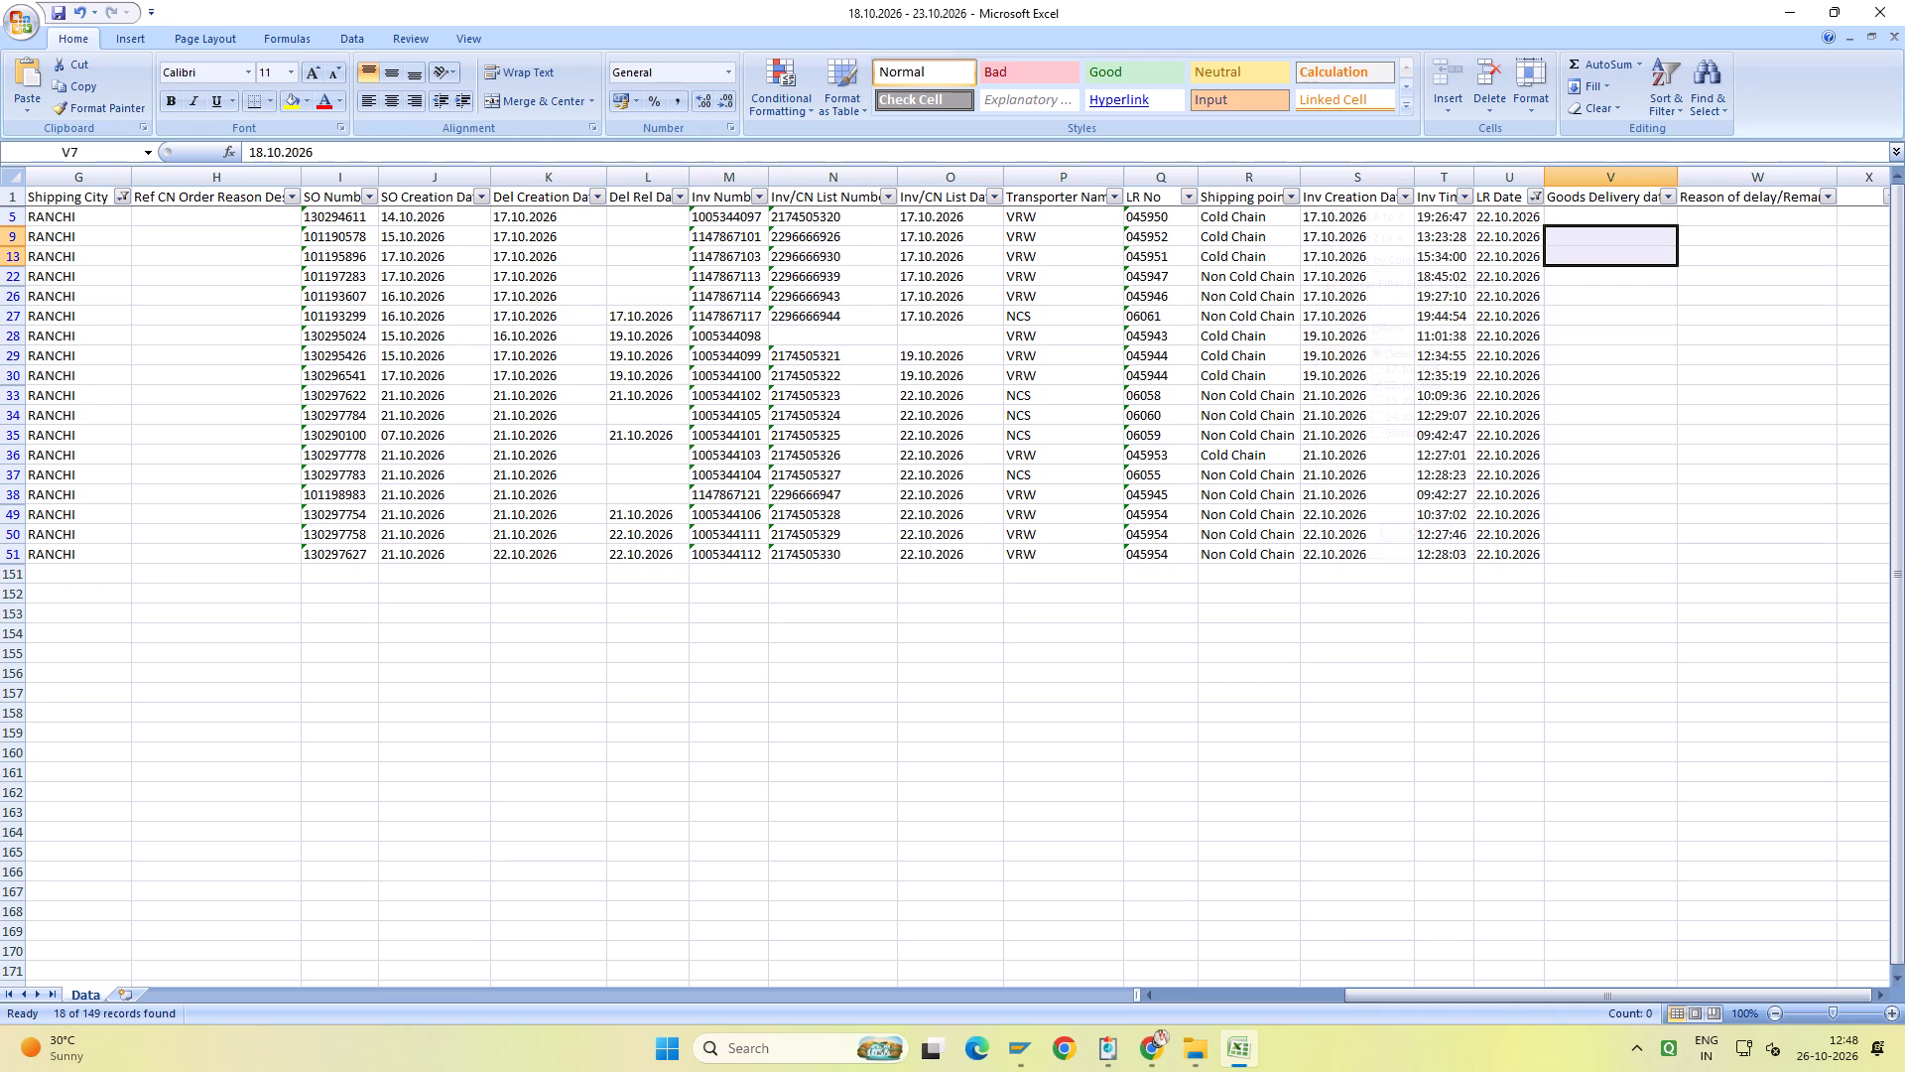
Fill 23.10.2026 as the Goods Delivery date in all shown Ranchi rows and save the workbook.
key("Up")
scroll(1544, 332, "up", 5)
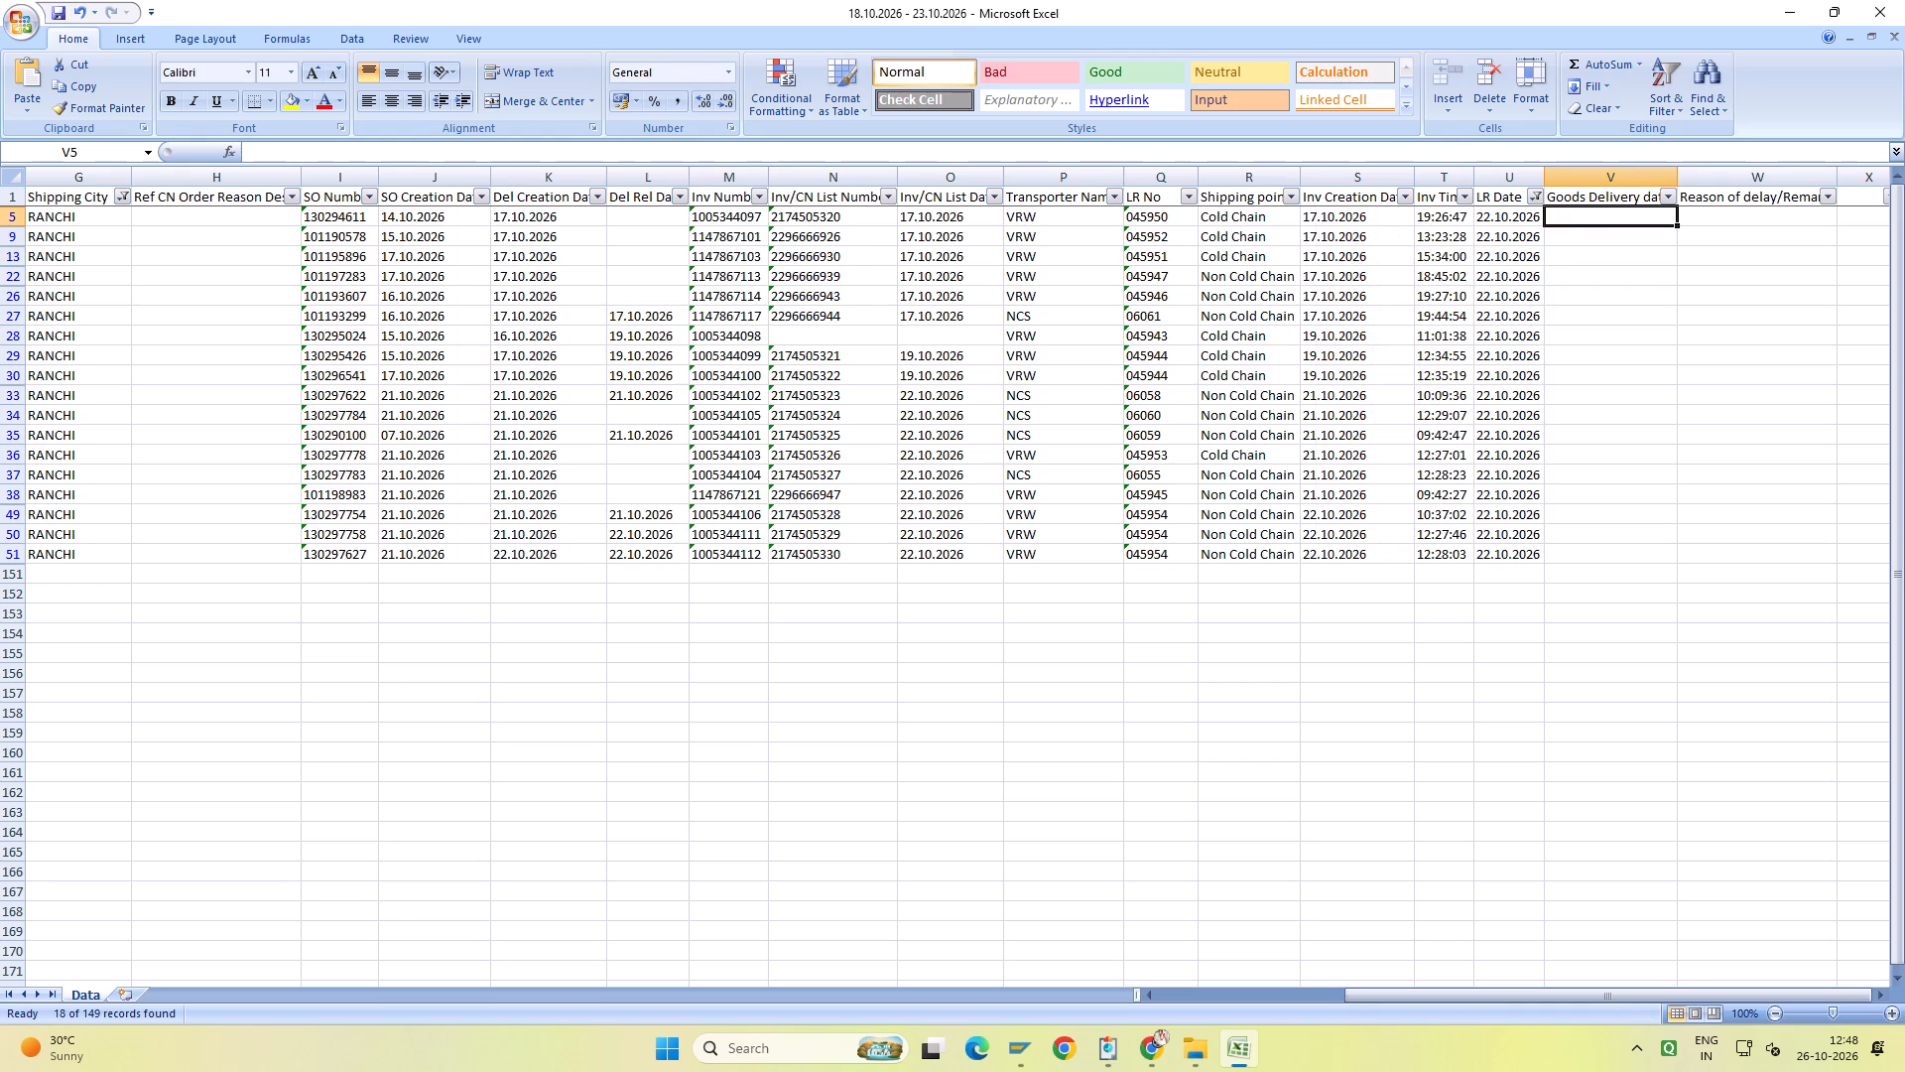
type("23.10.2026")
key("Up")
key("Down")
key("shift+Down")
key("shift+Down")
key("shift+Down")
key("shift+Down")
key("shift+Down")
key("shift+Down")
key("shift+Down")
key("shift+Down")
key("shift+Down")
key("shift+Down")
key("shift+Down")
key("shift+Down")
key("shift+Down")
key("shift+Down")
key("shift+Down")
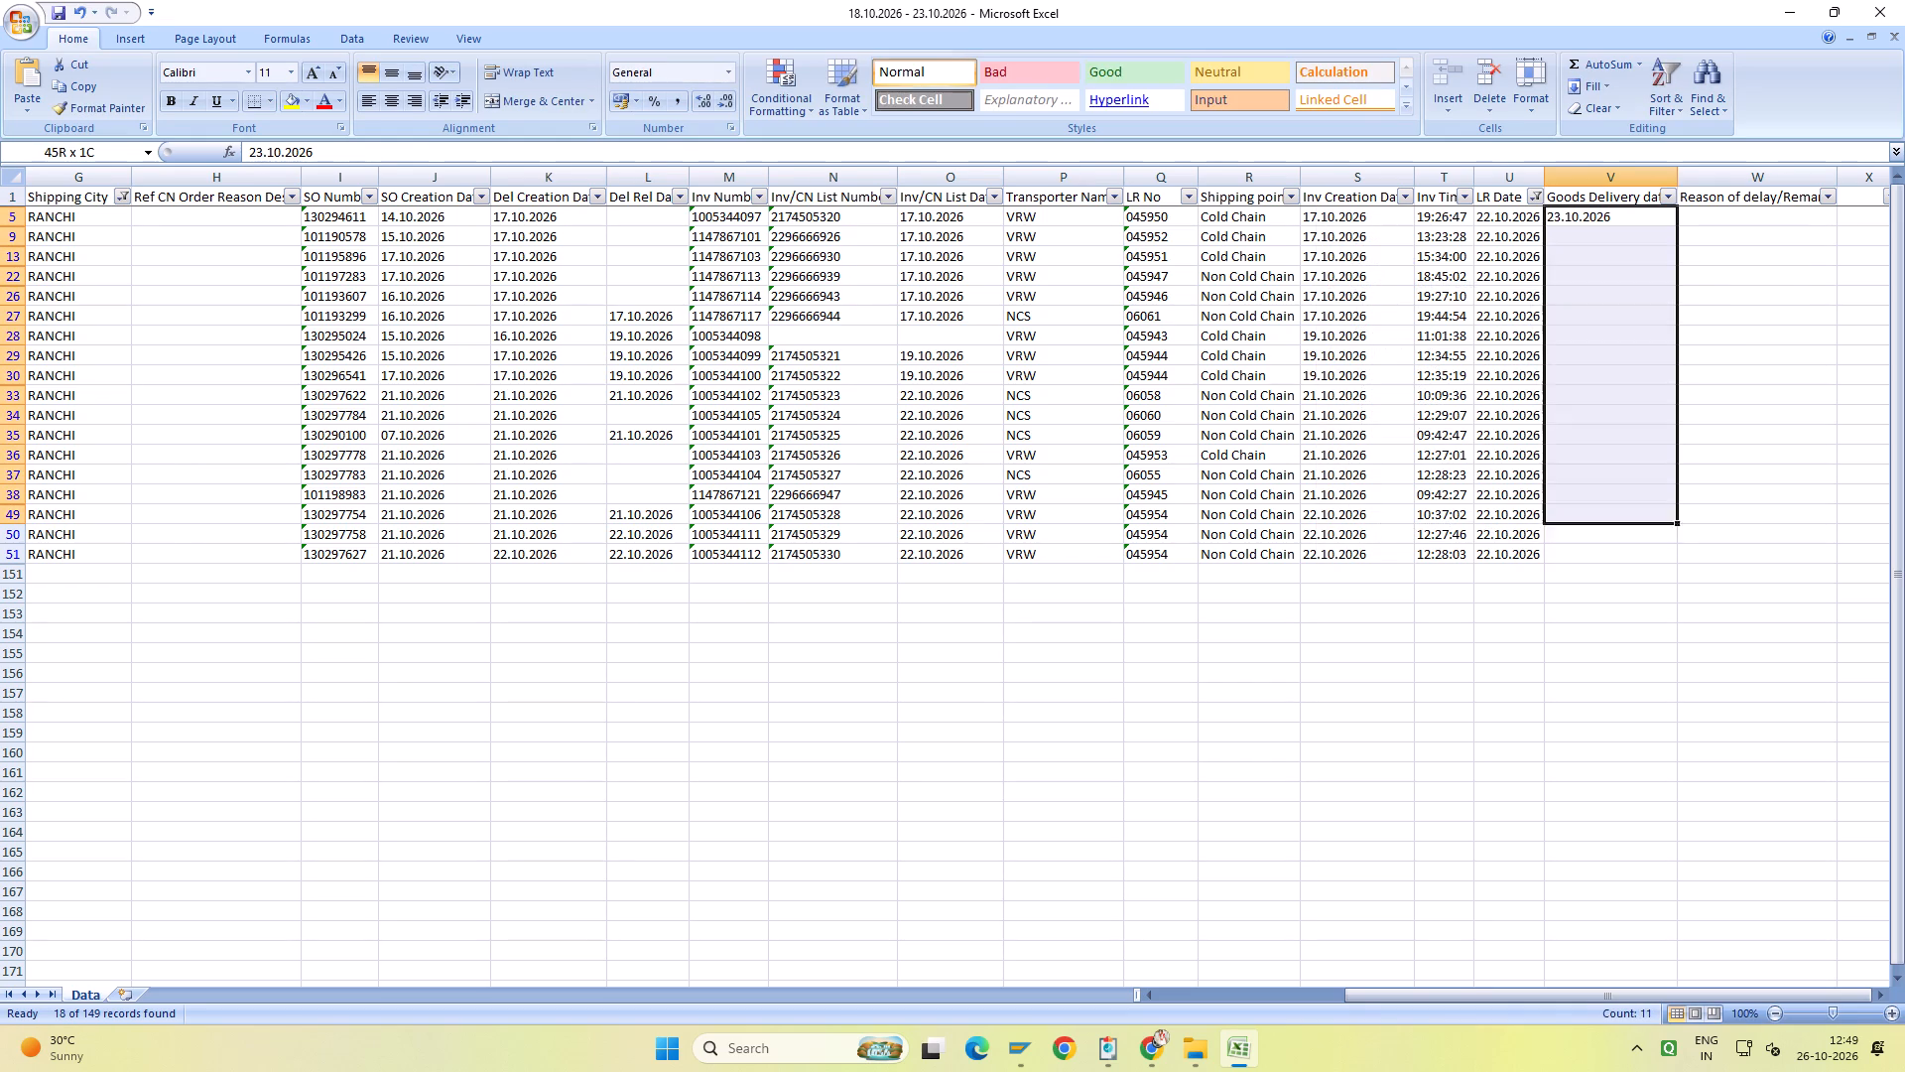
key("shift+Down")
key("shift+Down")
key("ctrl+d")
key("ctrl+s")
key("ctrl+s")
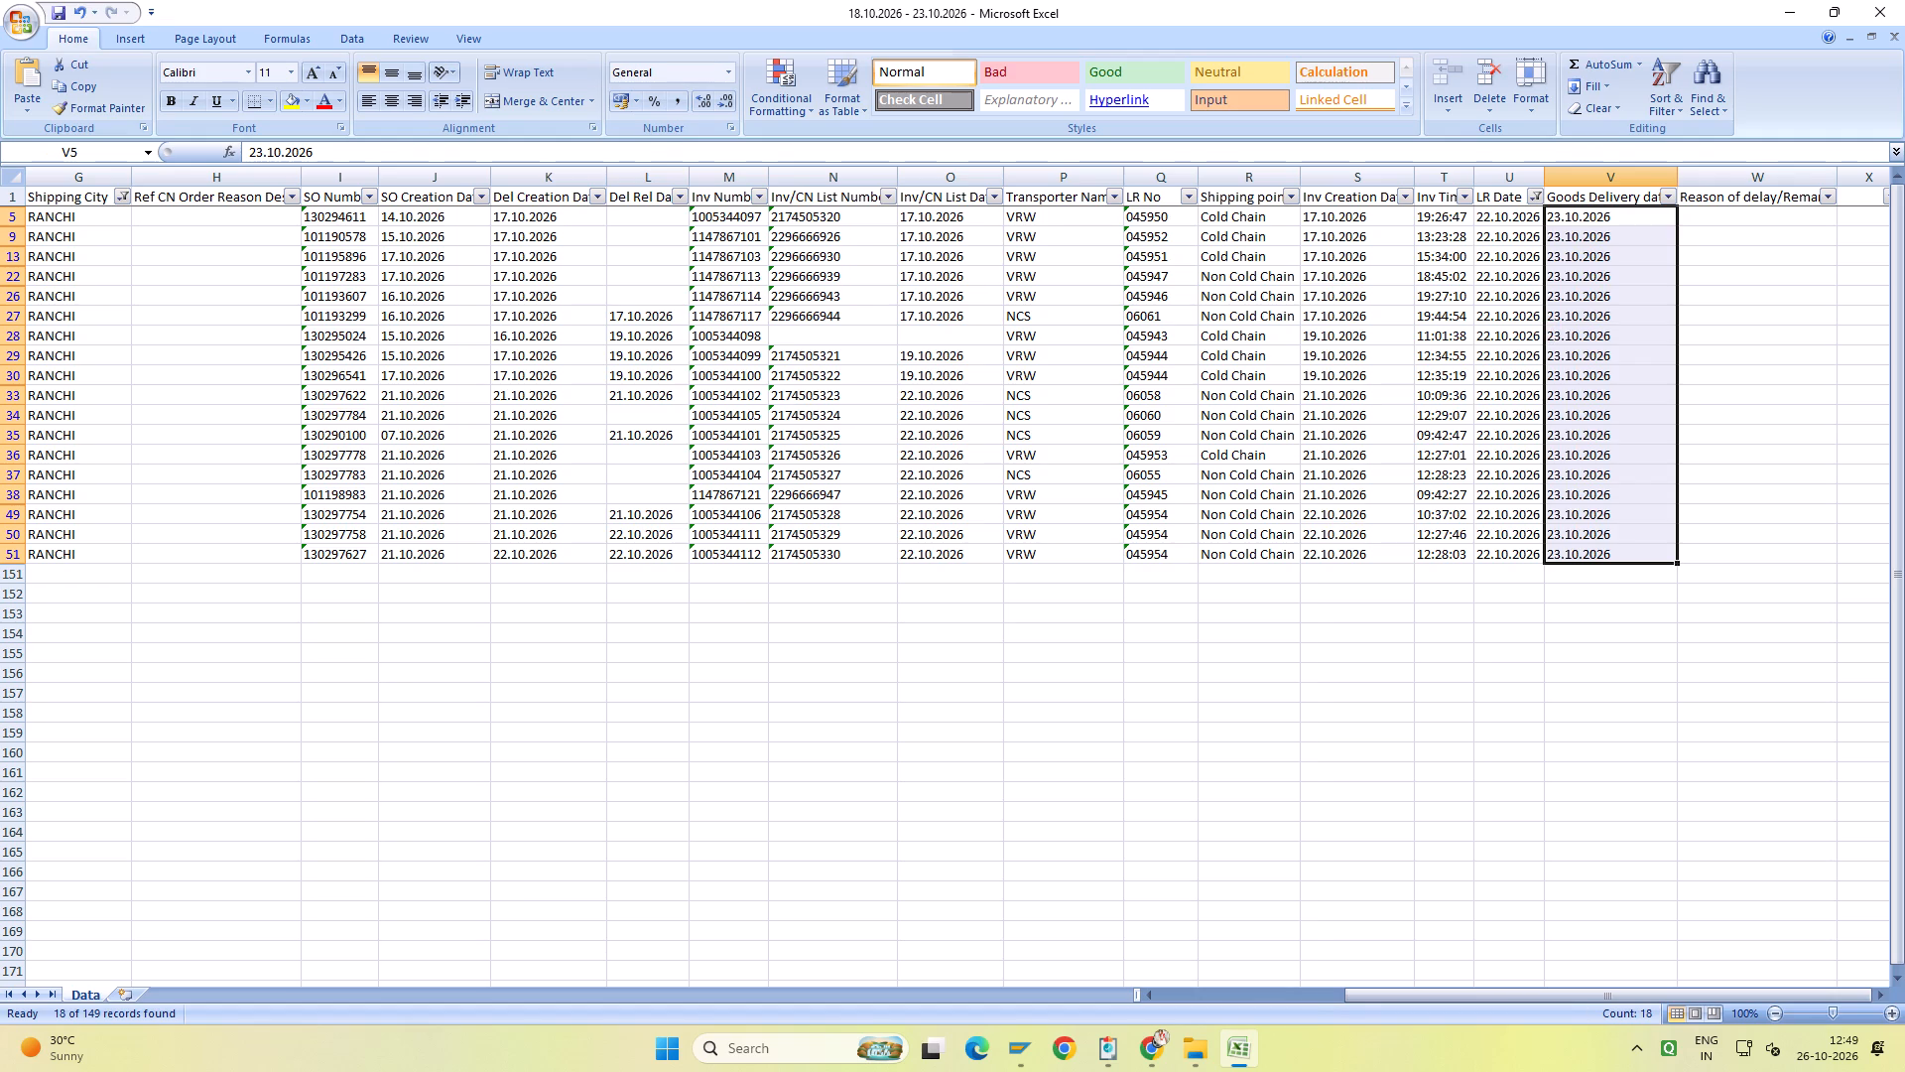
Switch the LR Date filter for the Ranchi rows from 22.10.2026 to 23.10.2026.
left_click(1532, 199)
left_click(1426, 380)
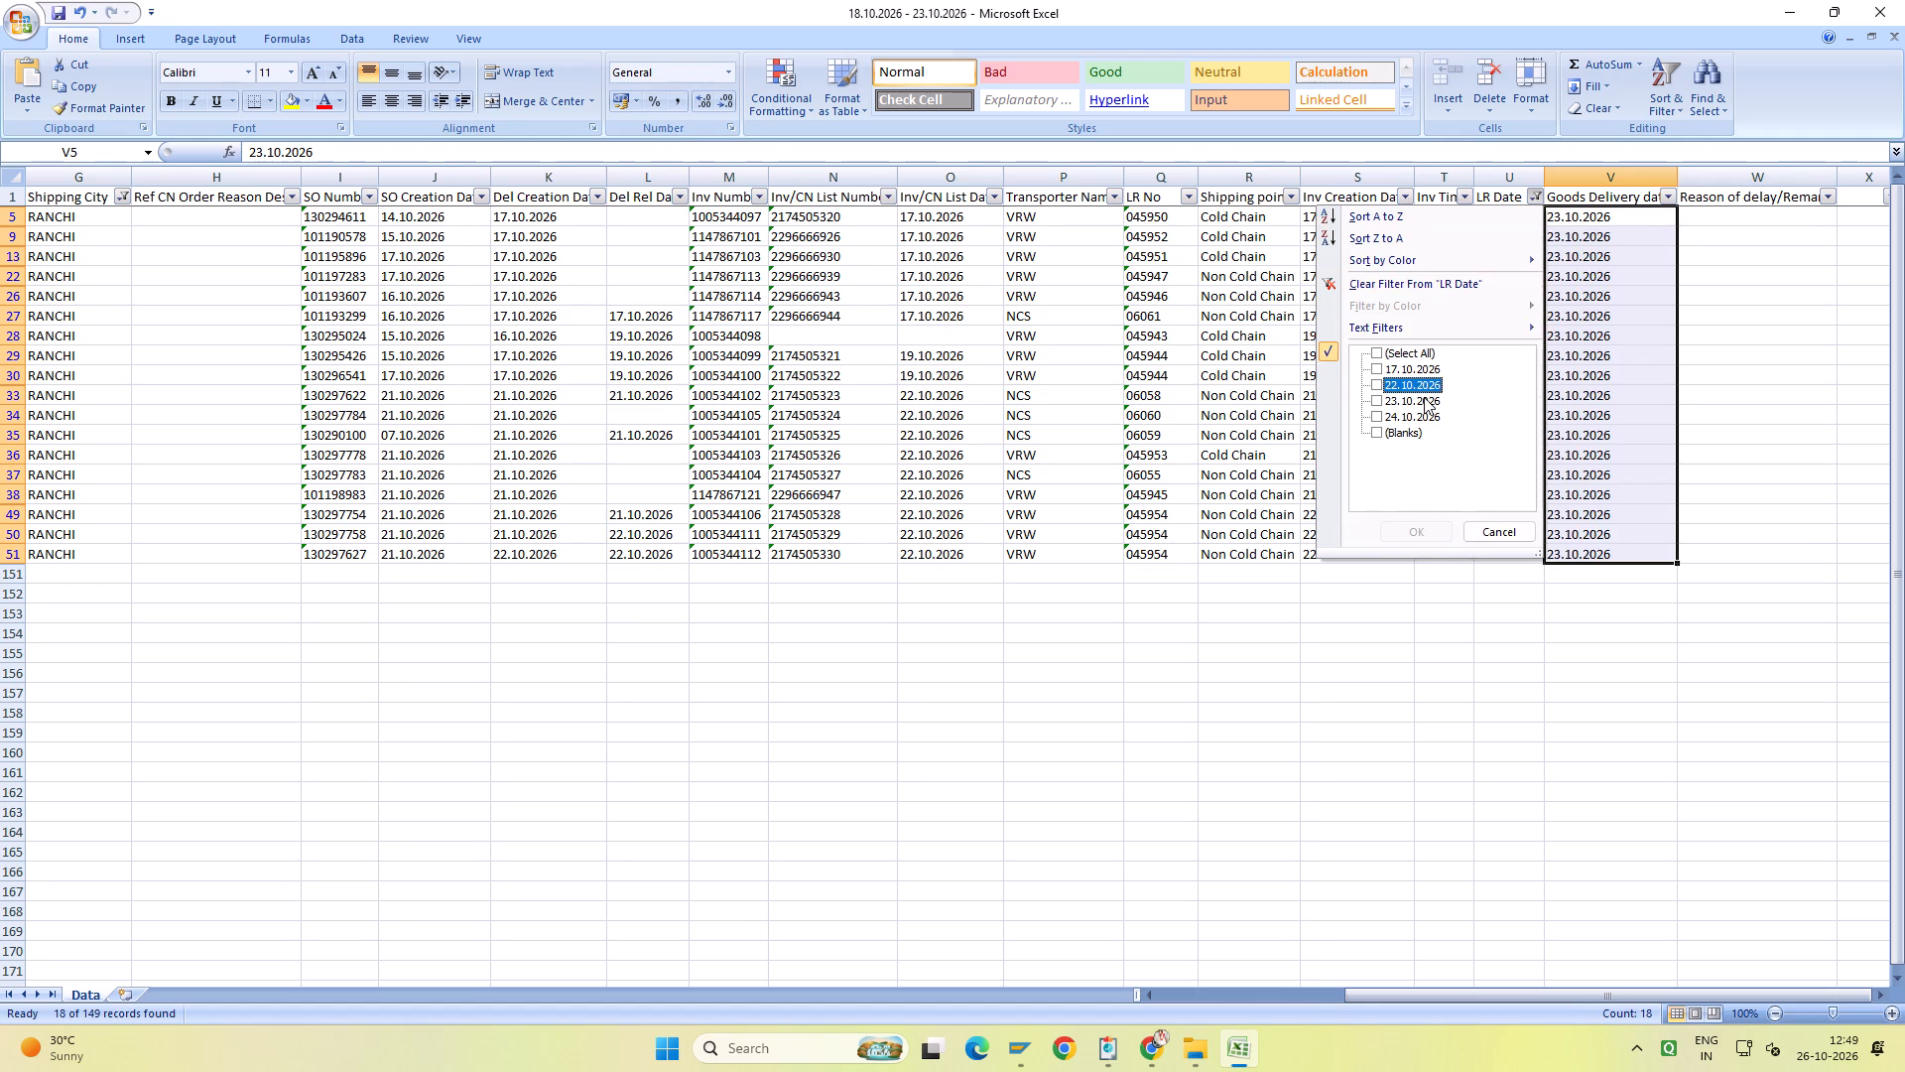
left_click(1424, 397)
left_click(1419, 532)
scroll(1420, 532, "up", 4)
Fill 24.10.2026 as the Goods Delivery date in all shown Ranchi rows and save the workbook.
left_click(1567, 219)
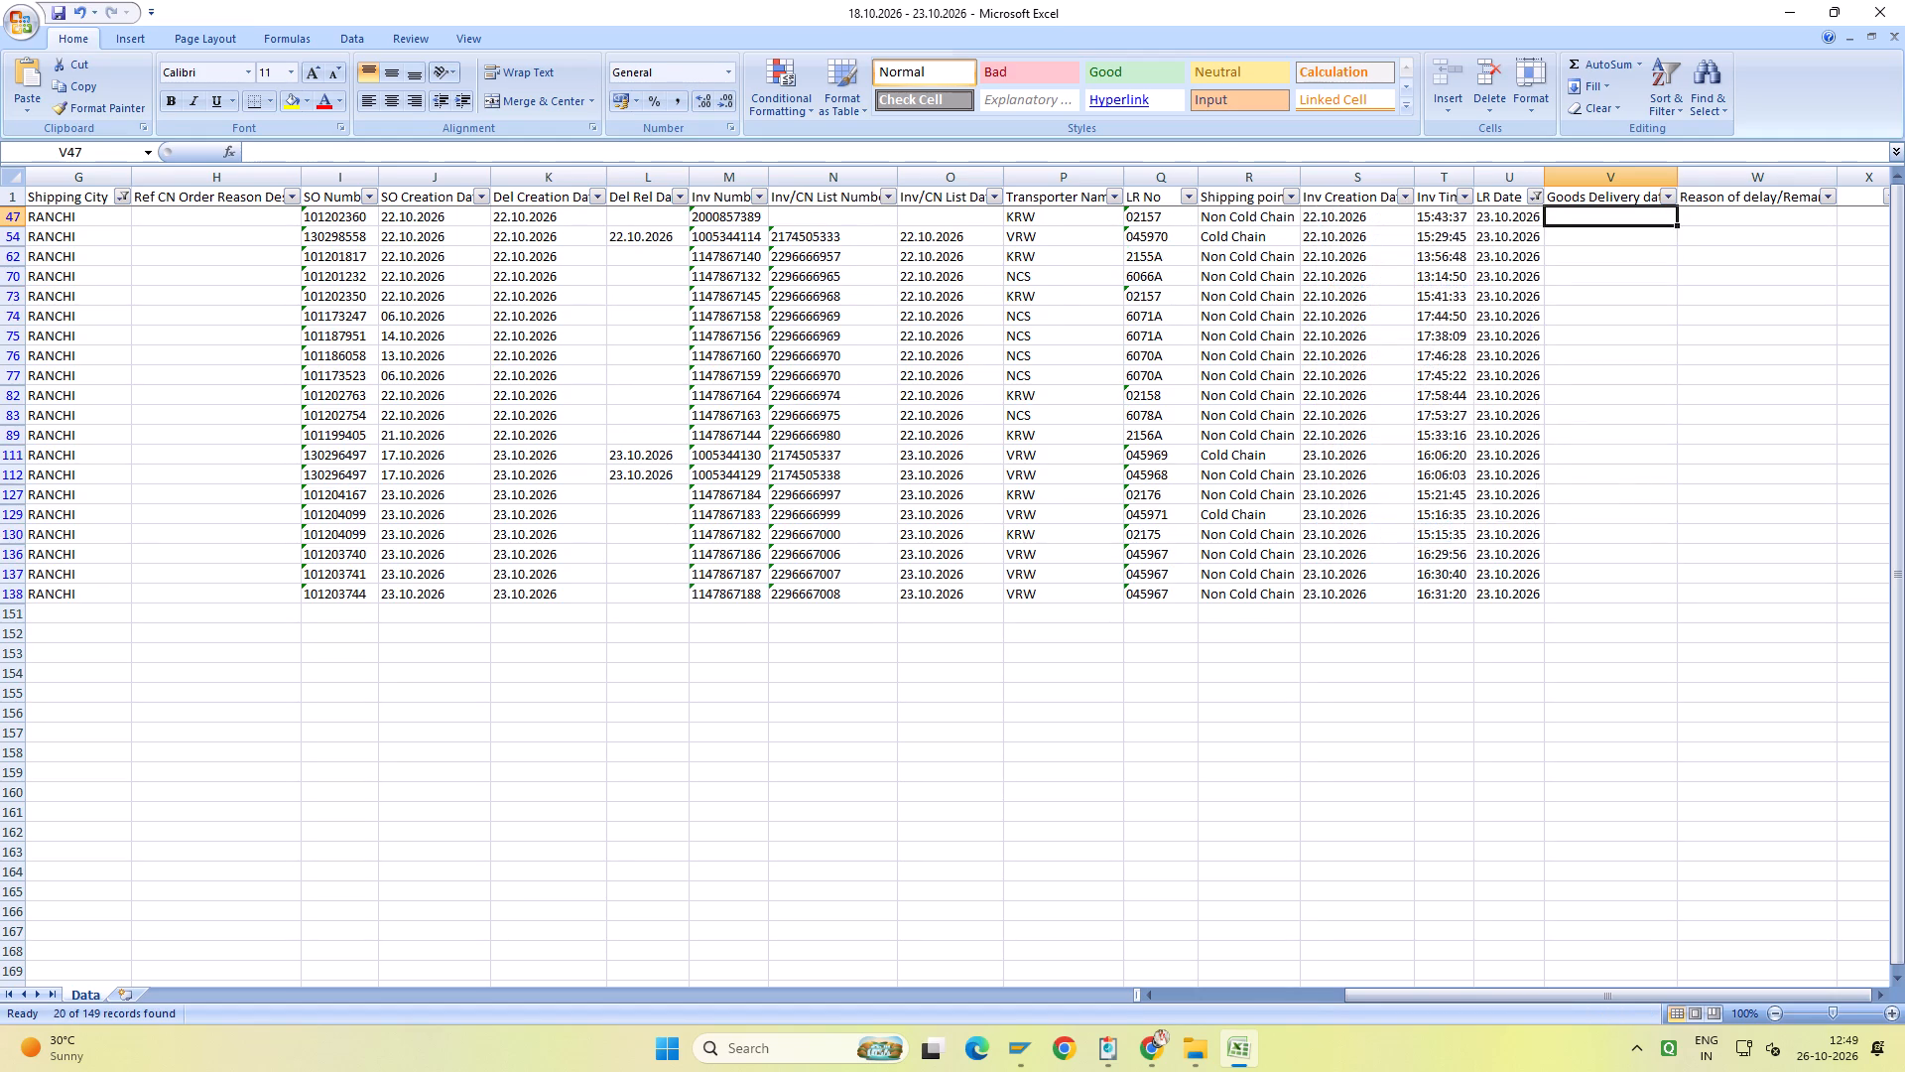
scroll(1567, 219, "up", 5)
type("24.10.2026")
key("Up")
key("Down")
key("shift+Down")
key("shift+Down")
key("shift+Down")
key("shift+Down")
key("shift+Down")
key("shift+Down")
key("shift+Down")
key("shift+Down")
key("shift+Down")
key("shift+Down")
key("shift+Down")
key("shift+Down")
key("shift+Down")
key("shift+Down")
key("shift+Down")
key("shift+Down")
key("shift+Down")
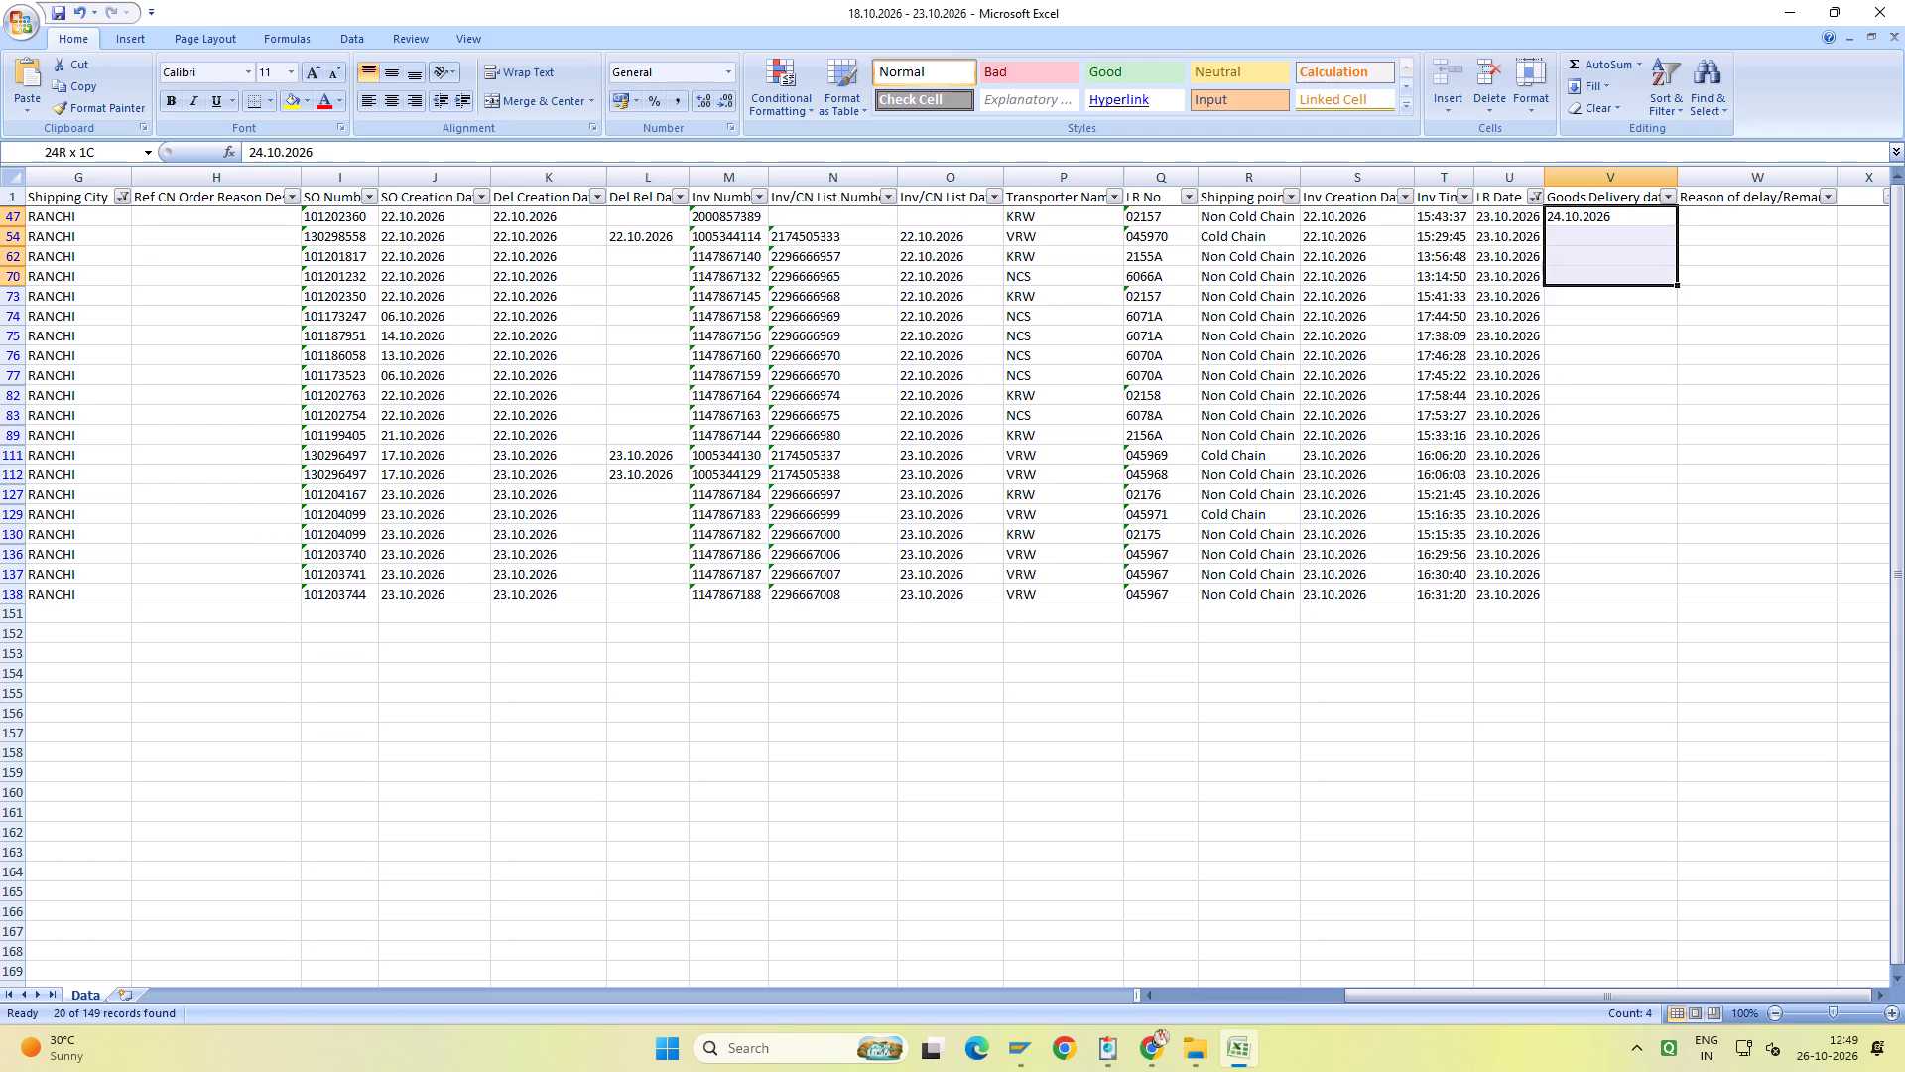
key("shift+Down")
key("shift+Down")
key("ctrl+d")
key("ctrl+s")
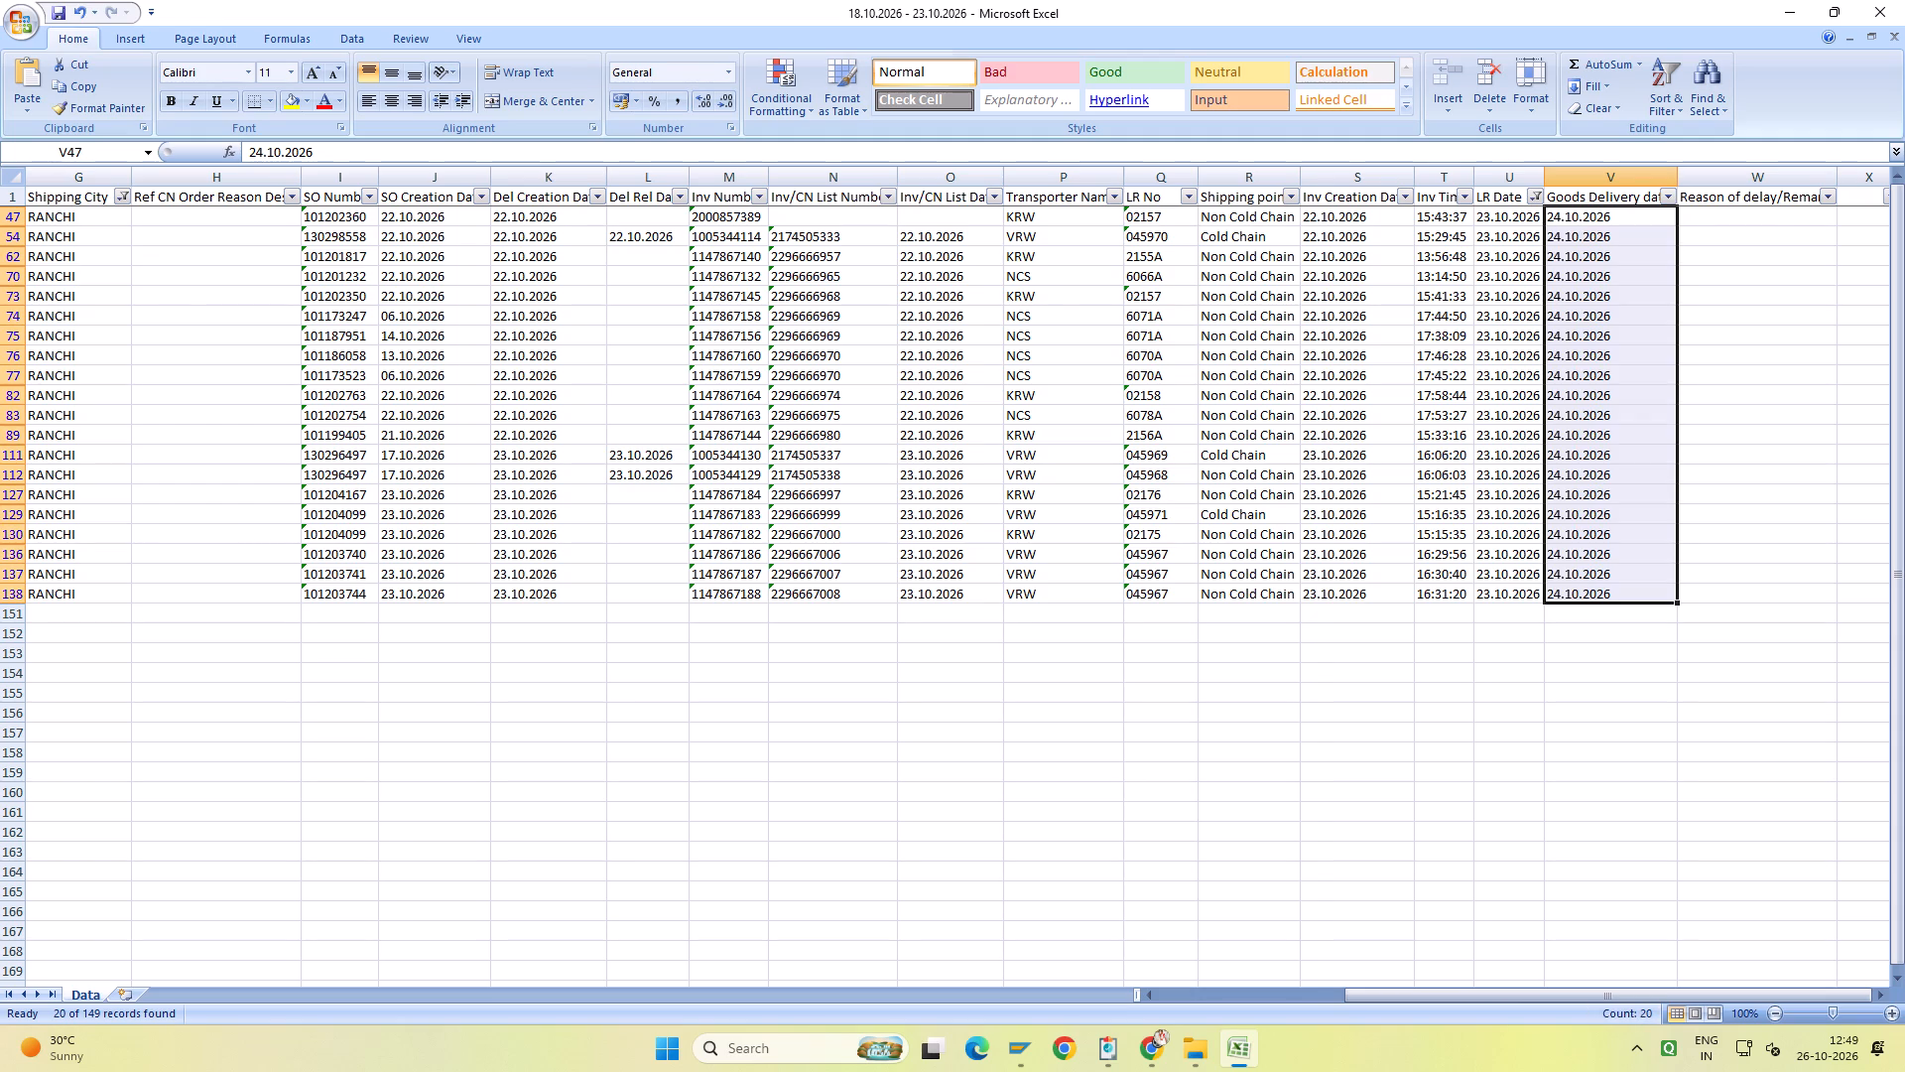
key("ctrl+s")
Switch the LR Date filter for the Ranchi rows from 23.10.2026 to 24.10.2026.
left_click(1531, 194)
left_click(1421, 401)
left_click(1422, 417)
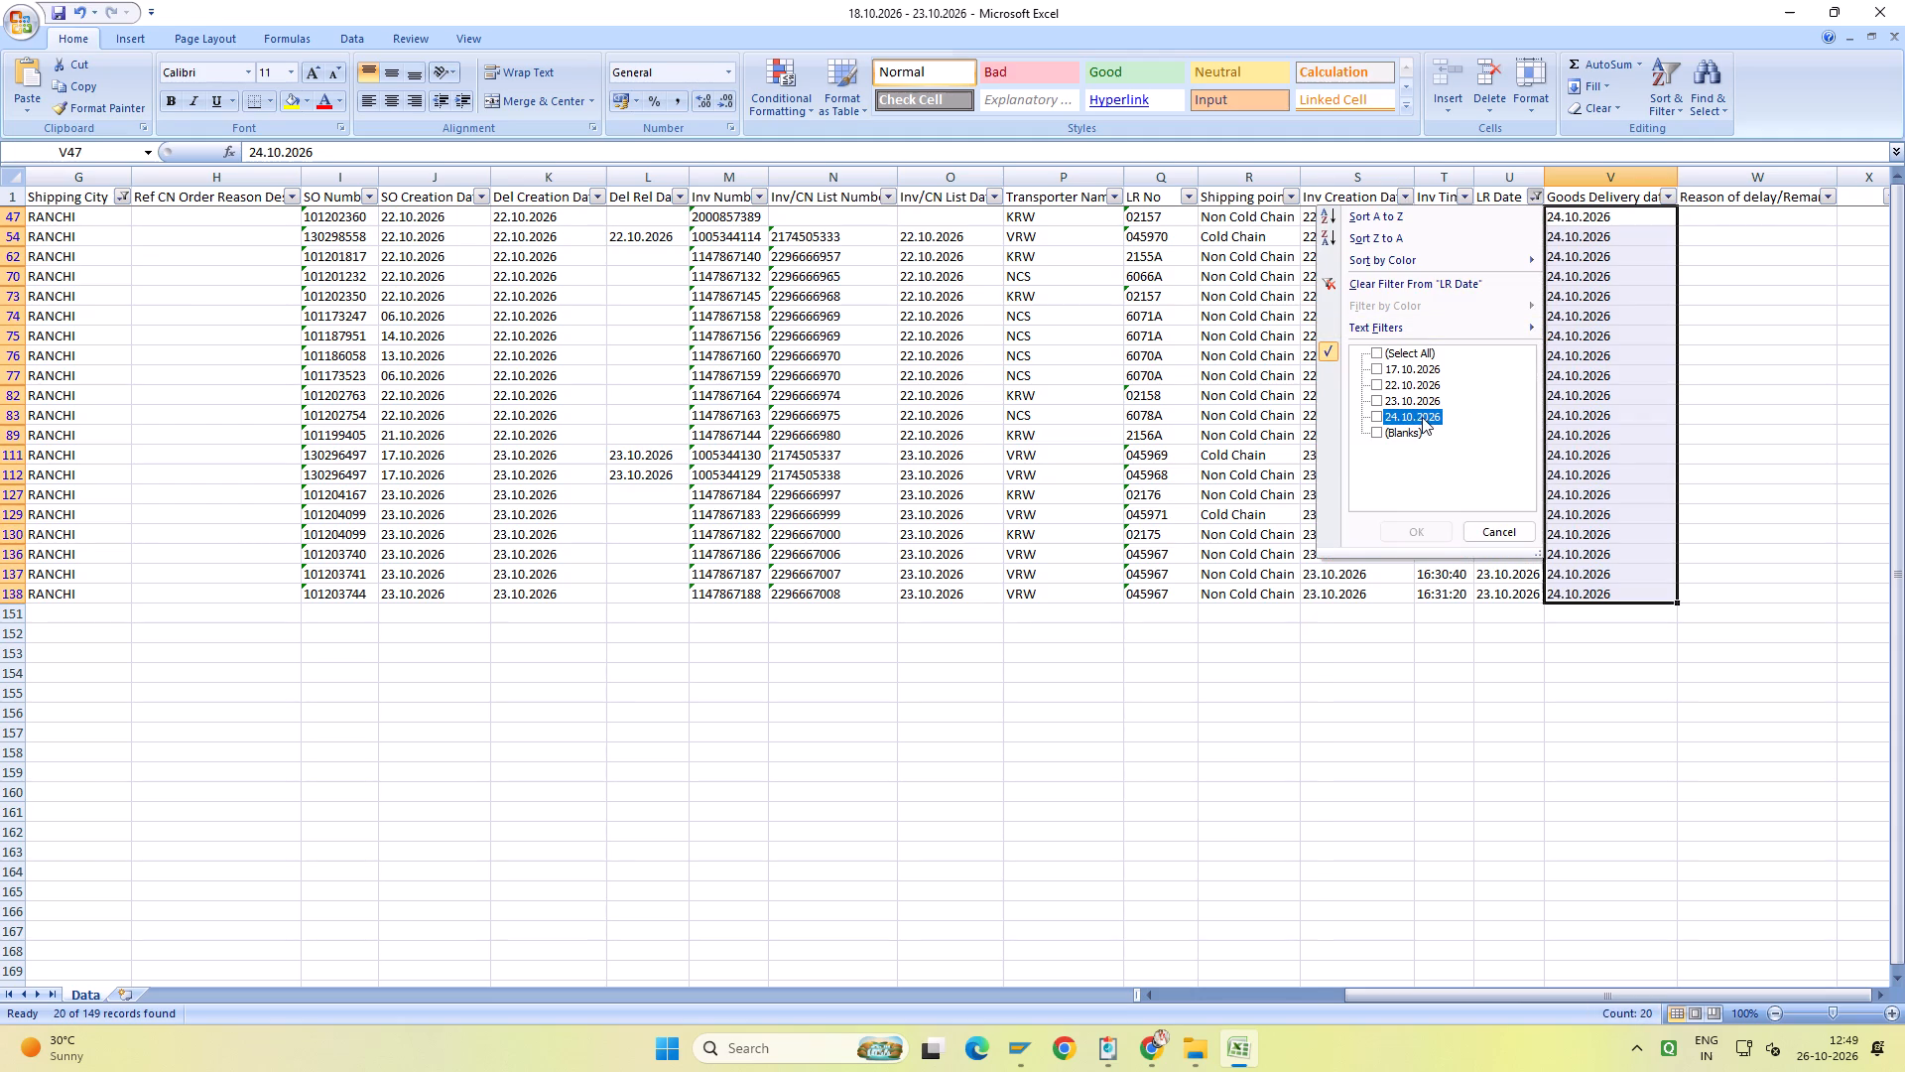
left_click(1426, 529)
scroll(1427, 529, "up", 5)
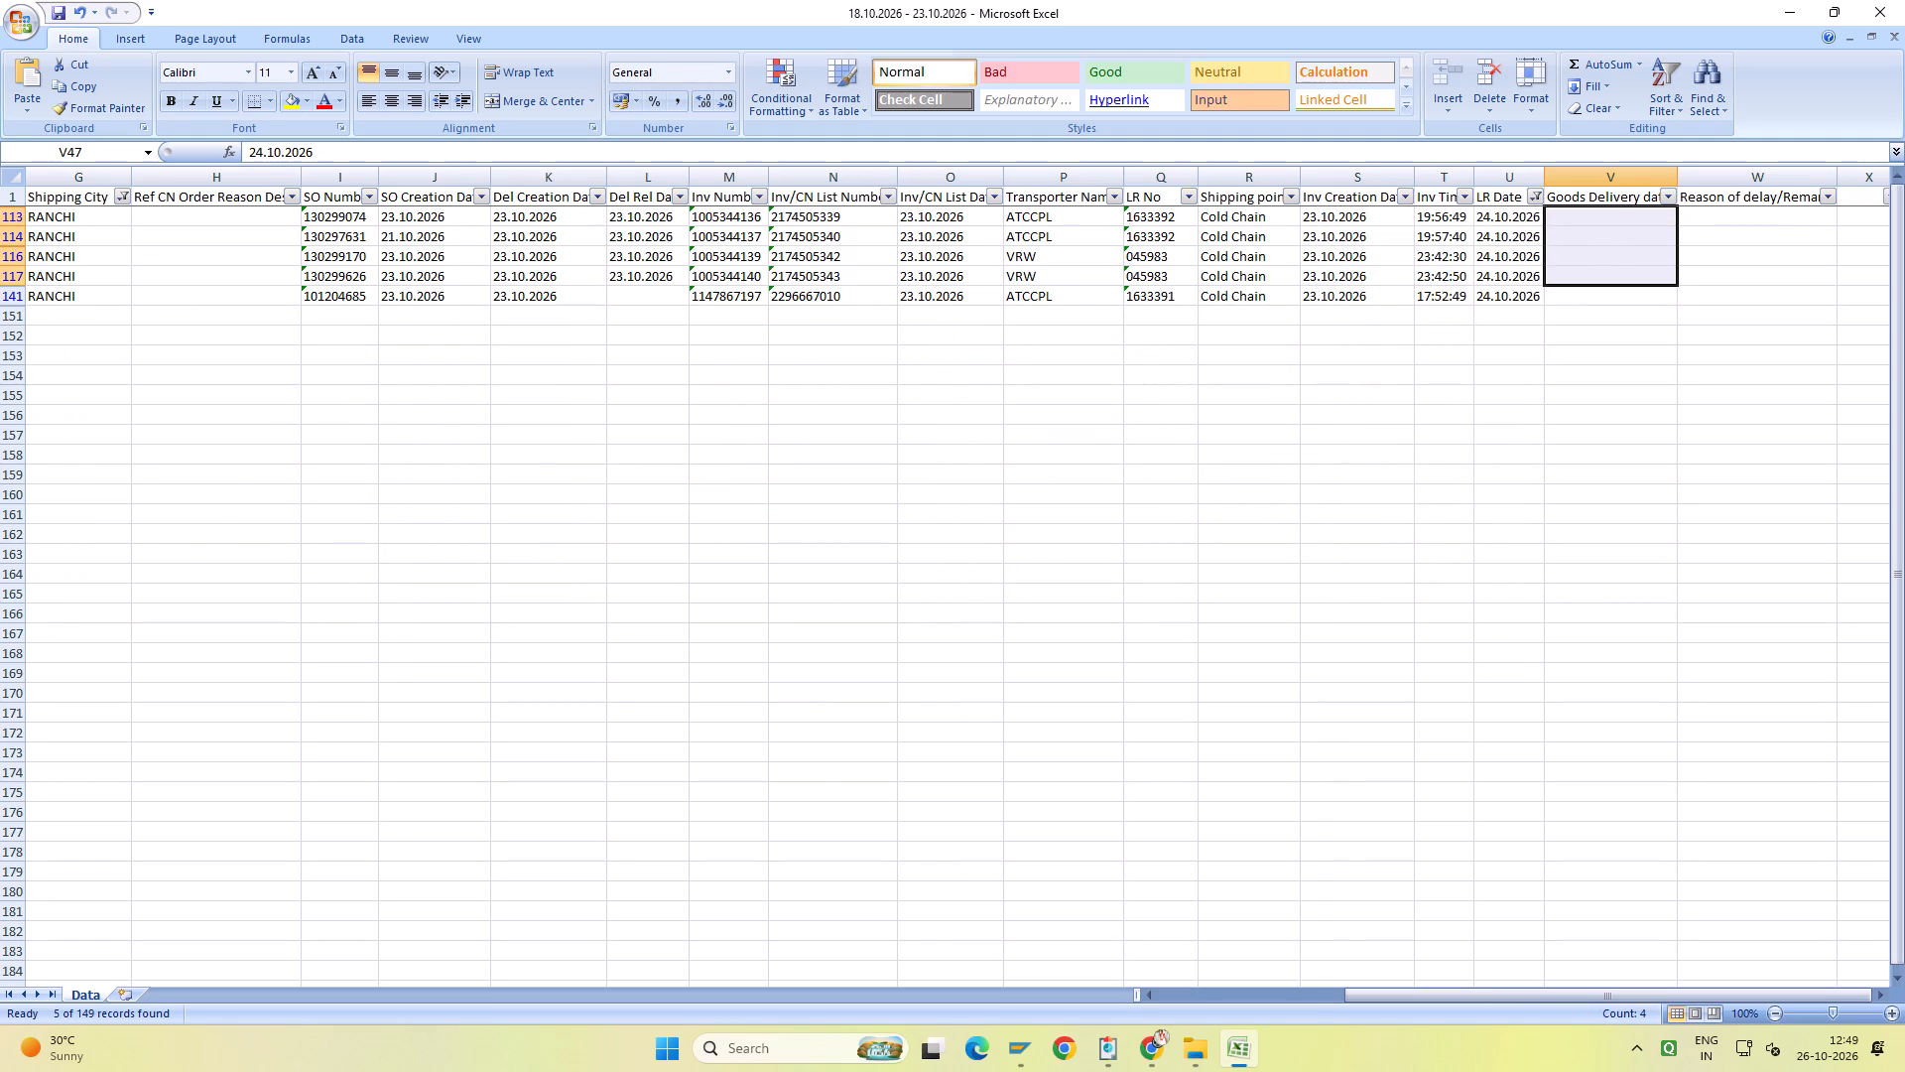
Fill 25.10.2026 as the Goods Delivery date in all shown Ranchi rows and save the workbook.
left_click(1589, 217)
scroll(1676, 322, "up", 10)
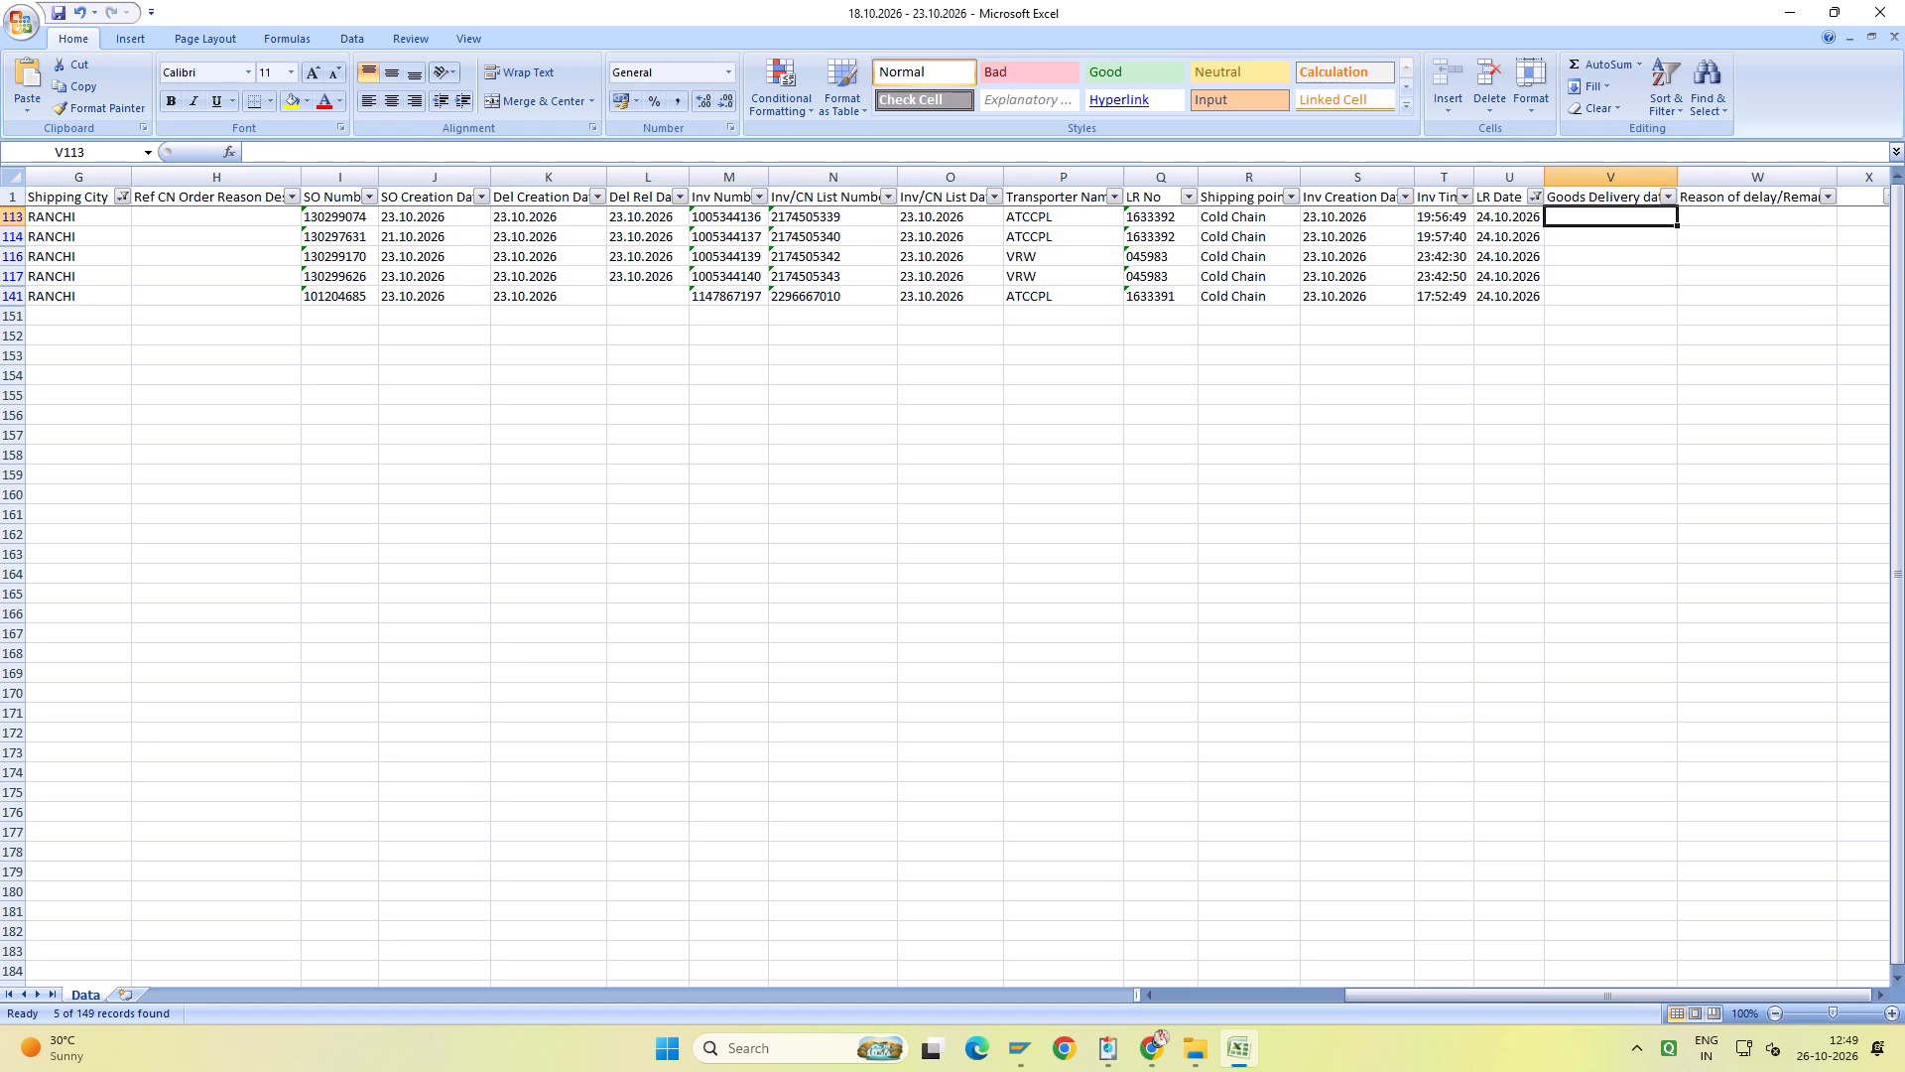
type("25.10.2026")
key("Up")
key("Down")
key("shift+Down")
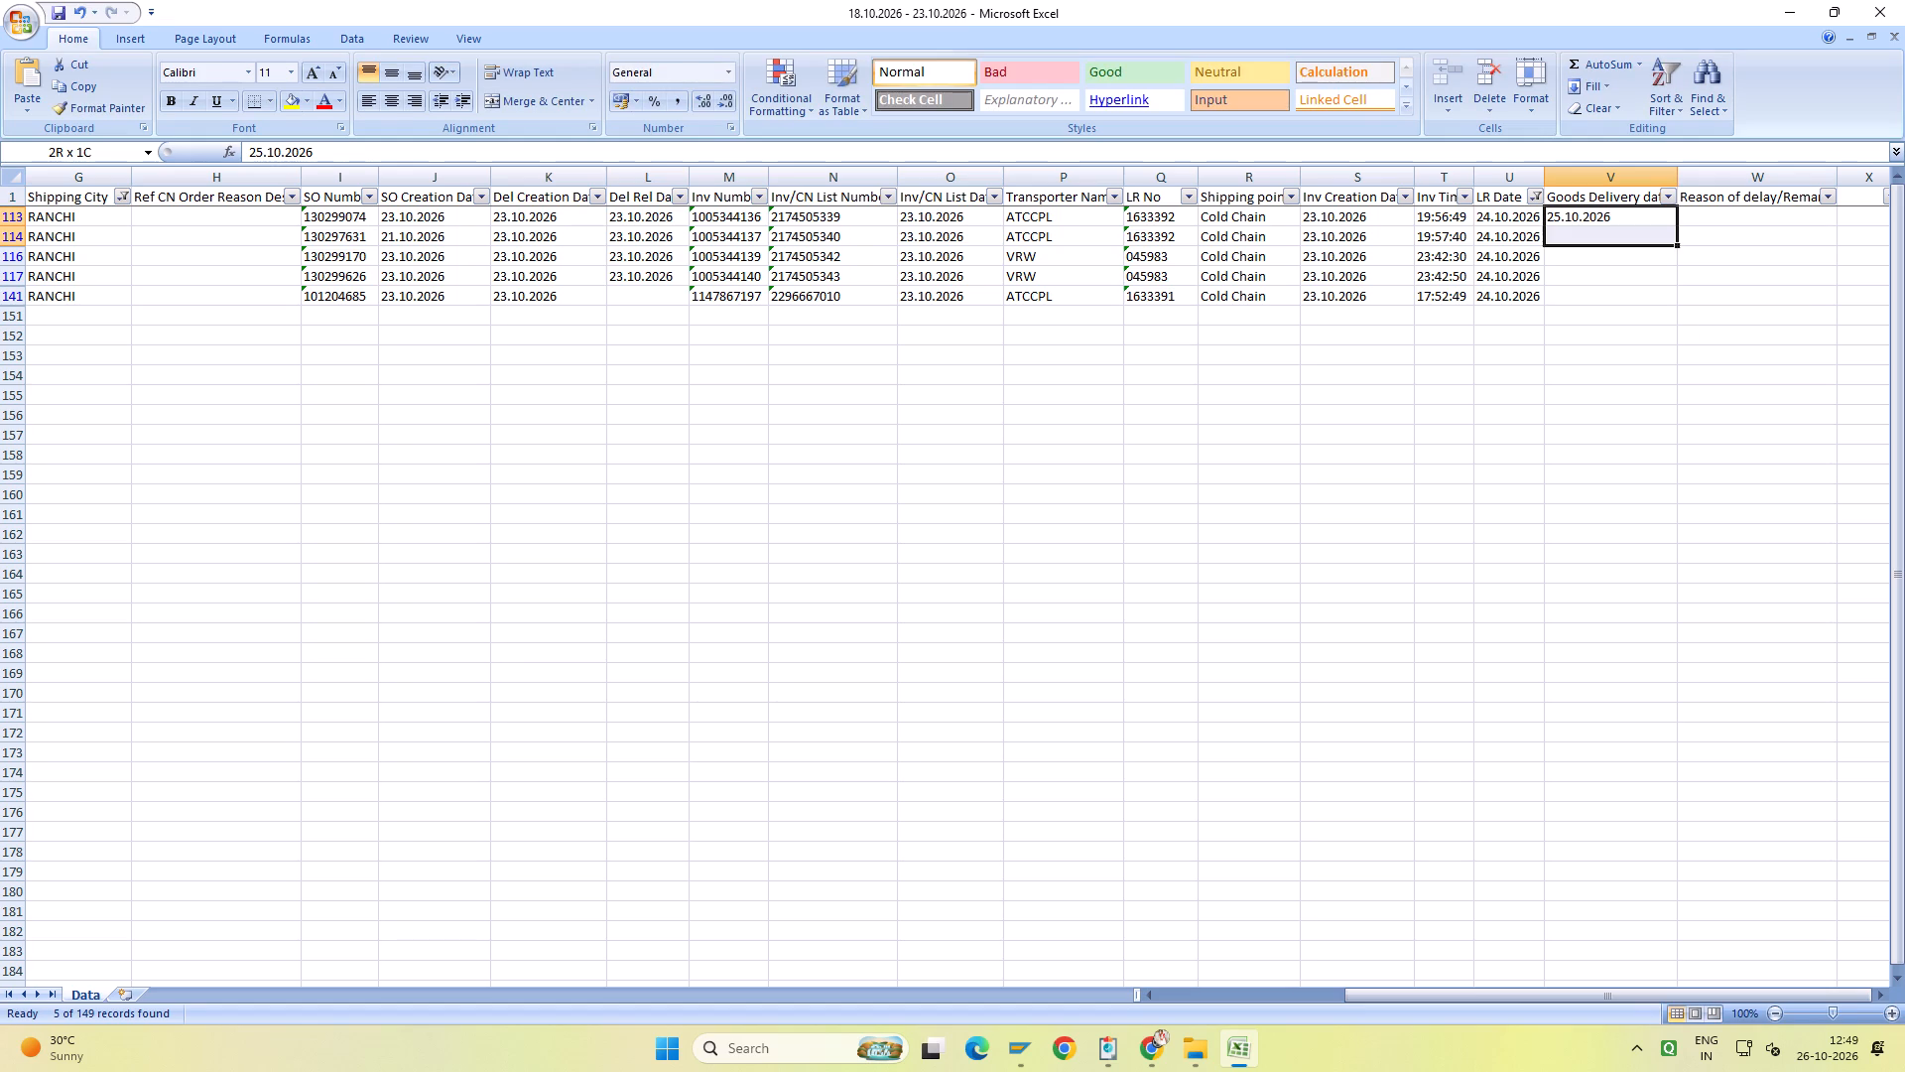
key("shift+Down")
key("shift+Down")
key("shift+Down")
key("ctrl+d")
key("ctrl+s")
key("ctrl+s")
key("ctrl+s")
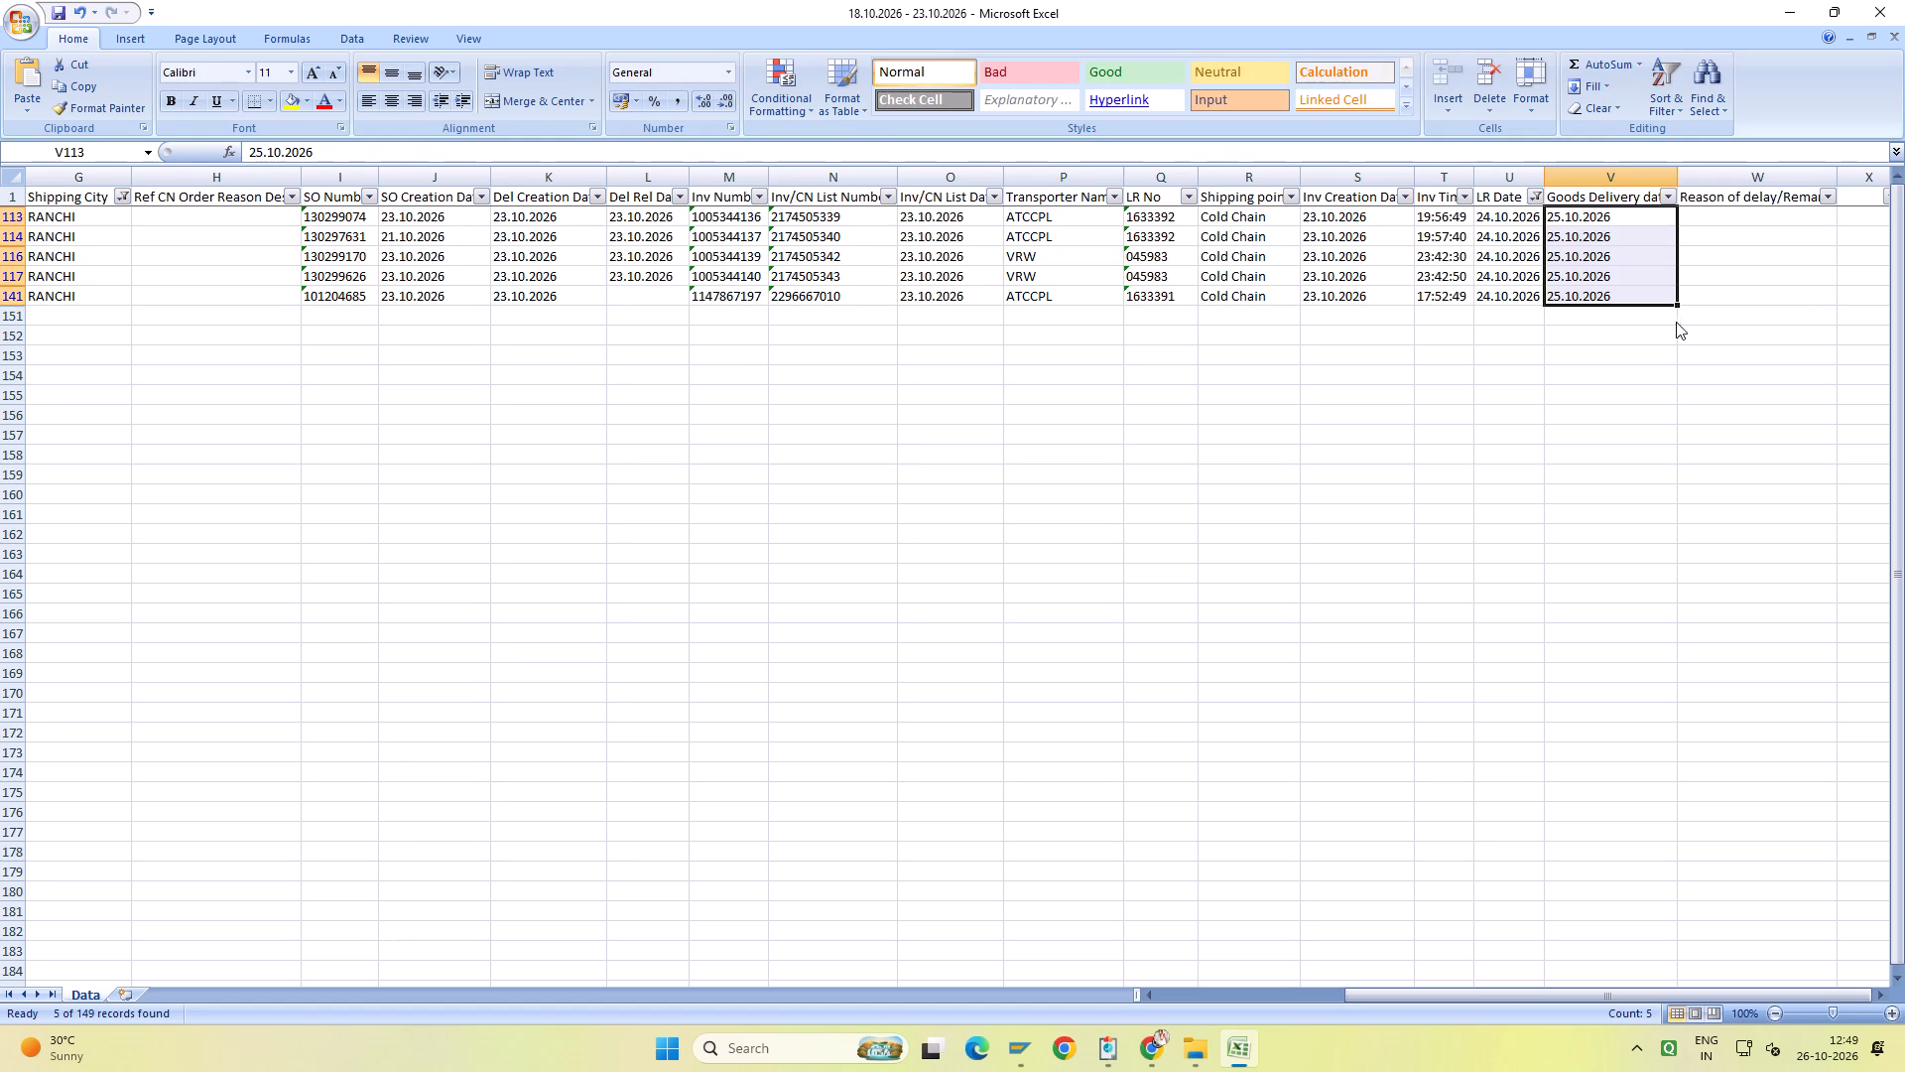
Show all LR dates again for the Ranchi rows.
left_click(1533, 197)
left_click(1407, 357)
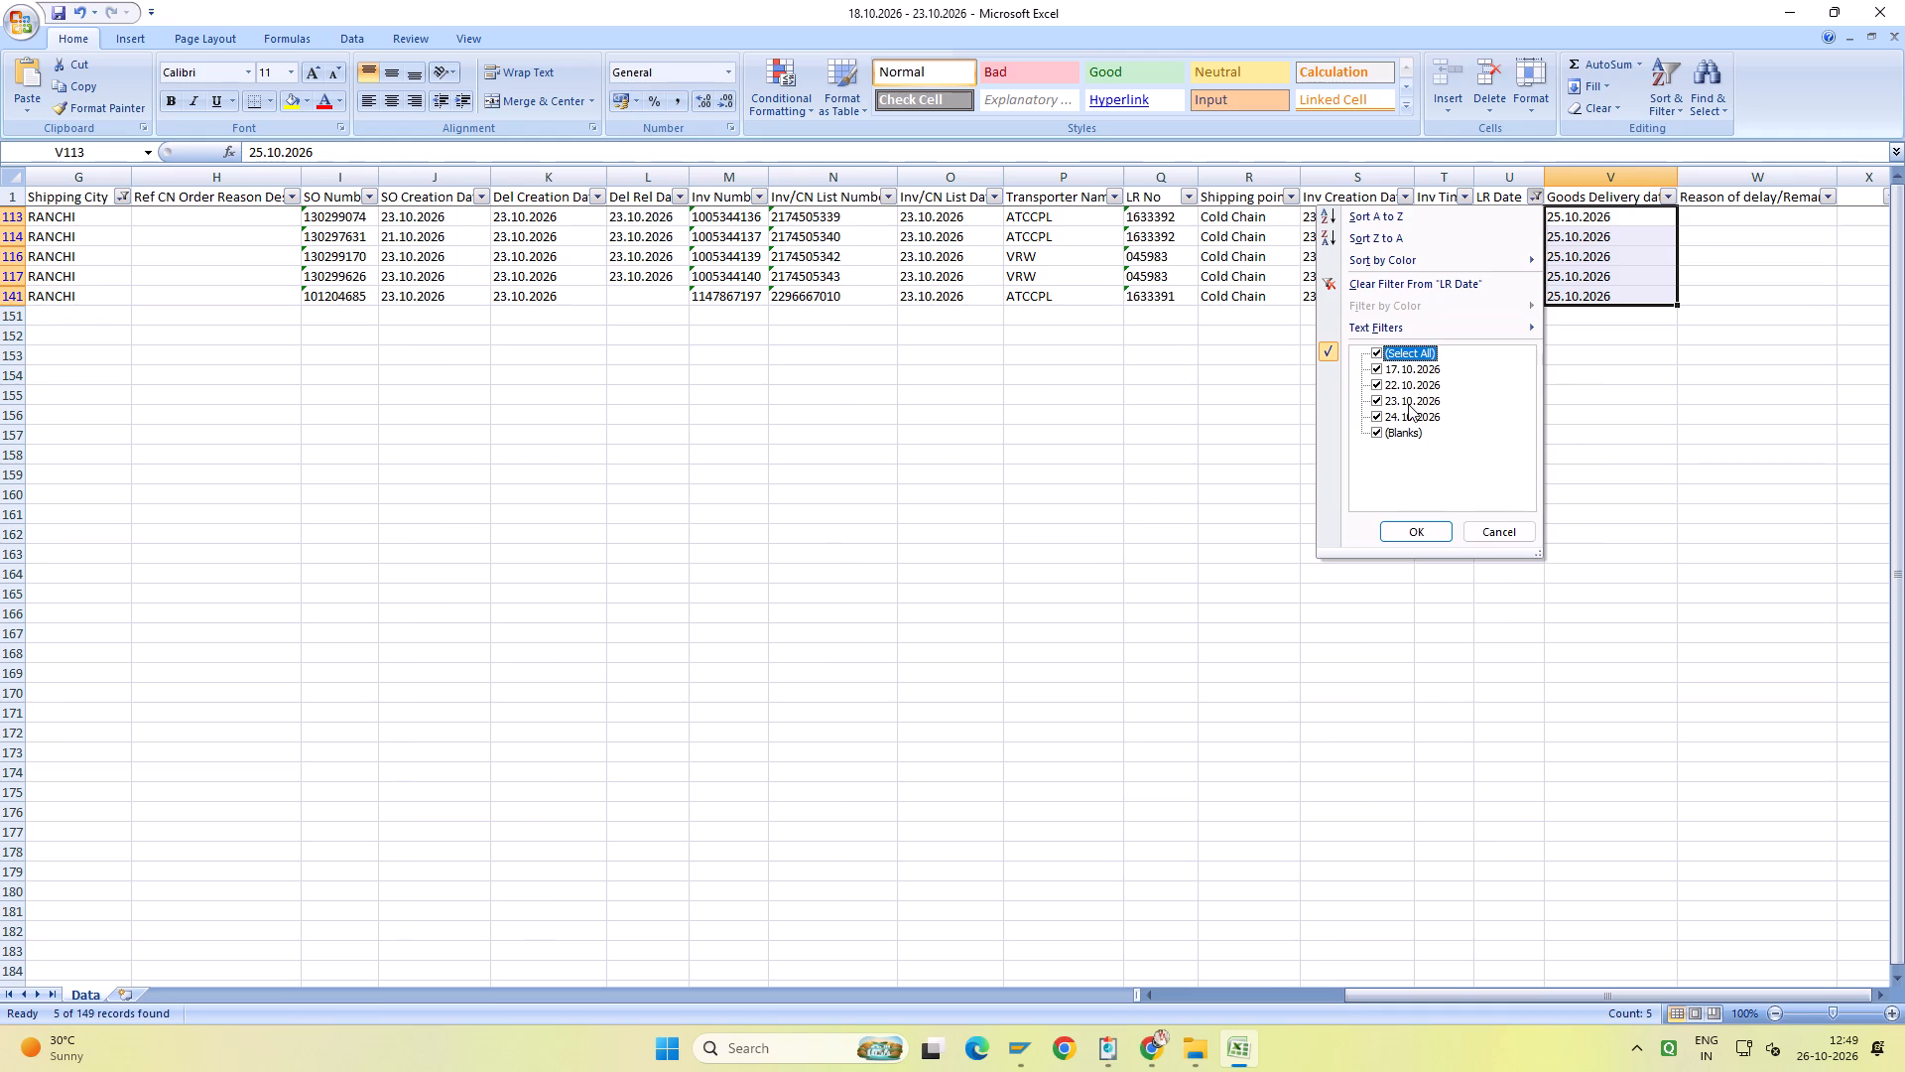
left_click(1413, 533)
scroll(1413, 533, "up", 6)
Filter LR Date to 17.10.2026, 22.10.2026, 23.10.2026 and 24.10.2026 in turn to check the Ranchi rows' Goods Delivery dates.
left_click(1533, 196)
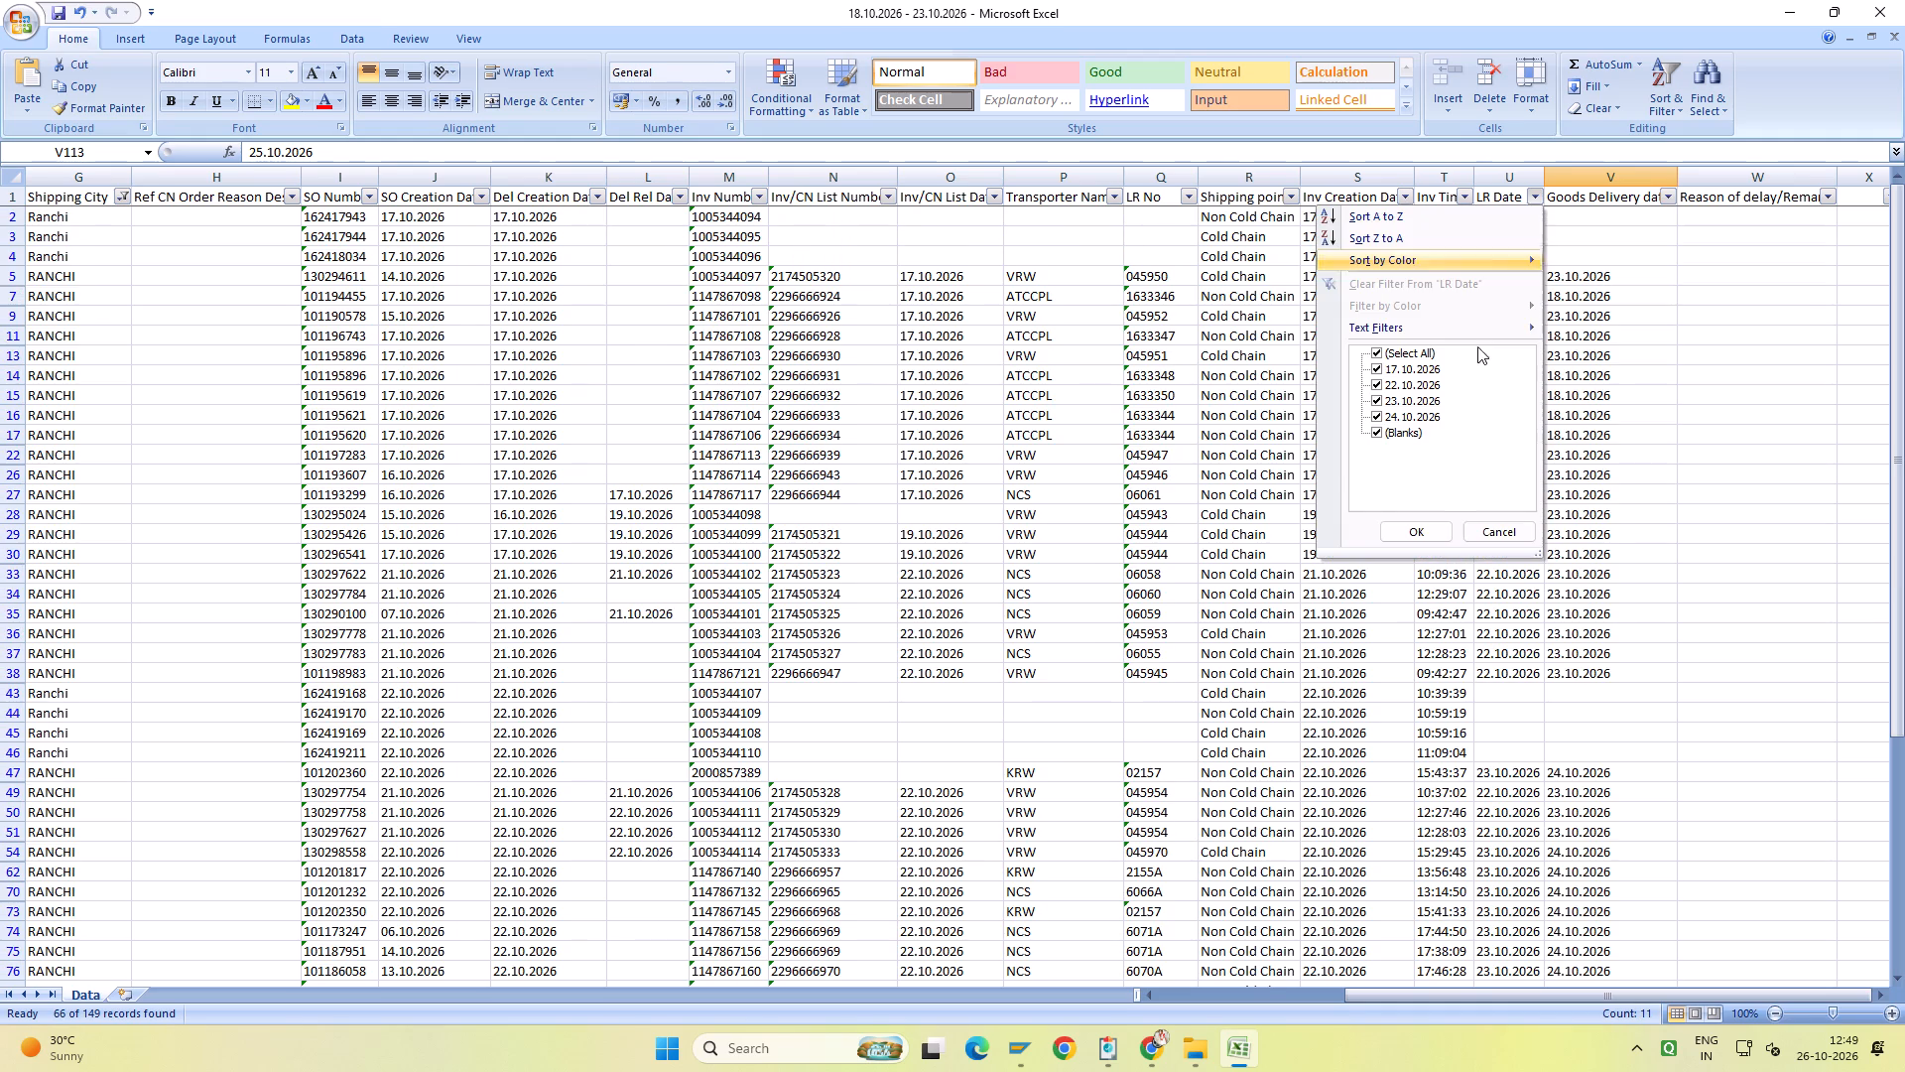
left_click(1407, 354)
left_click(1414, 374)
left_click(1410, 538)
scroll(1626, 470, "up", 5)
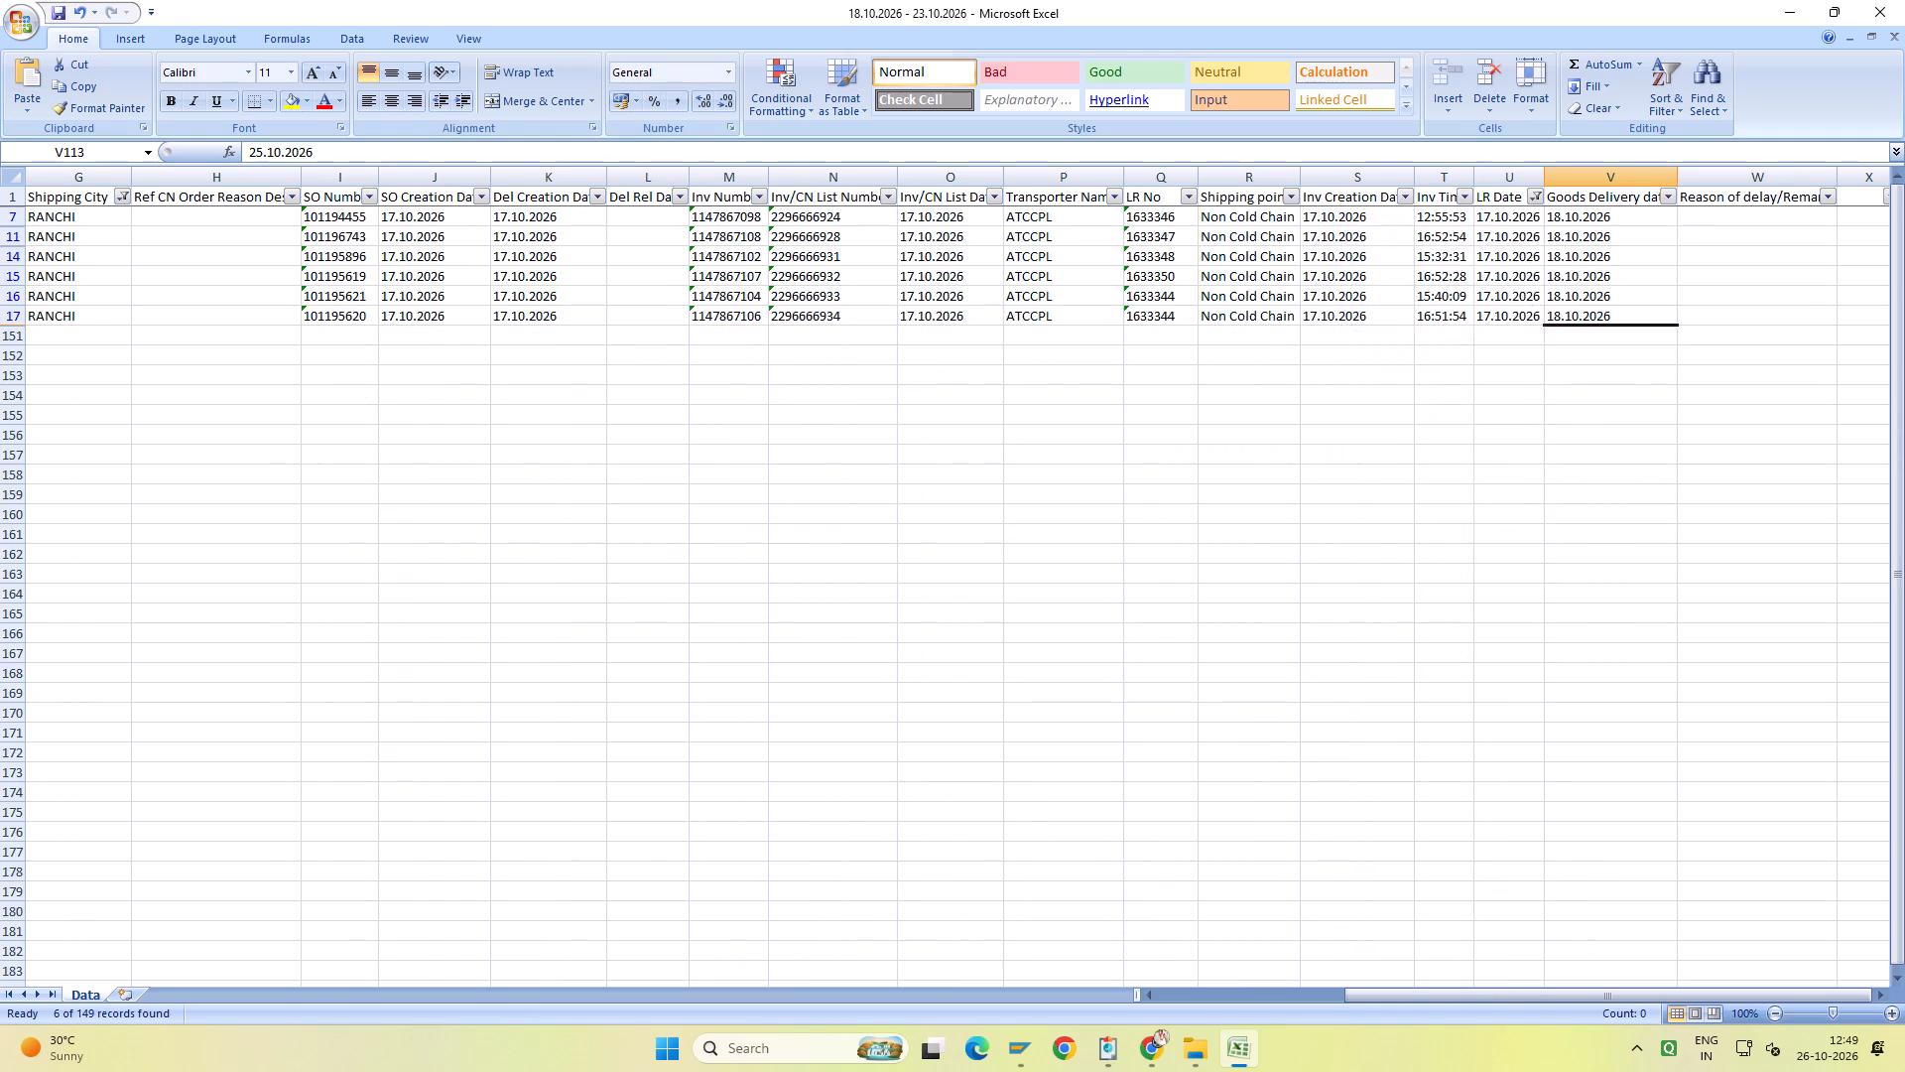
left_click(1538, 200)
left_click(1426, 372)
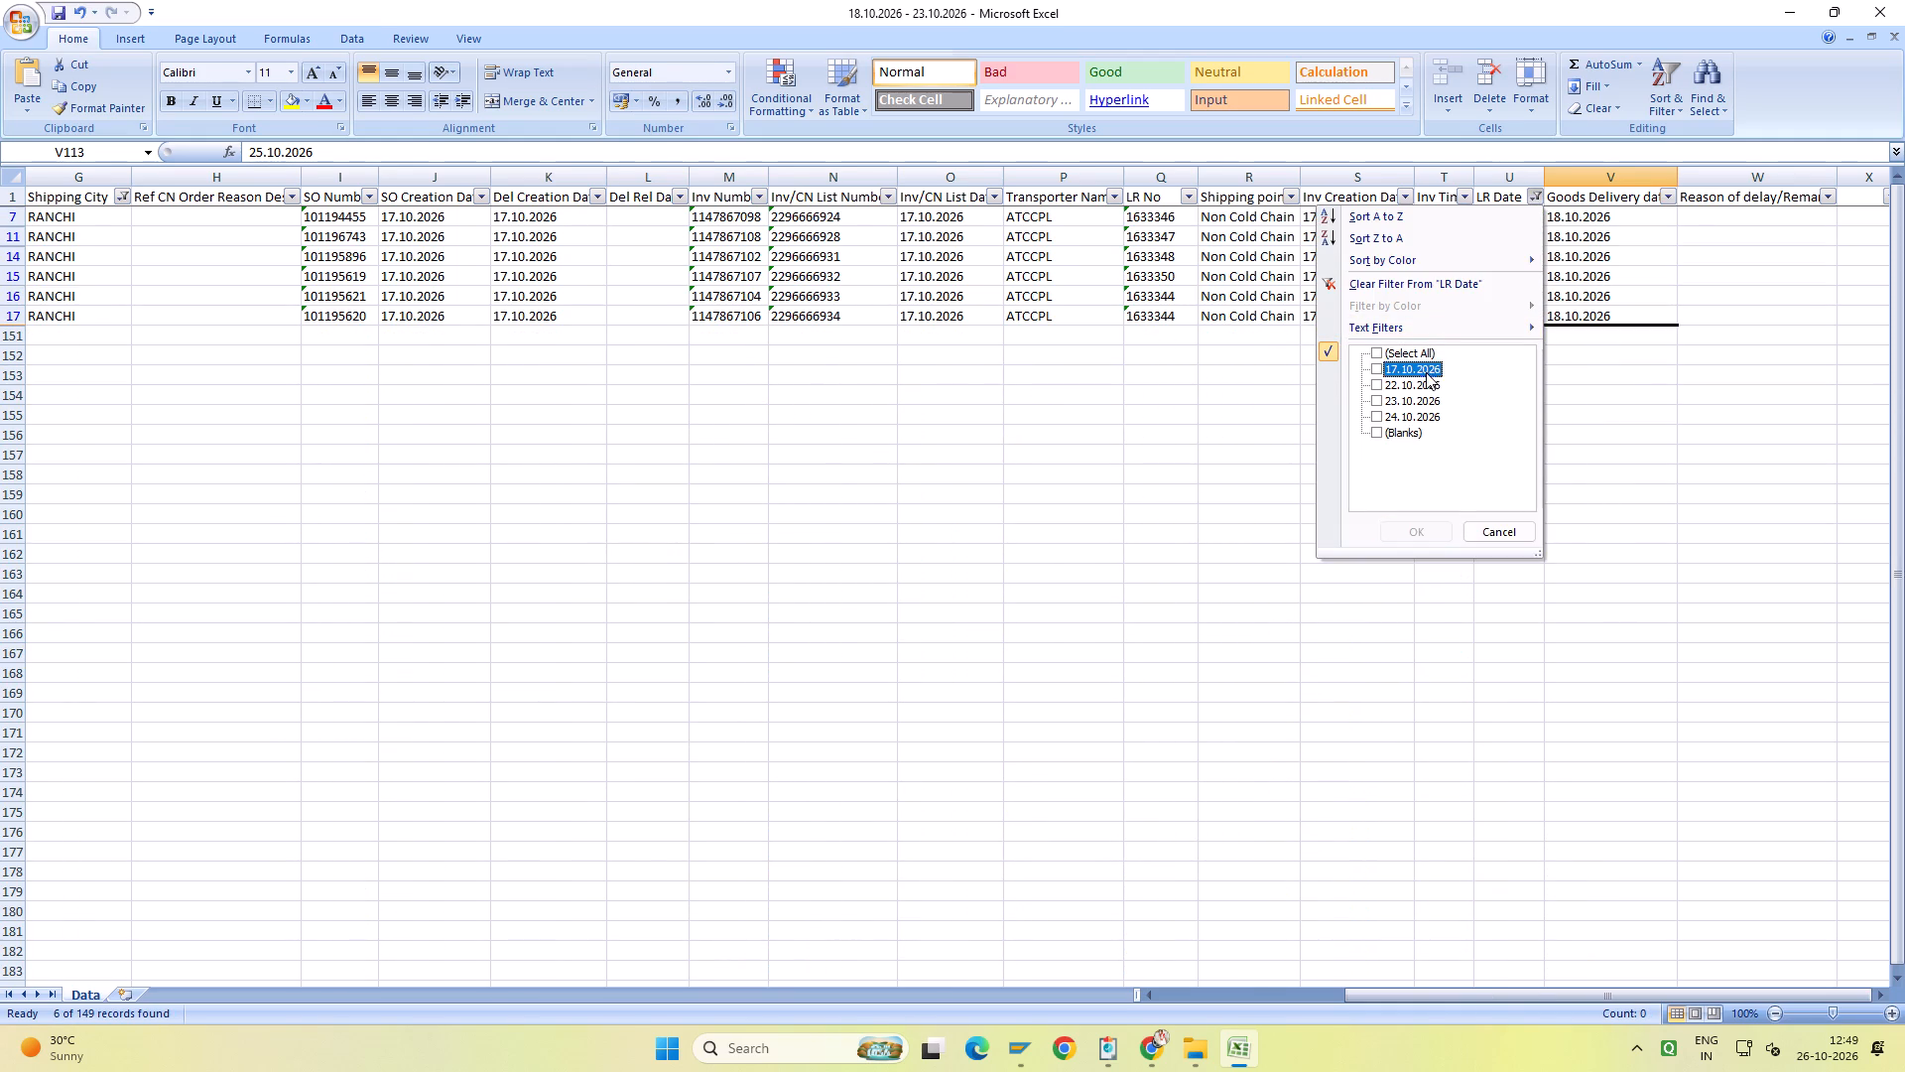
left_click(1425, 388)
left_click(1428, 533)
scroll(1541, 505, "up", 5)
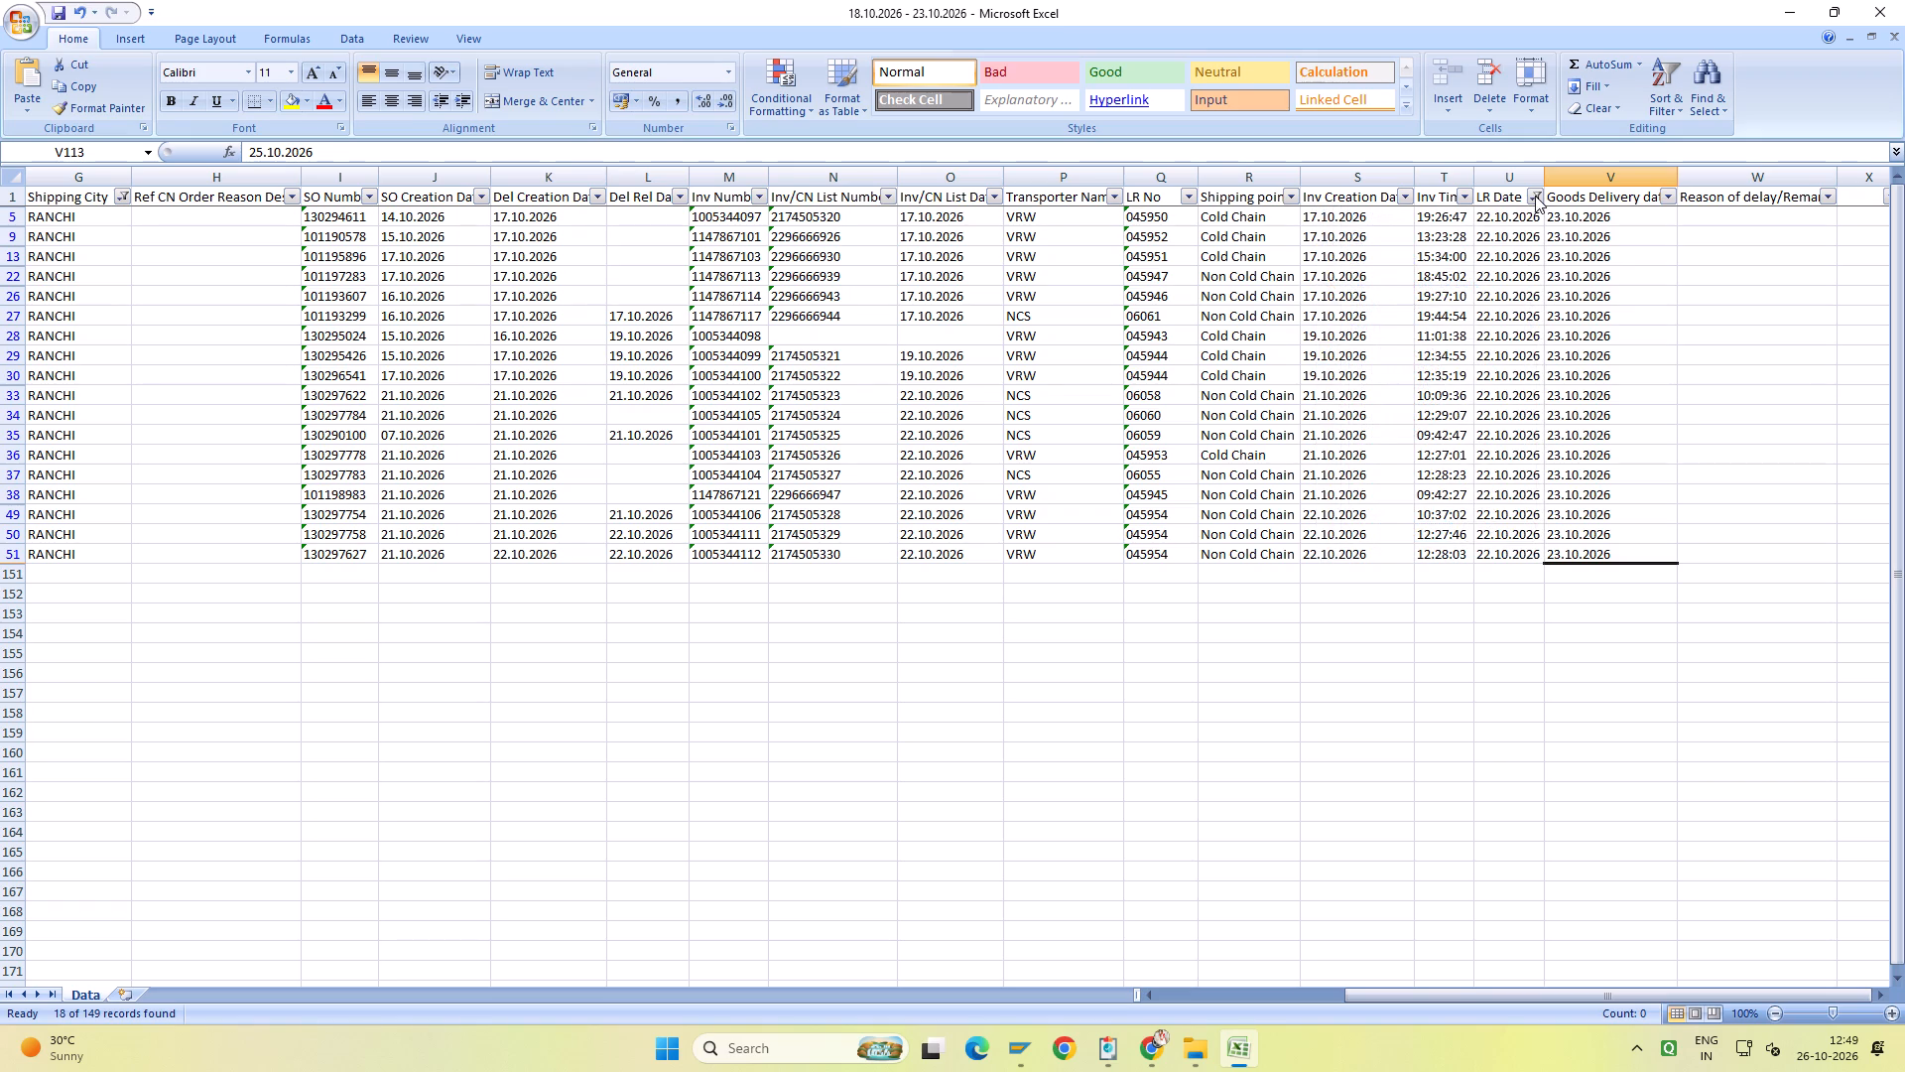
left_click(1535, 195)
left_click(1420, 386)
left_click(1421, 397)
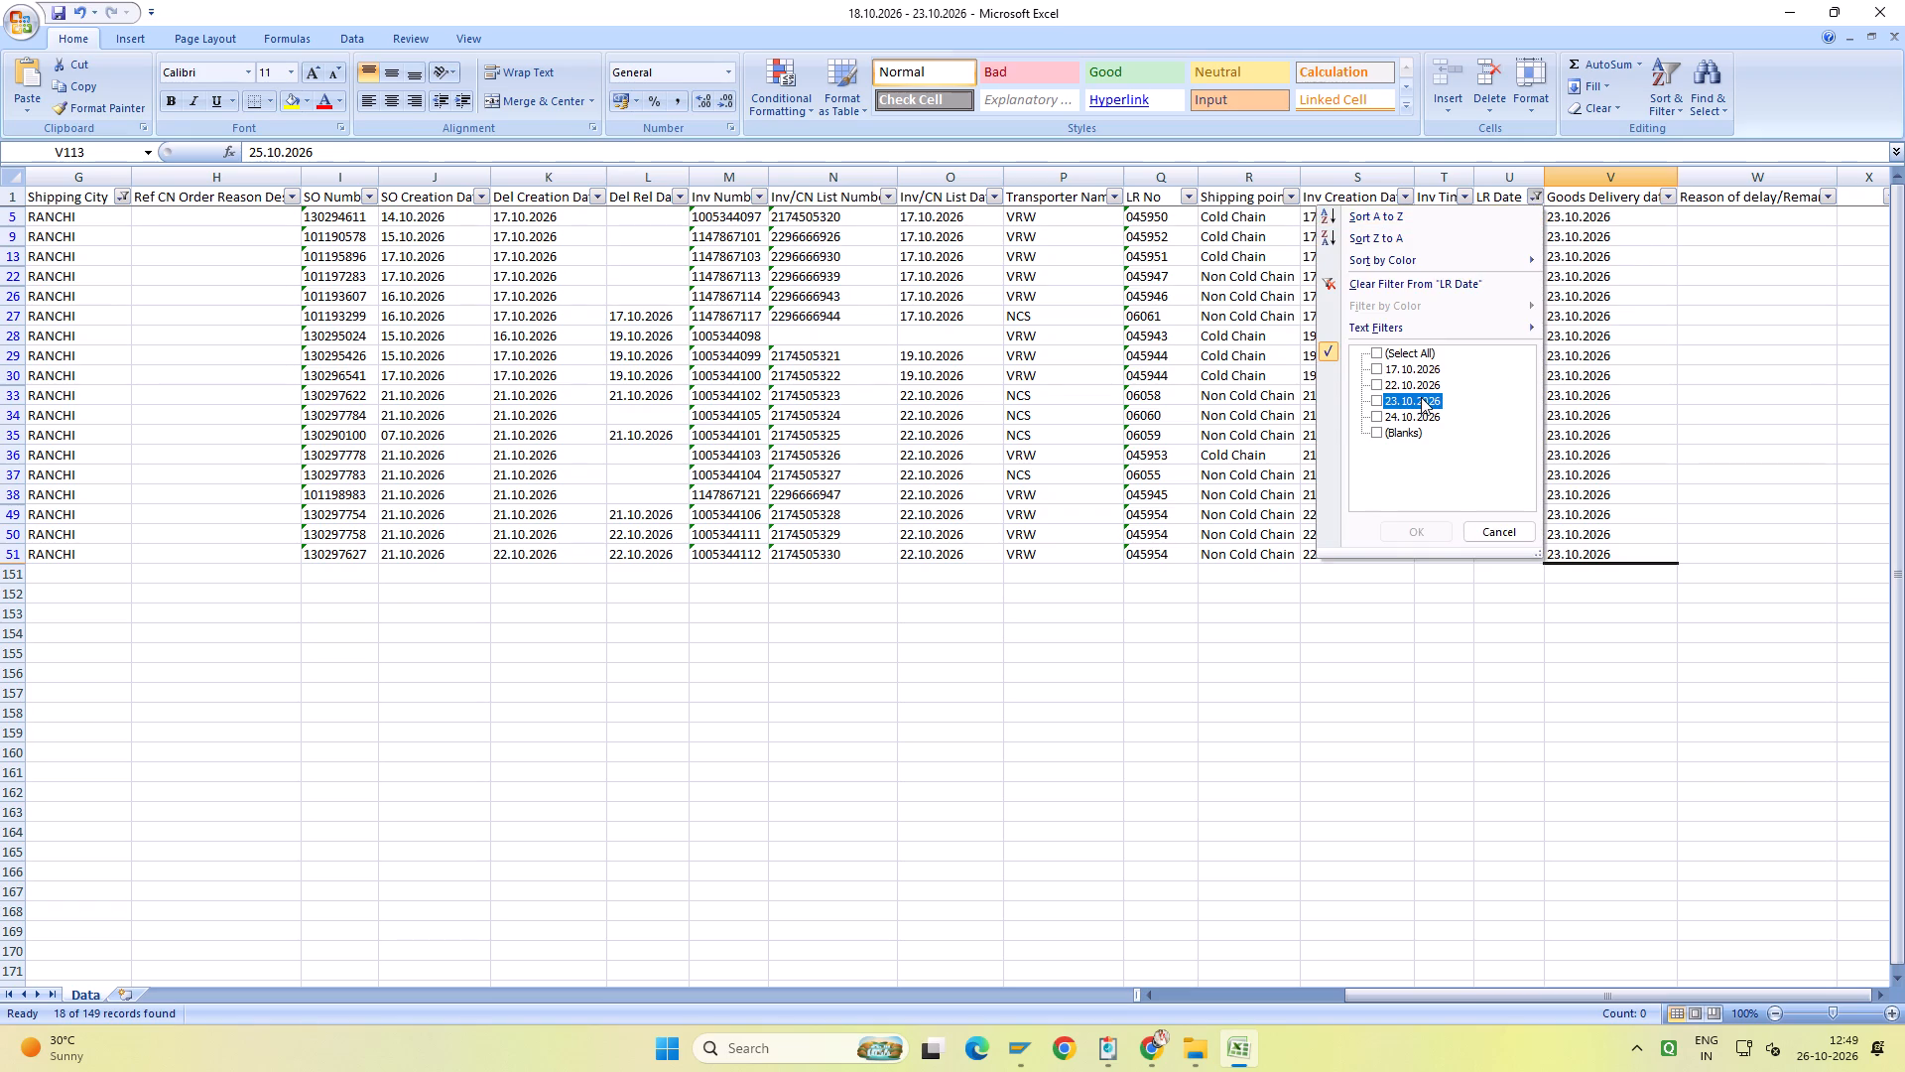
left_click(1424, 529)
scroll(1590, 484, "up", 5)
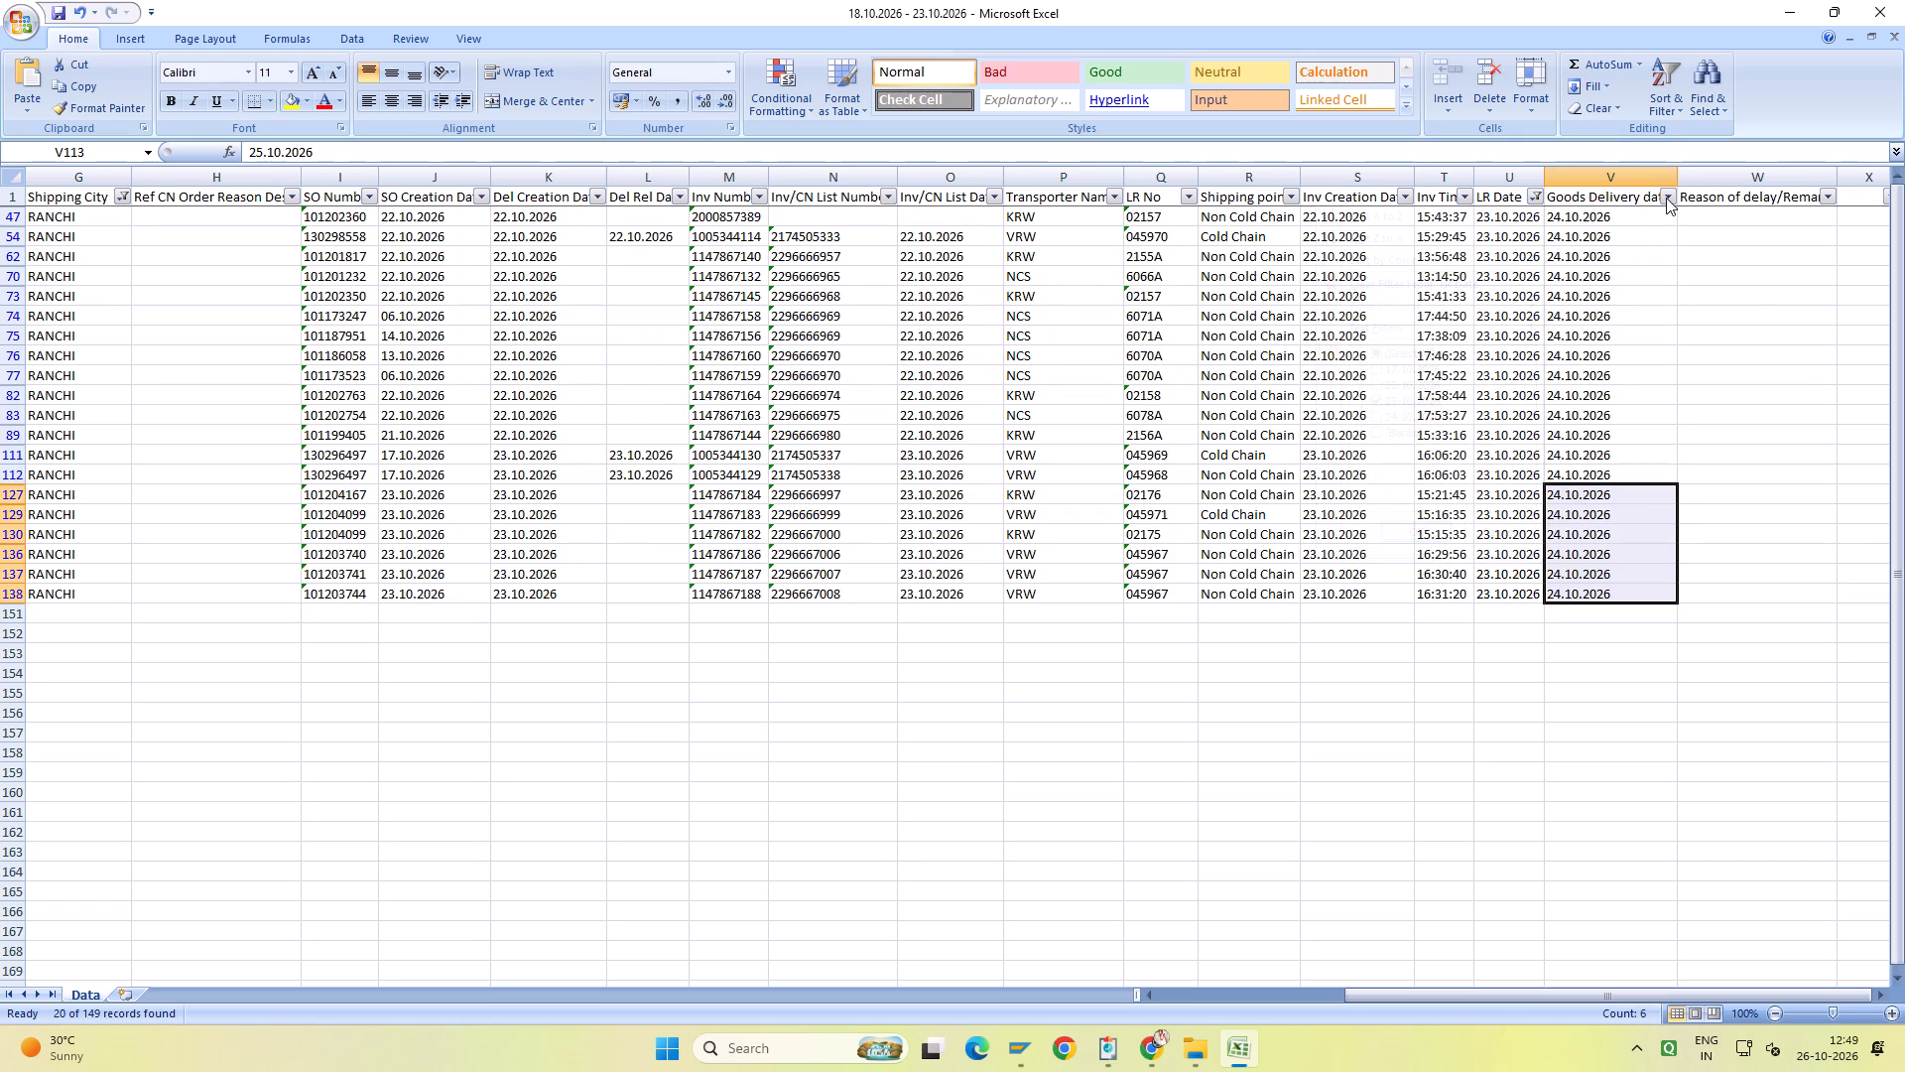
left_click(1666, 198)
left_click(1754, 298)
left_click(1538, 199)
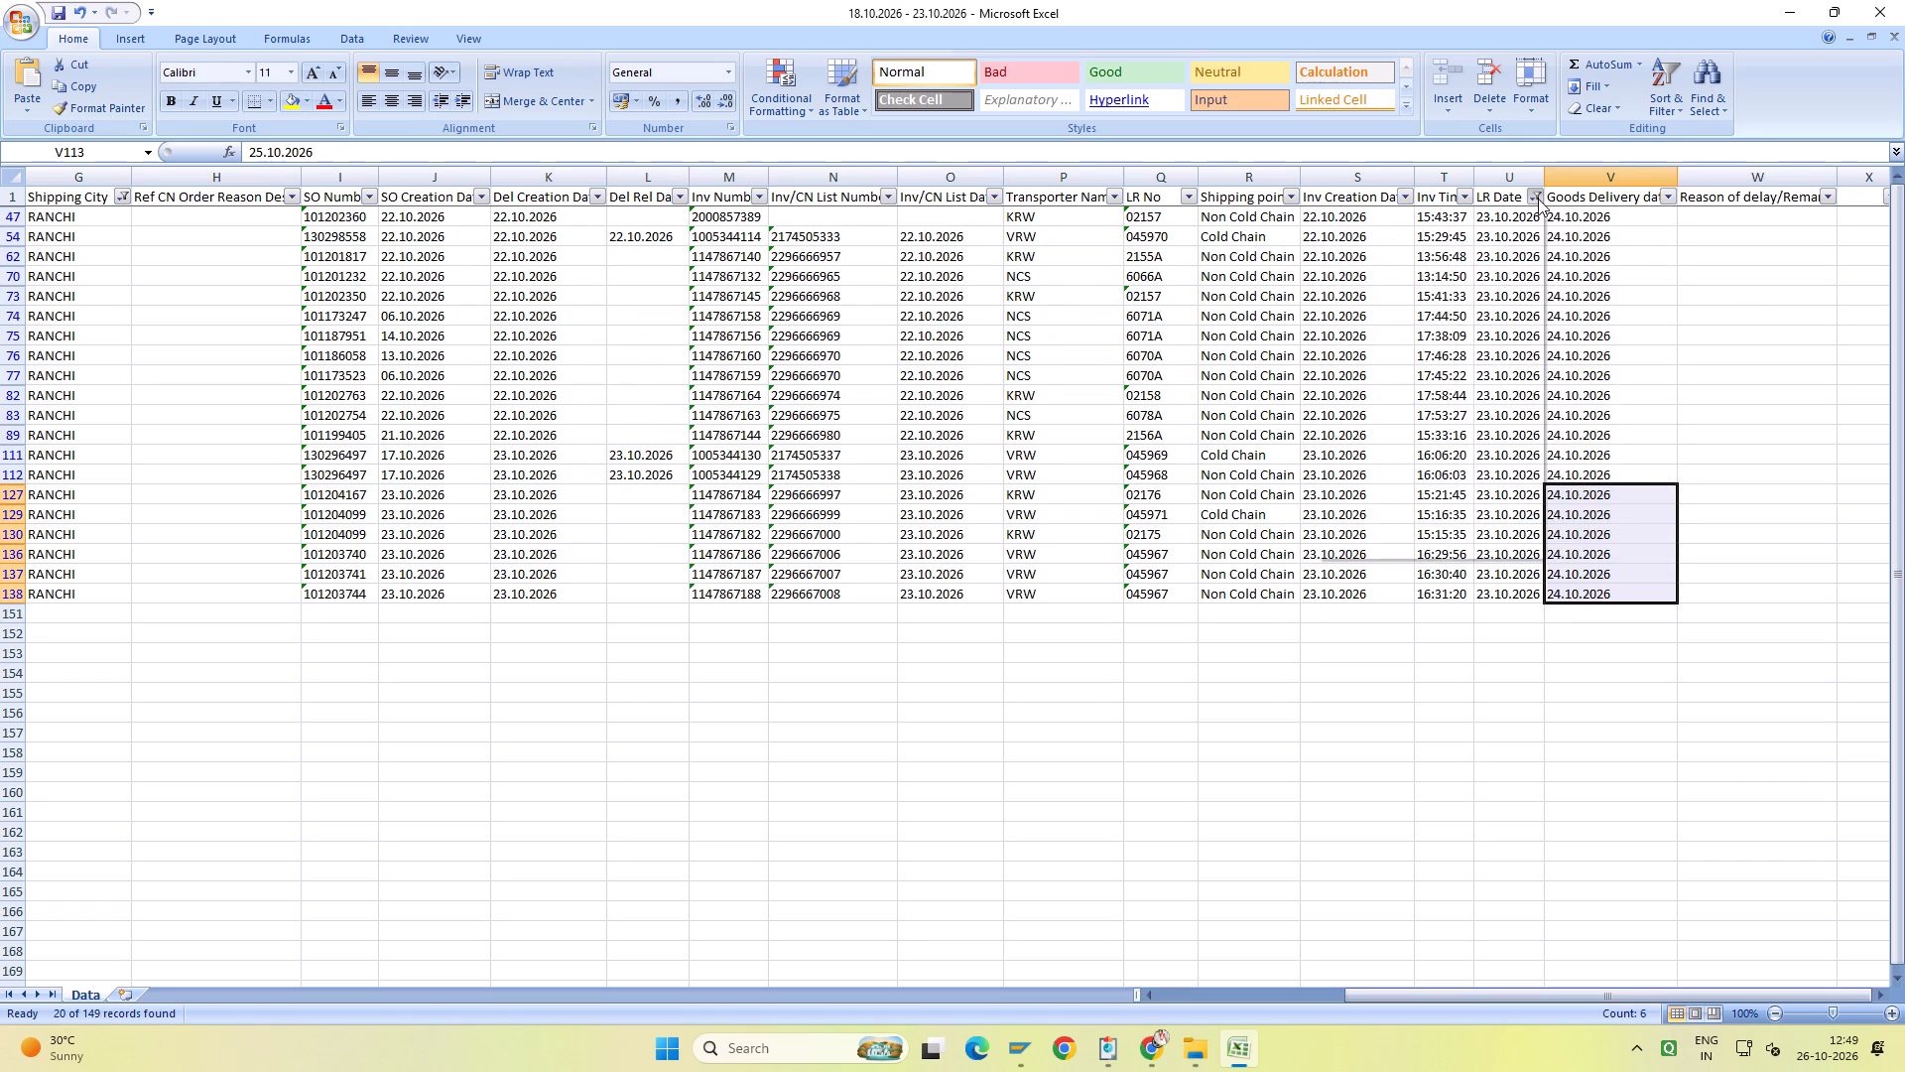
left_click(1414, 408)
left_click(1420, 418)
left_click(1423, 527)
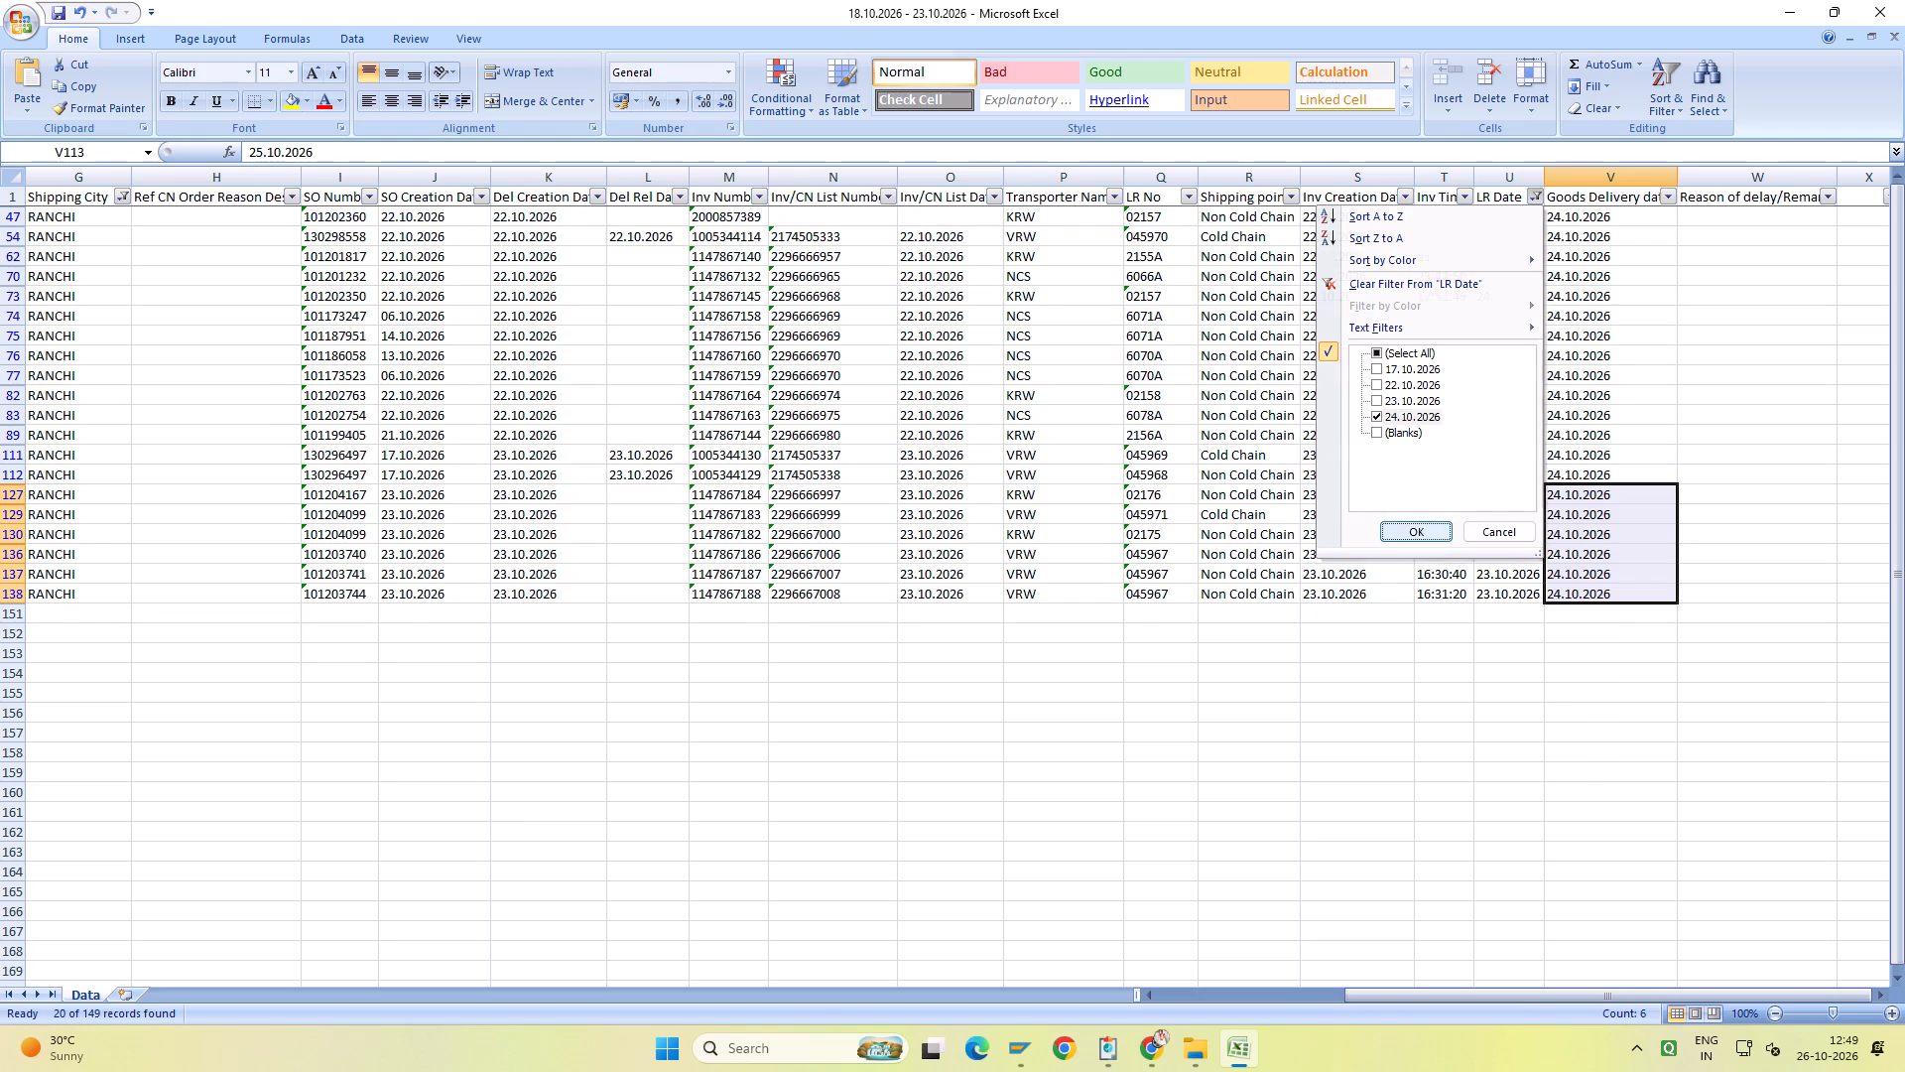
scroll(1631, 436, "up", 4)
left_click(1666, 194)
left_click(1738, 263)
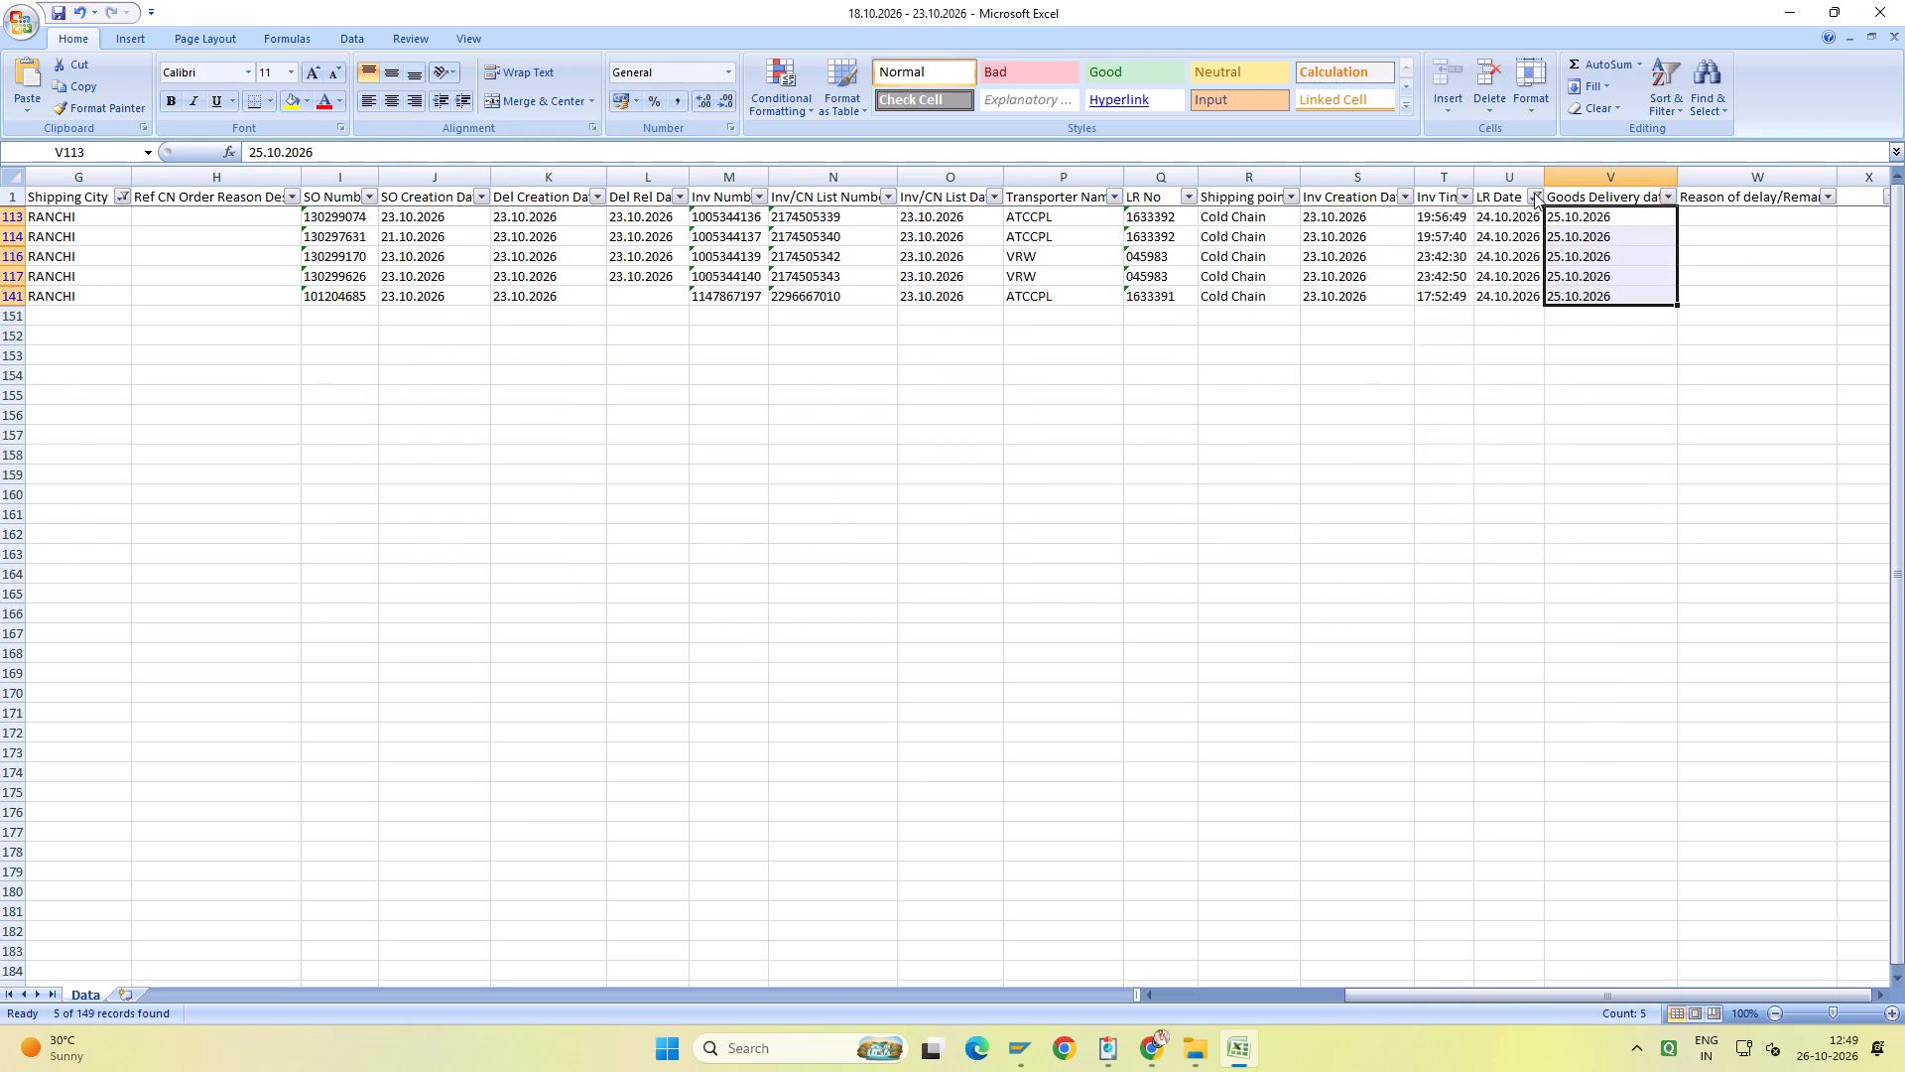
Restore all LR dates for the Ranchi rows and save the workbook.
left_click(1534, 193)
left_click(1401, 348)
left_click(1421, 537)
scroll(1425, 535, "up", 5)
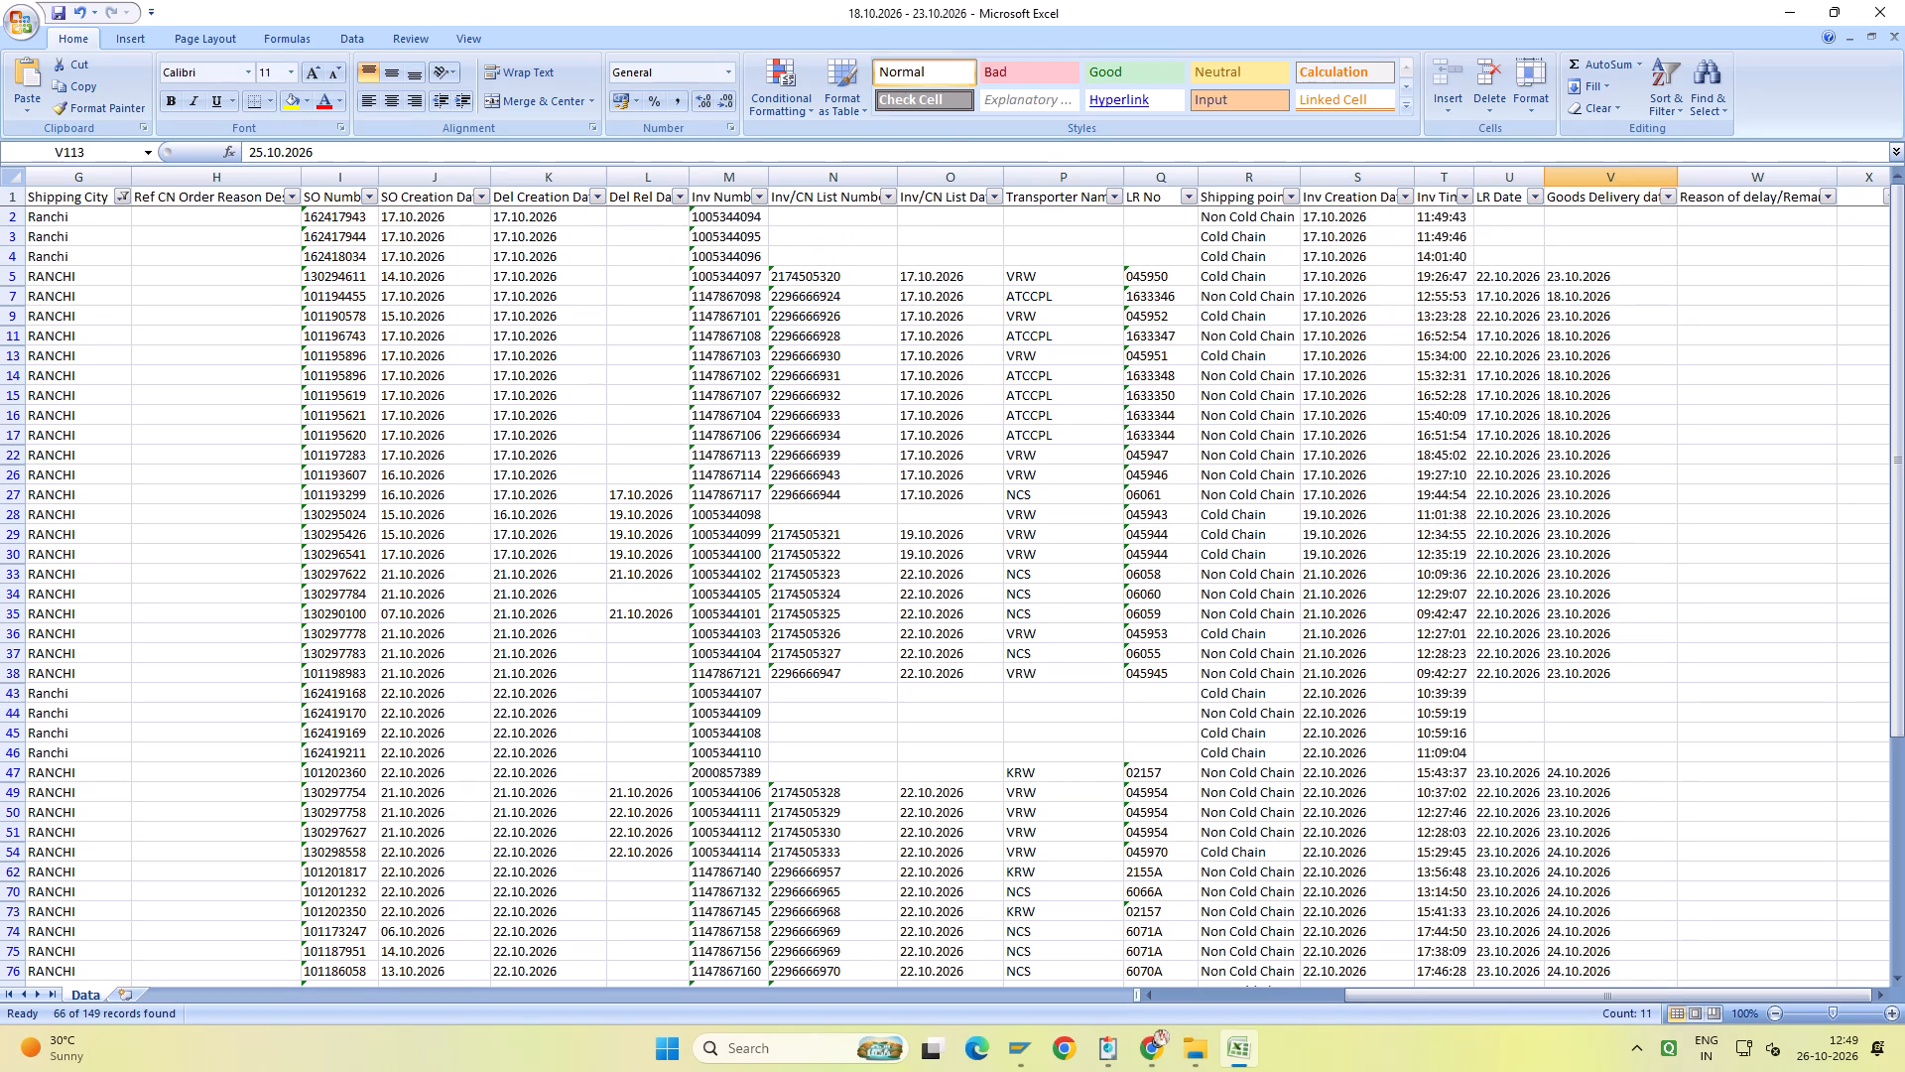
left_click(1602, 198)
scroll(1599, 208, "up", 6)
key("ctrl+s")
key("ctrl+s")
key("ctrl+s")
key("ctrl+Left")
key("ctrl+s")
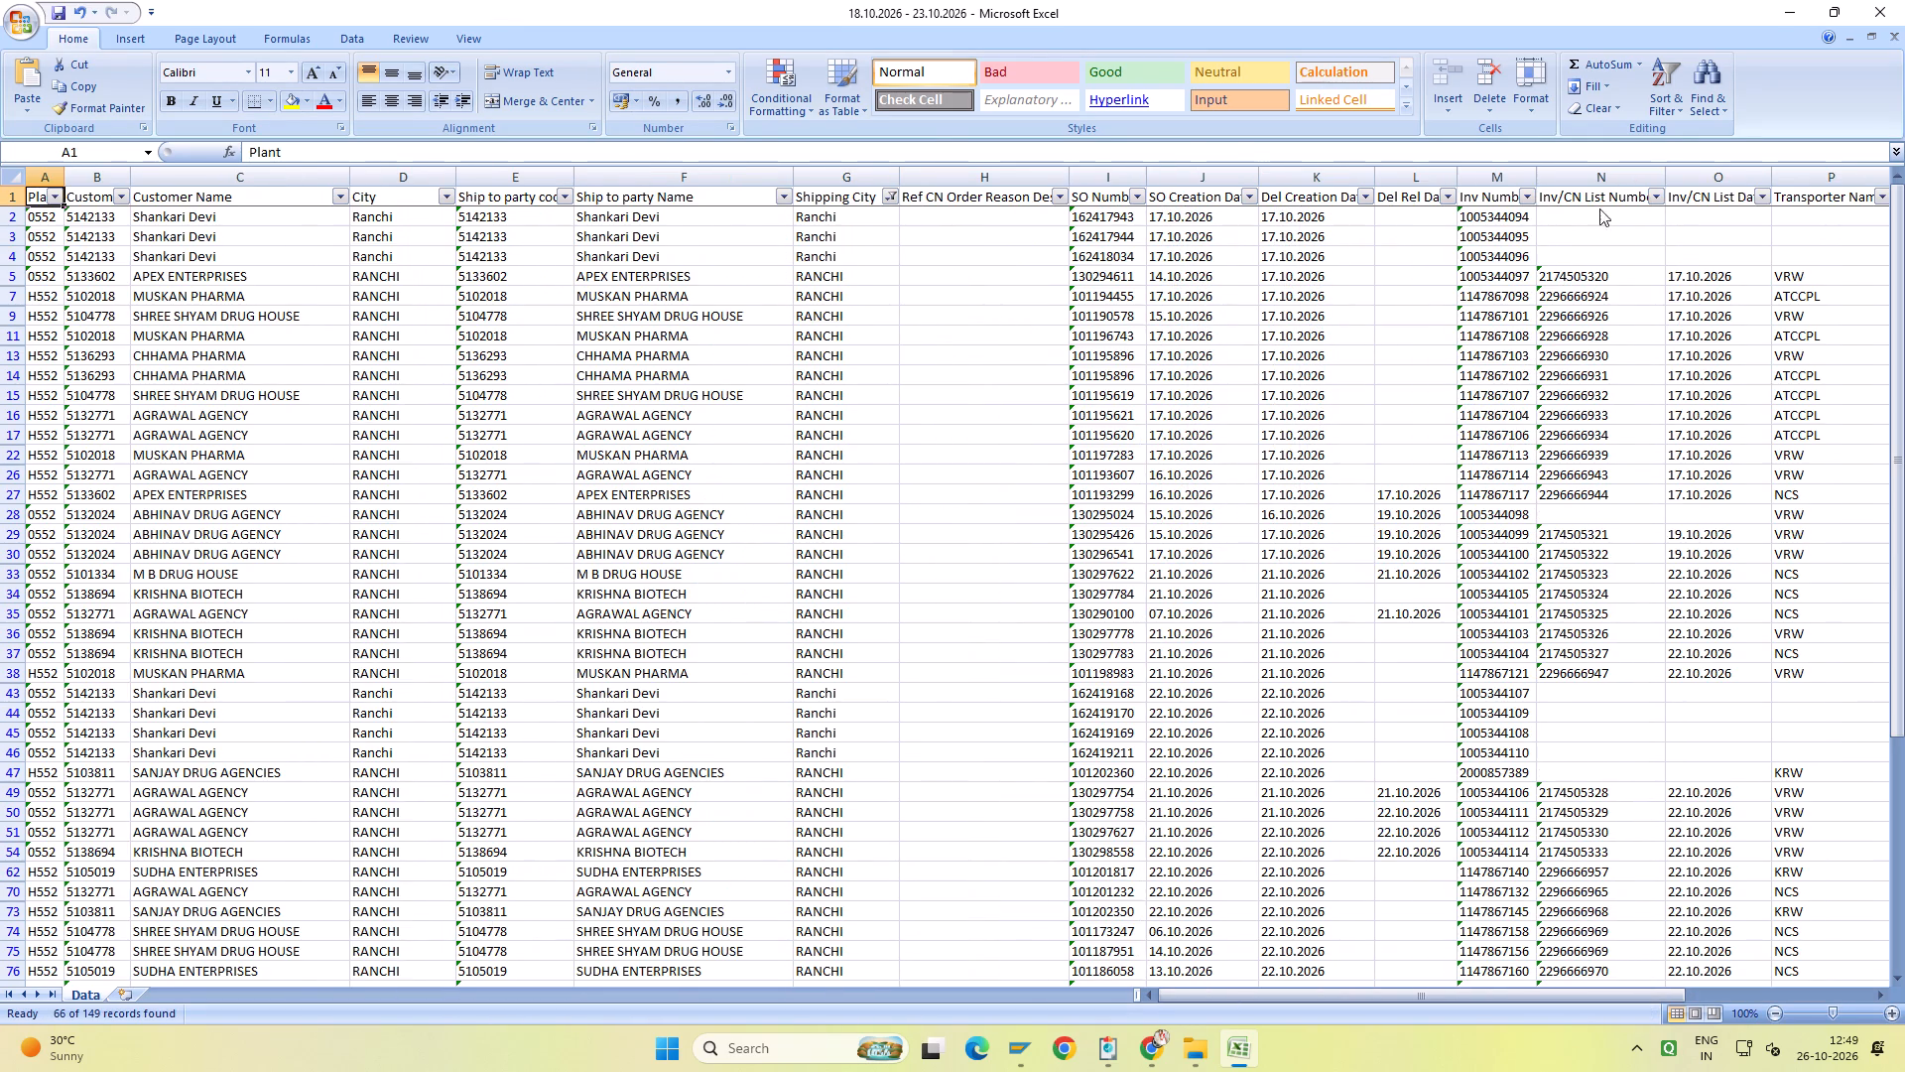
key("ctrl+s")
Change the Shipping City filter to show only BARHARWA instead of Ranchi.
left_click(892, 200)
scroll(792, 442, "down", 2)
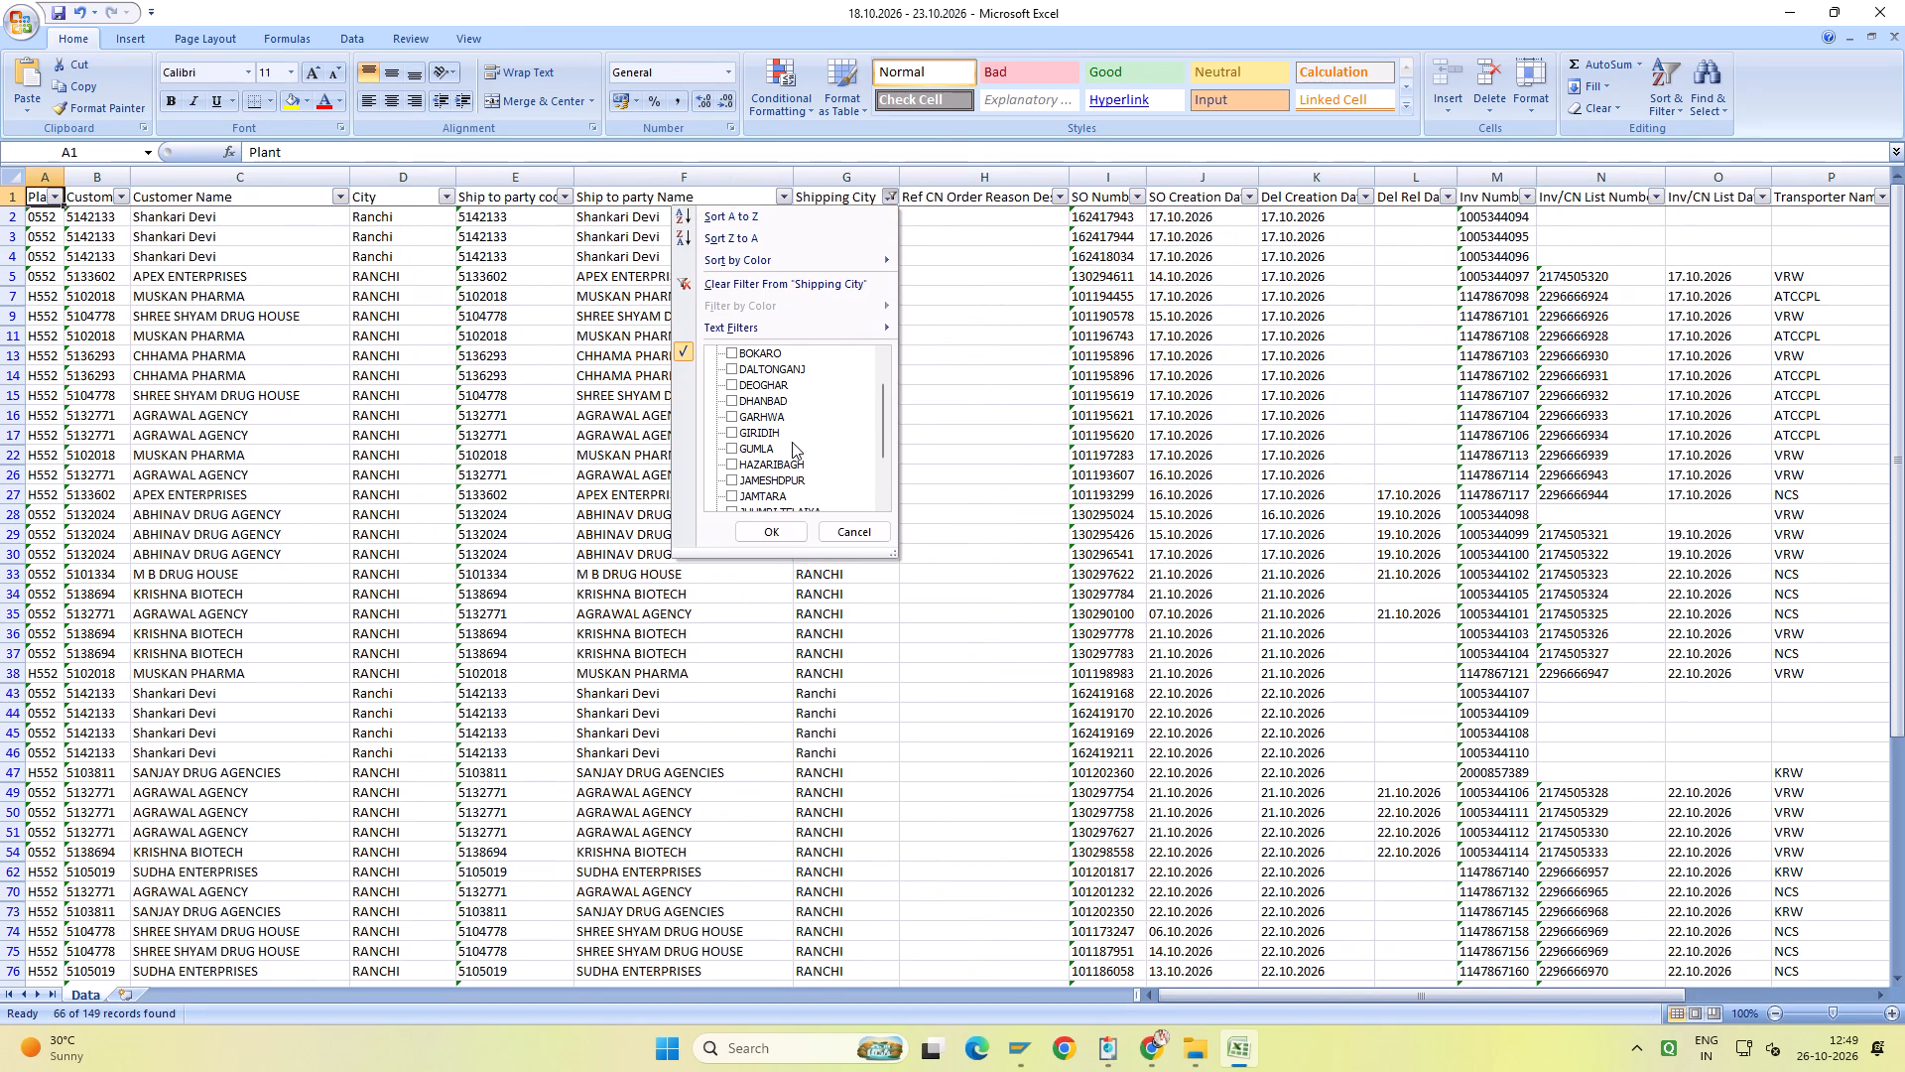
scroll(792, 442, "down", 5)
left_click(762, 478)
scroll(762, 478, "up", 5)
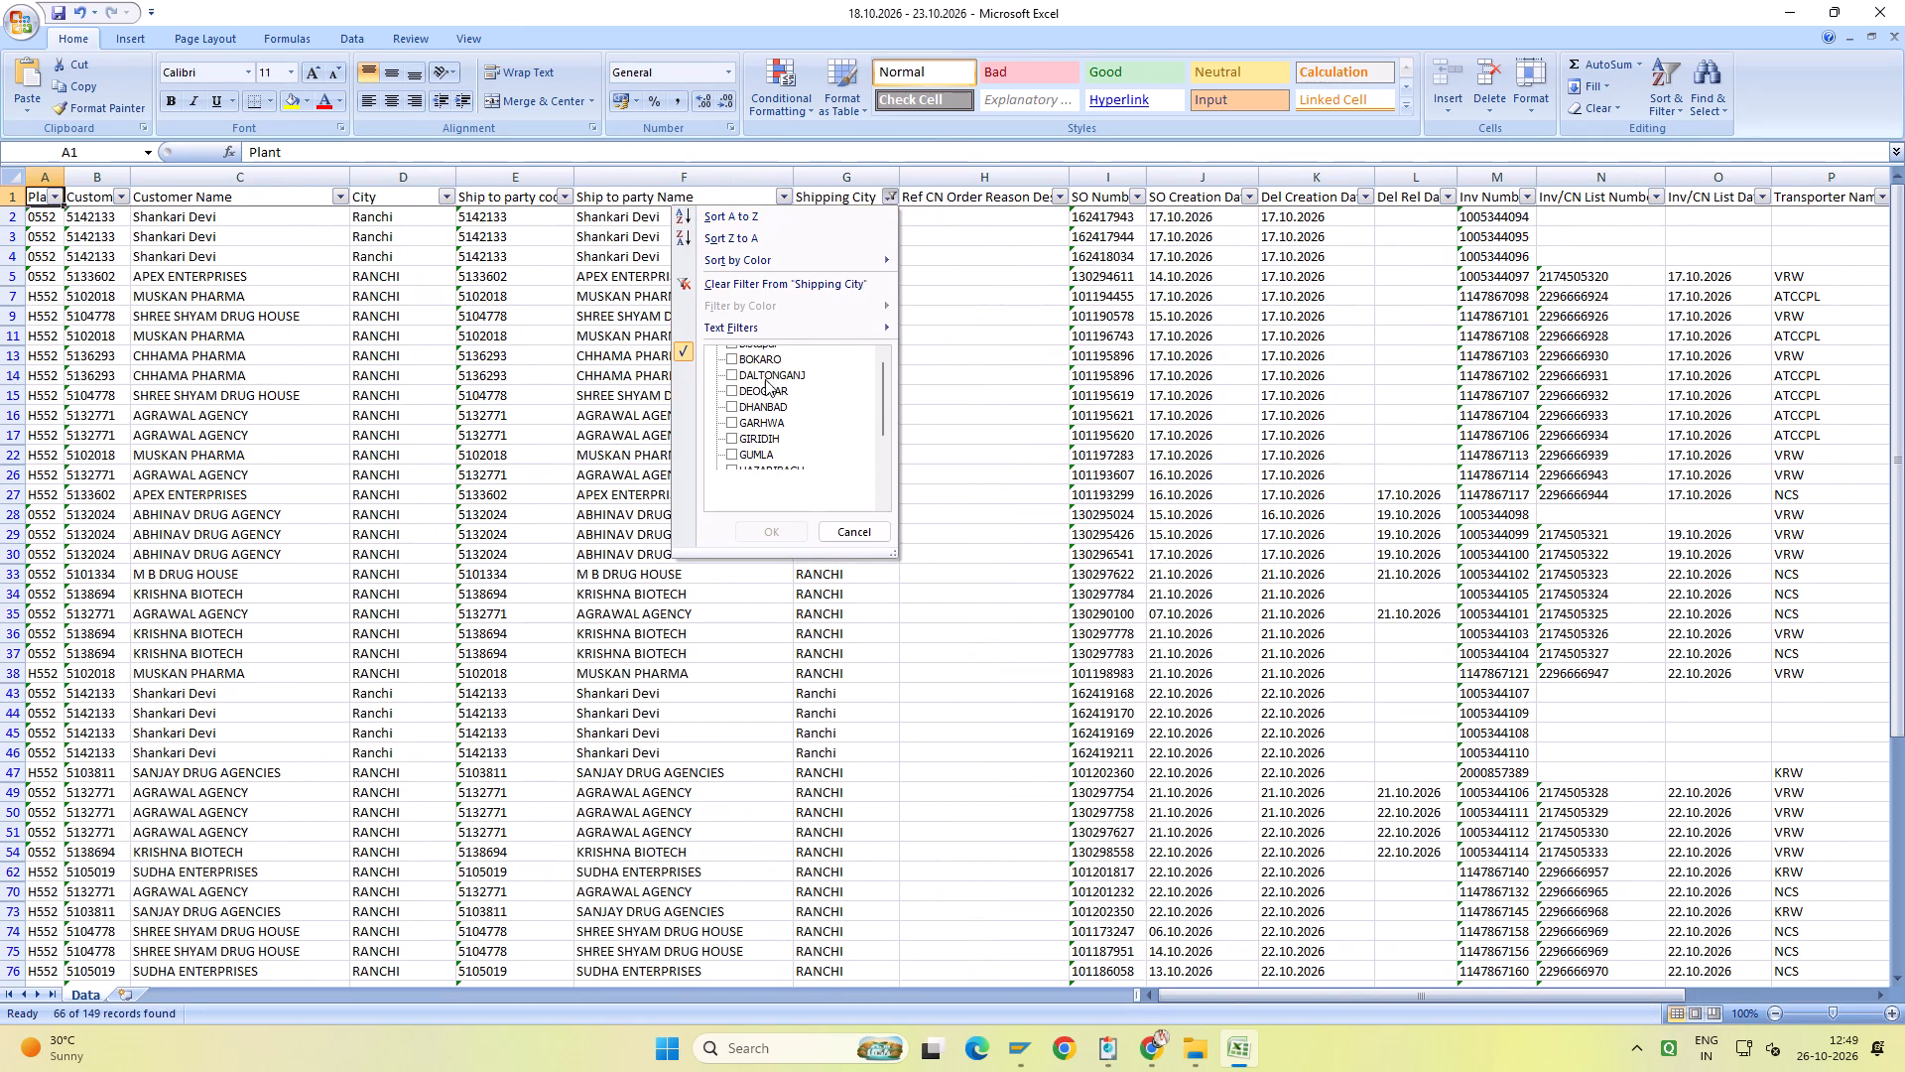
scroll(768, 369, "up", 3)
left_click(771, 369)
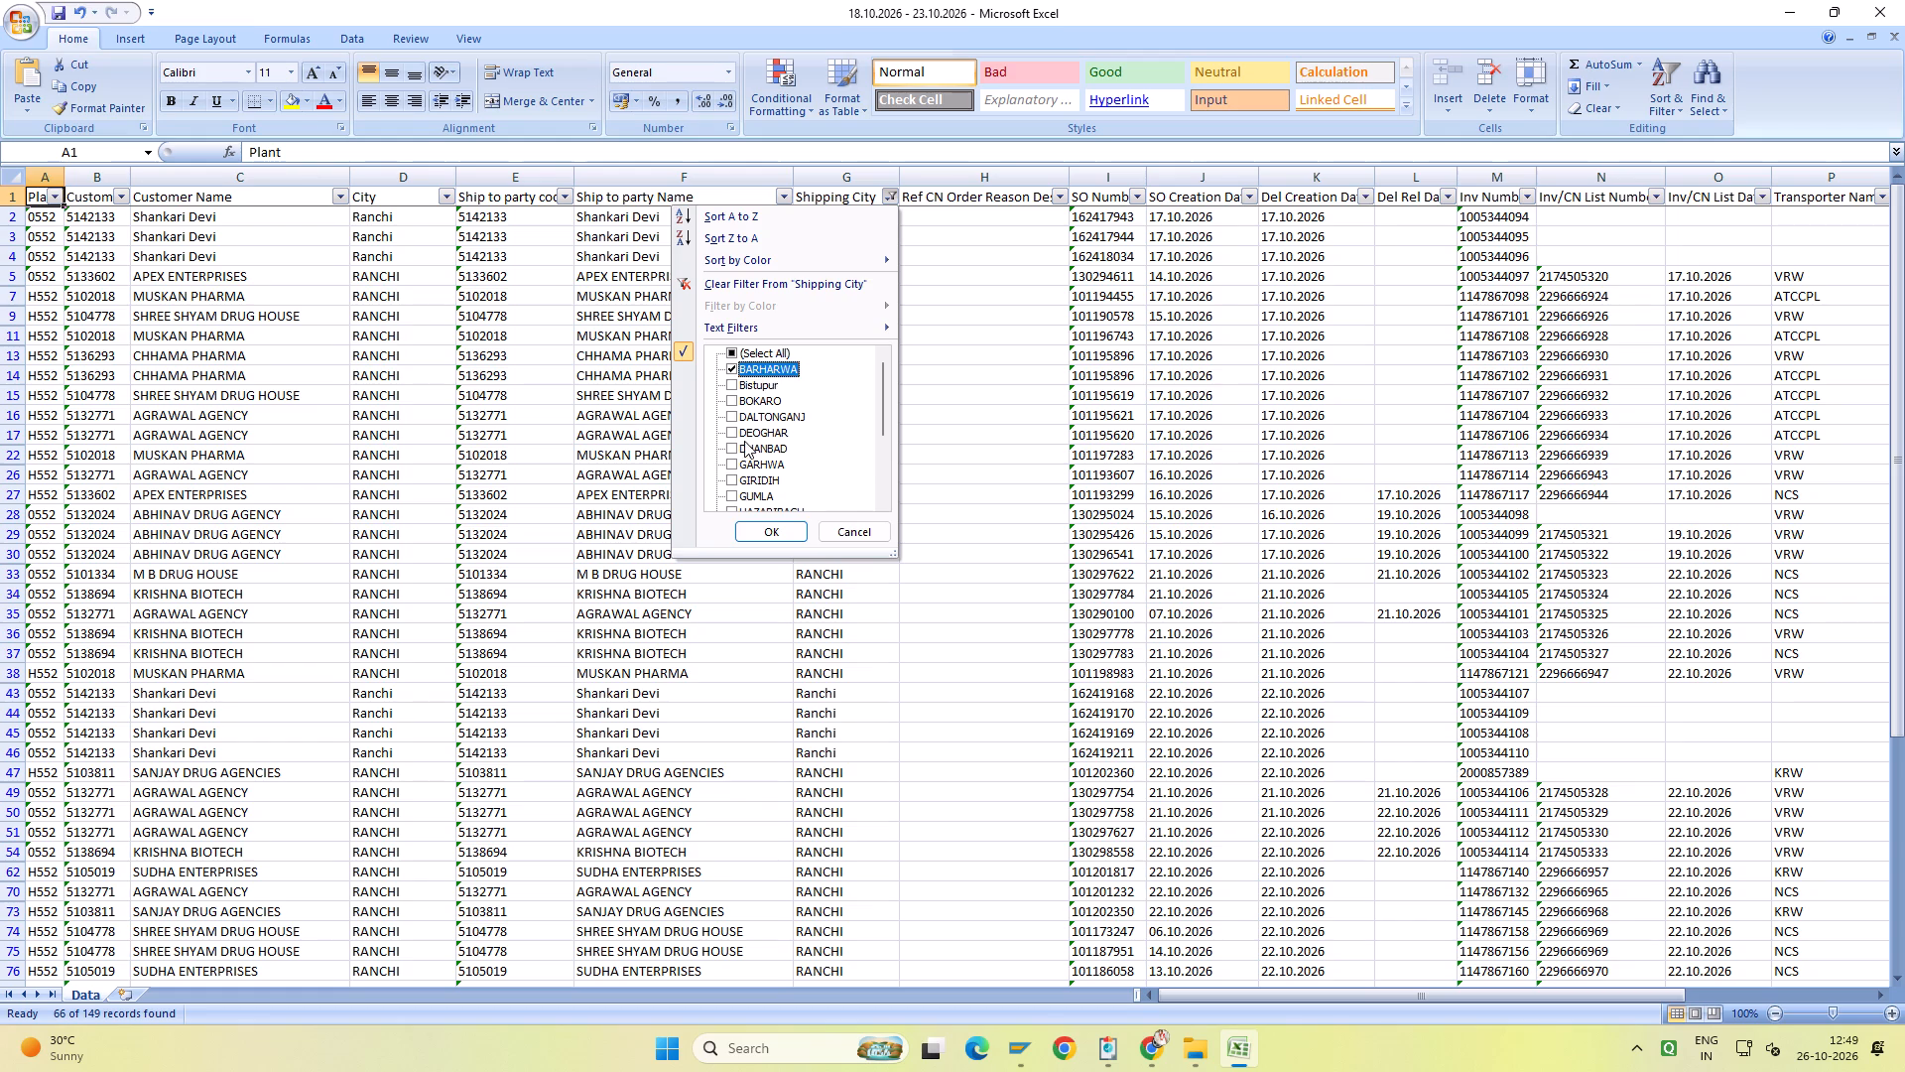
scroll(745, 445, "down", 4)
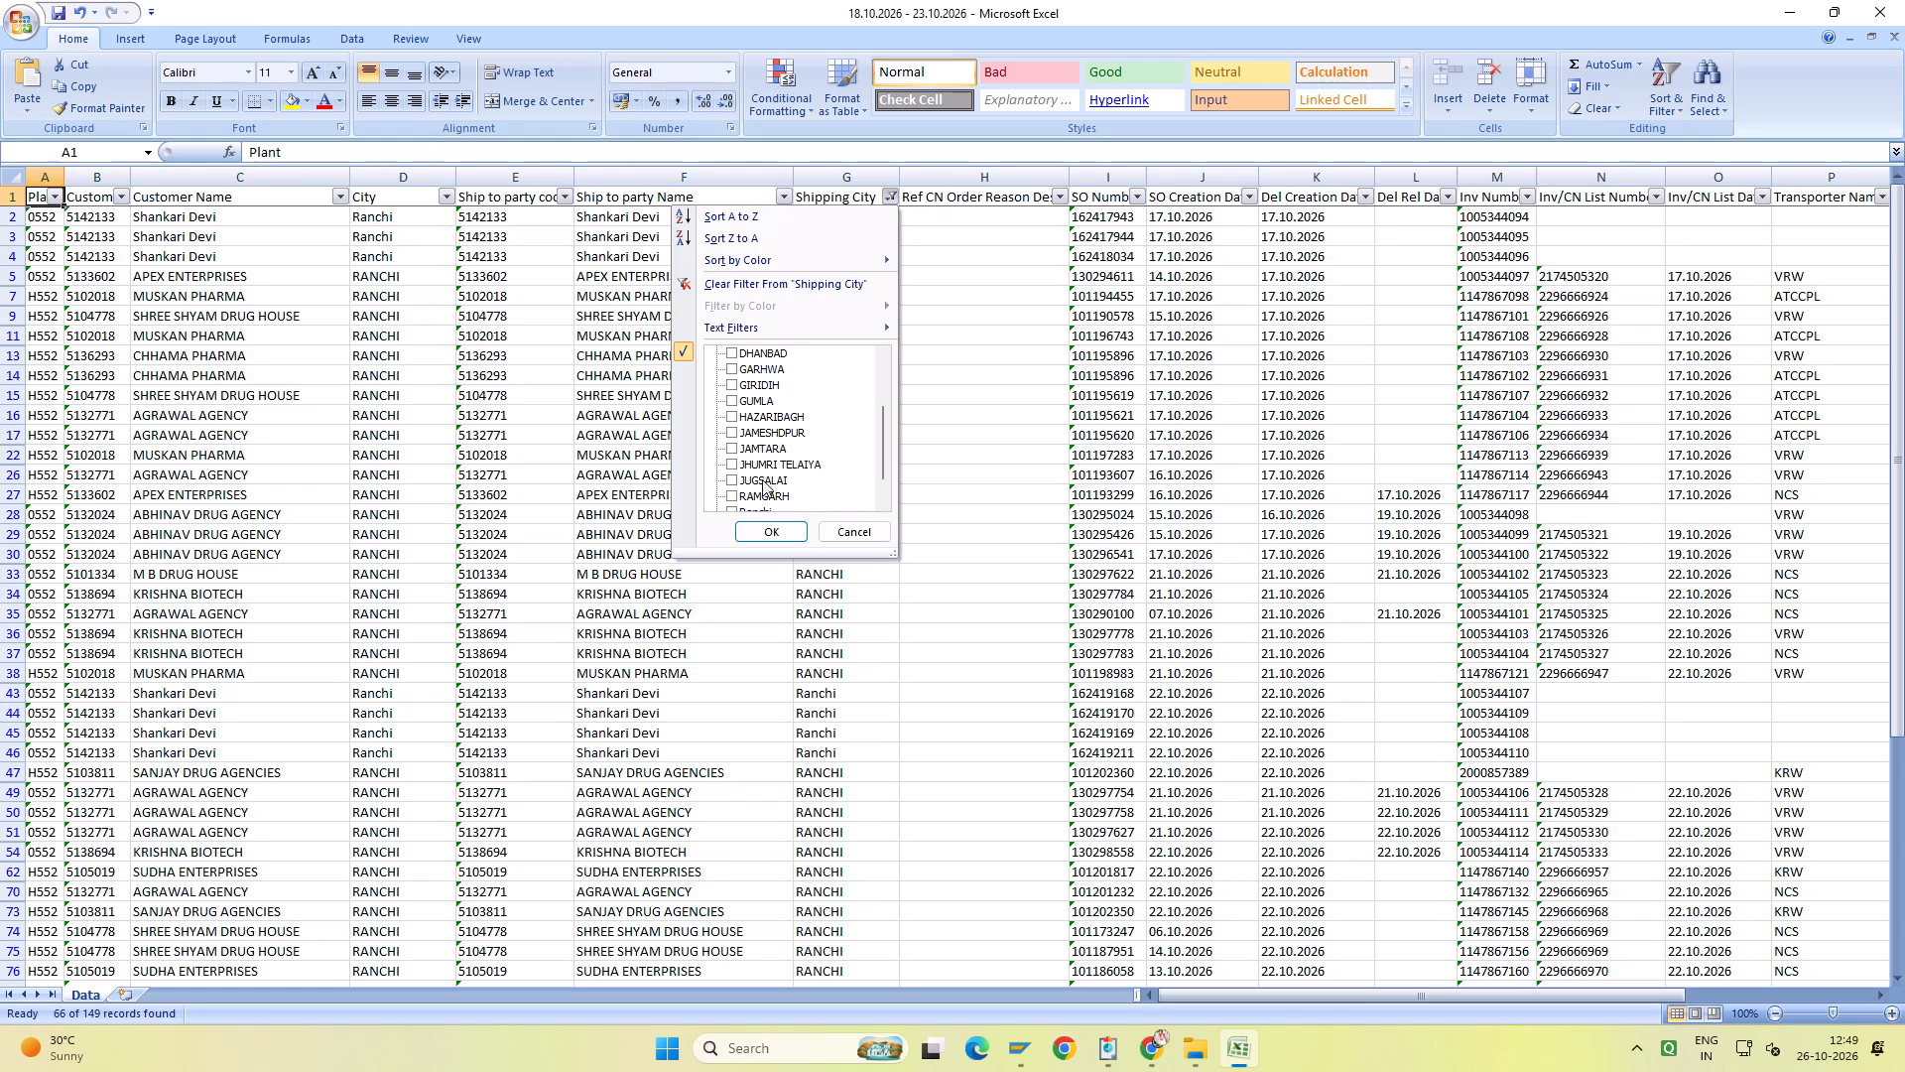
scroll(753, 440, "up", 9)
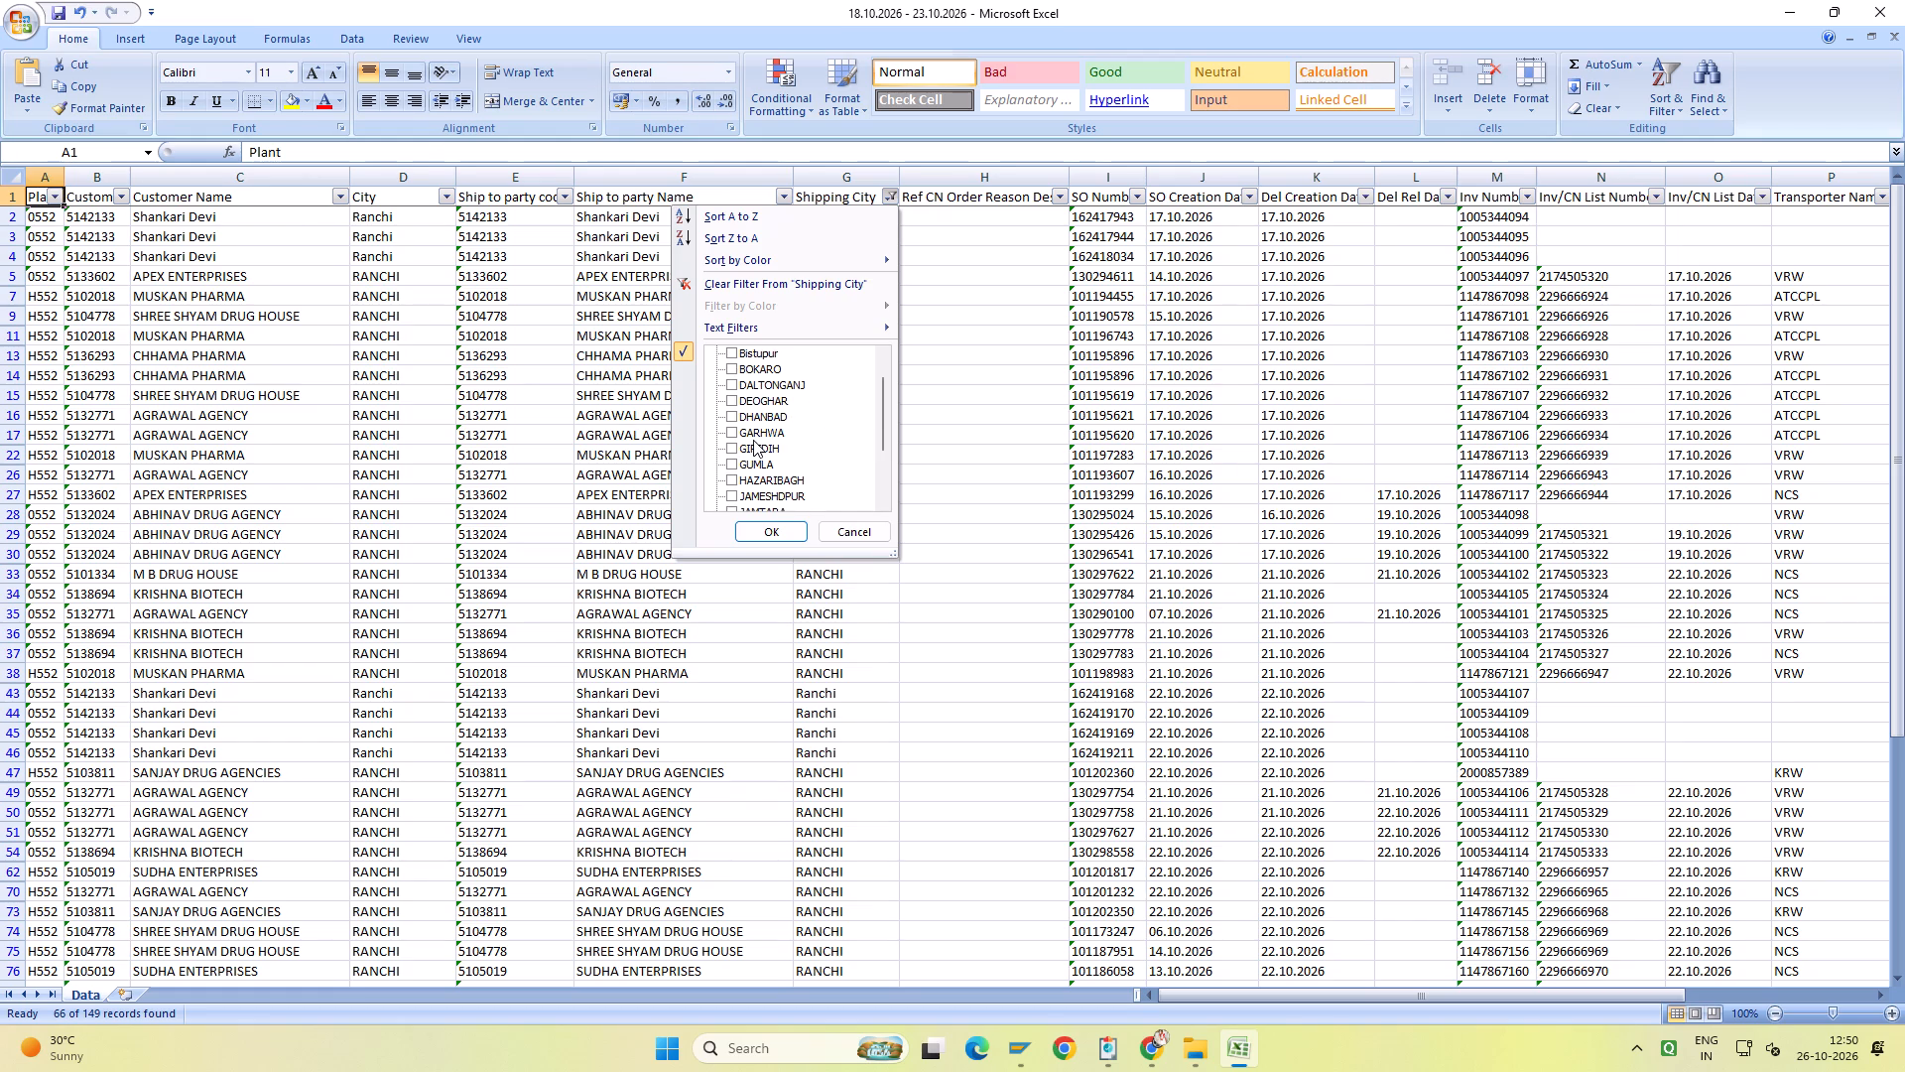
left_click(779, 535)
scroll(781, 538, "up", 5)
Go to the Goods Delivery date cell of the first BARHARWA row and save the workbook.
left_click(946, 198)
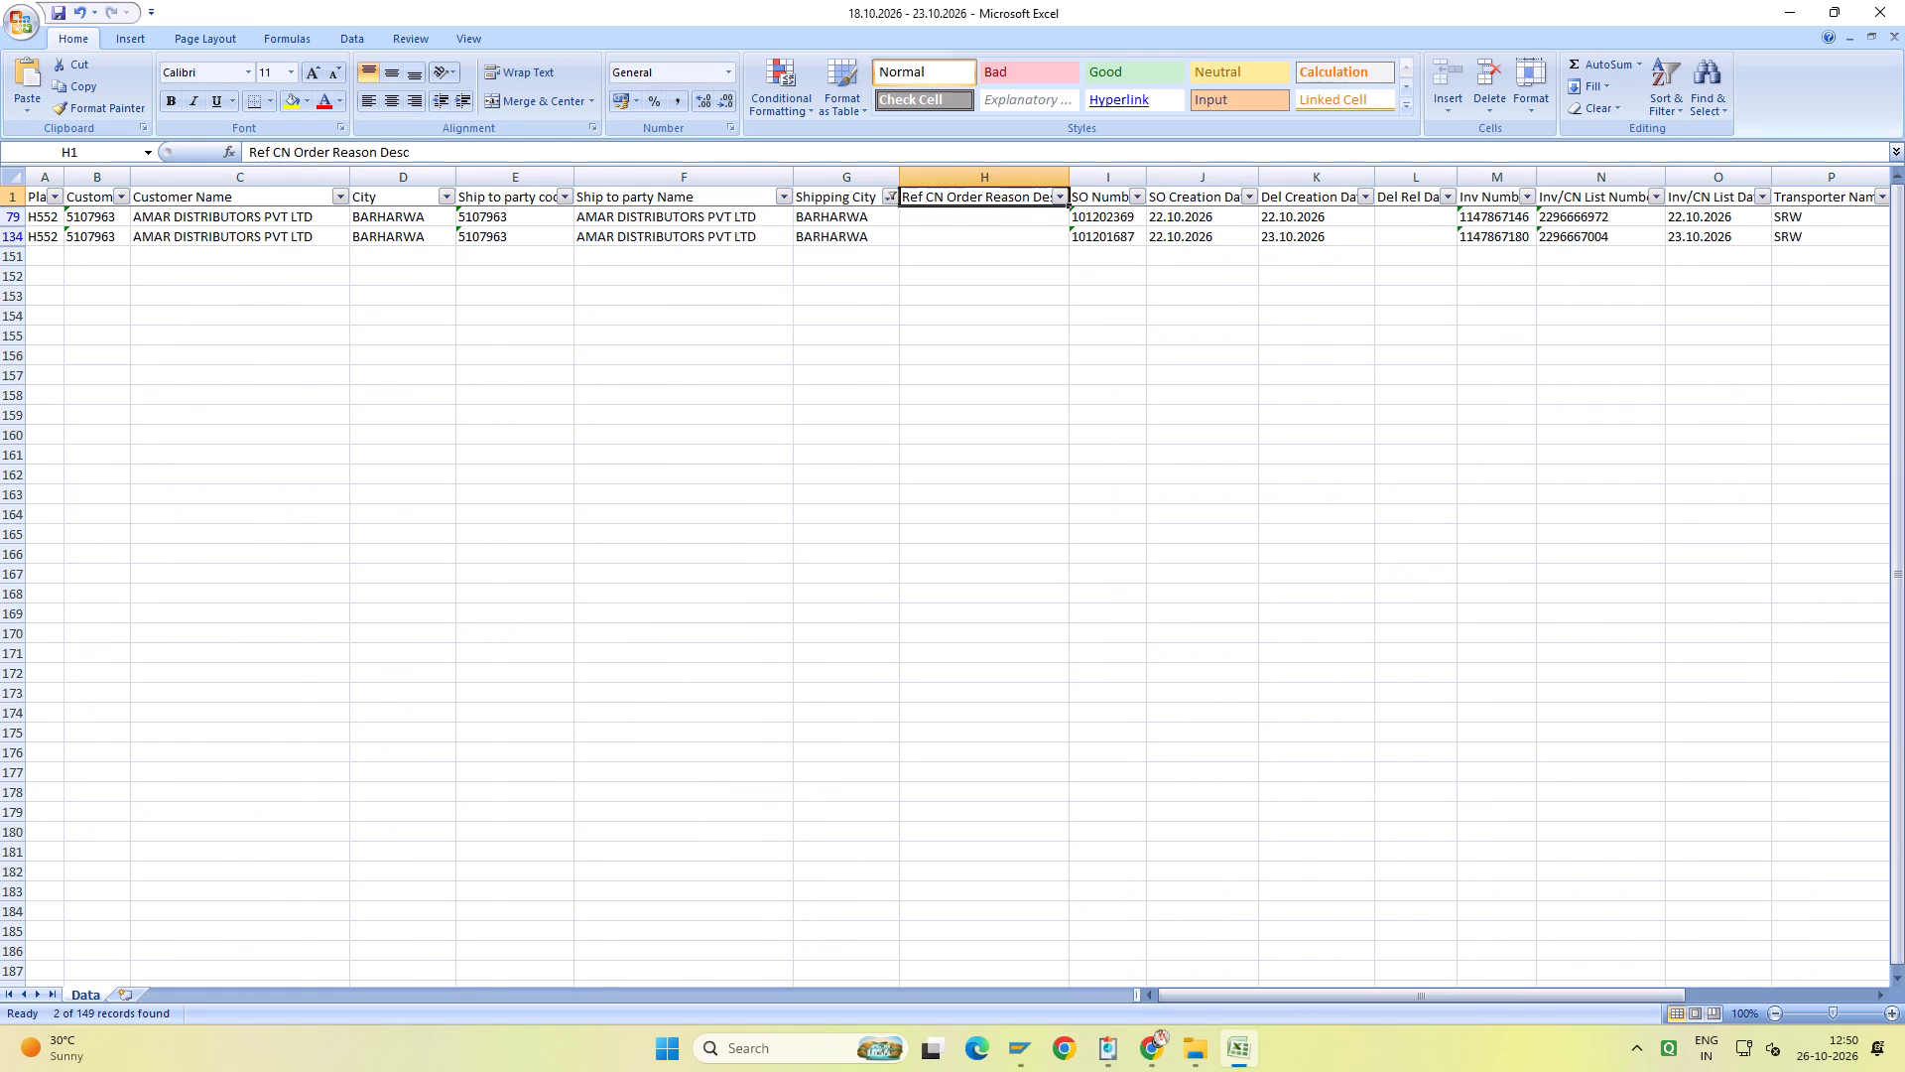
key("ctrl+Right")
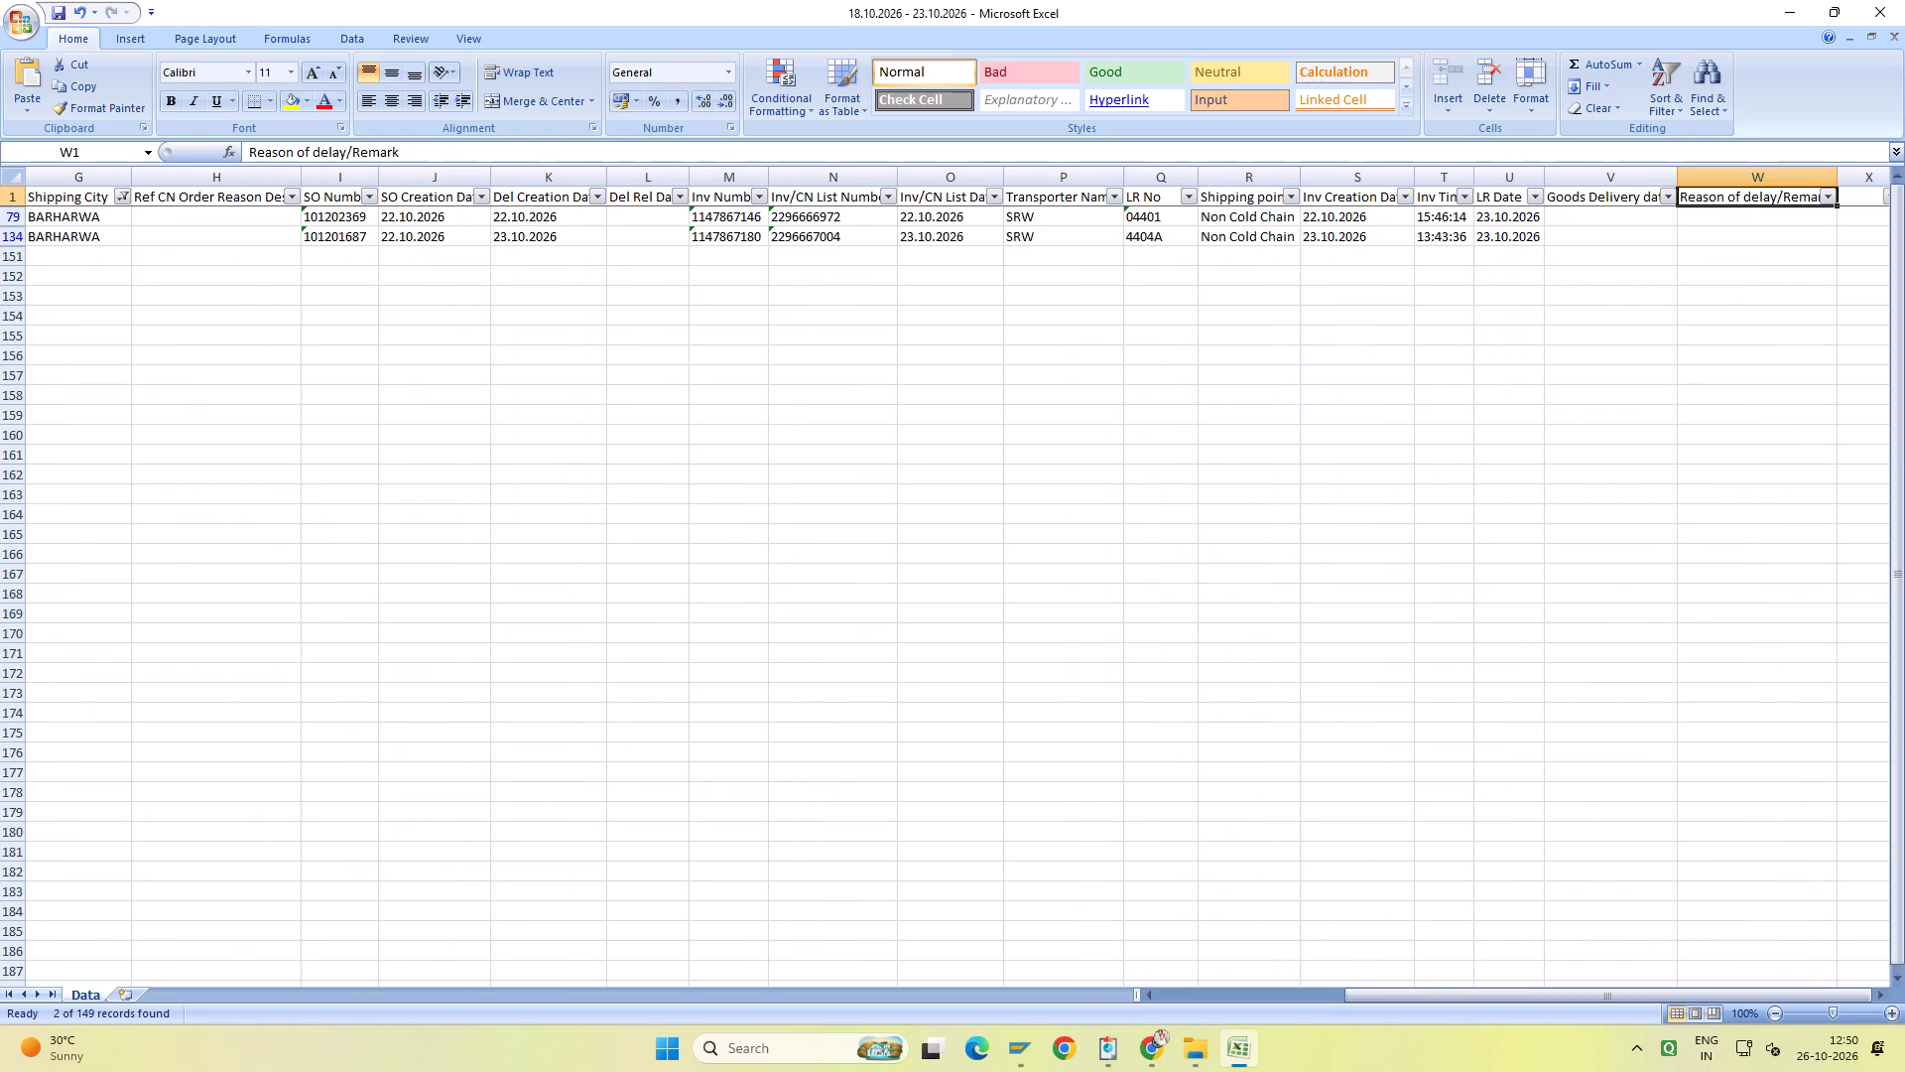
left_click(1534, 195)
left_click(1577, 235)
left_click(1587, 217)
scroll(1633, 240, "up", 3)
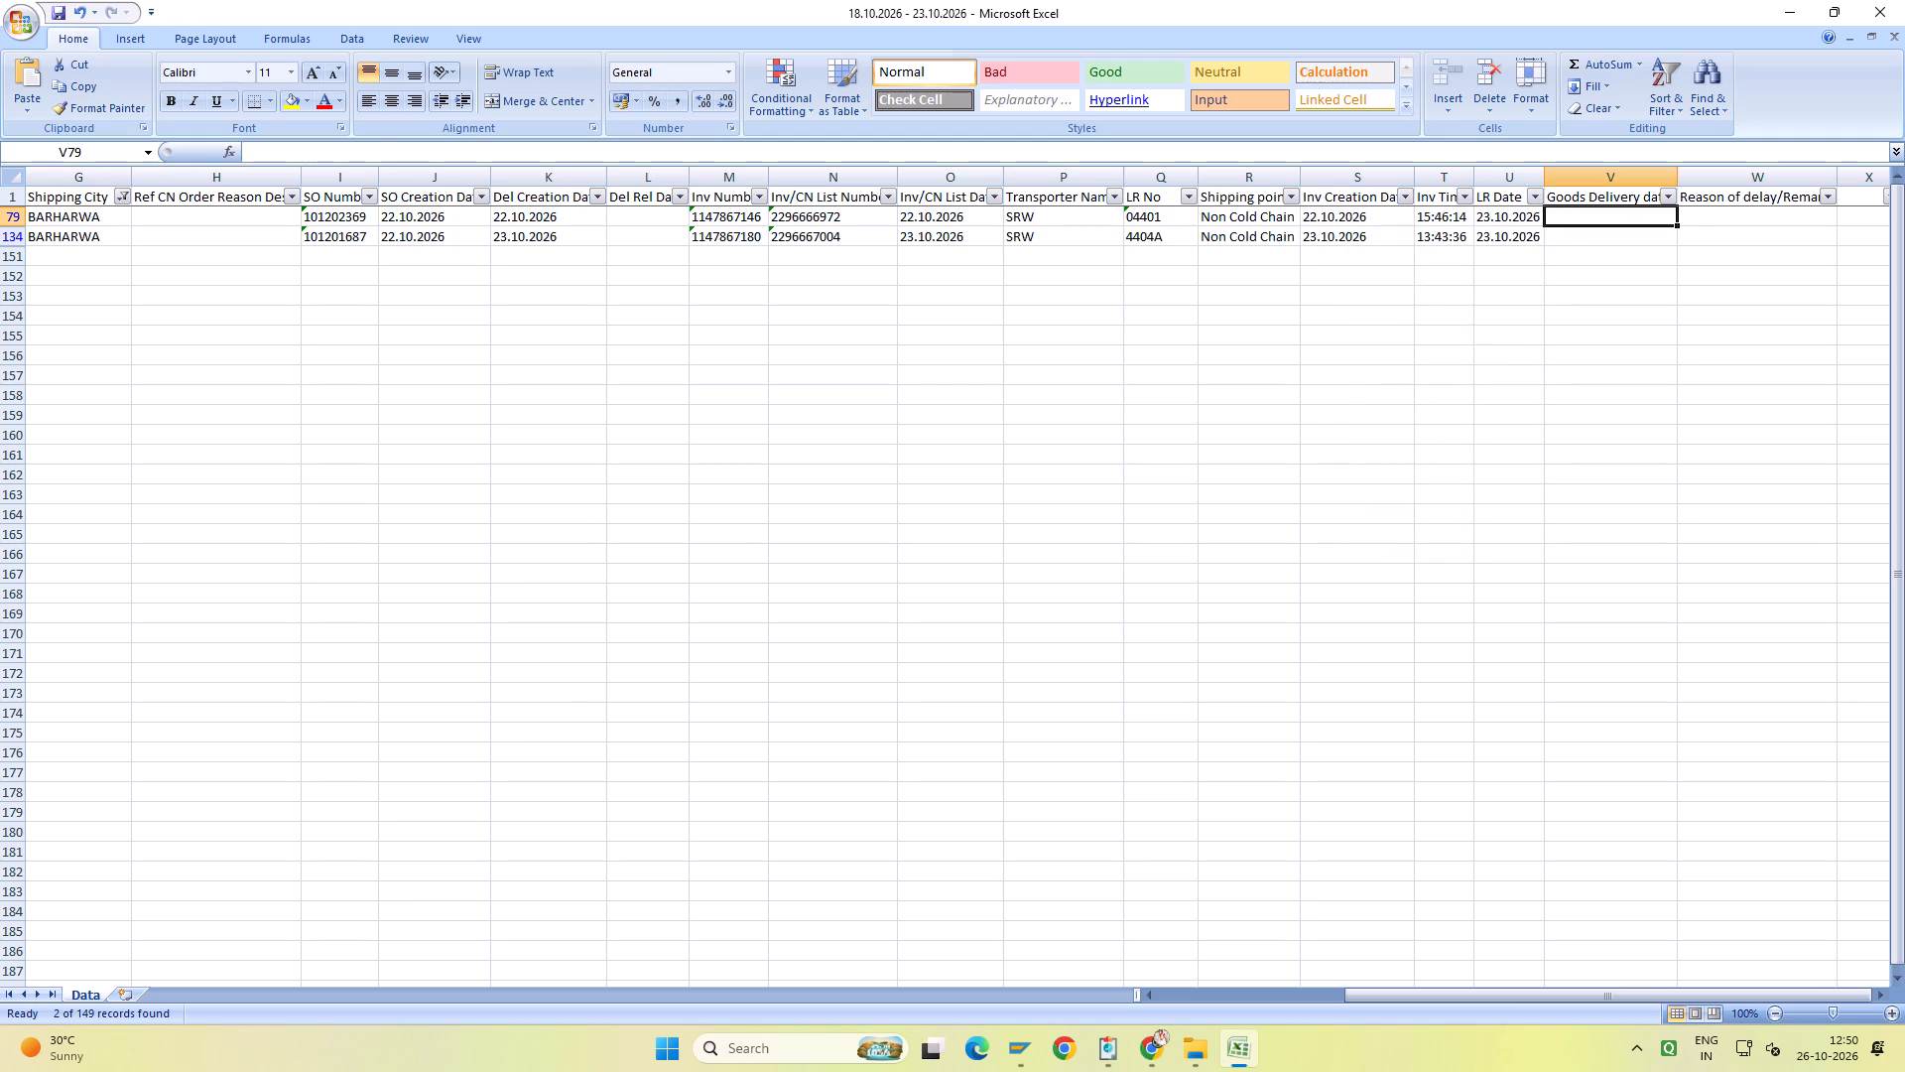
scroll(1633, 240, "up", 2)
key("ctrl+s")
key("ctrl+s")
key("ctrl+s")
key("ctrl+s")
key("ctrl+s")
key("ctrl+s")
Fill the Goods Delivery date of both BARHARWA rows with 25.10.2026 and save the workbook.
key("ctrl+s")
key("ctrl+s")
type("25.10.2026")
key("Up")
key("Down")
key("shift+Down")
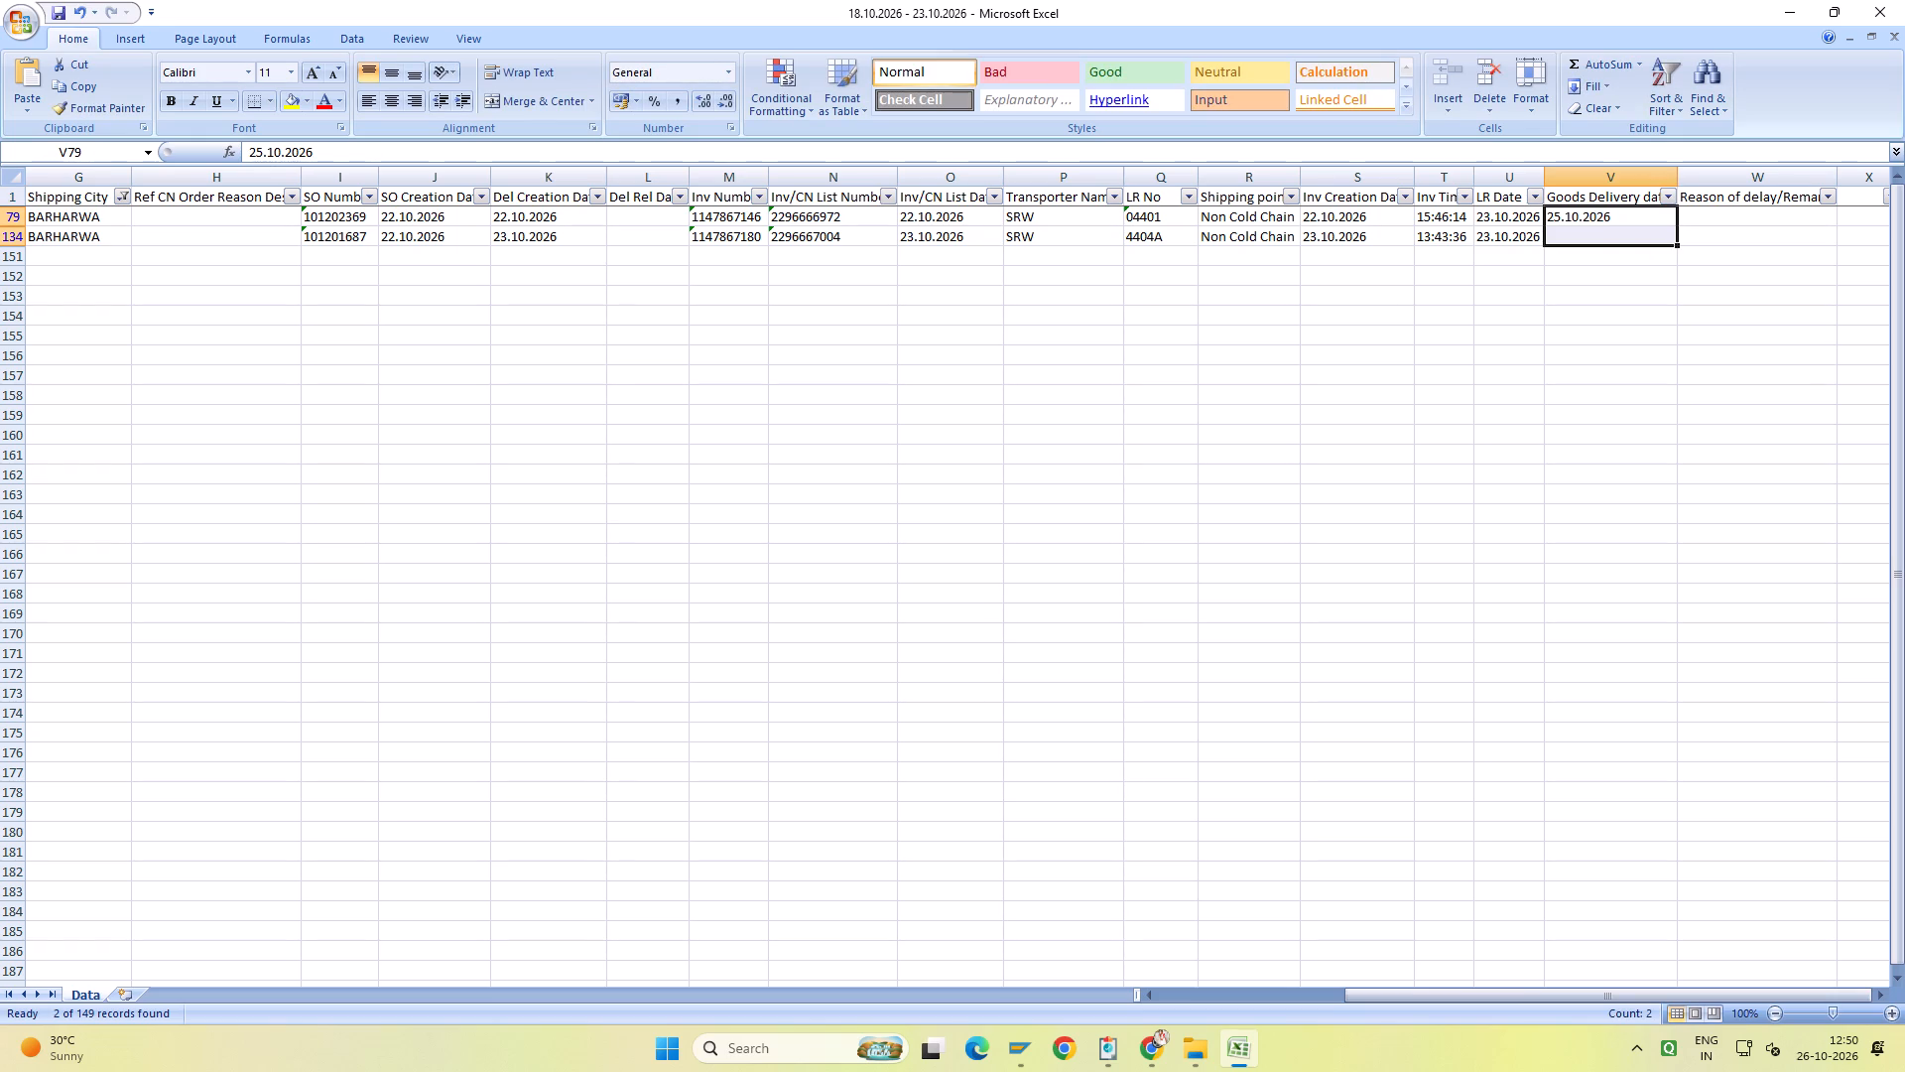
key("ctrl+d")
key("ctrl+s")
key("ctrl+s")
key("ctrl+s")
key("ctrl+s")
Set the Goods Delivery date of both BARHARWA rows to 26.10.2026 and save the workbook.
left_click(1605, 219)
type("26.10.2026")
key("shift+Down")
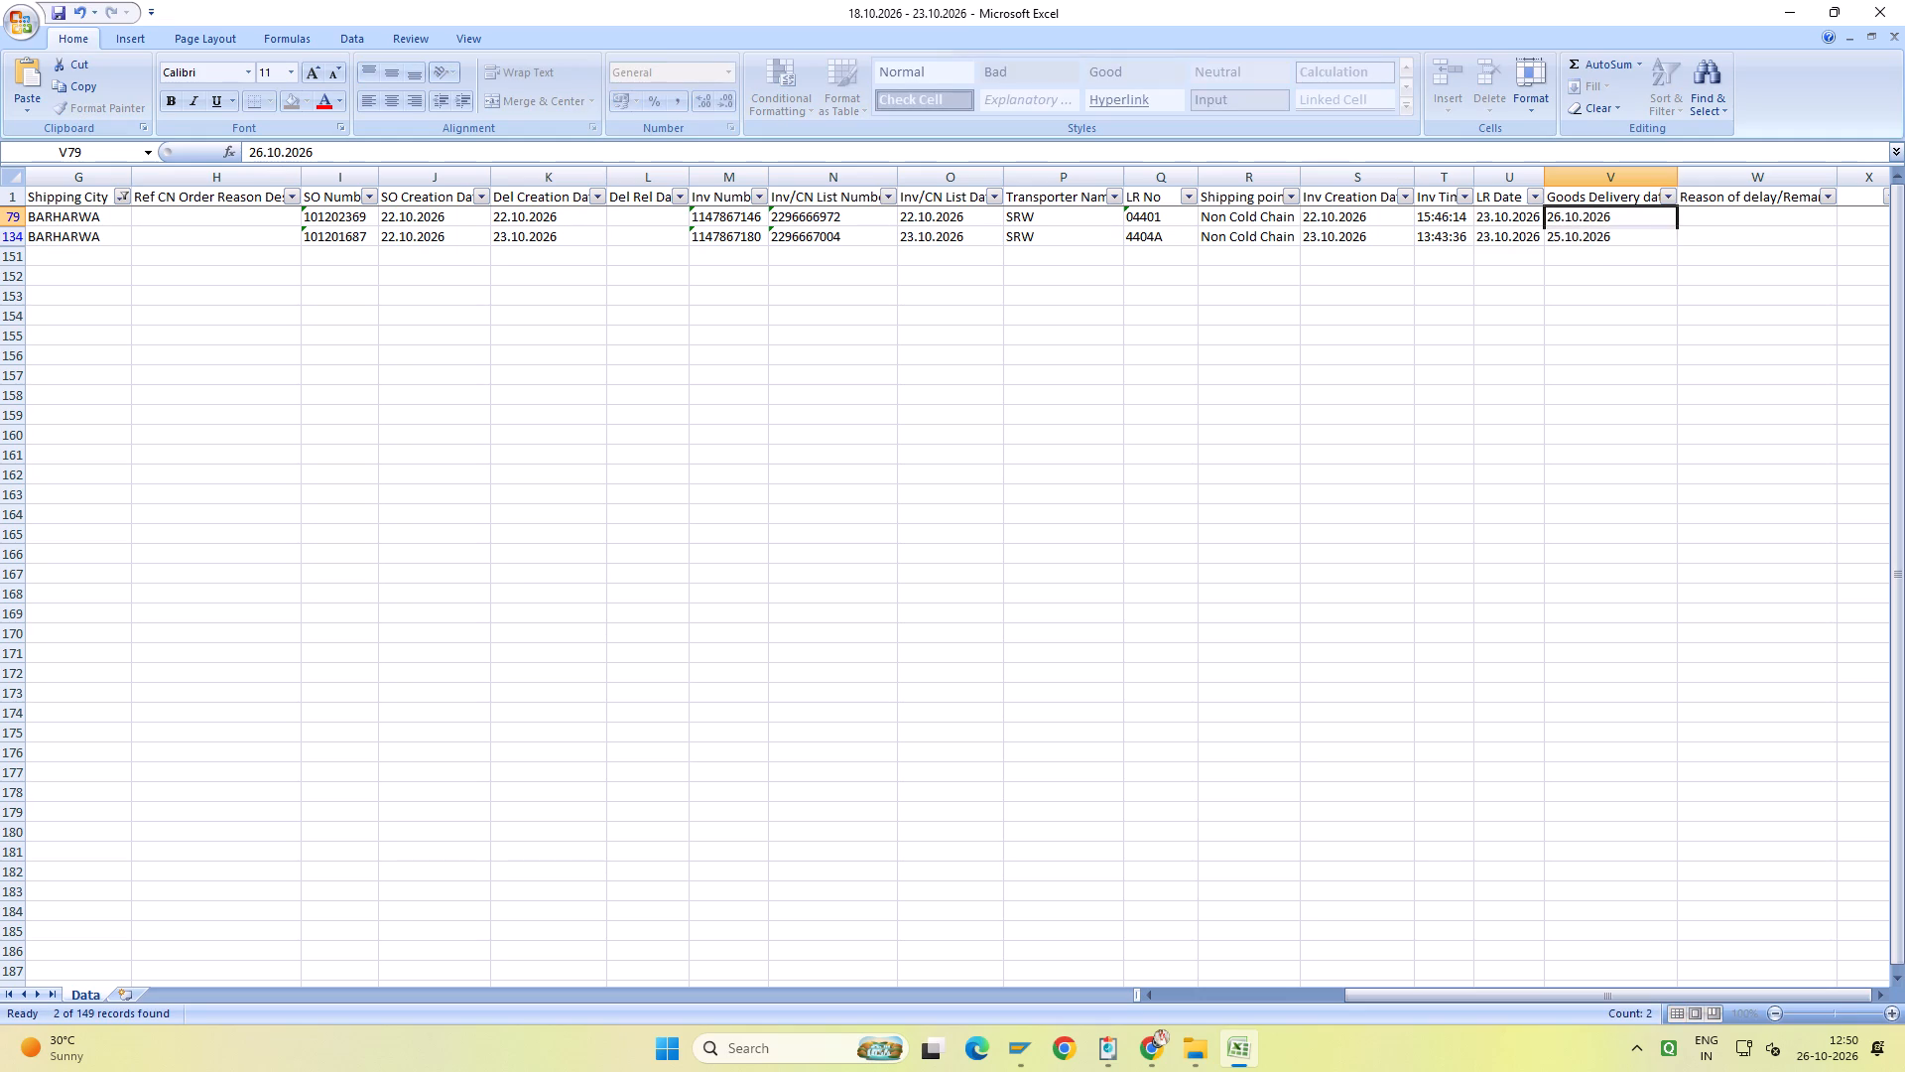
key("ctrl+d")
key("ctrl+s")
key("ctrl+s")
key("ctrl+s")
key("ctrl+s")
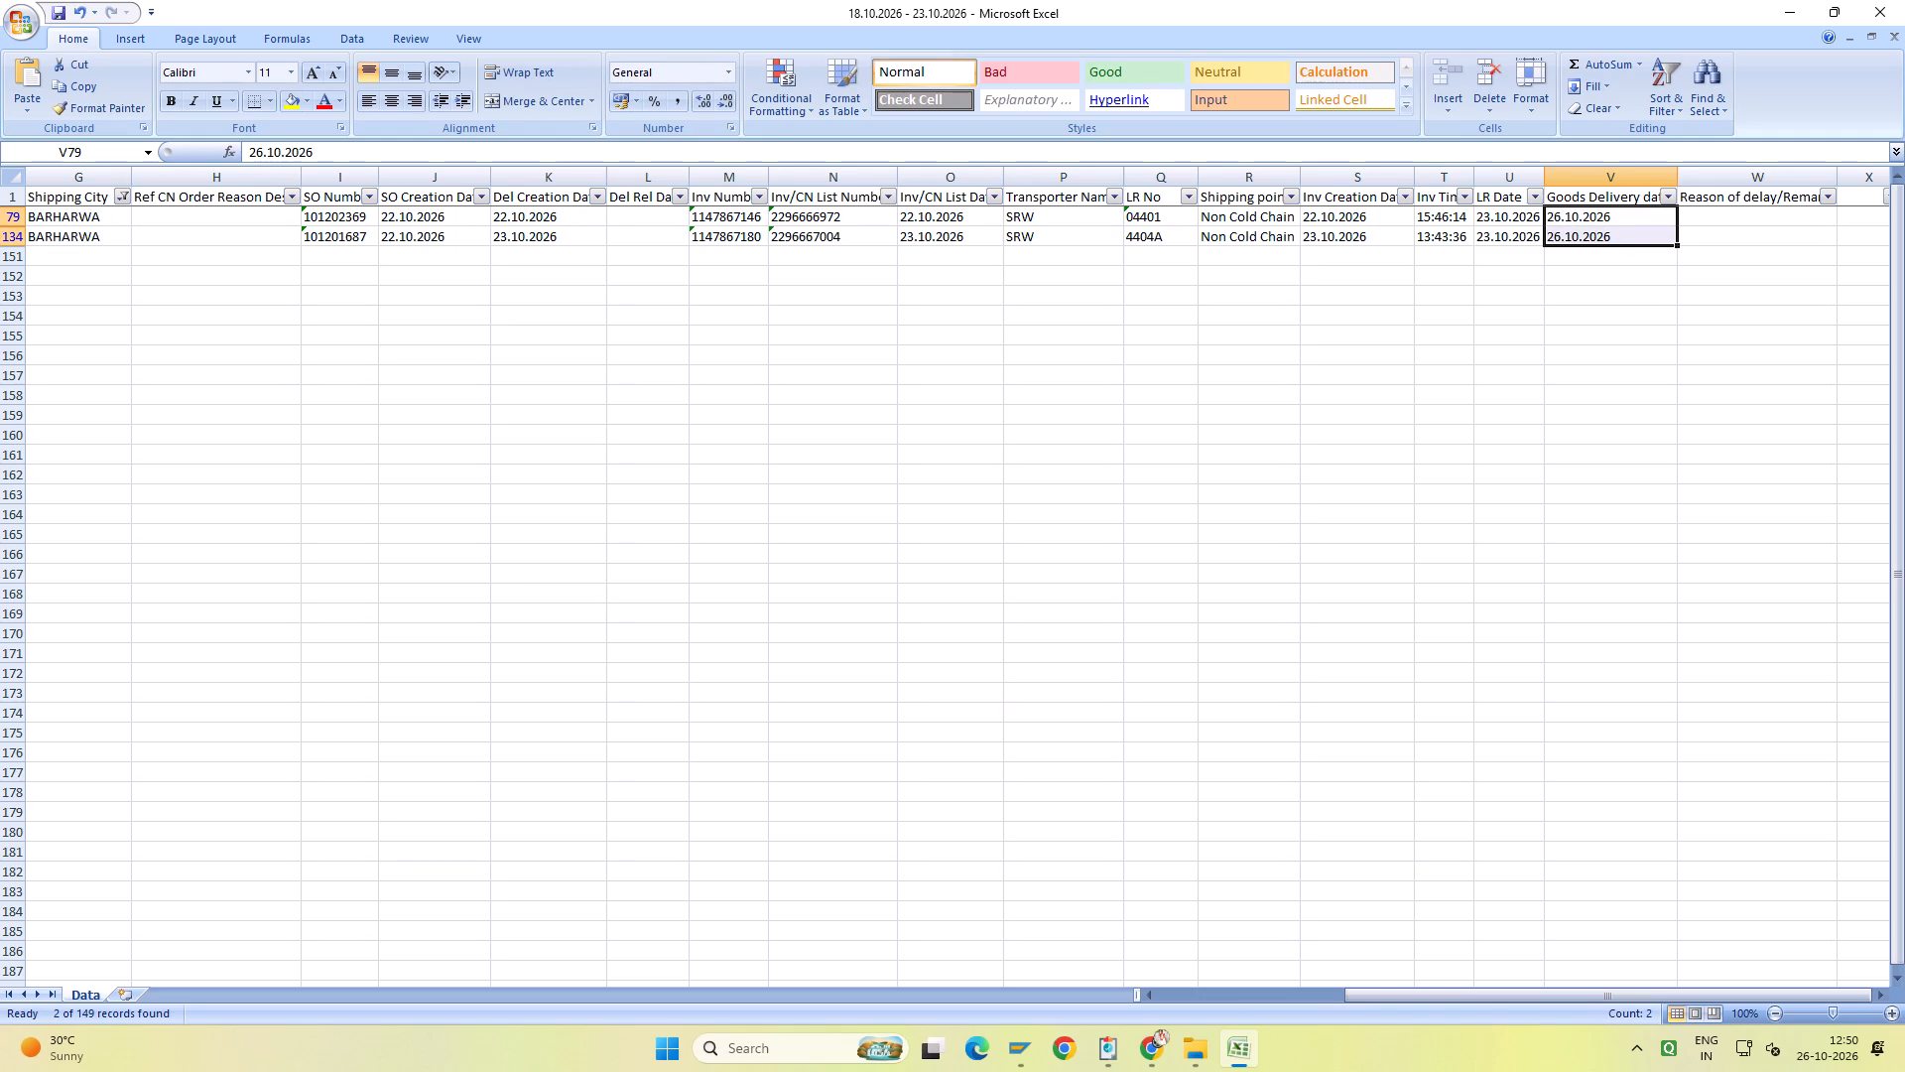
left_click(1536, 195)
left_click(1607, 311)
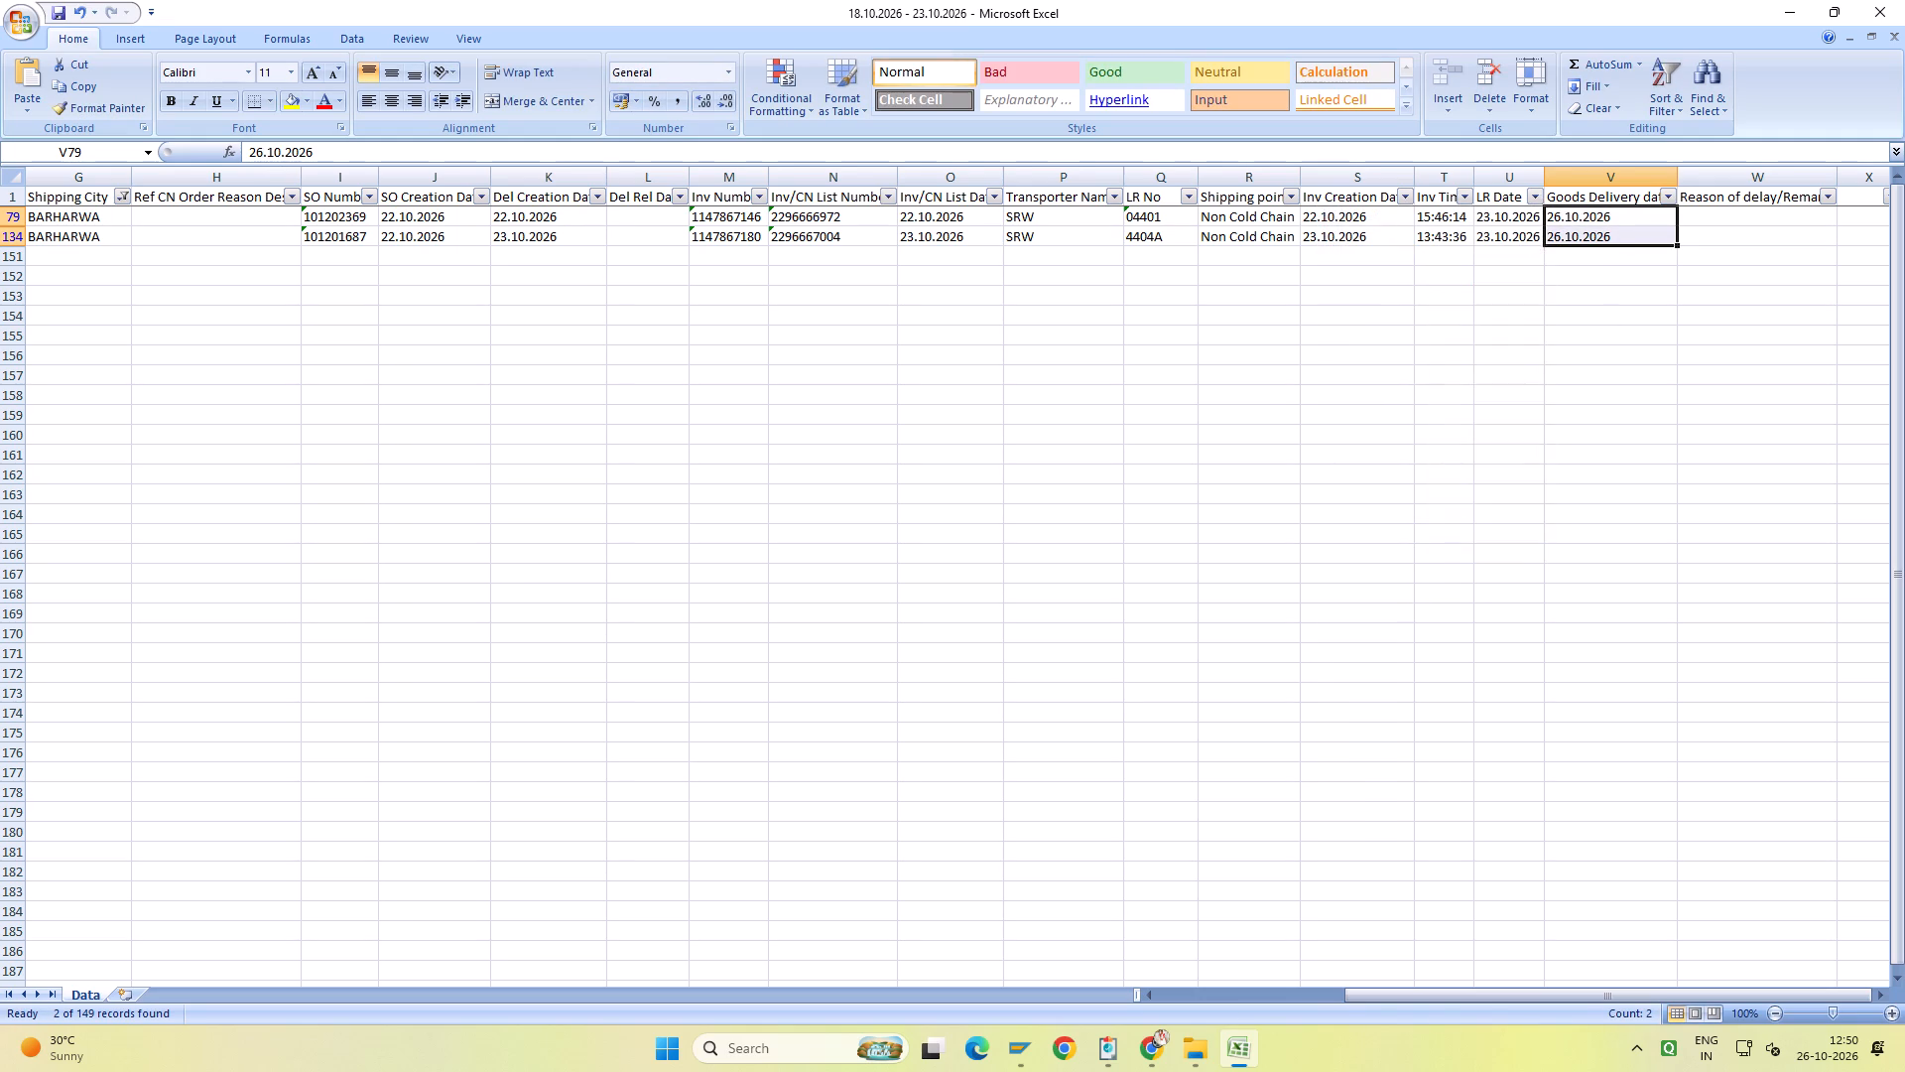
left_click(1589, 199)
scroll(1588, 201, "up", 6)
key("ctrl+s")
key("ctrl+s")
key("ctrl+s")
key("ctrl+s")
key("ctrl+s")
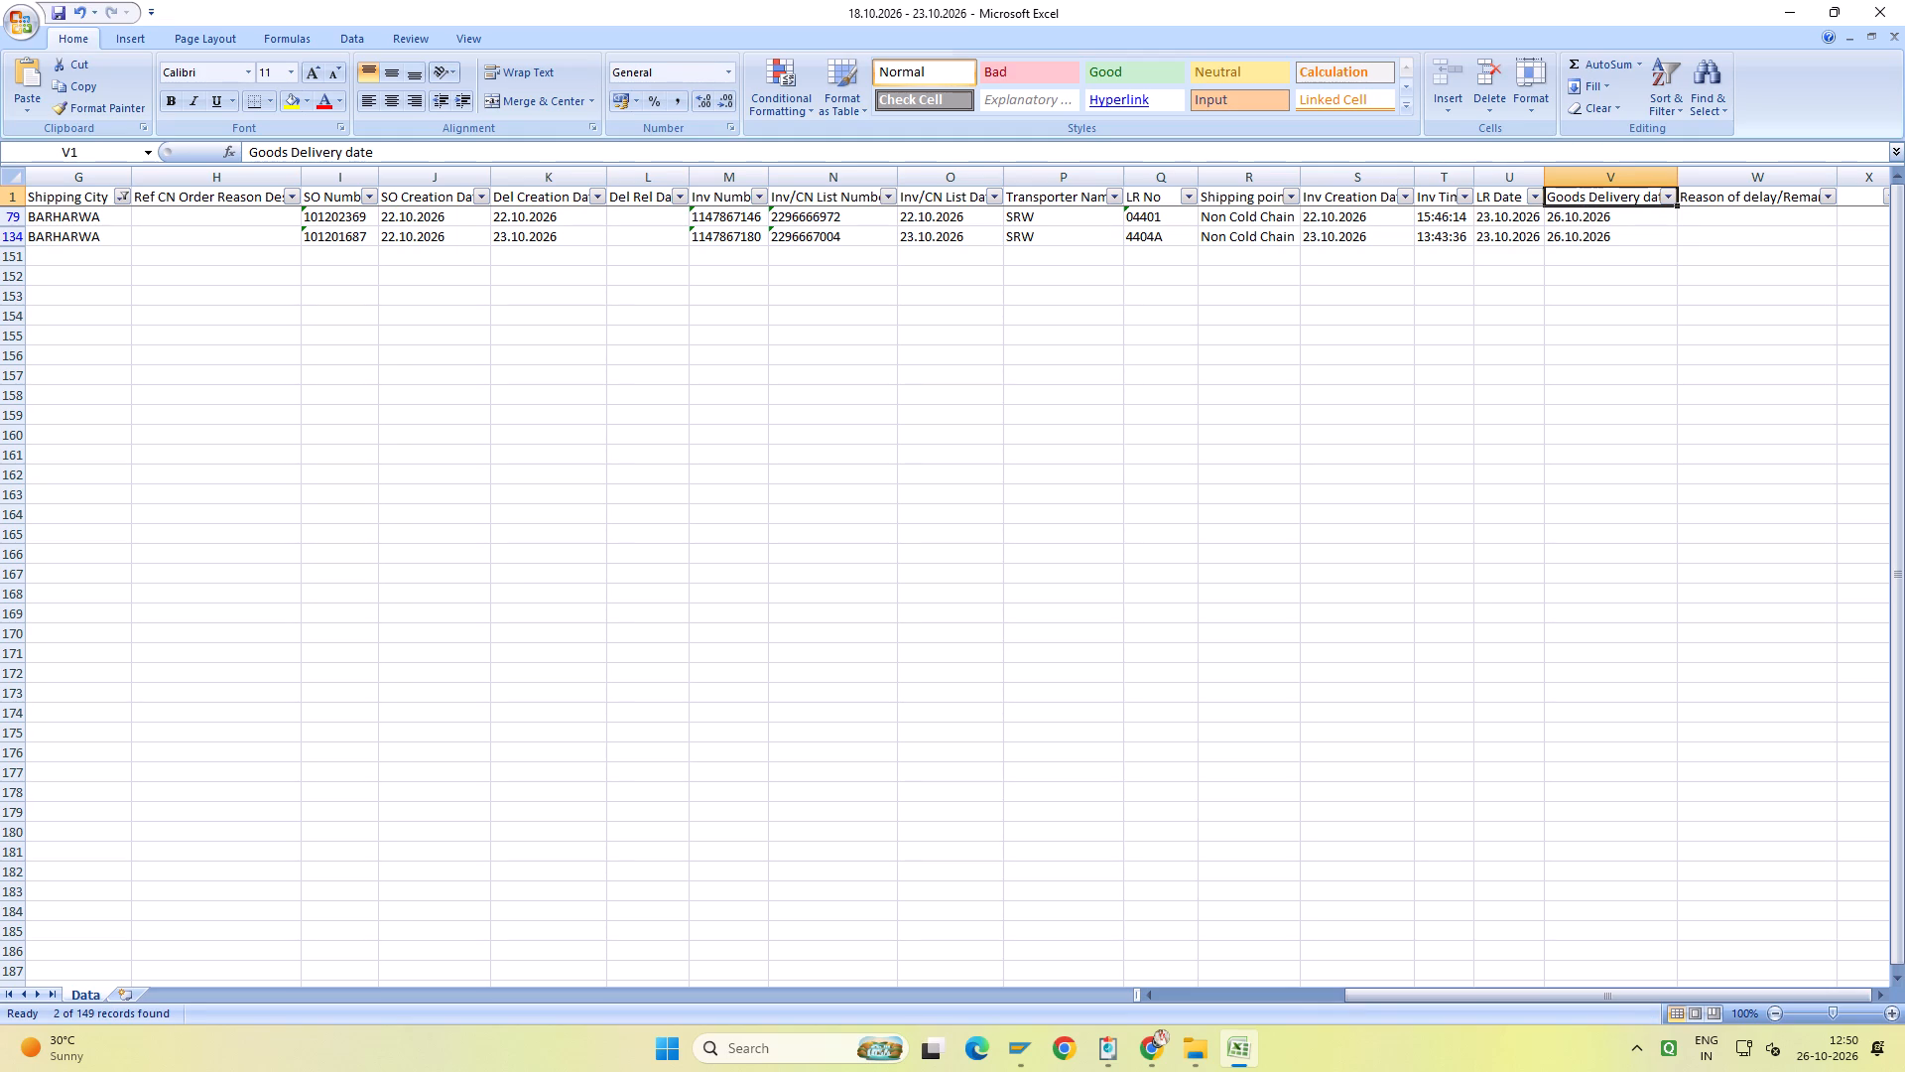
Check the October 2026 dates in the system calendar.
left_click(1832, 1055)
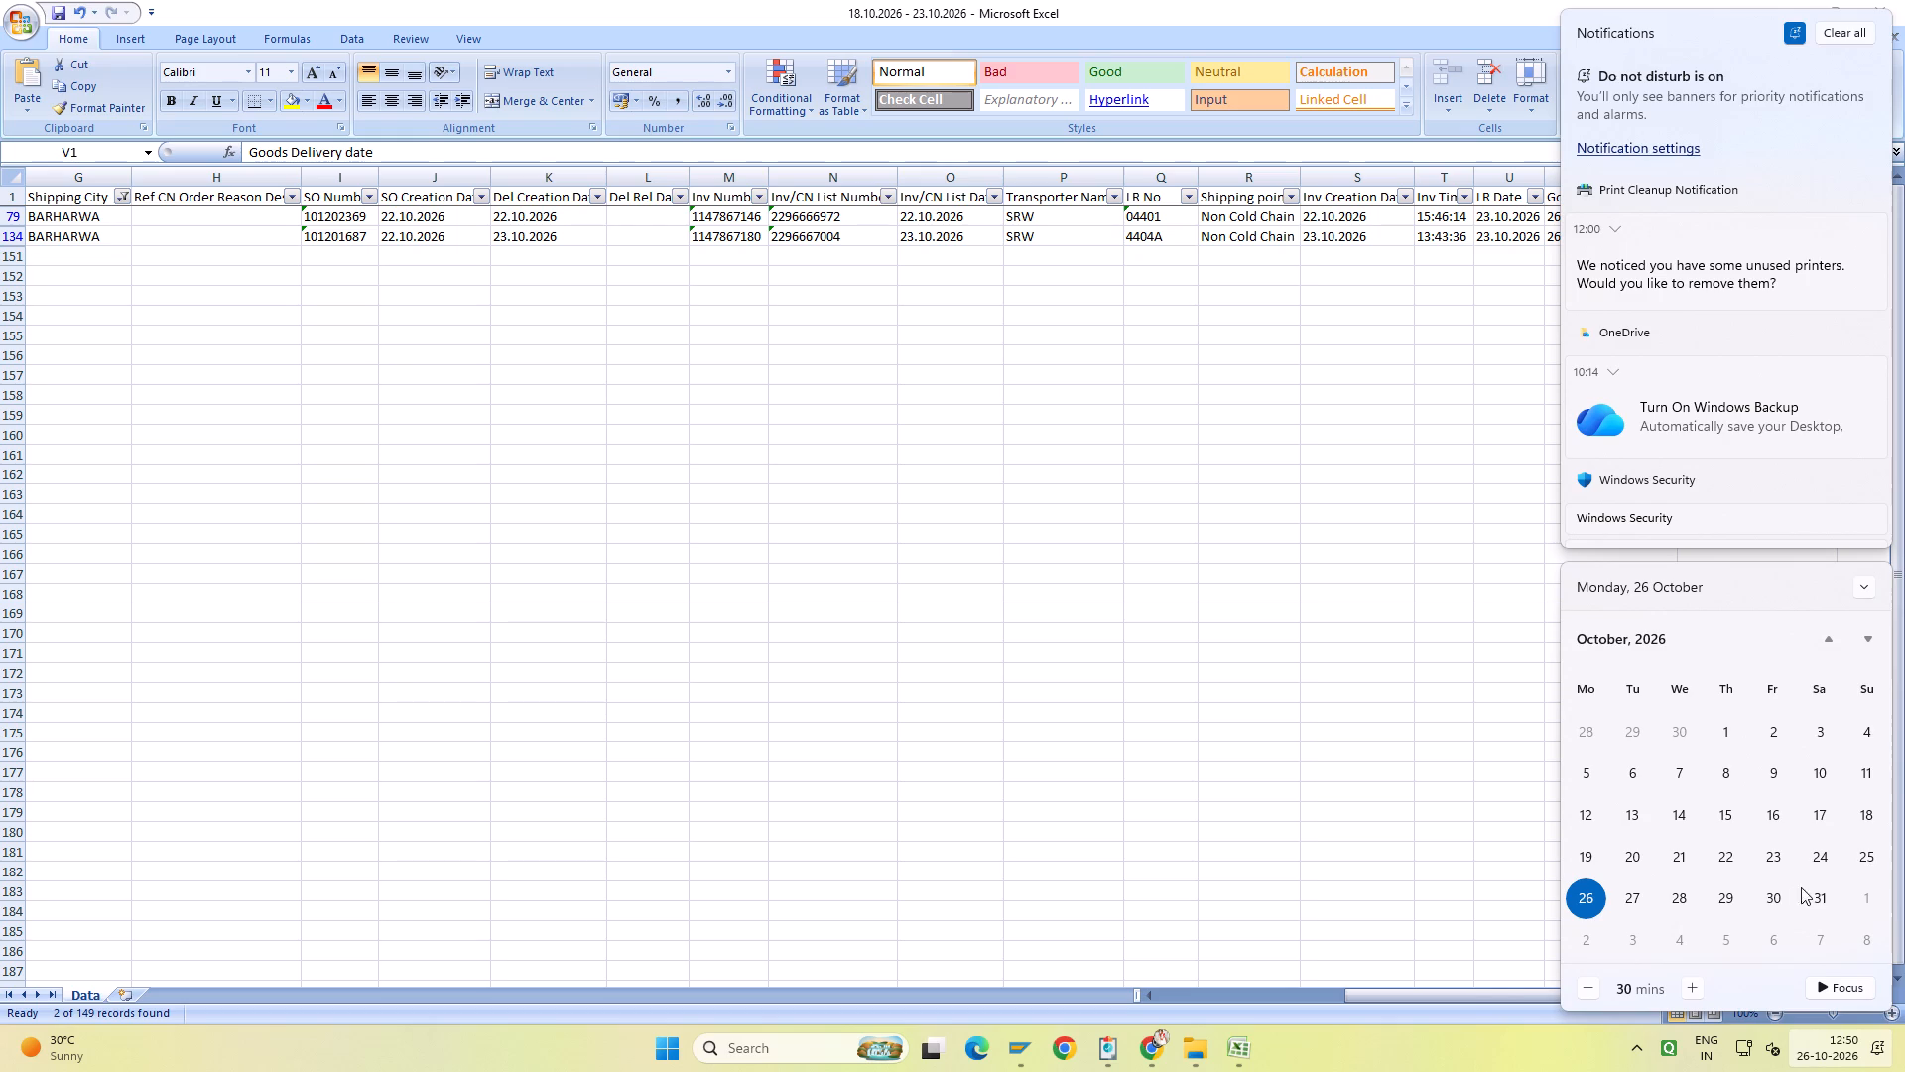
left_click(1489, 995)
scroll(1488, 995, "up", 6)
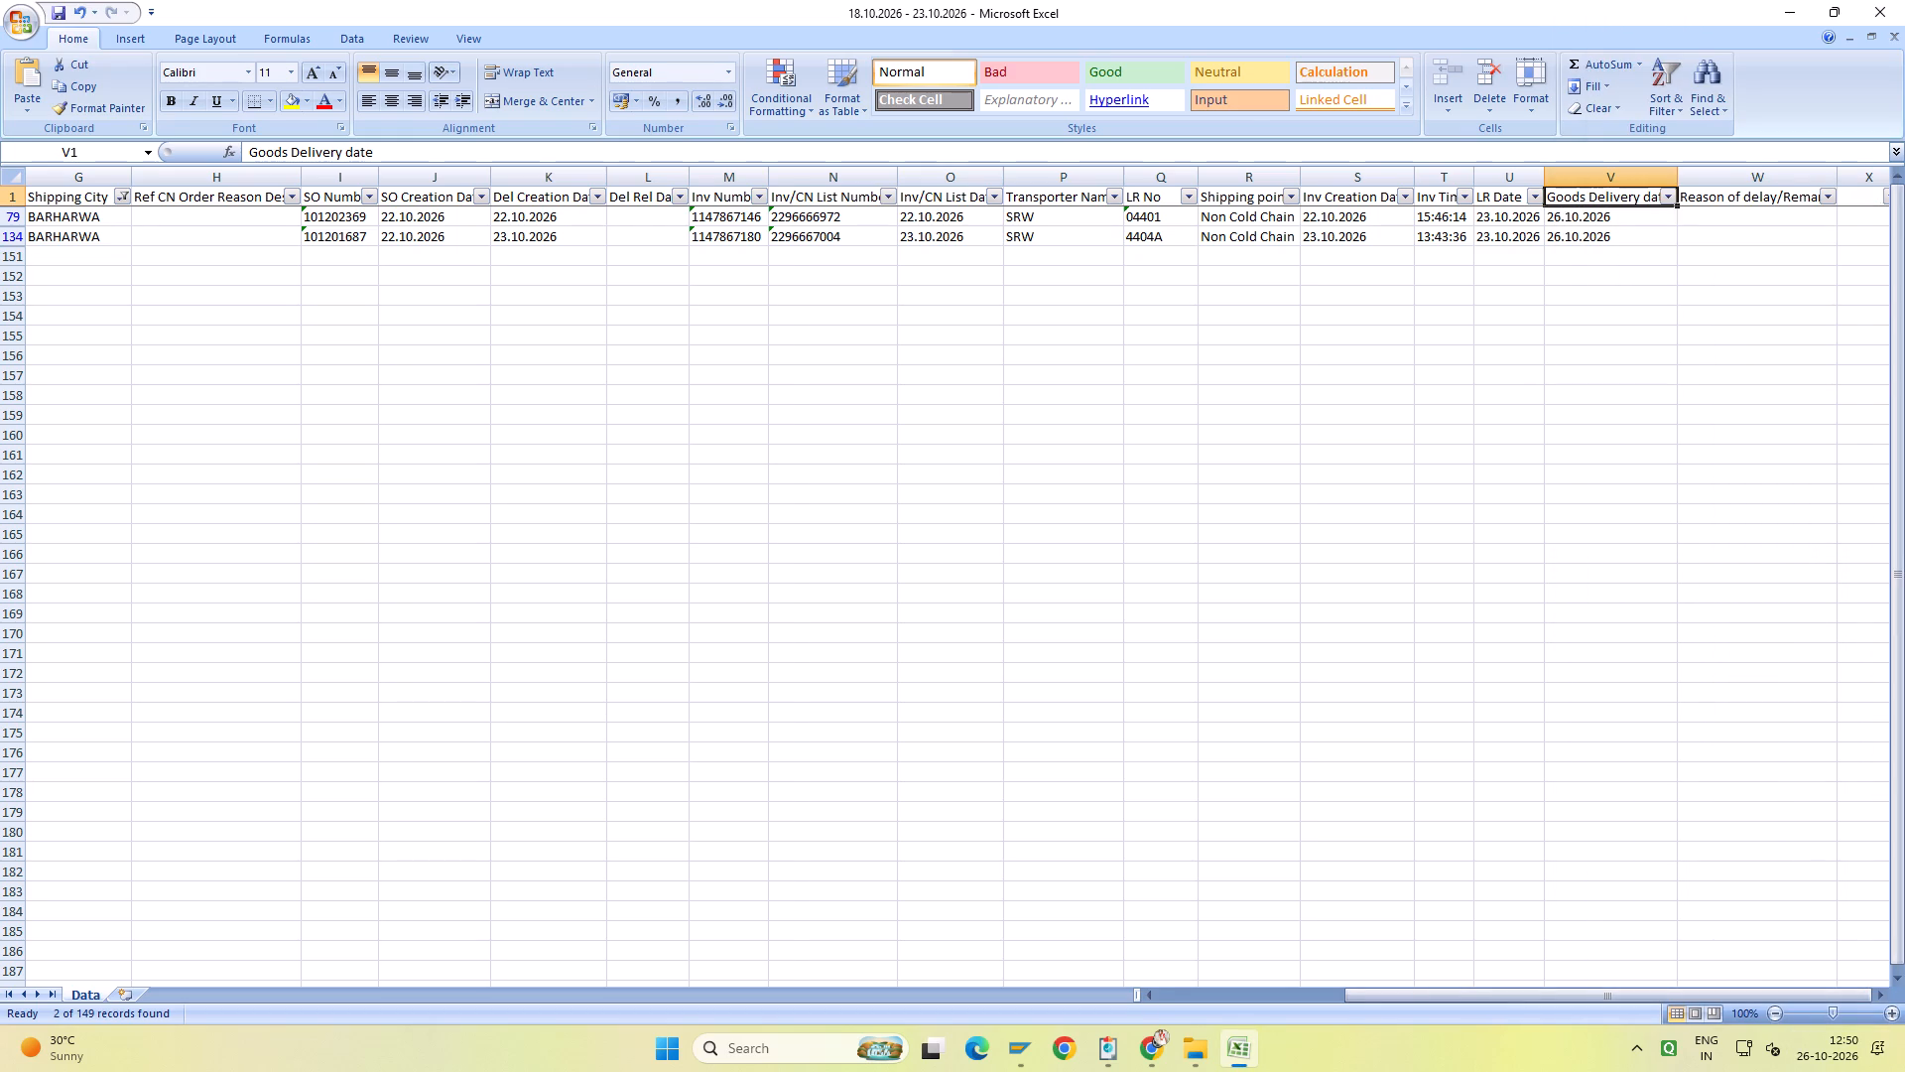
Save the workbook, and change the Shipping City filter to show all cities except BARHARWA, Bistupur, JAMESHDPUR, JUGSALAI and Ranchi.
key("ctrl+s")
key("ctrl+s")
key("ctrl+s")
key("ctrl+Left")
key("ctrl+s")
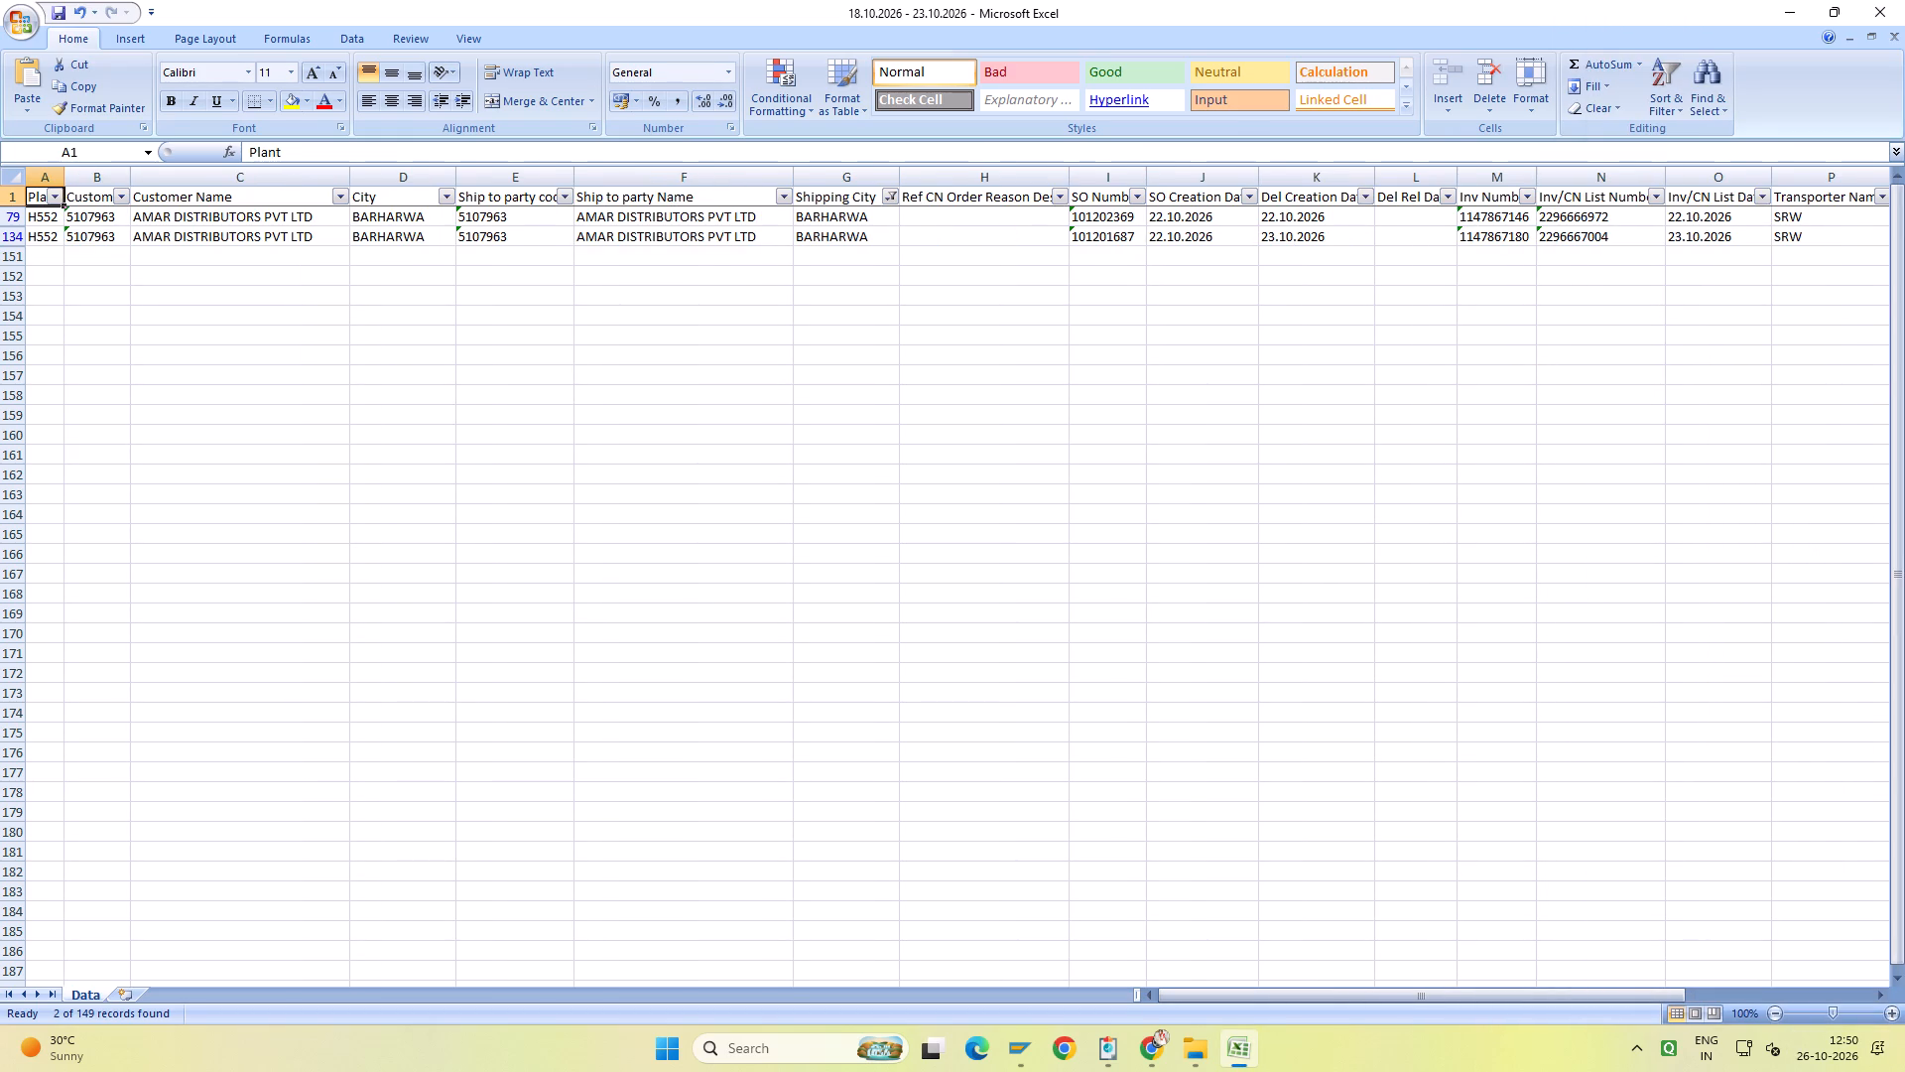
left_click(891, 198)
left_click(753, 352)
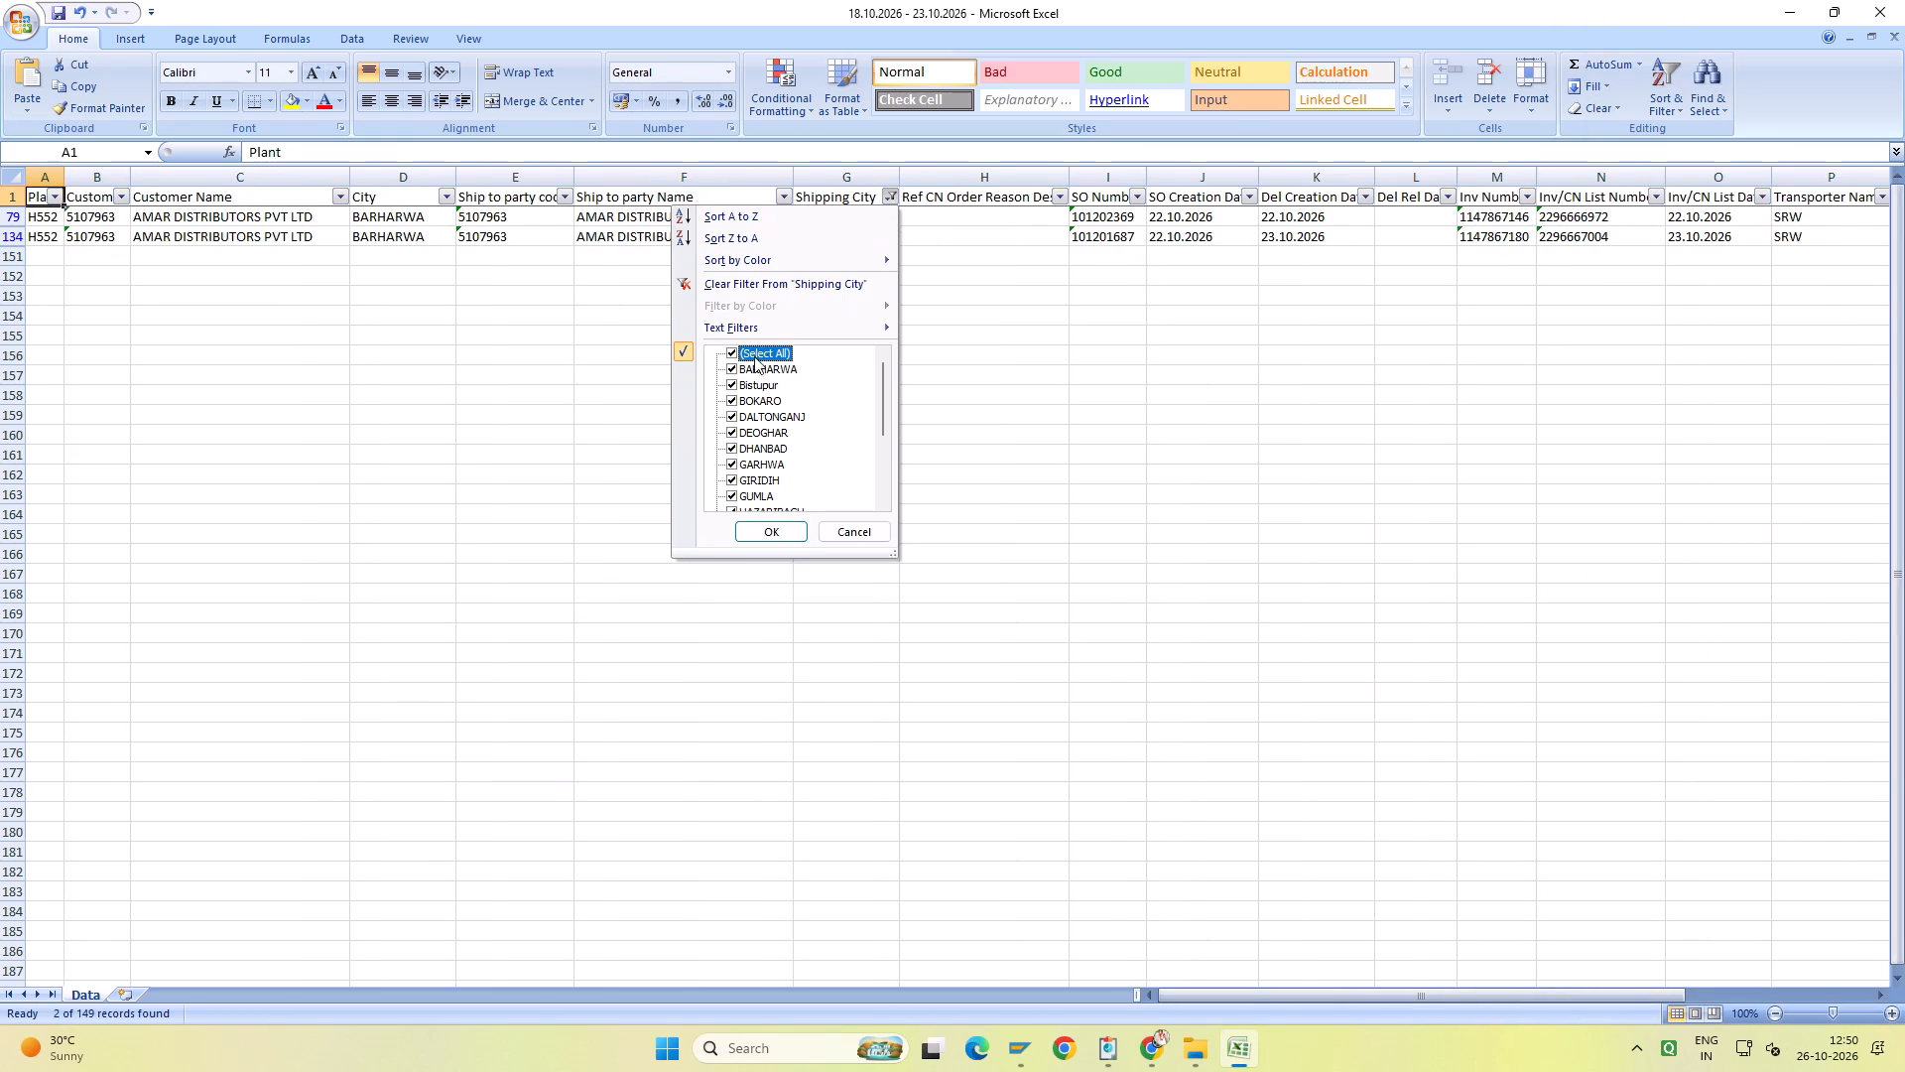
left_click(764, 371)
left_click(757, 390)
scroll(791, 464, "down", 6)
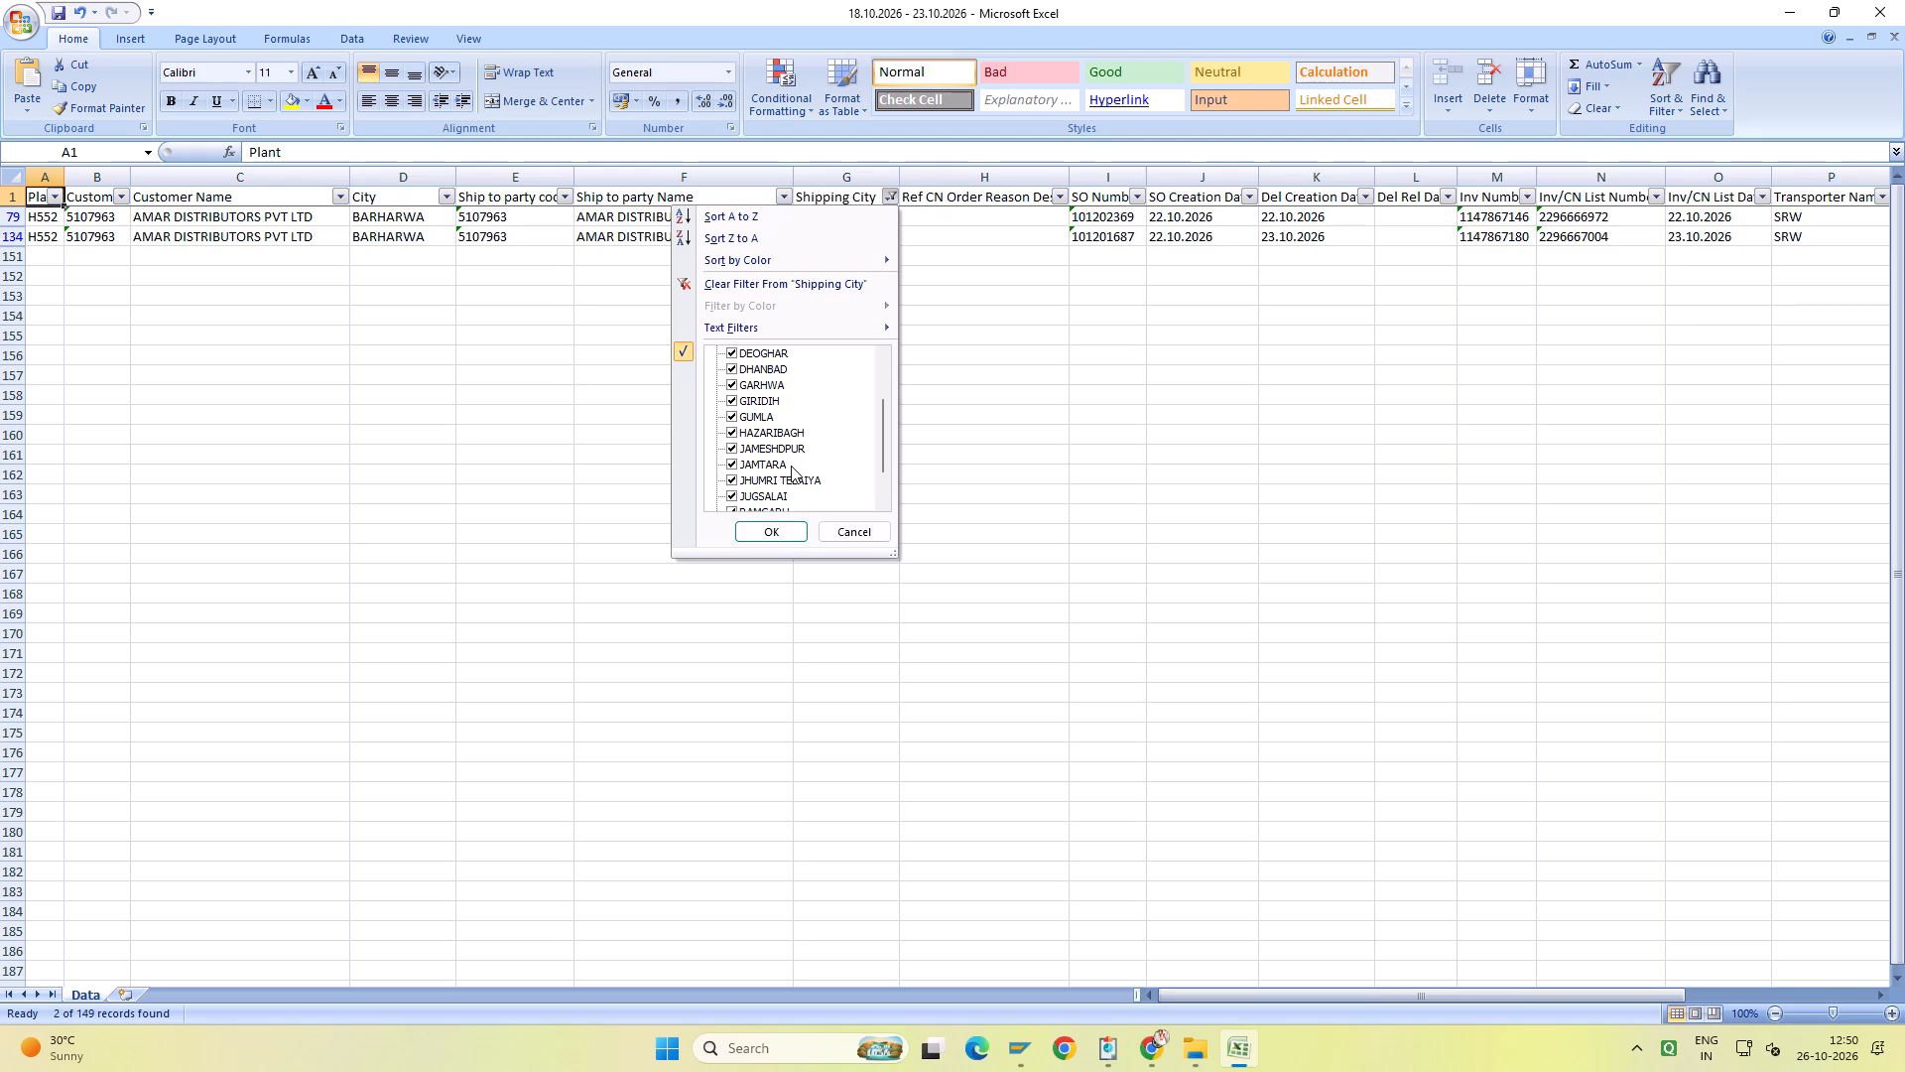
left_click(770, 449)
left_click(750, 481)
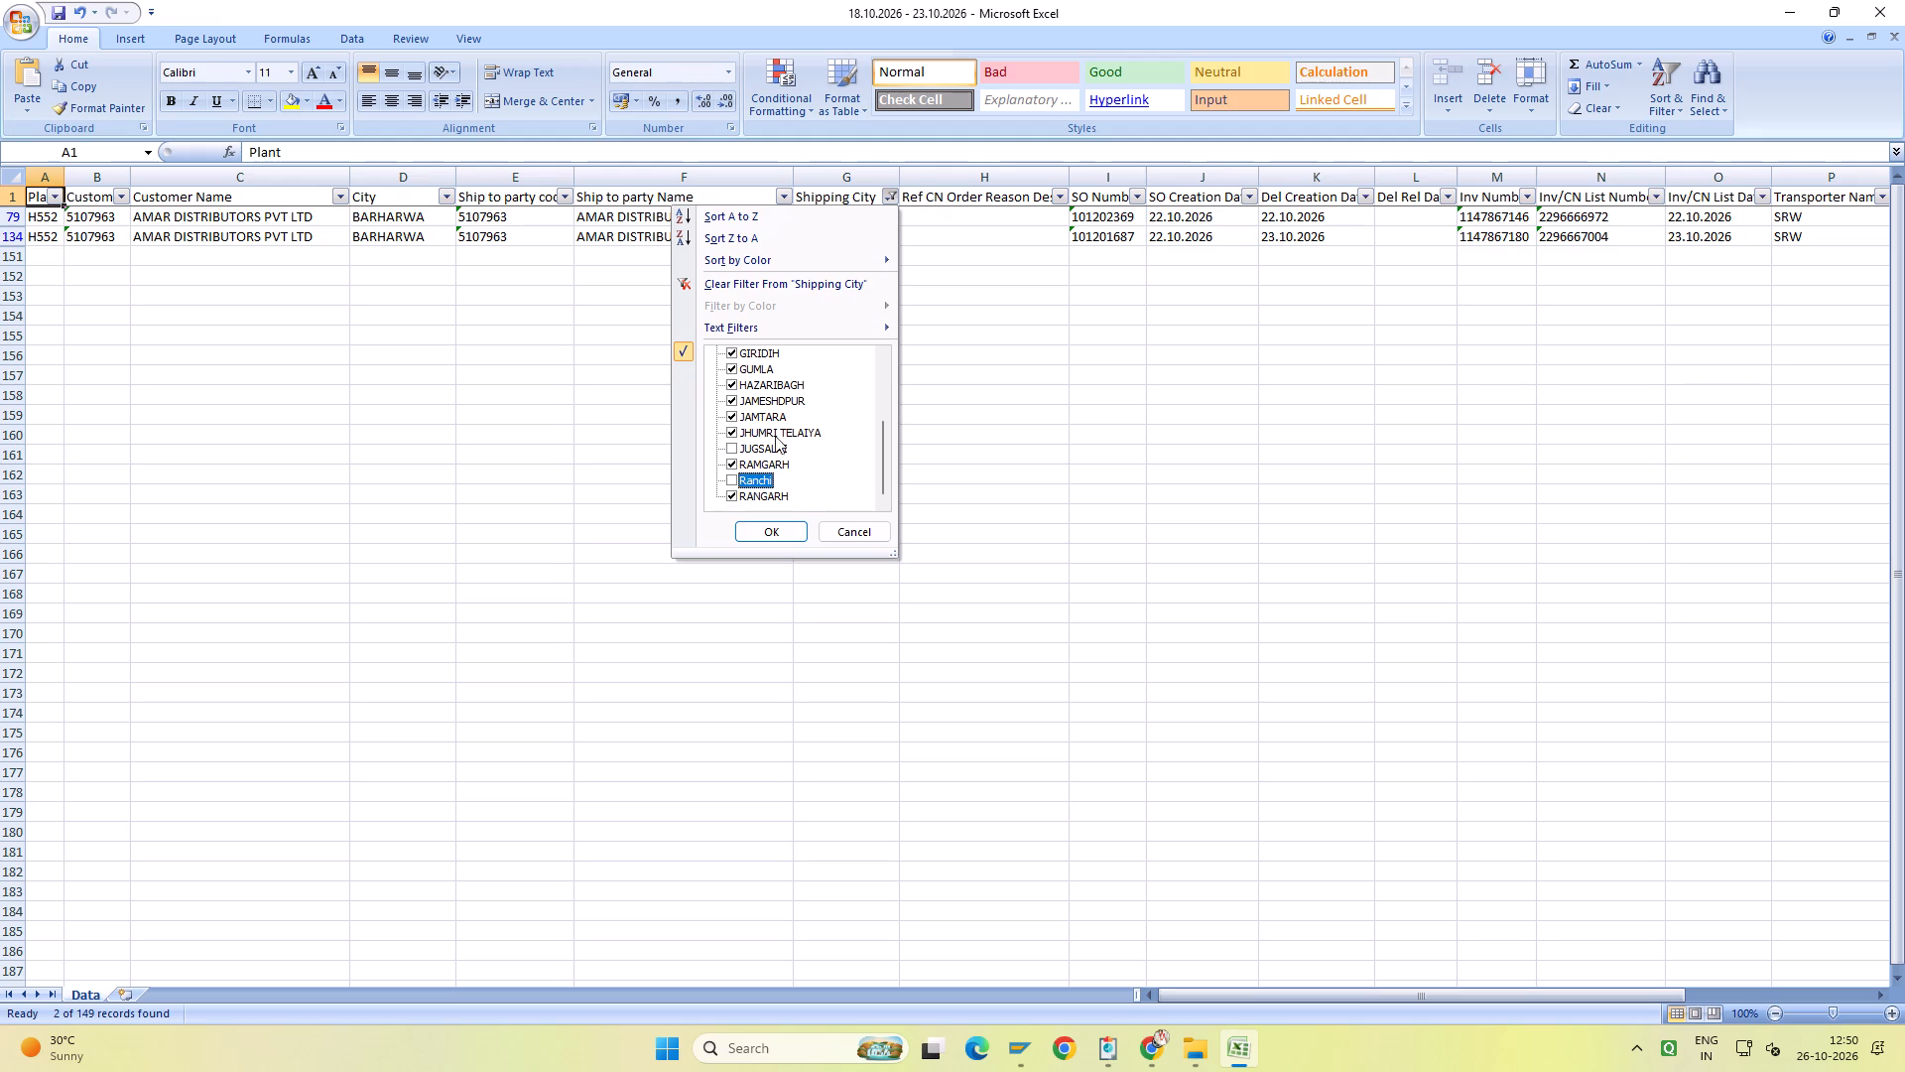
left_click(778, 401)
scroll(784, 446, "up", 4)
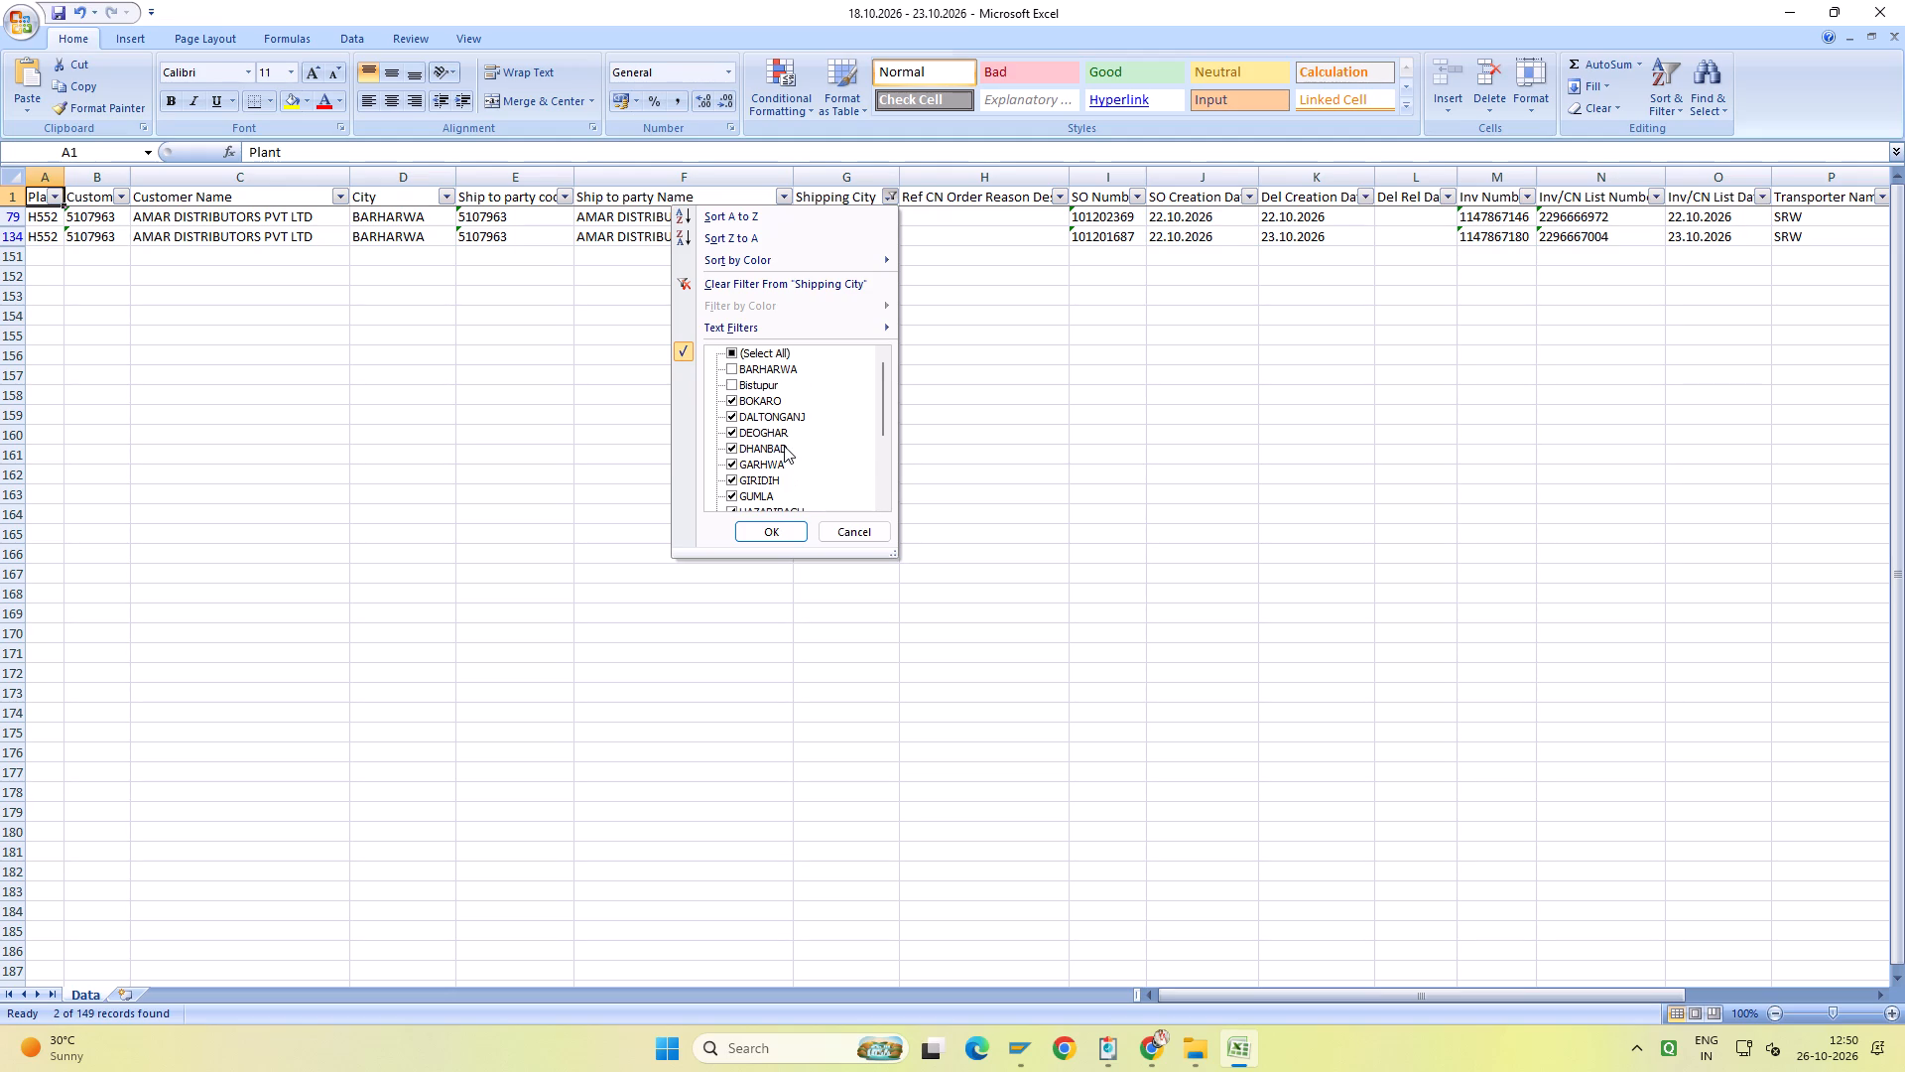
left_click(786, 527)
scroll(787, 527, "up", 5)
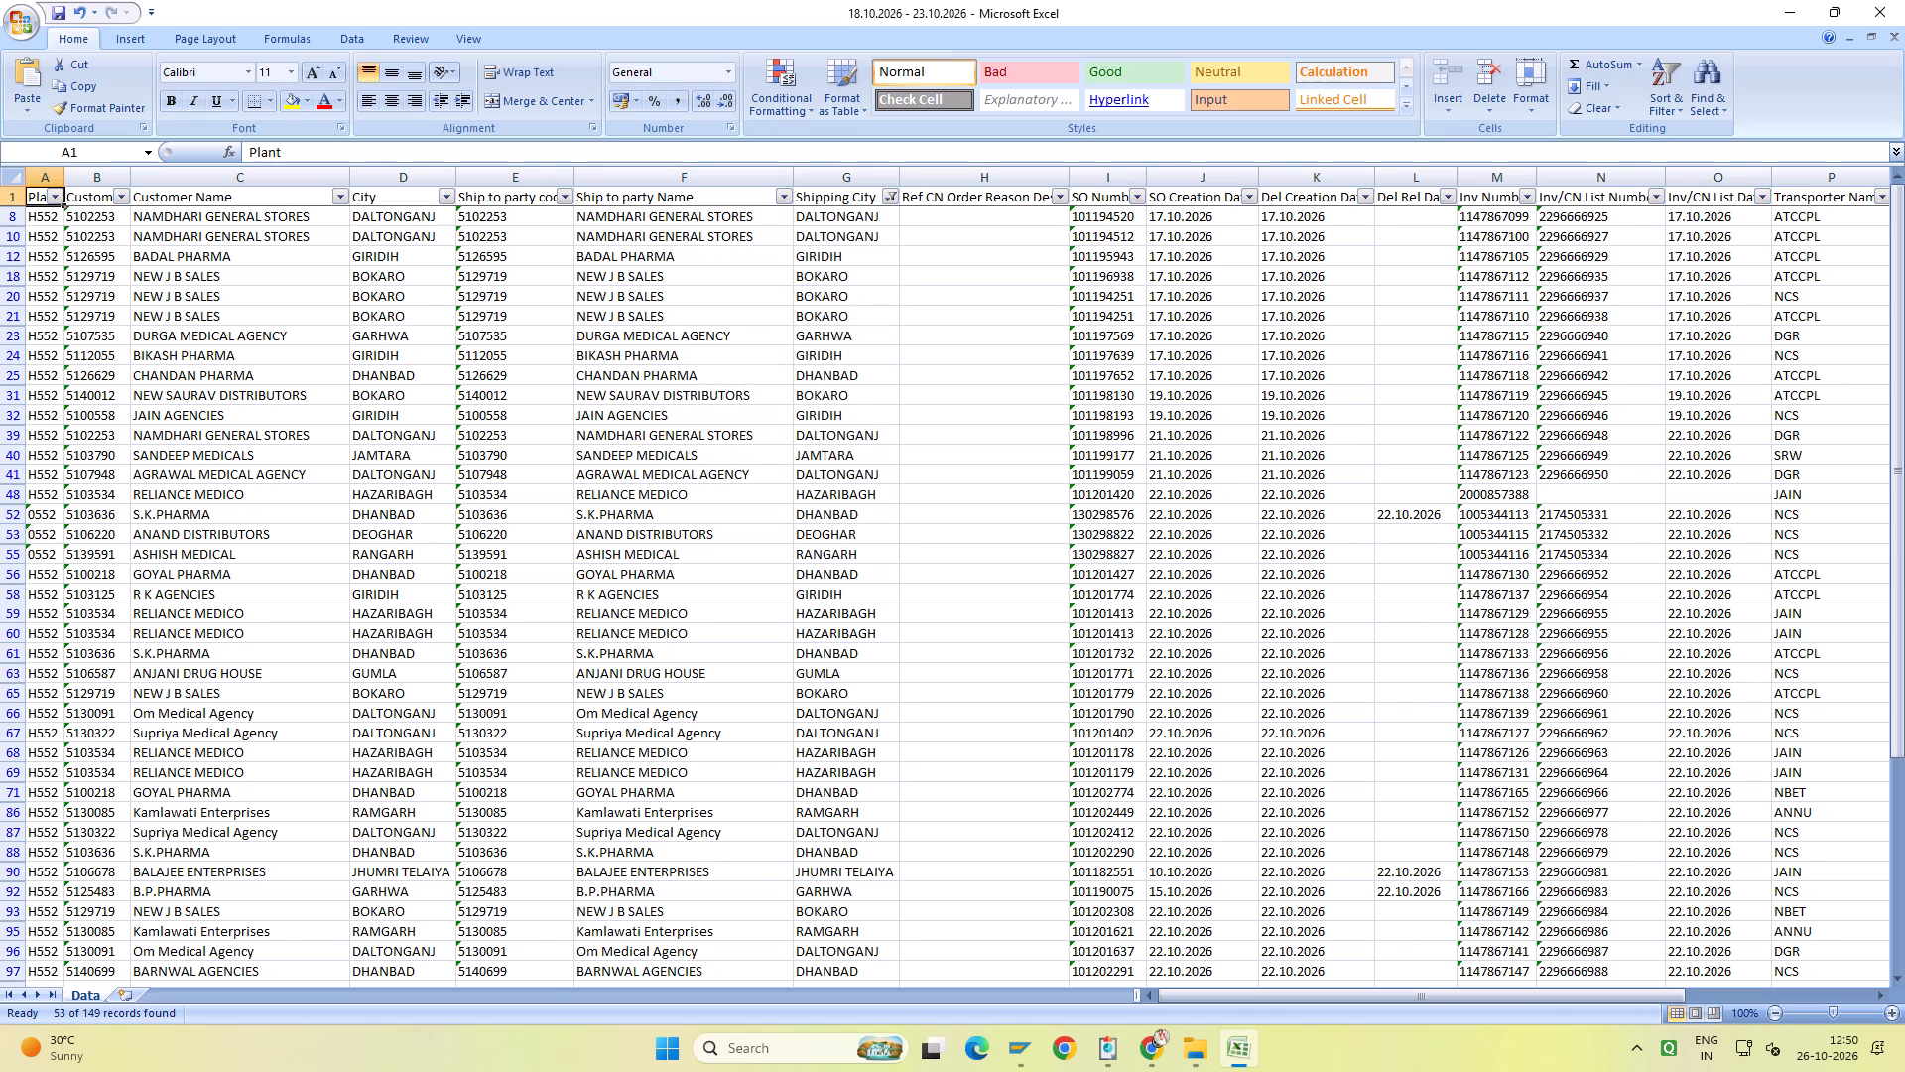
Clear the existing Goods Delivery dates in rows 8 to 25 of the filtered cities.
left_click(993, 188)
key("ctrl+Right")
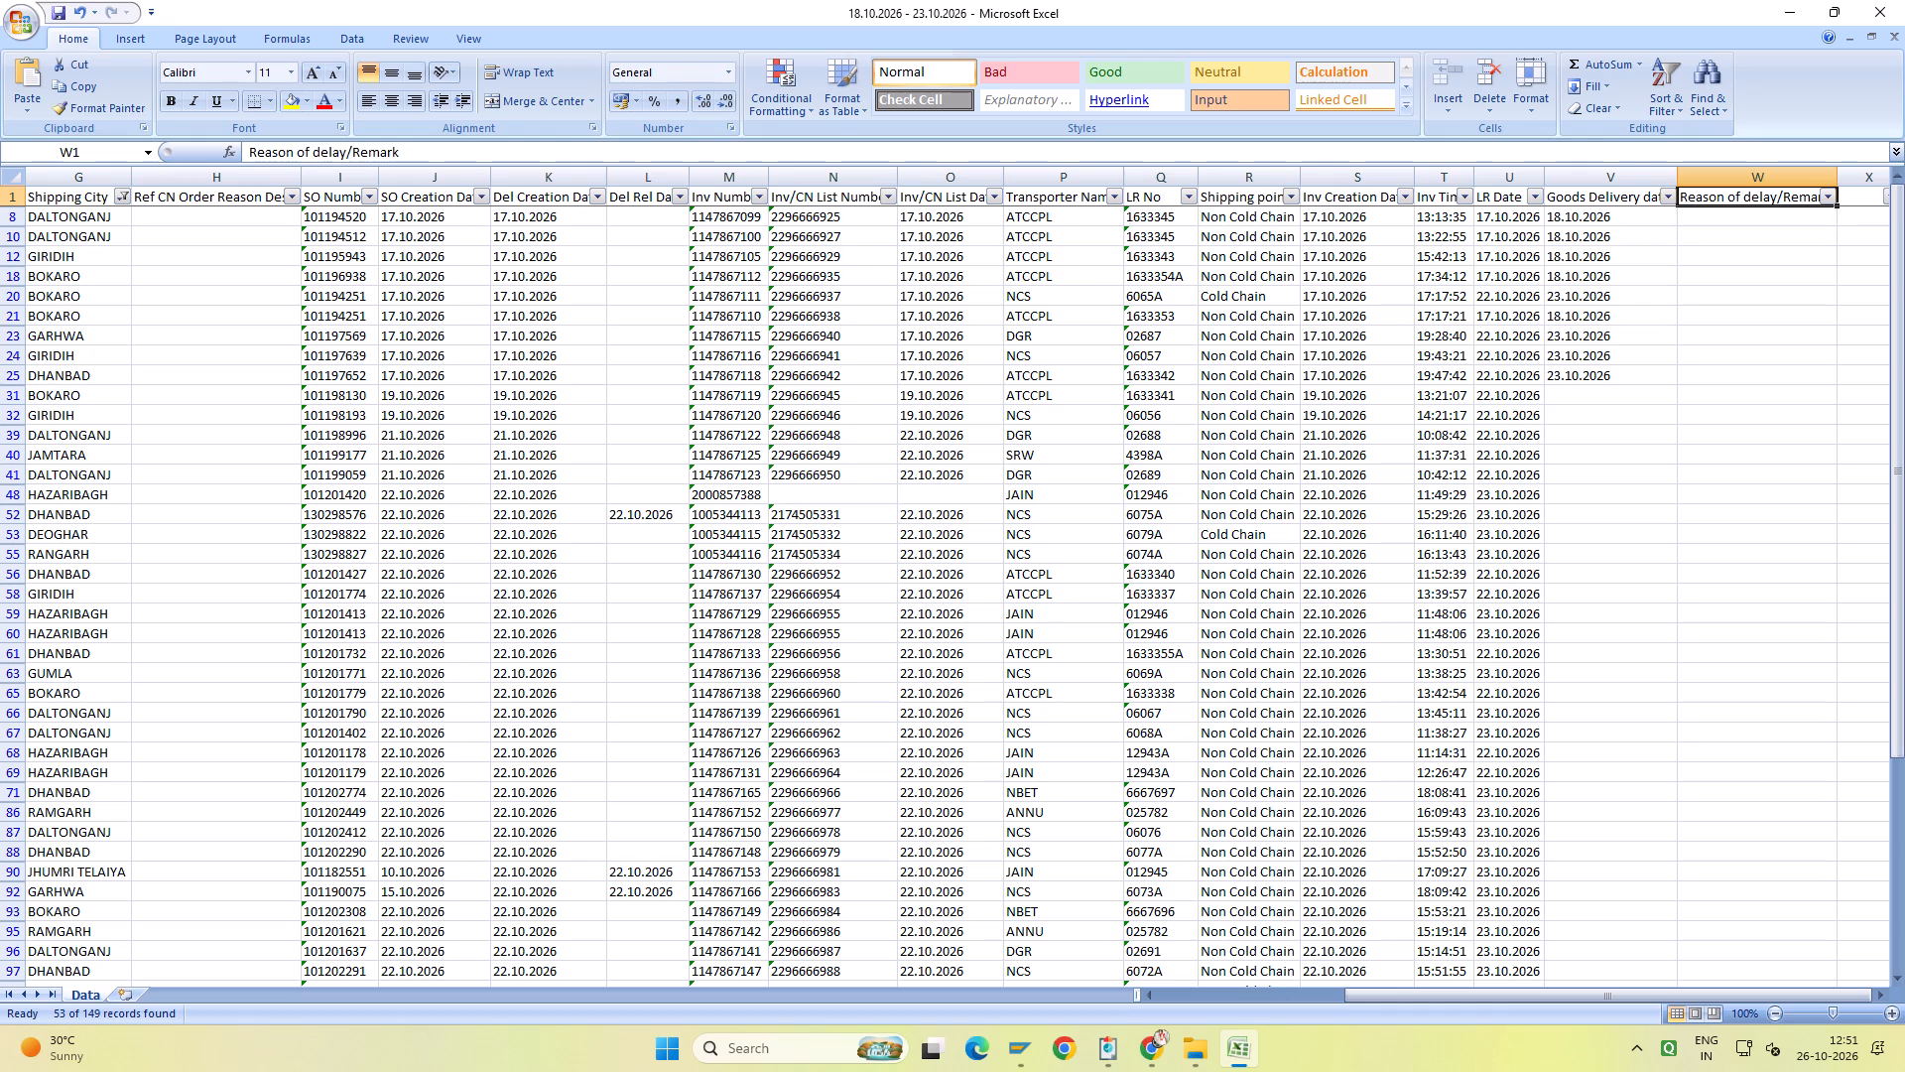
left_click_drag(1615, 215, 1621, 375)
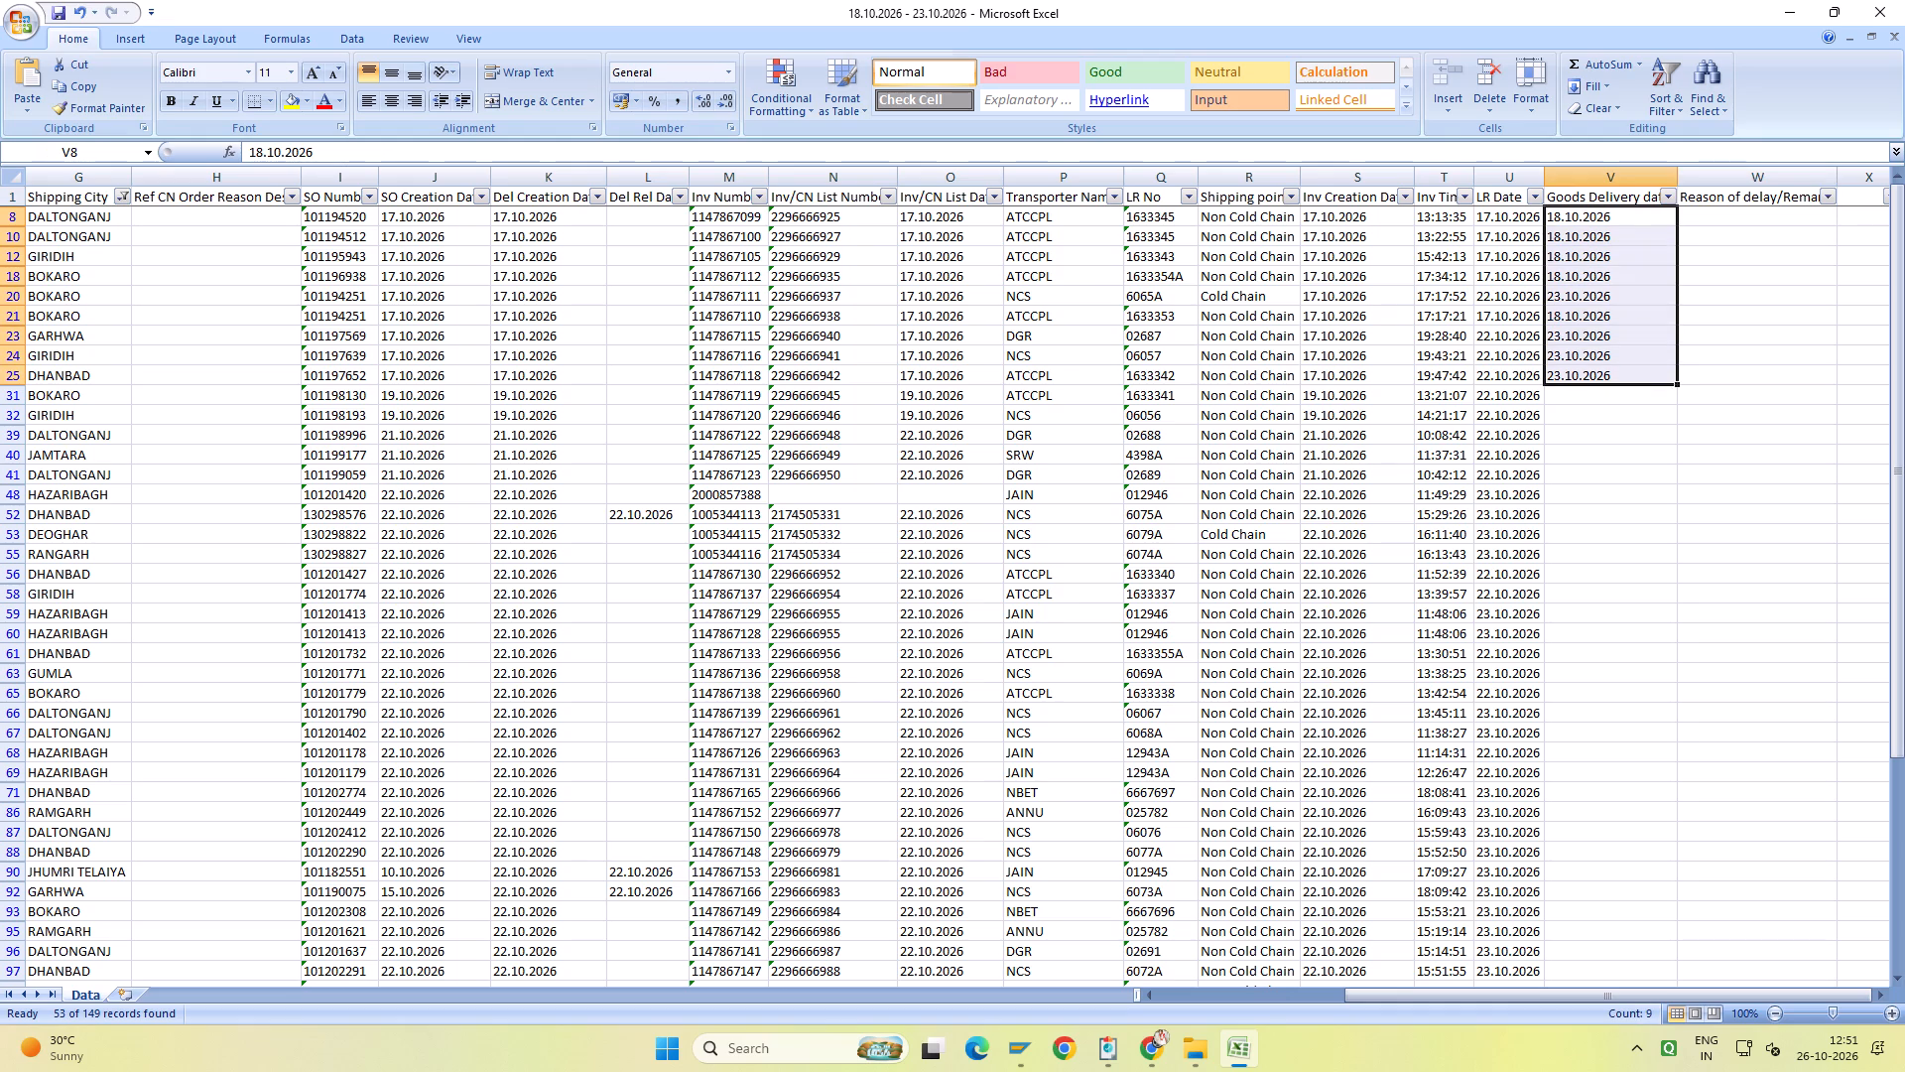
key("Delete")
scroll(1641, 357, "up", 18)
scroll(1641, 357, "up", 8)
Filter LR Date to show only 17.10.2026 for the remaining shipping cities.
left_click(1537, 196)
left_click(1408, 347)
left_click(1414, 370)
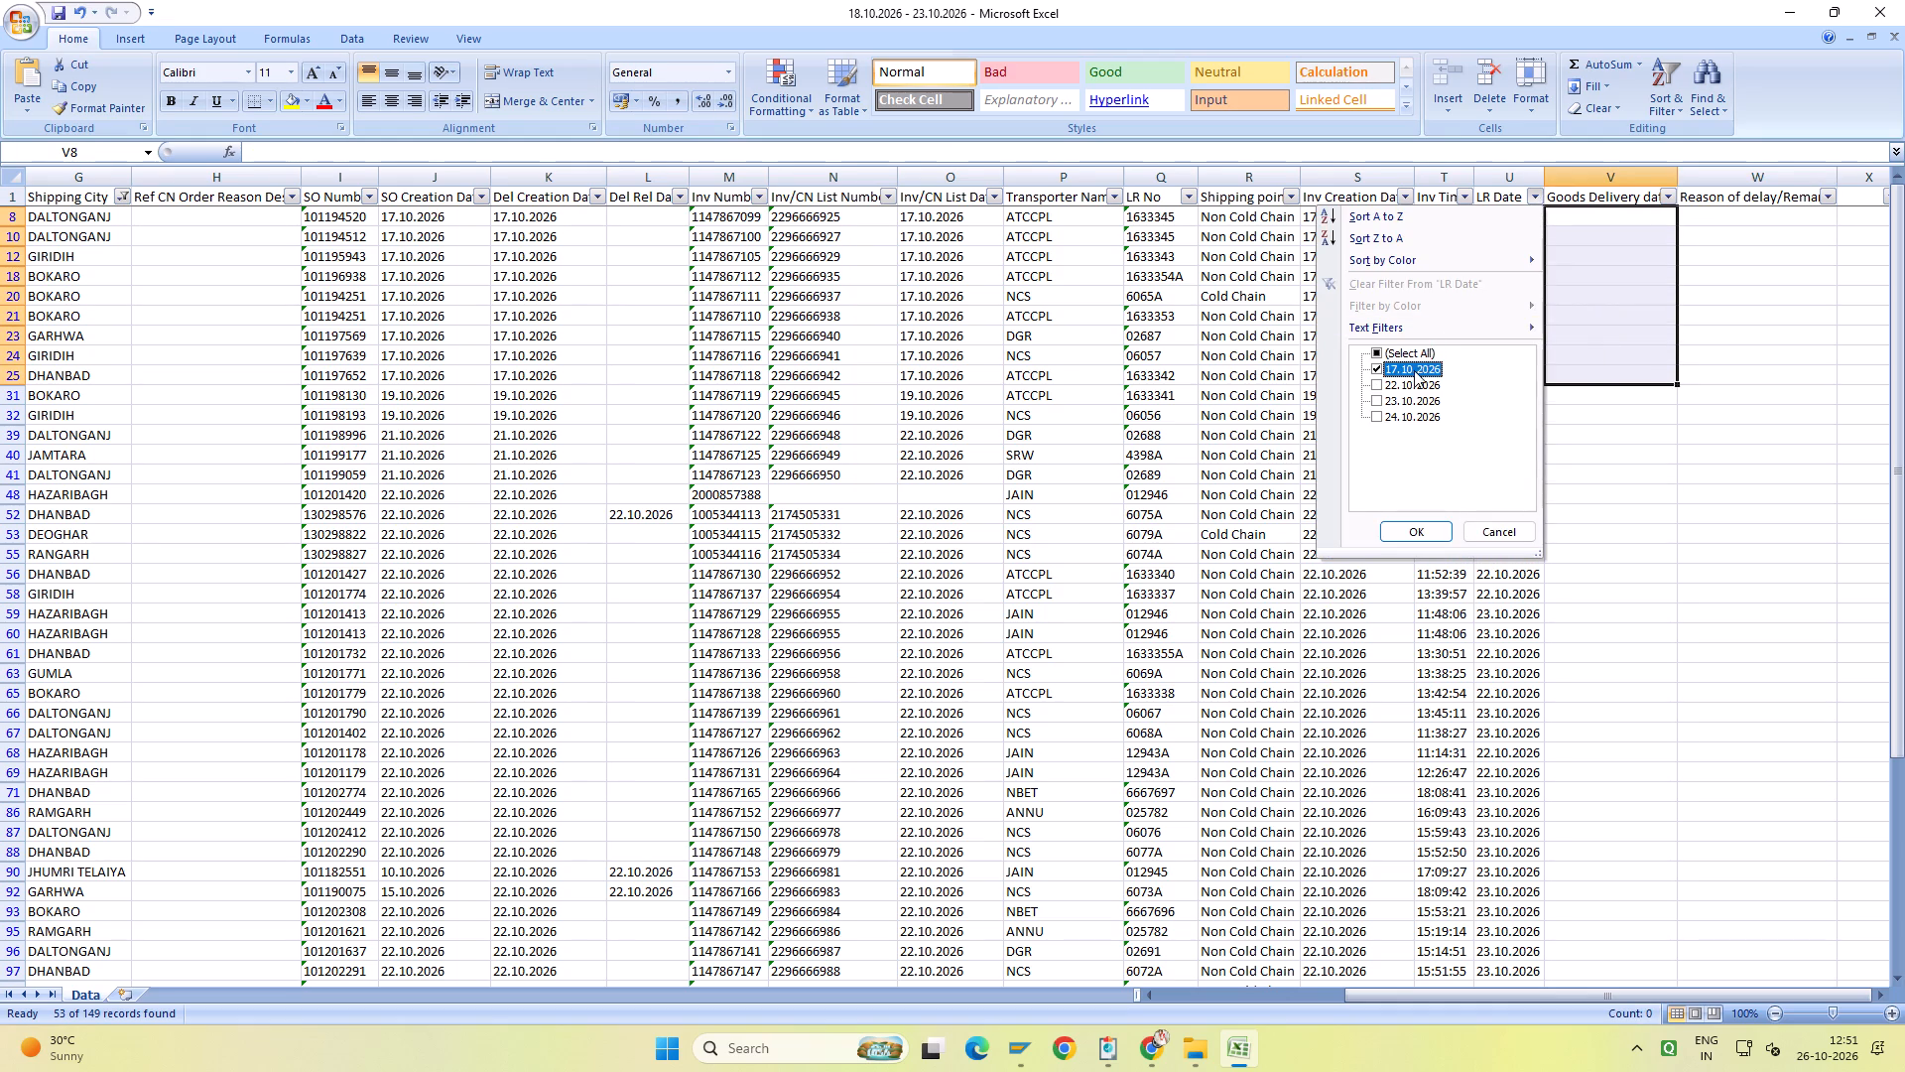
left_click(1432, 525)
scroll(1462, 519, "up", 5)
Fill the Goods Delivery date of all rows with LR Date 17.10.2026 with 18.10.2026 and save the workbook.
left_click(1601, 219)
scroll(1607, 228, "up", 5)
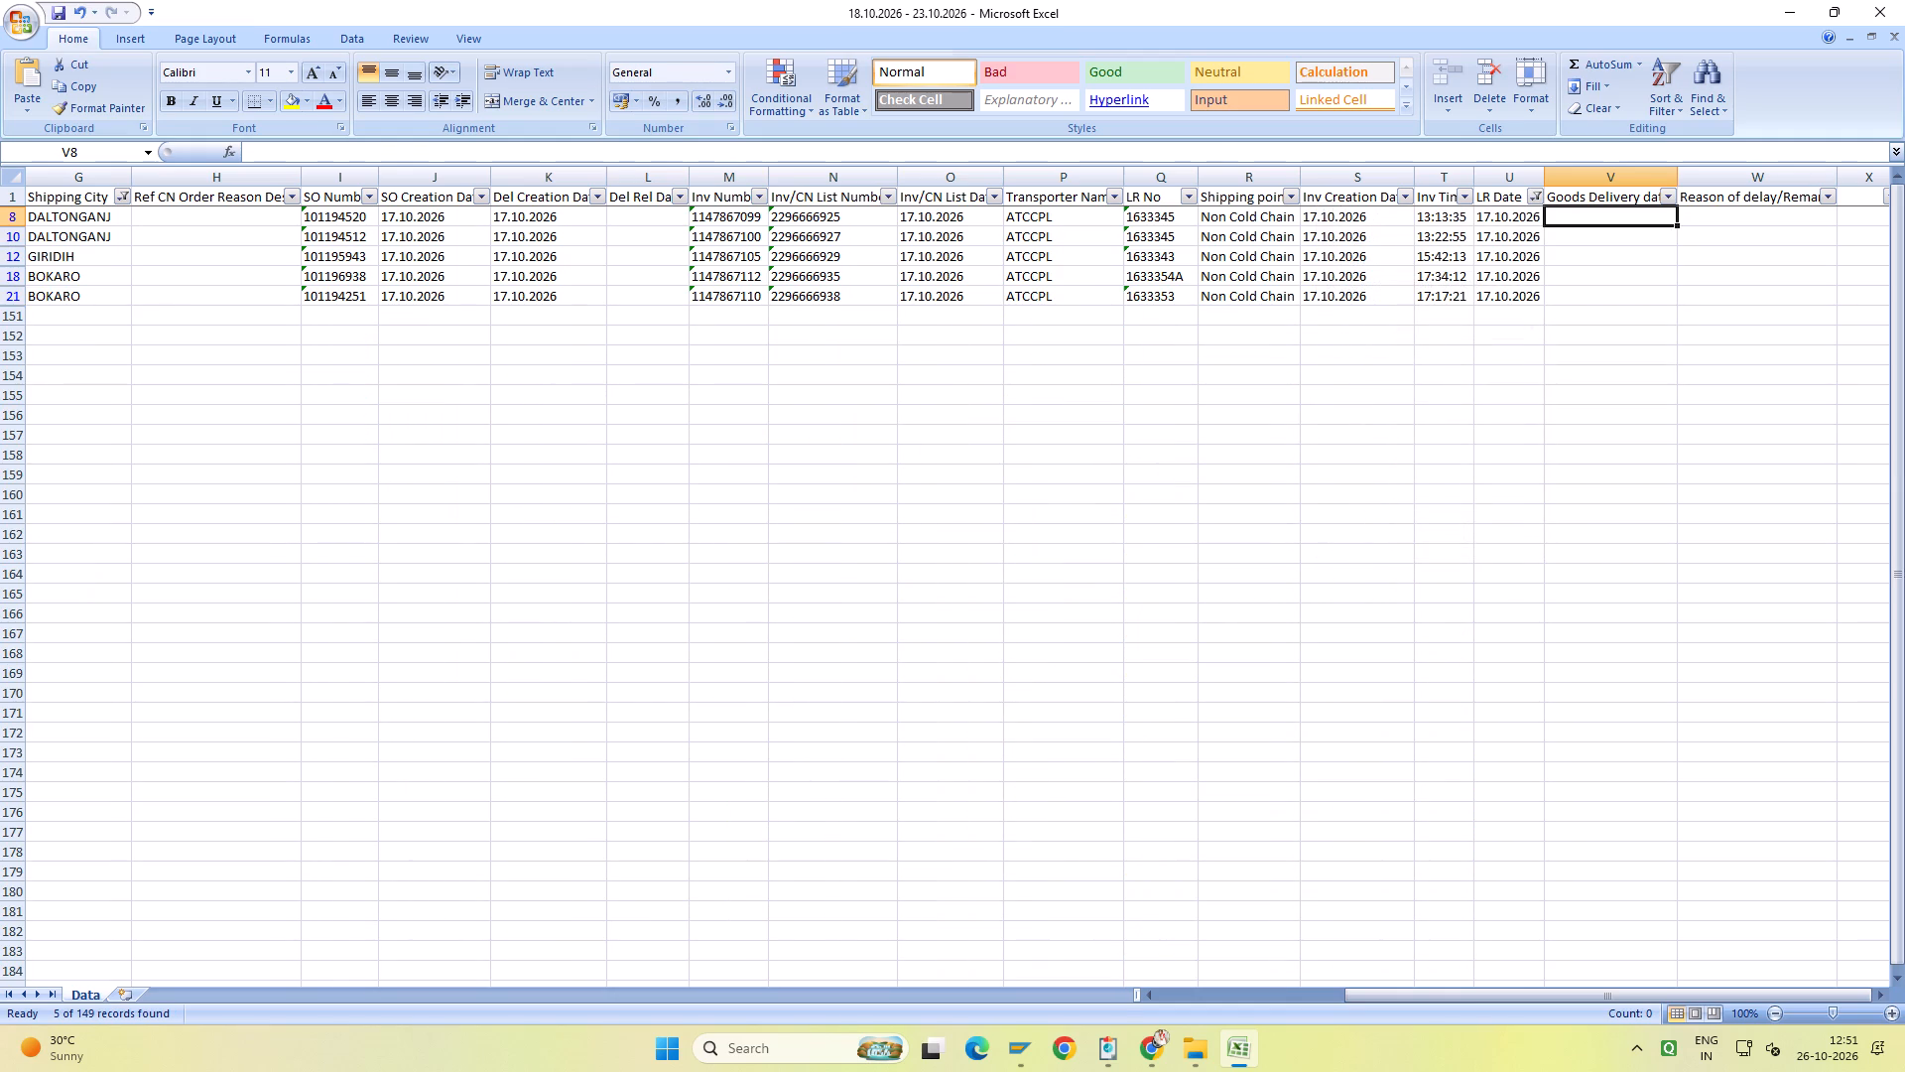
type("18.10.2026")
key("Up")
key("Down")
key("shift+Down")
key("shift+Down")
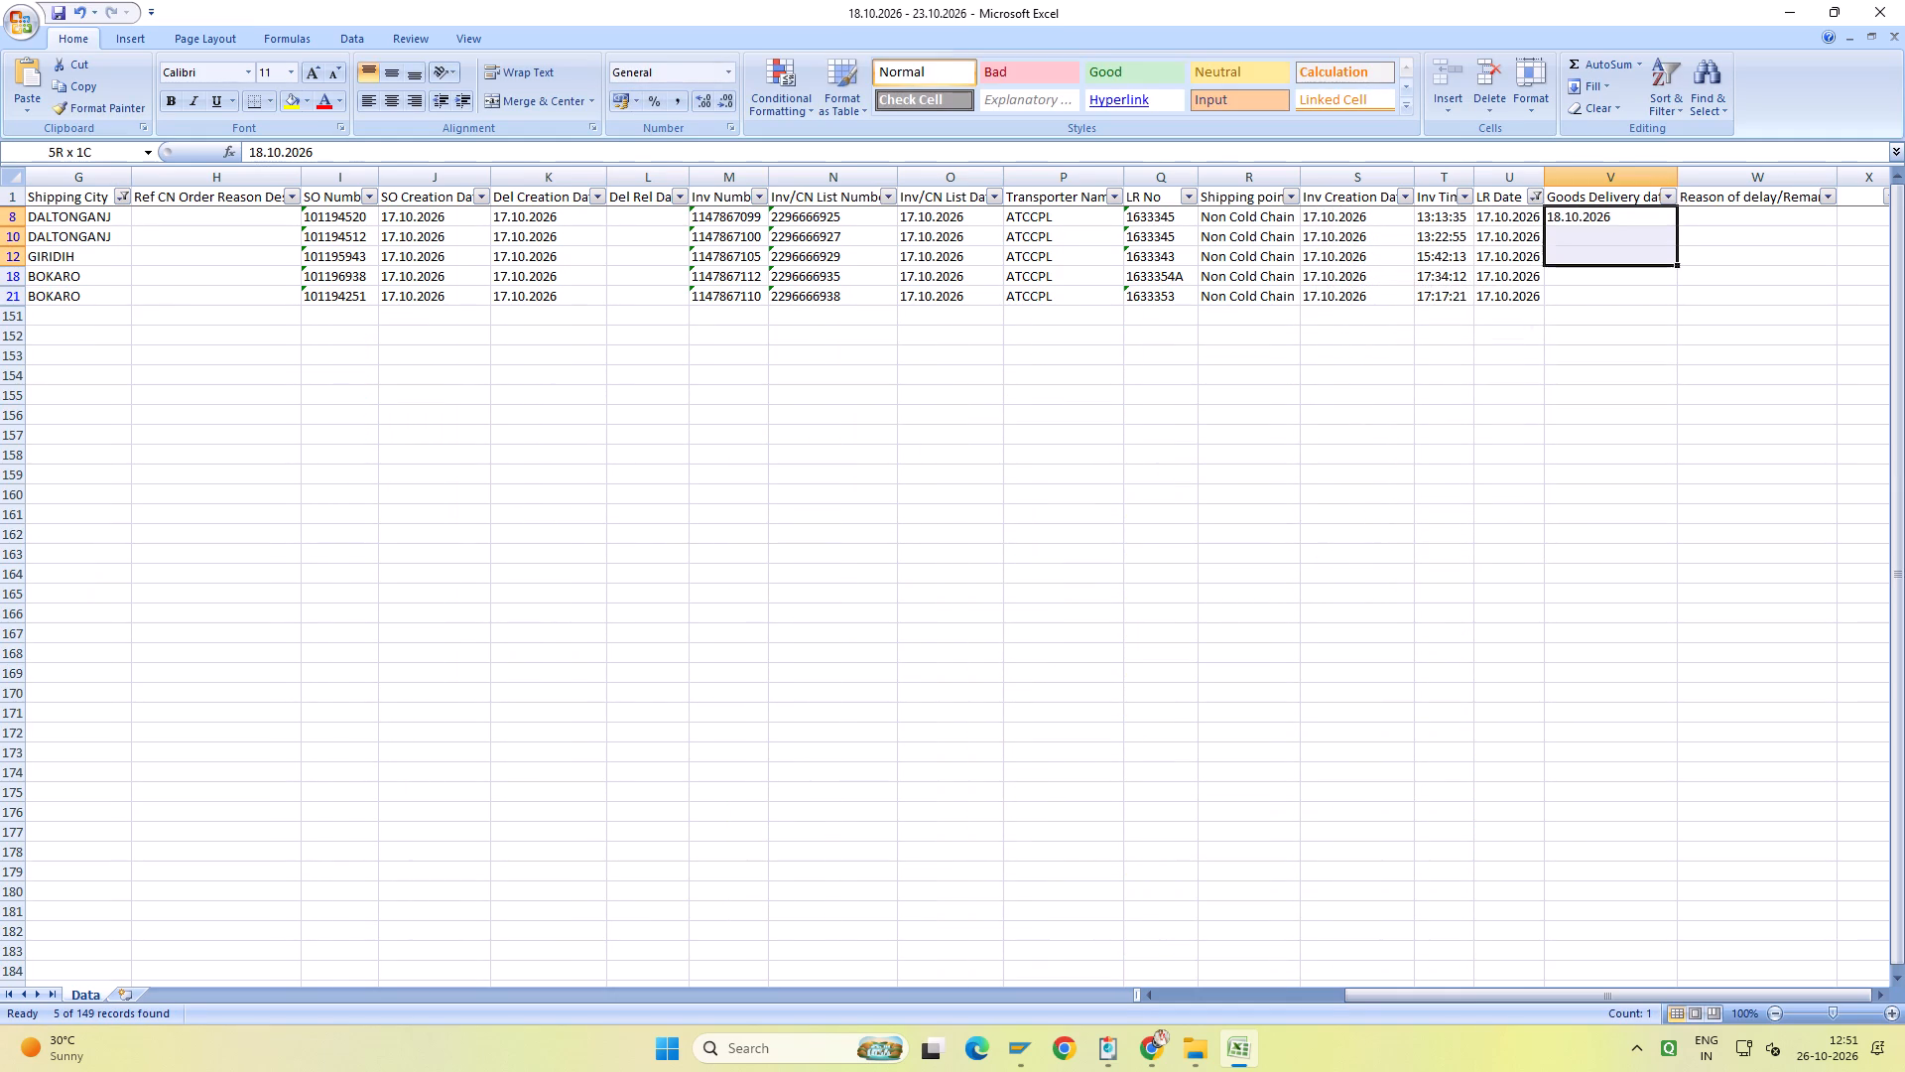
key("shift+Down")
key("shift+Down")
key("ctrl+d")
key("ctrl+s")
key("ctrl+s")
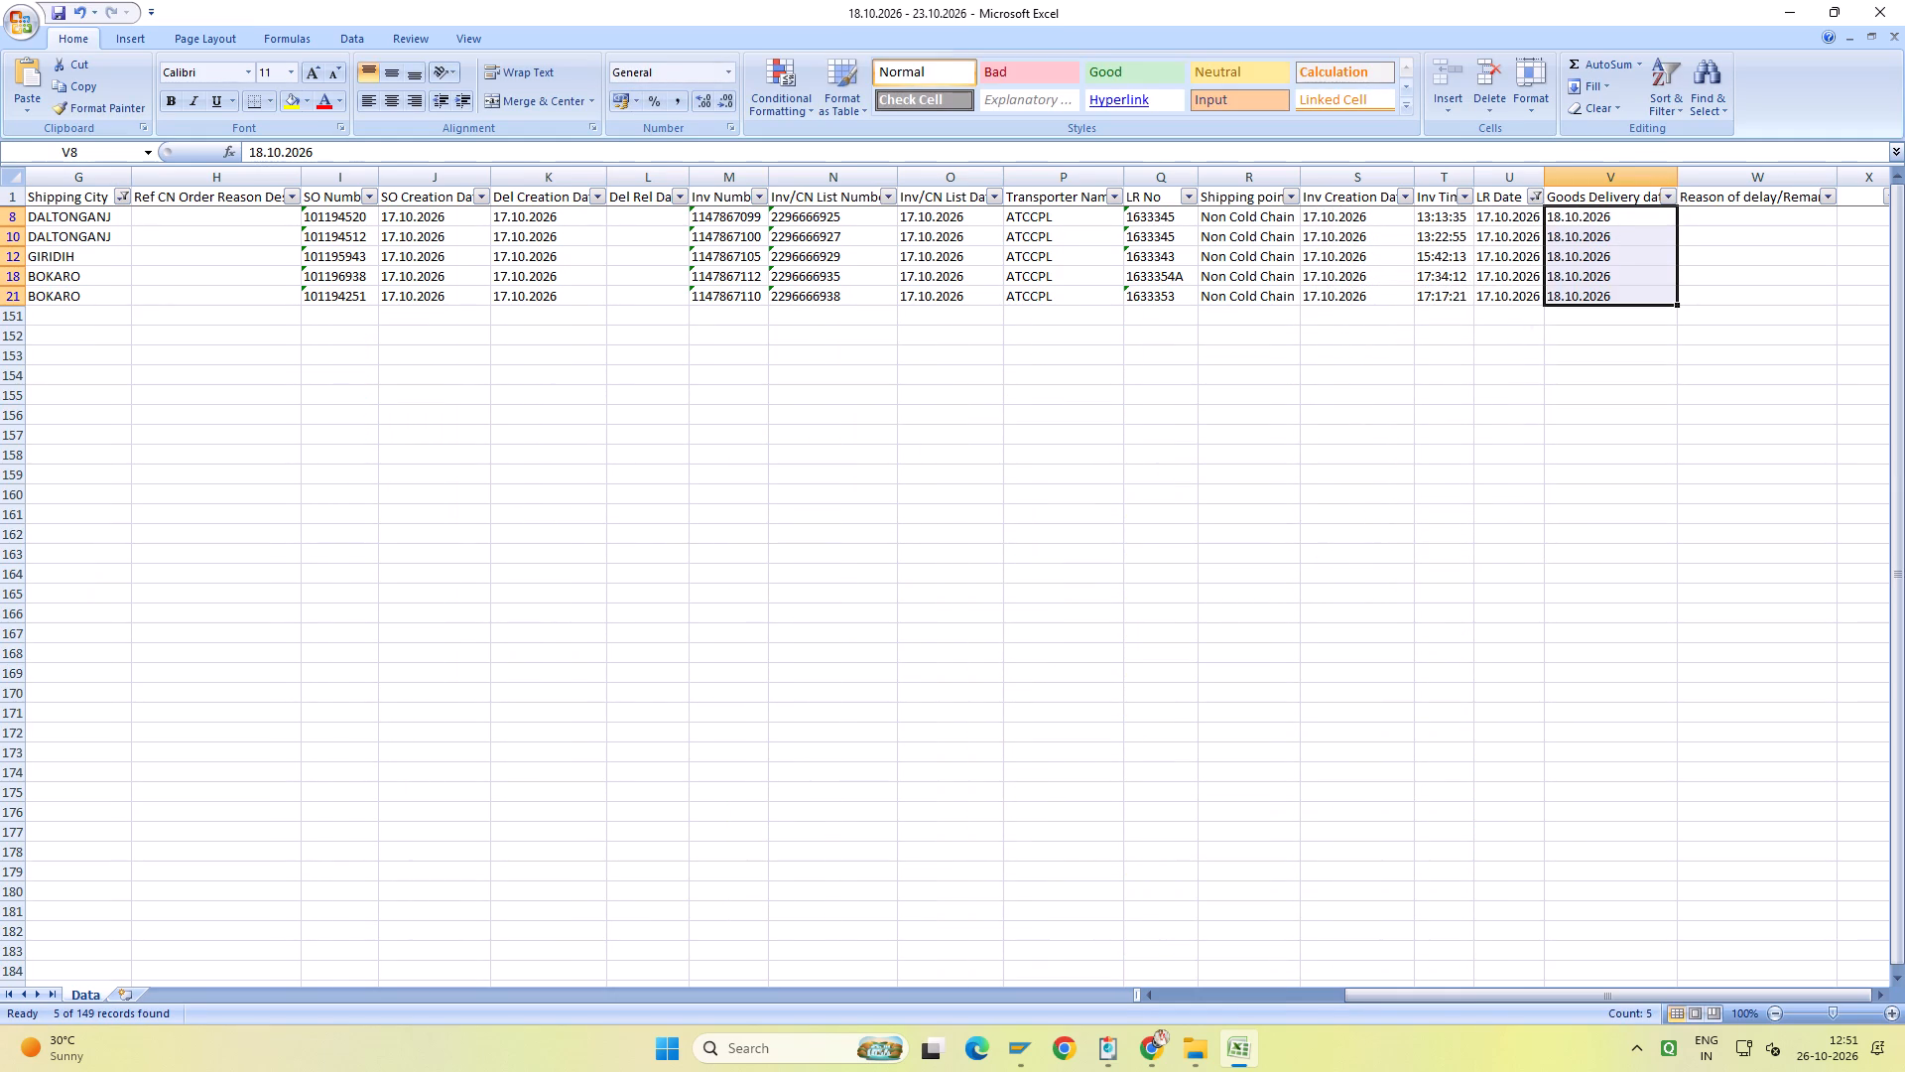
Change the LR Date filter to show only 22.10.2026.
left_click(1533, 199)
left_click(1429, 370)
left_click(1424, 380)
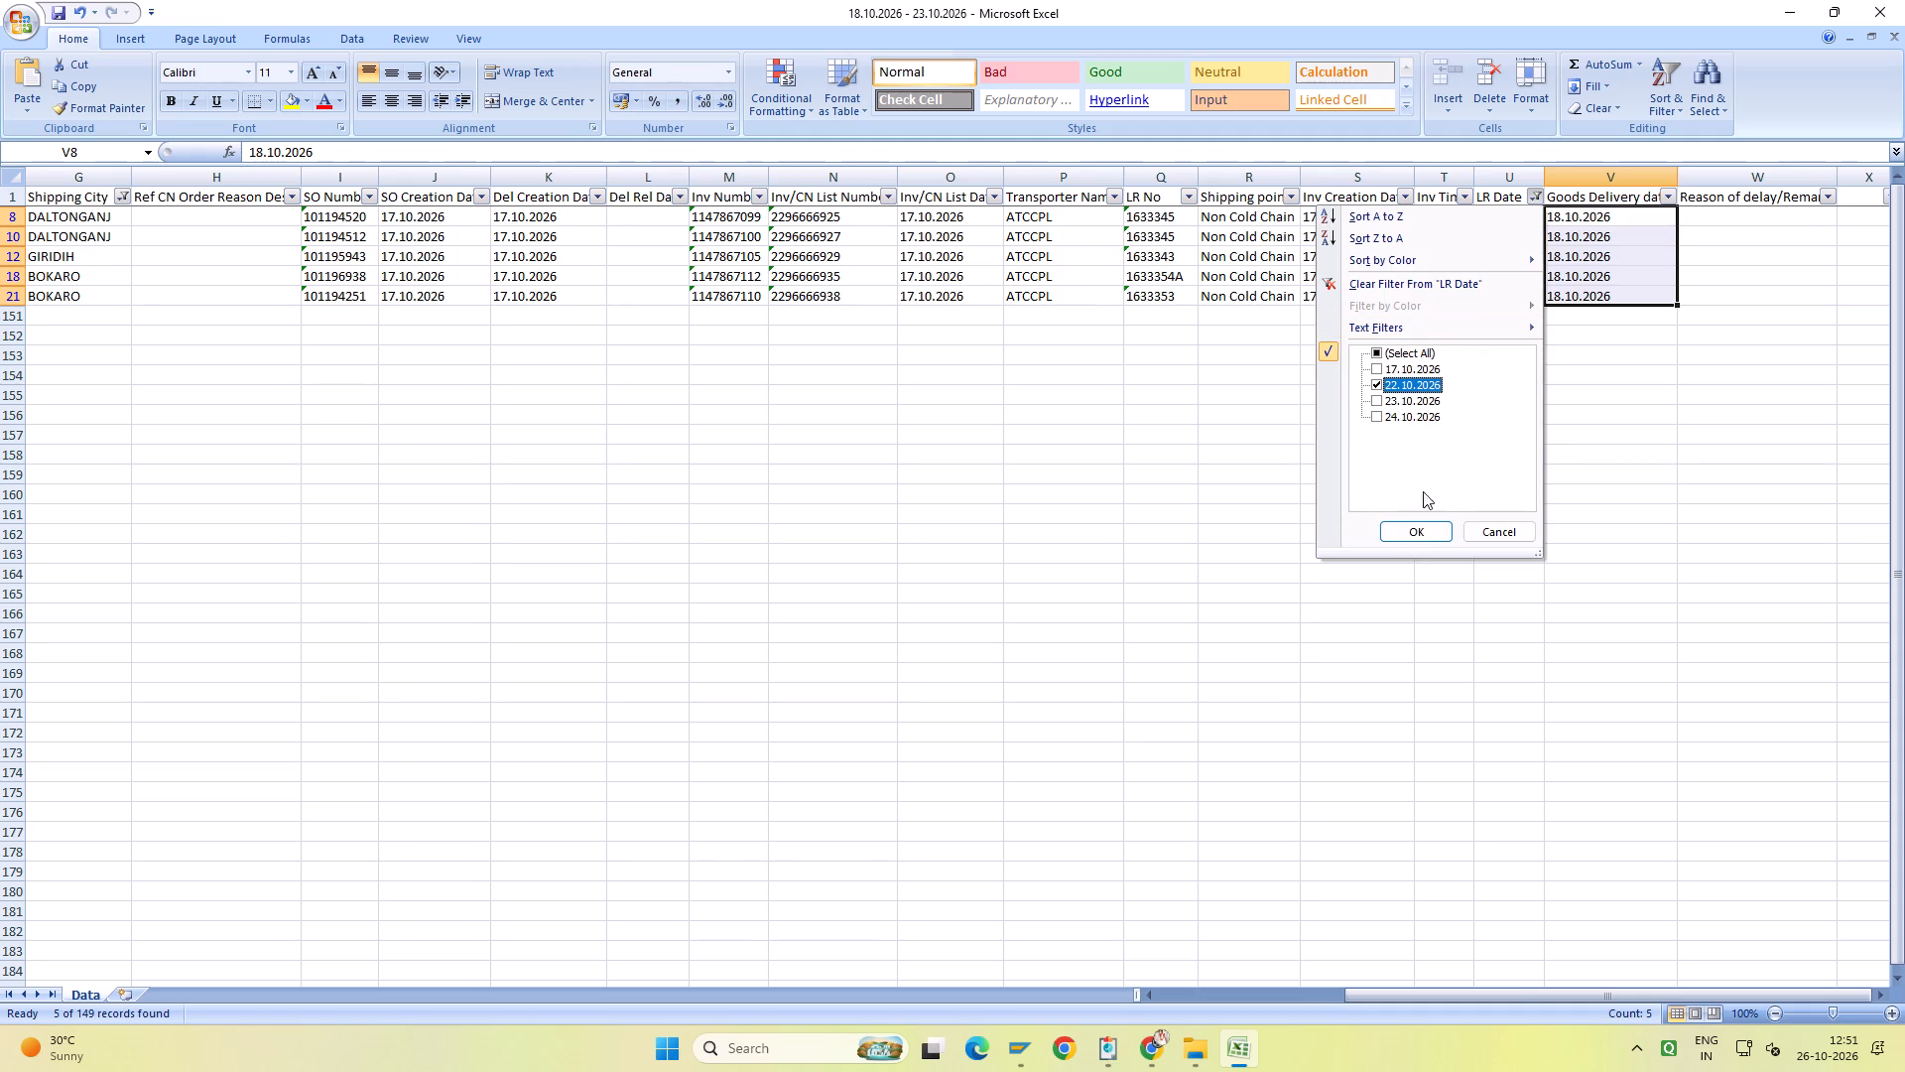
left_click(1423, 534)
scroll(1423, 534, "up", 5)
Fill the Goods Delivery date of all rows with LR Date 22.10.2026 with 23.10.2026 and save the workbook.
left_click(1593, 223)
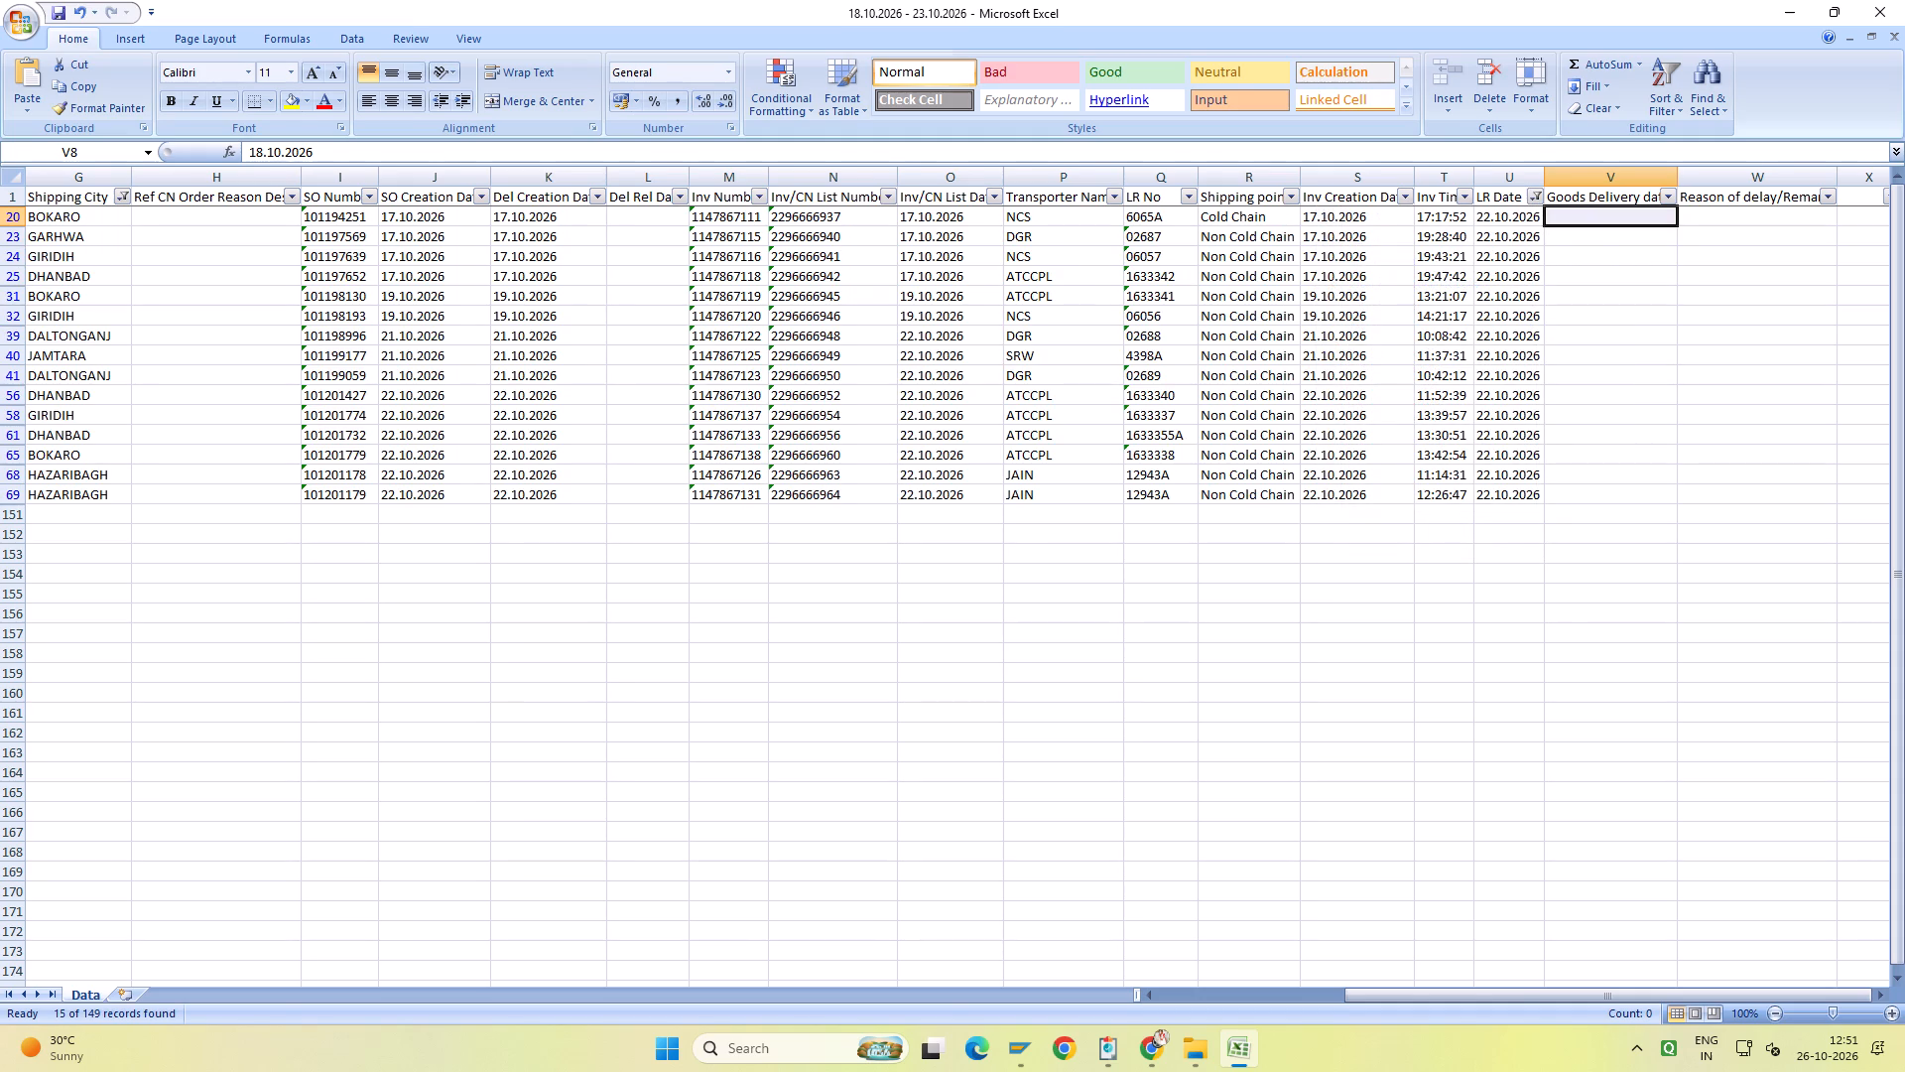
left_click(1600, 216)
scroll(1601, 217, "up", 5)
type("23.10.2026")
key("Up")
key("Down")
key("shift+Down")
key("shift+Down")
key("shift+Down")
key("shift+Down")
key("shift+Down")
key("shift+Down")
key("shift+Down")
key("shift+Down")
key("shift+Down")
key("shift+Down")
key("shift+Down")
key("shift+Down")
key("shift+Down")
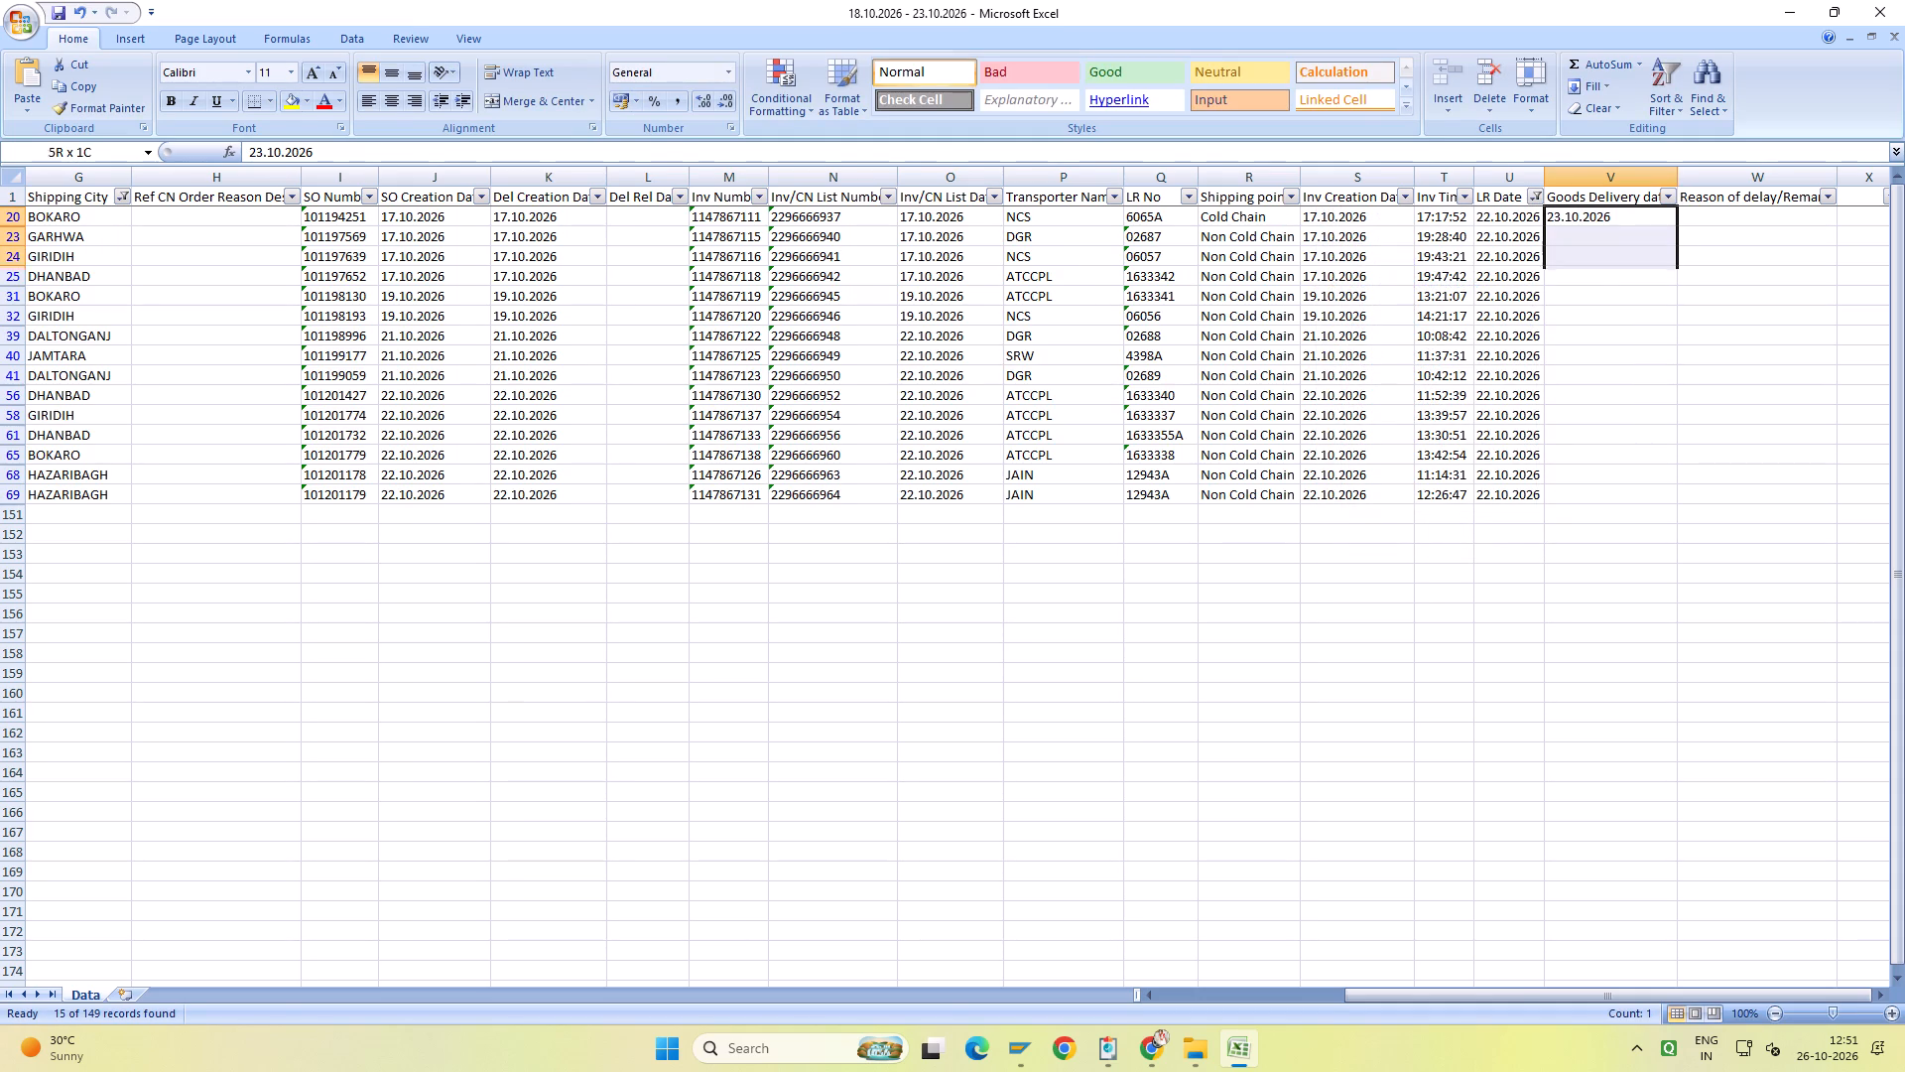
key("shift+Down")
key("ctrl+d")
key("ctrl+s")
key("ctrl+s")
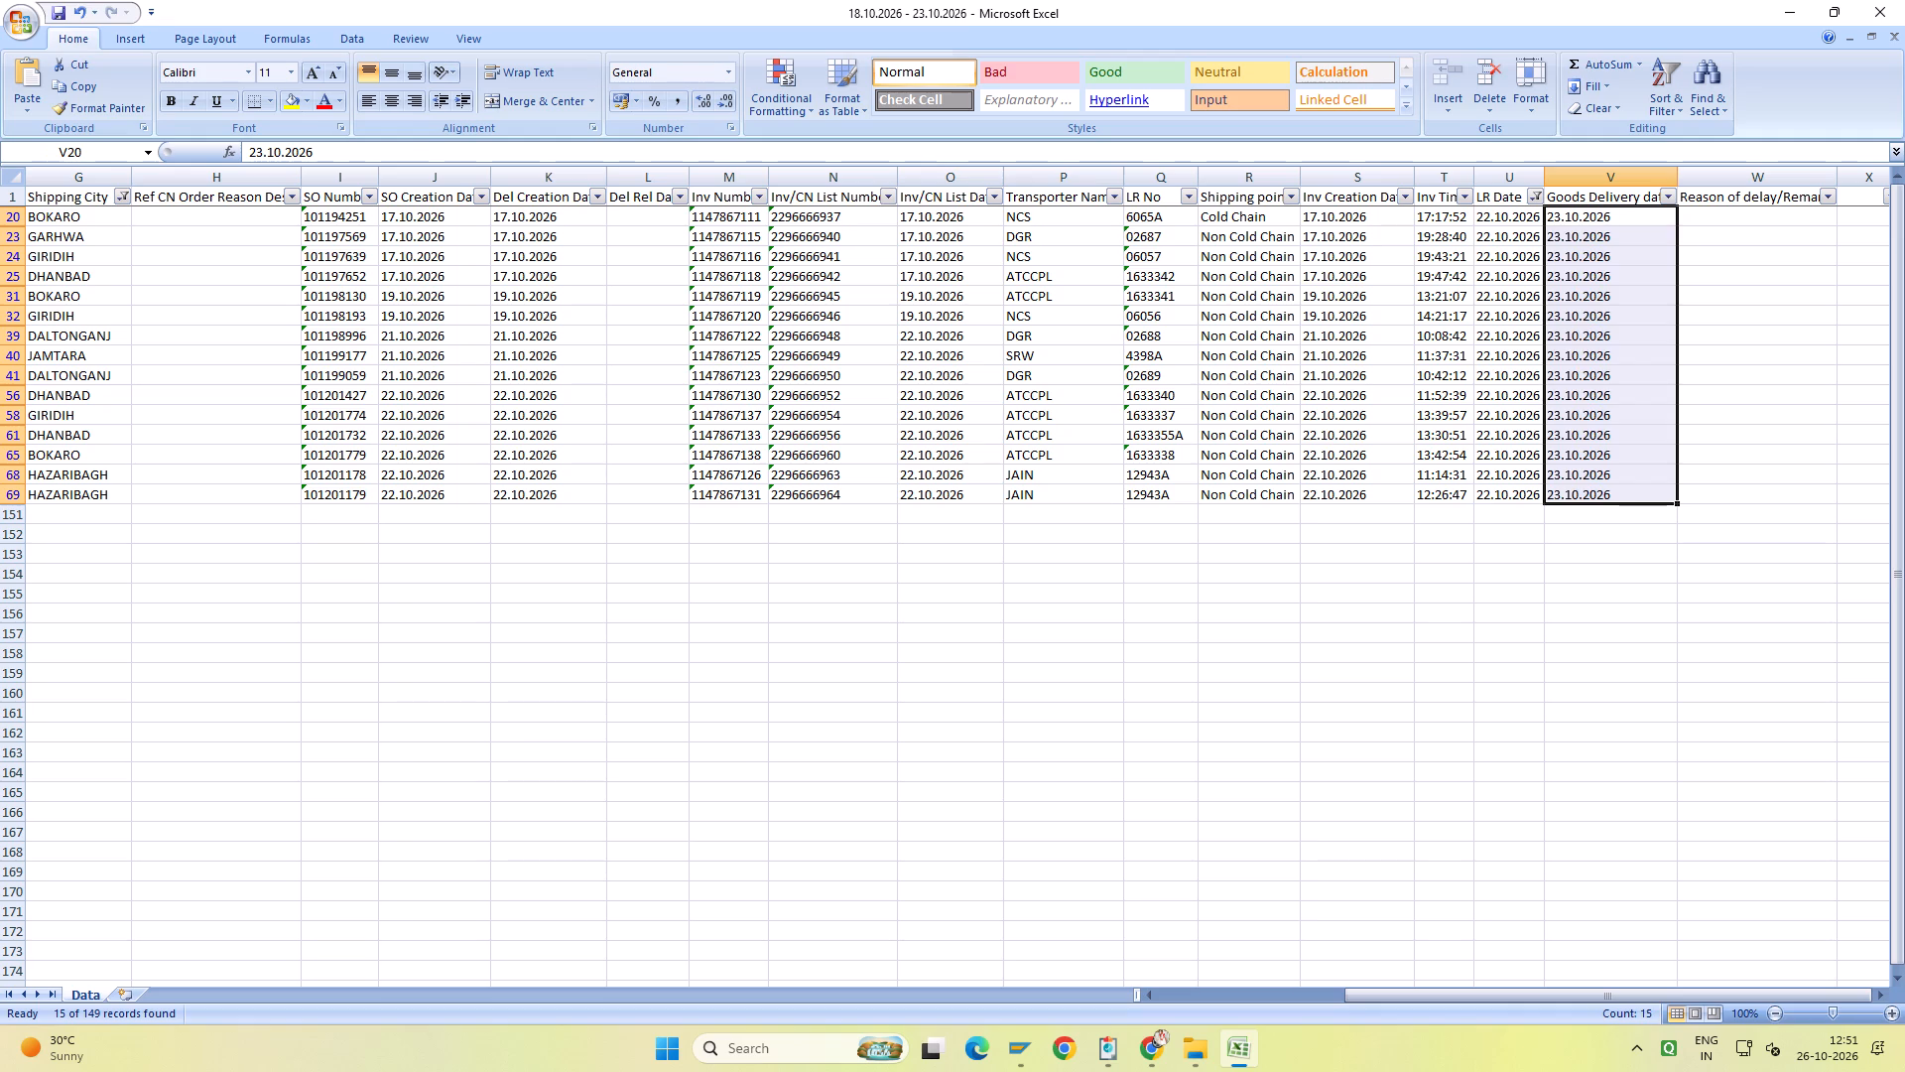
Change the LR Date filter to show only 23.10.2026.
scroll(1594, 225, "up", 3)
left_click(1536, 198)
left_click(1402, 387)
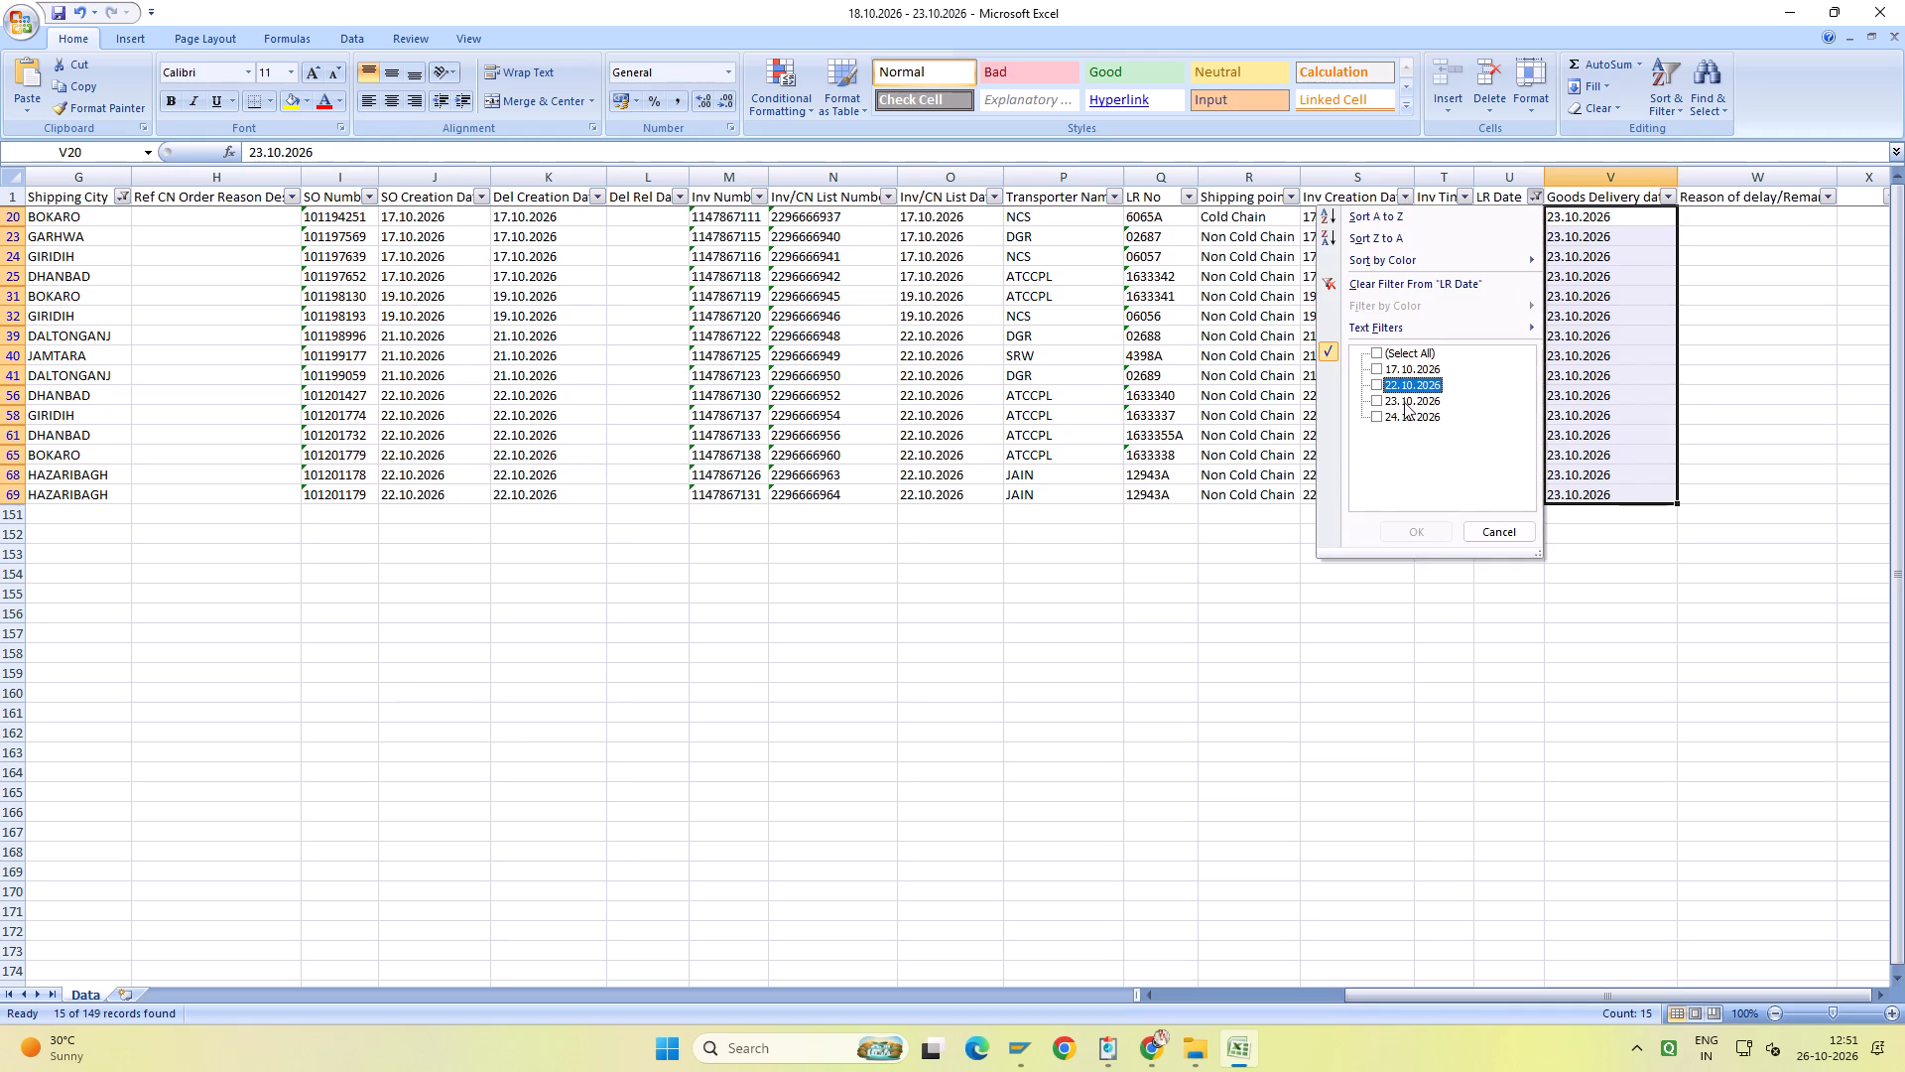
left_click(1405, 404)
left_click(1420, 535)
scroll(1430, 531, "up", 5)
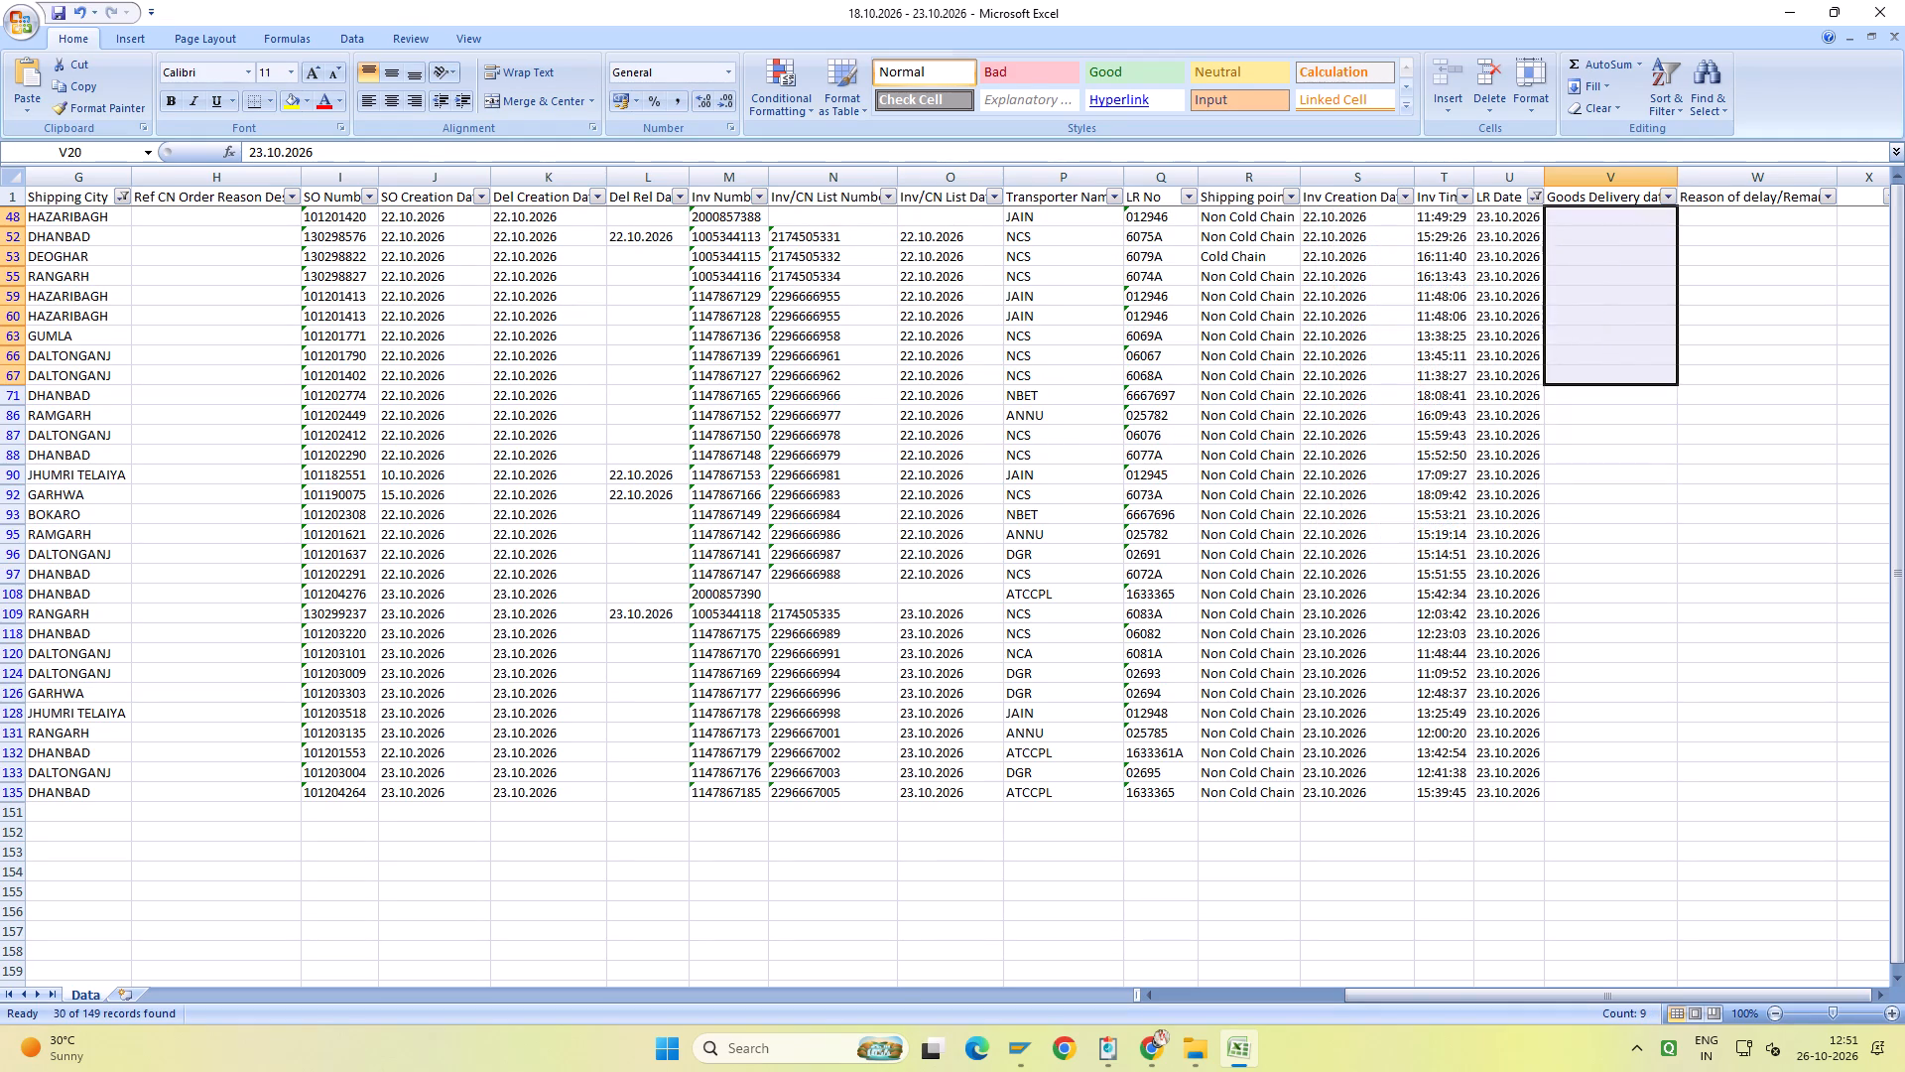
Fill the Goods Delivery date of all rows with LR Date 23.10.2026 with 24.10.2026 and save the workbook.
left_click(1578, 218)
scroll(1577, 224, "up", 6)
type("24.10.2026")
key("Up")
key("Down")
key("shift+Down")
key("shift+Down")
key("shift+Down")
key("shift+Down")
key("shift+Down")
key("shift+Down")
key("shift+Down")
key("shift+Down")
key("shift+Down")
key("shift+Down")
key("shift+Down")
key("shift+Down")
key("shift+Down")
key("shift+Down")
key("shift+Down")
key("shift+Down")
key("shift+Down")
key("shift+Down")
key("shift+Down")
key("shift+Down")
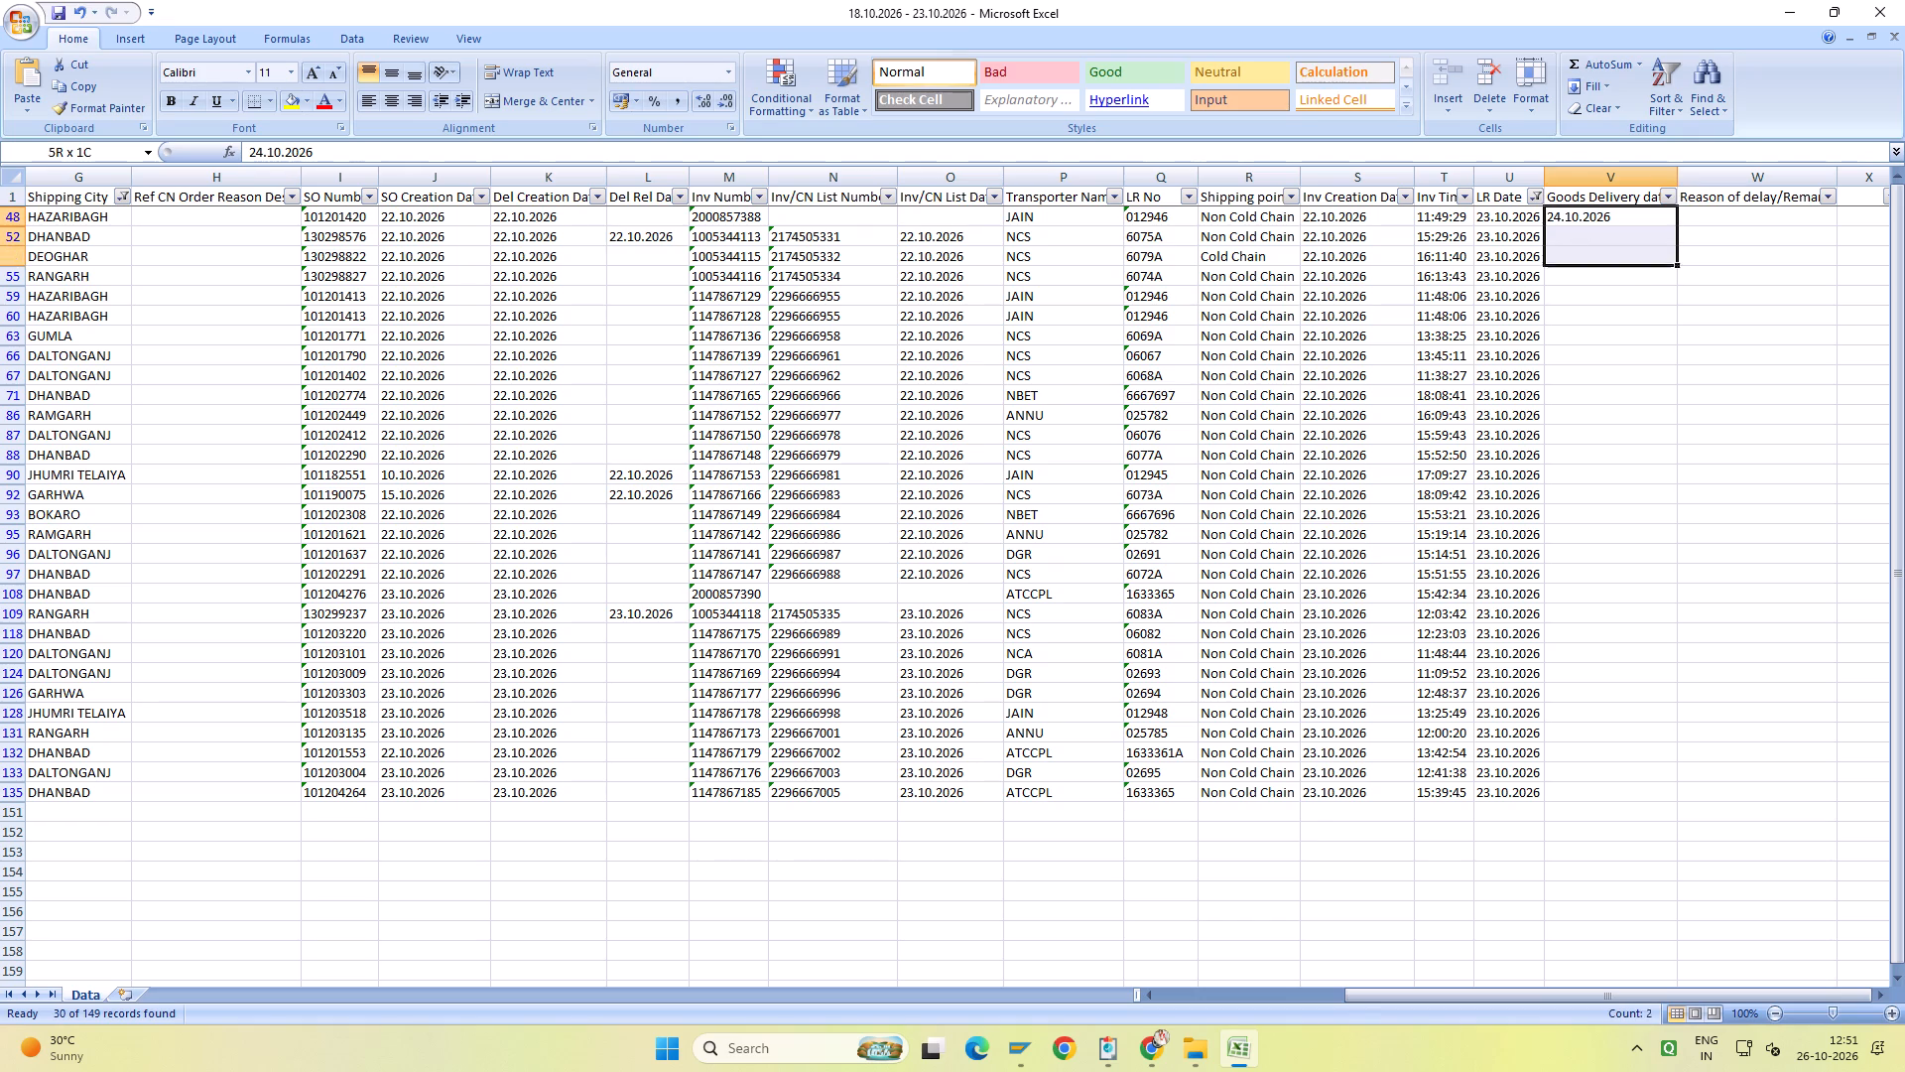
key("ctrl+d")
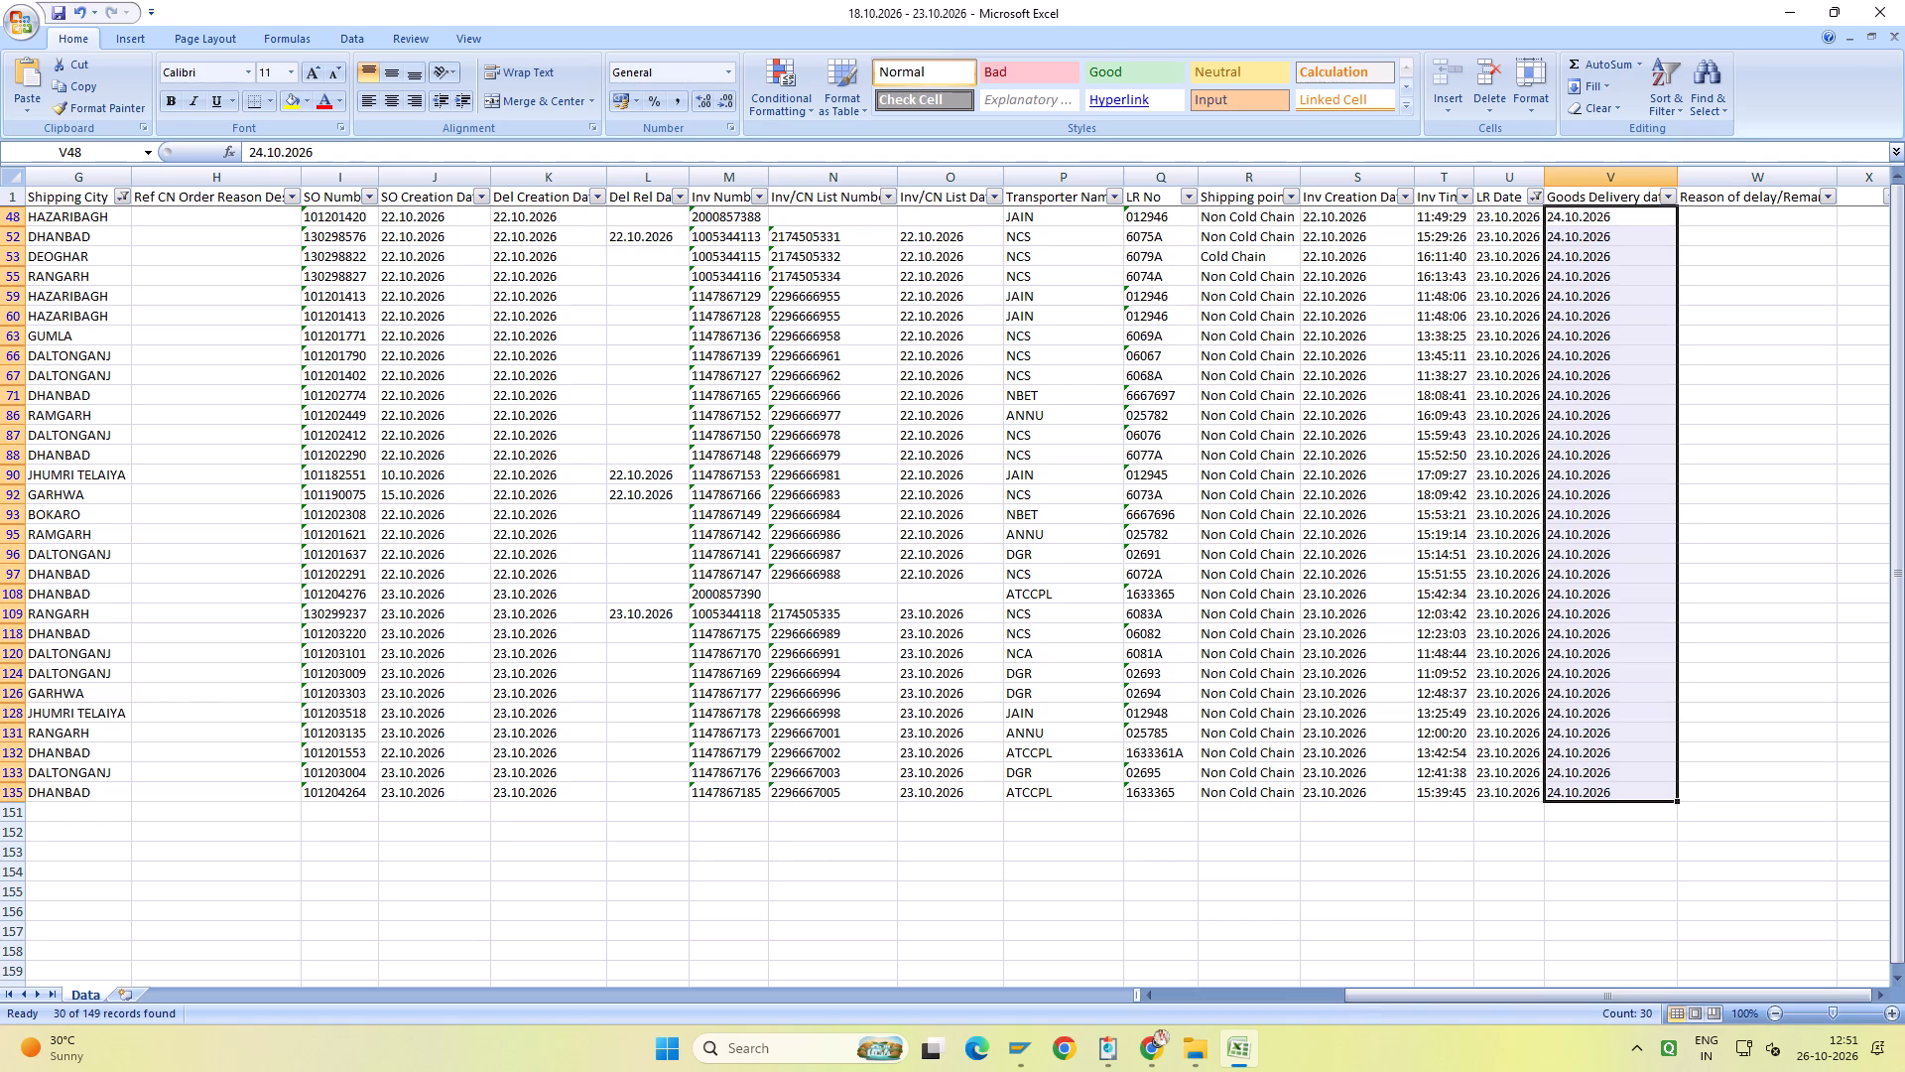
key("ctrl+s")
key("ctrl+s")
key("ctrl+s")
Change the LR Date filter to show only 24.10.2026.
scroll(1572, 233, "up", 4)
left_click(1533, 201)
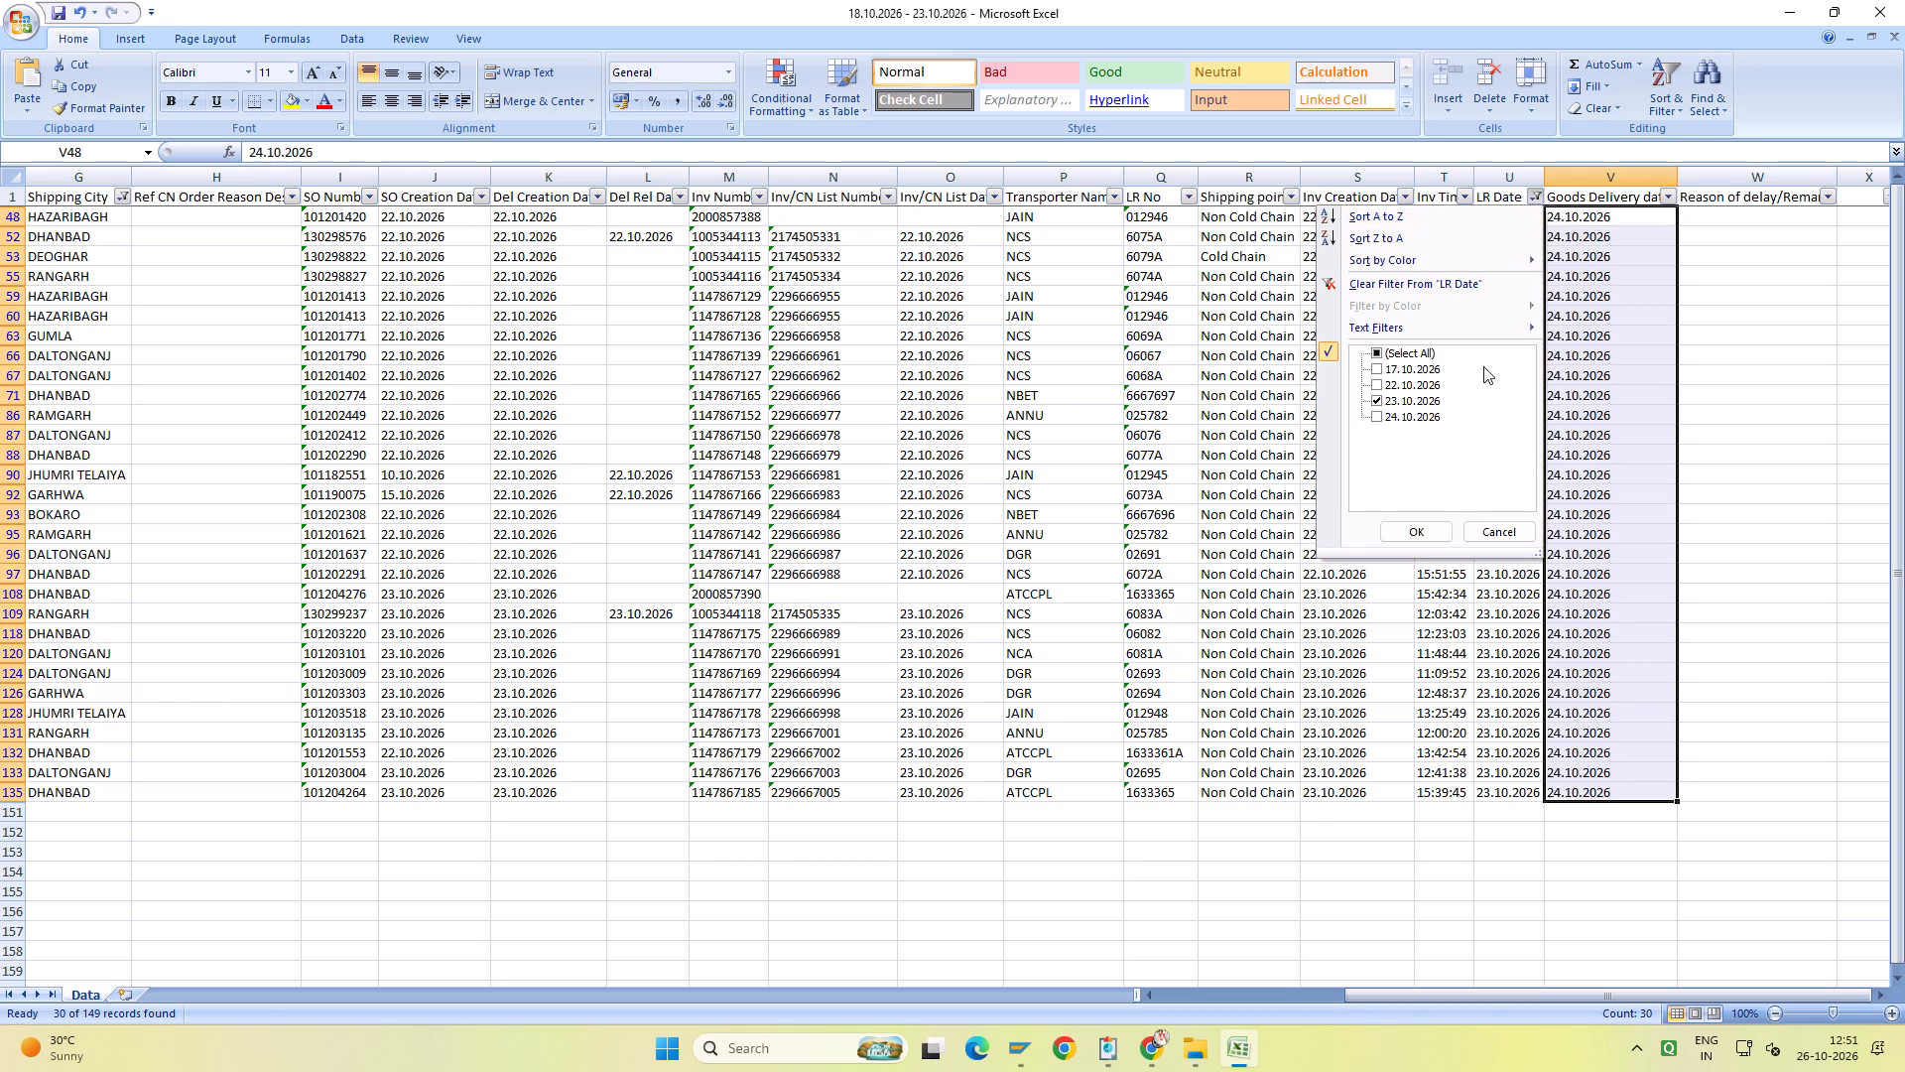
left_click(1405, 400)
left_click(1412, 417)
left_click(1431, 531)
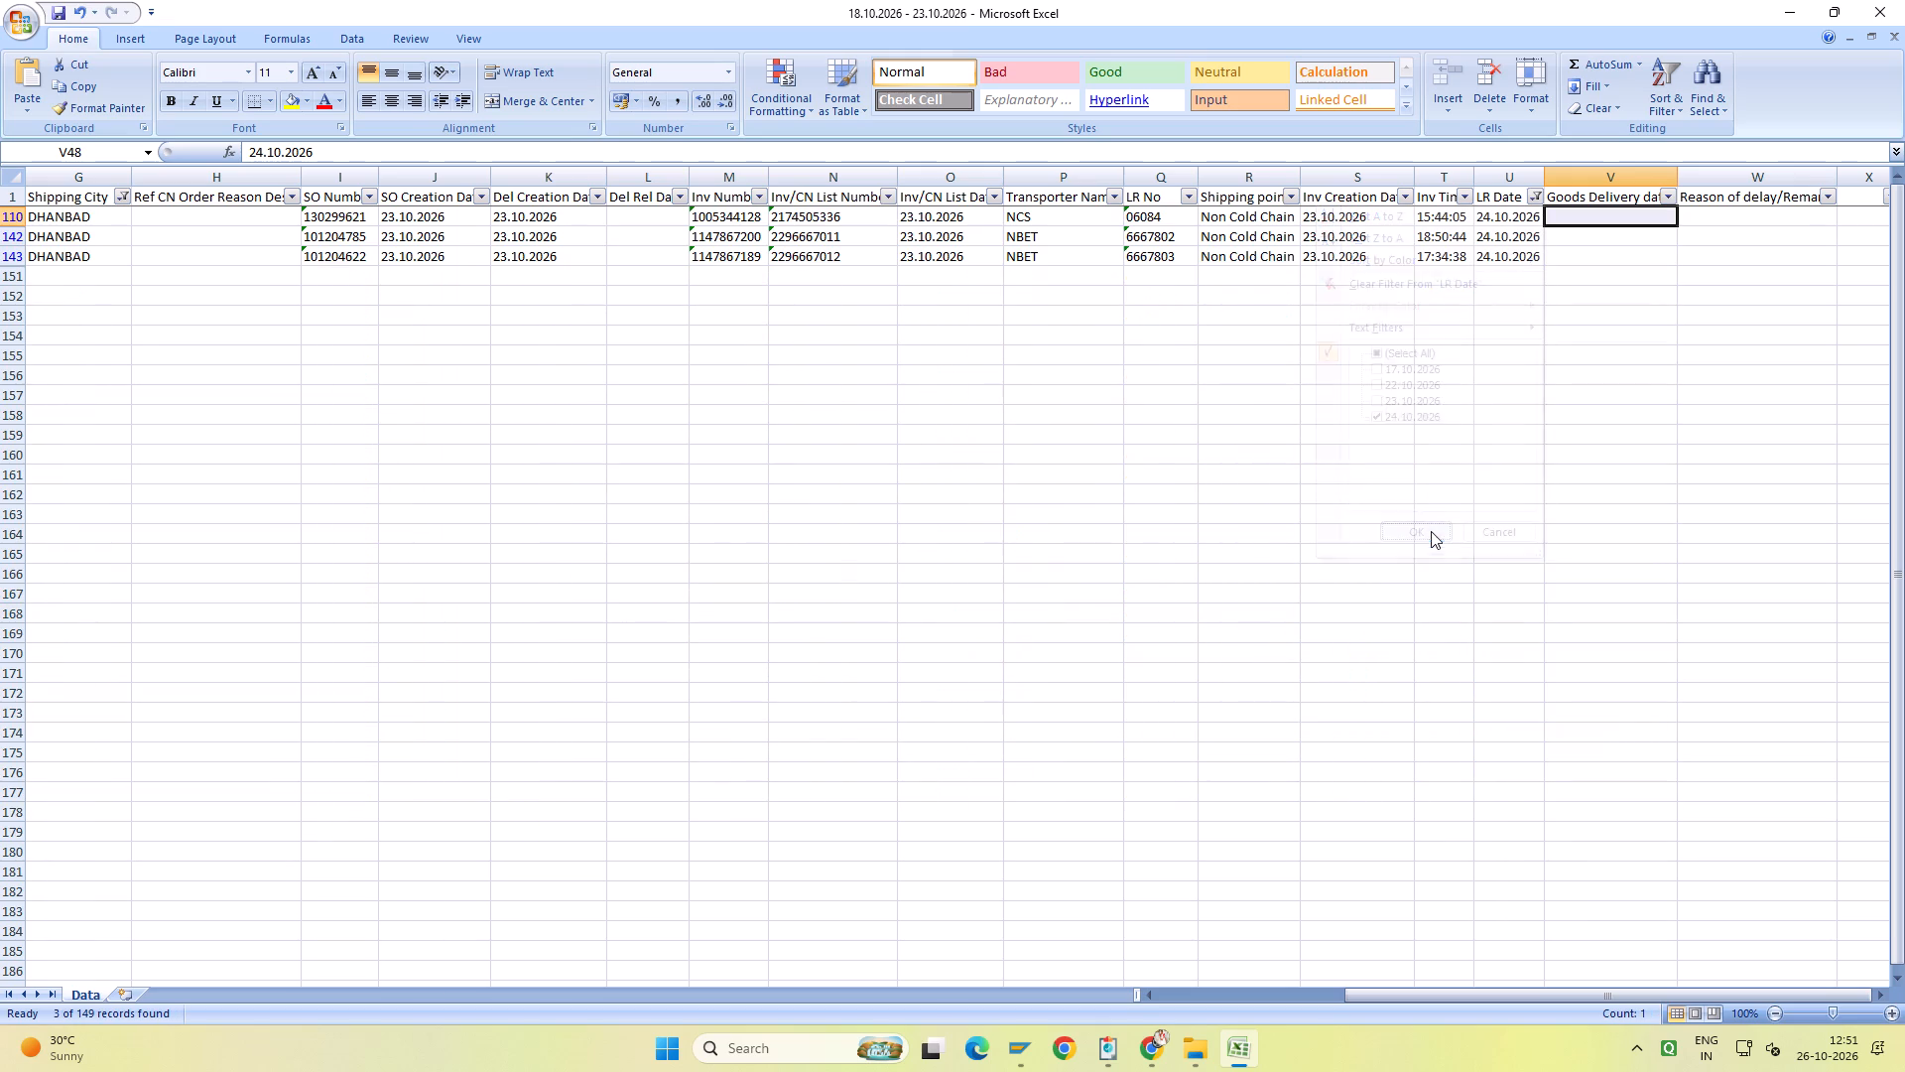
scroll(1431, 531, "up", 4)
Fill the Goods Delivery date of all rows with LR Date 24.10.2026 with 25.10.2026 and save the workbook.
left_click(1611, 215)
scroll(1634, 266, "up", 5)
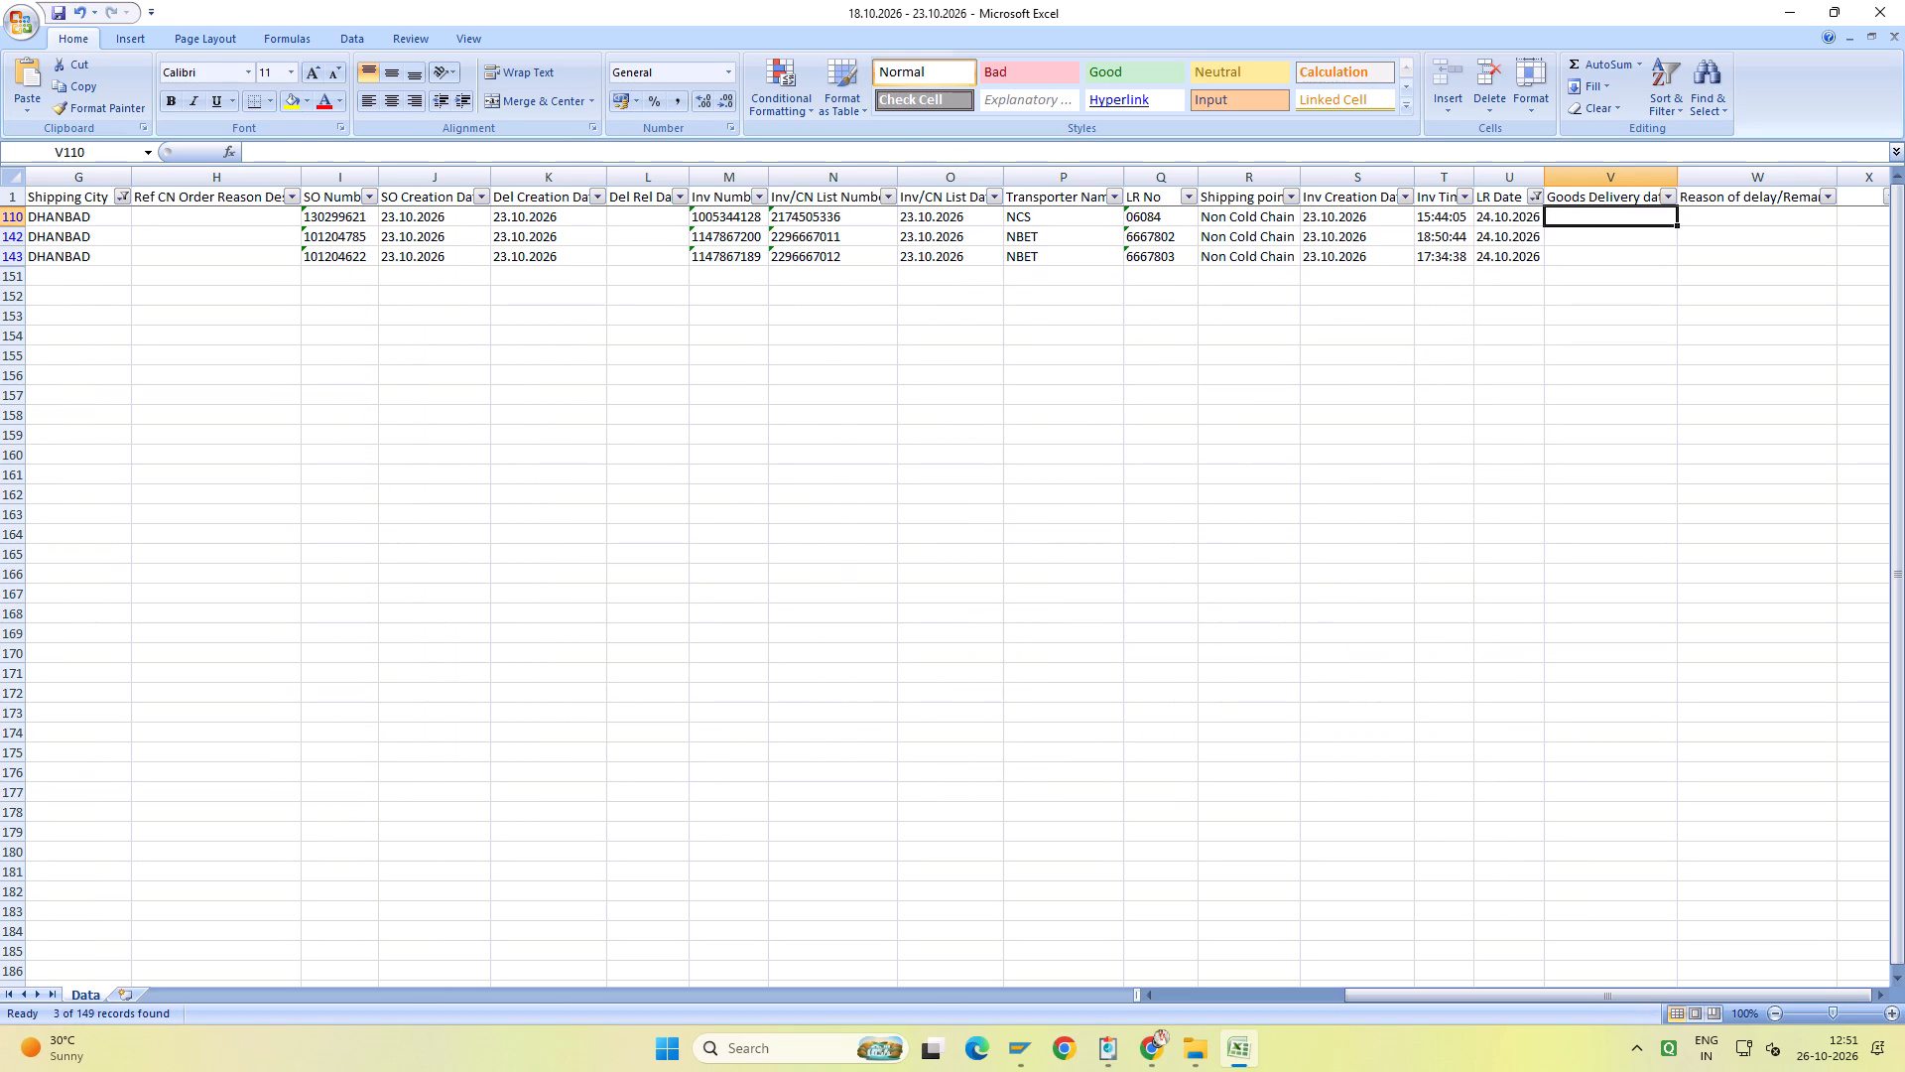
type("25.10.2026")
key("Up")
key("Down")
key("shift+Down")
key("shift+Down")
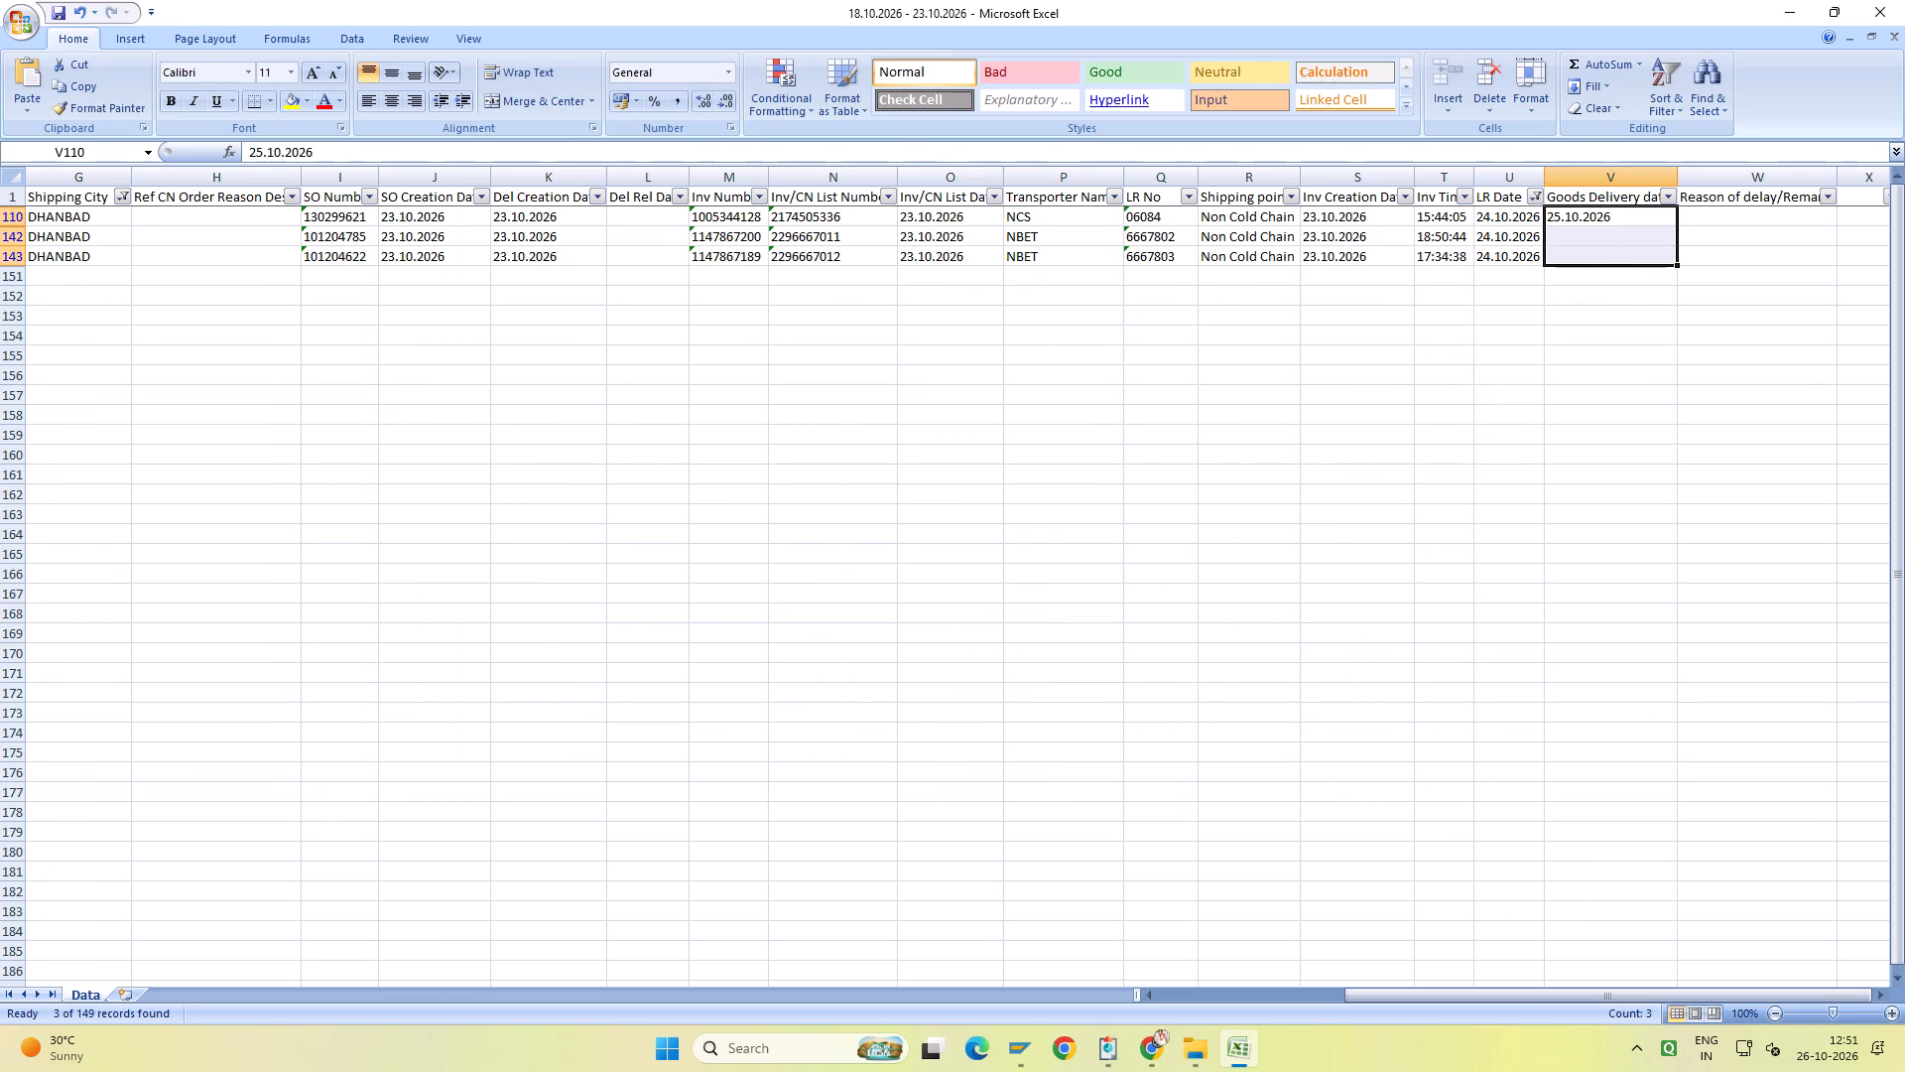
key("ctrl+d")
key("ctrl+s")
key("ctrl+s")
Reset the LR Date filter to show all dates and save the workbook.
left_click(1538, 199)
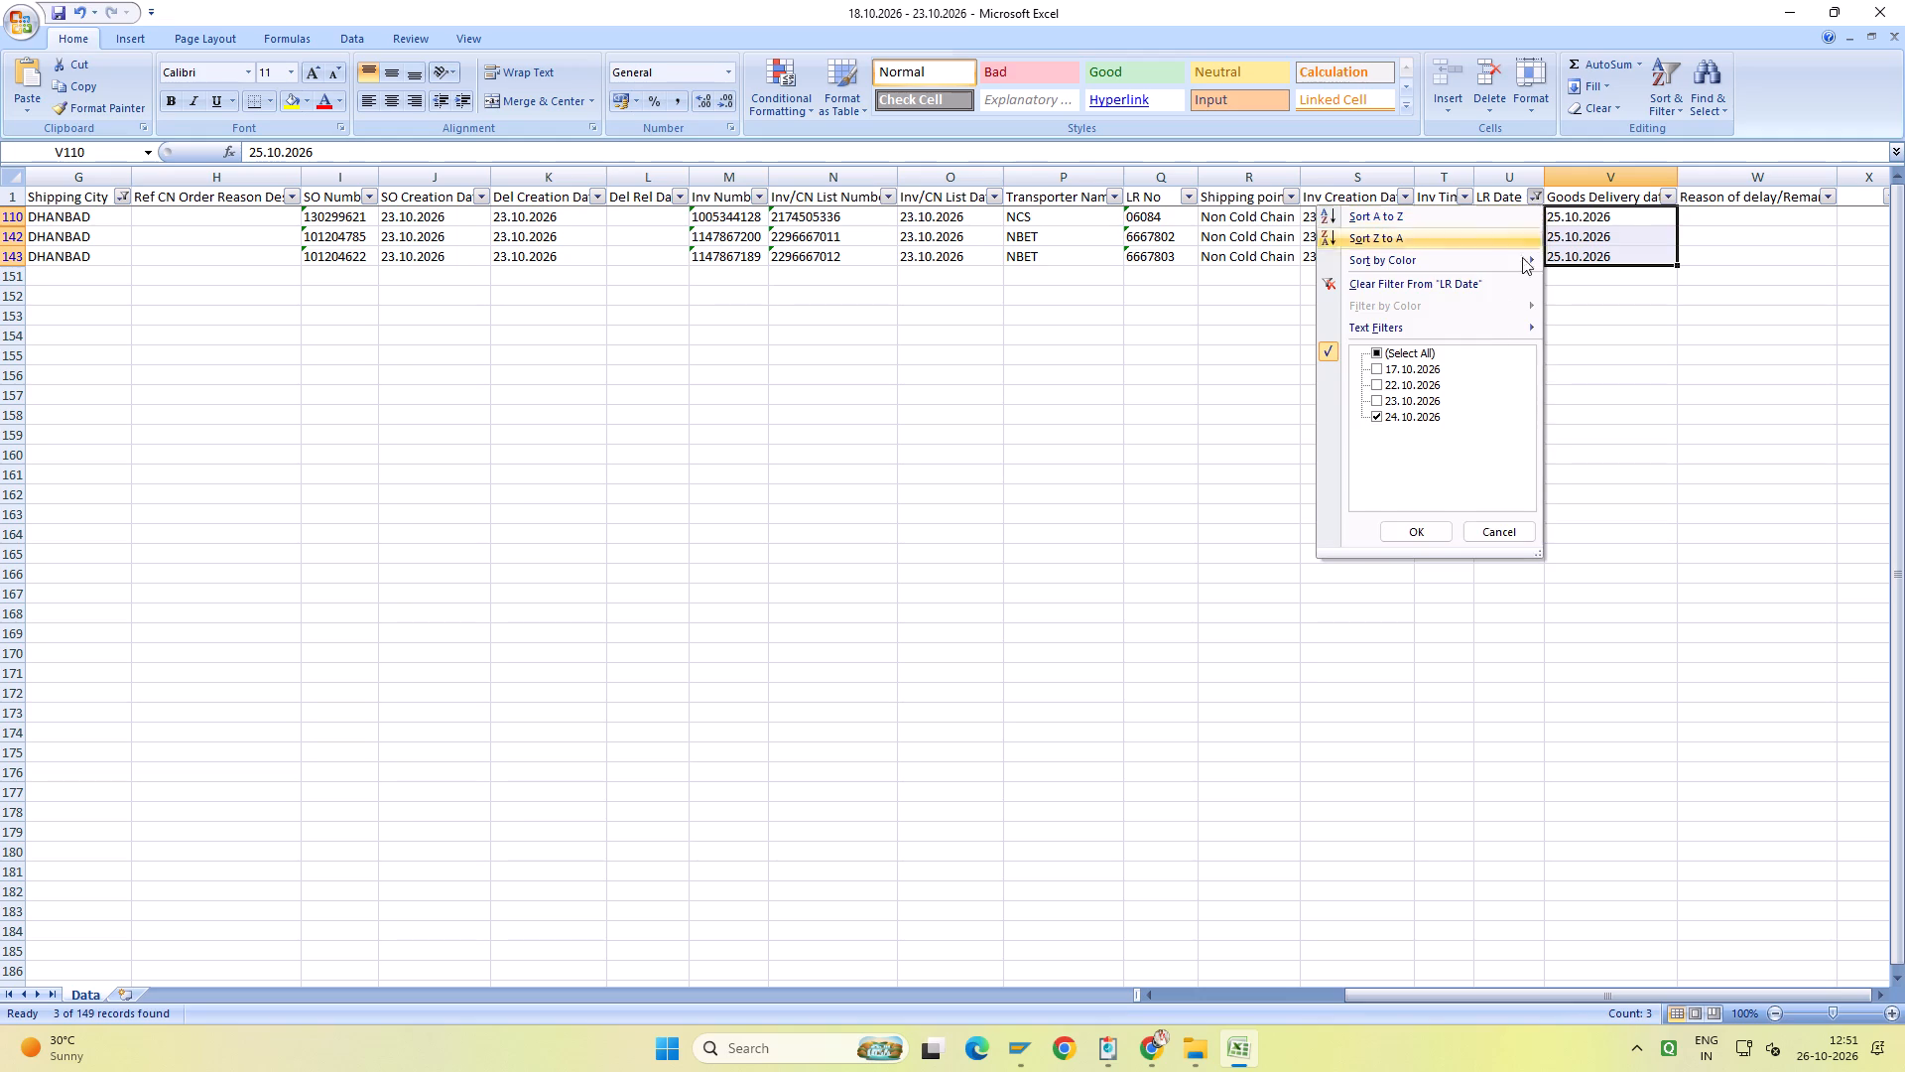
left_click(1411, 357)
left_click(1425, 530)
scroll(1425, 530, "up", 6)
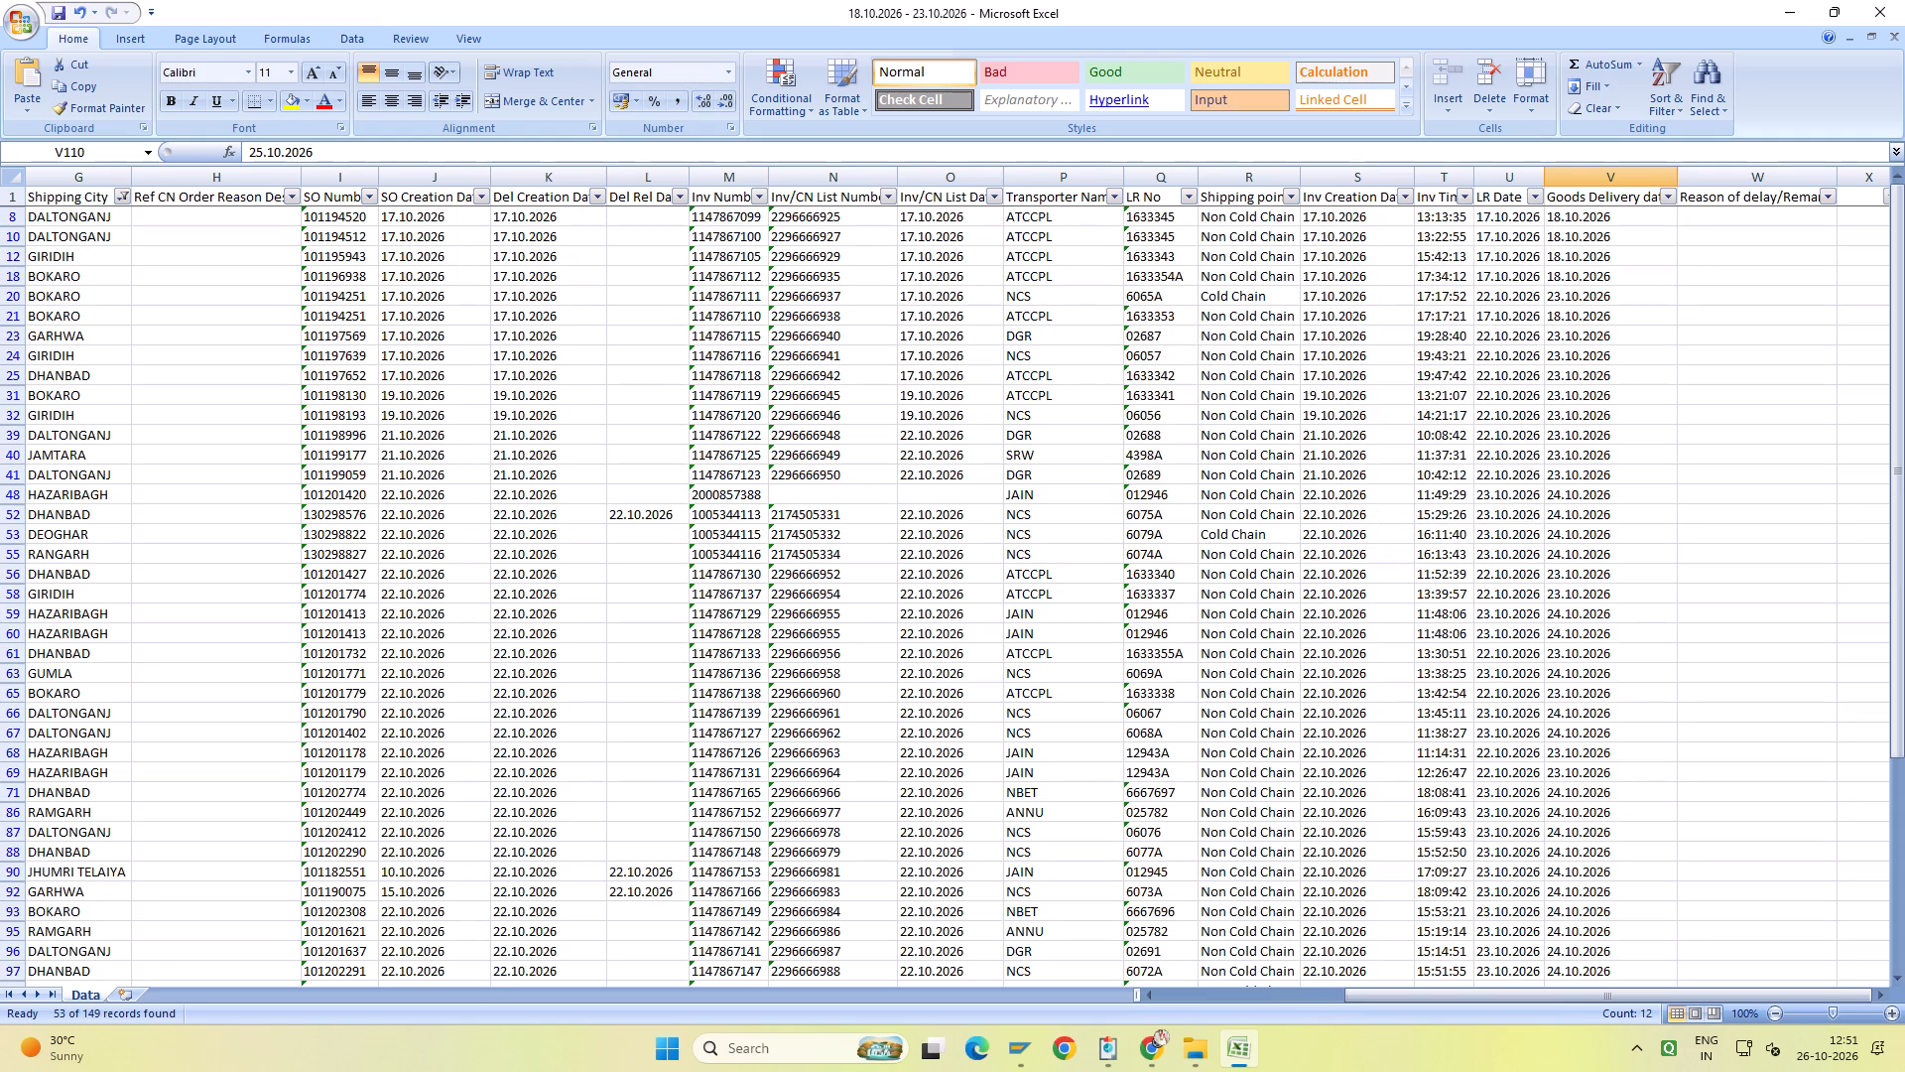
left_click(1585, 205)
key("ctrl+s")
key("ctrl+s")
key("ctrl+s")
key("ctrl+s")
Change the Shipping City filter to show only Bistupur, JAMESHDPUR and JUGSALAI.
key("ctrl+Left")
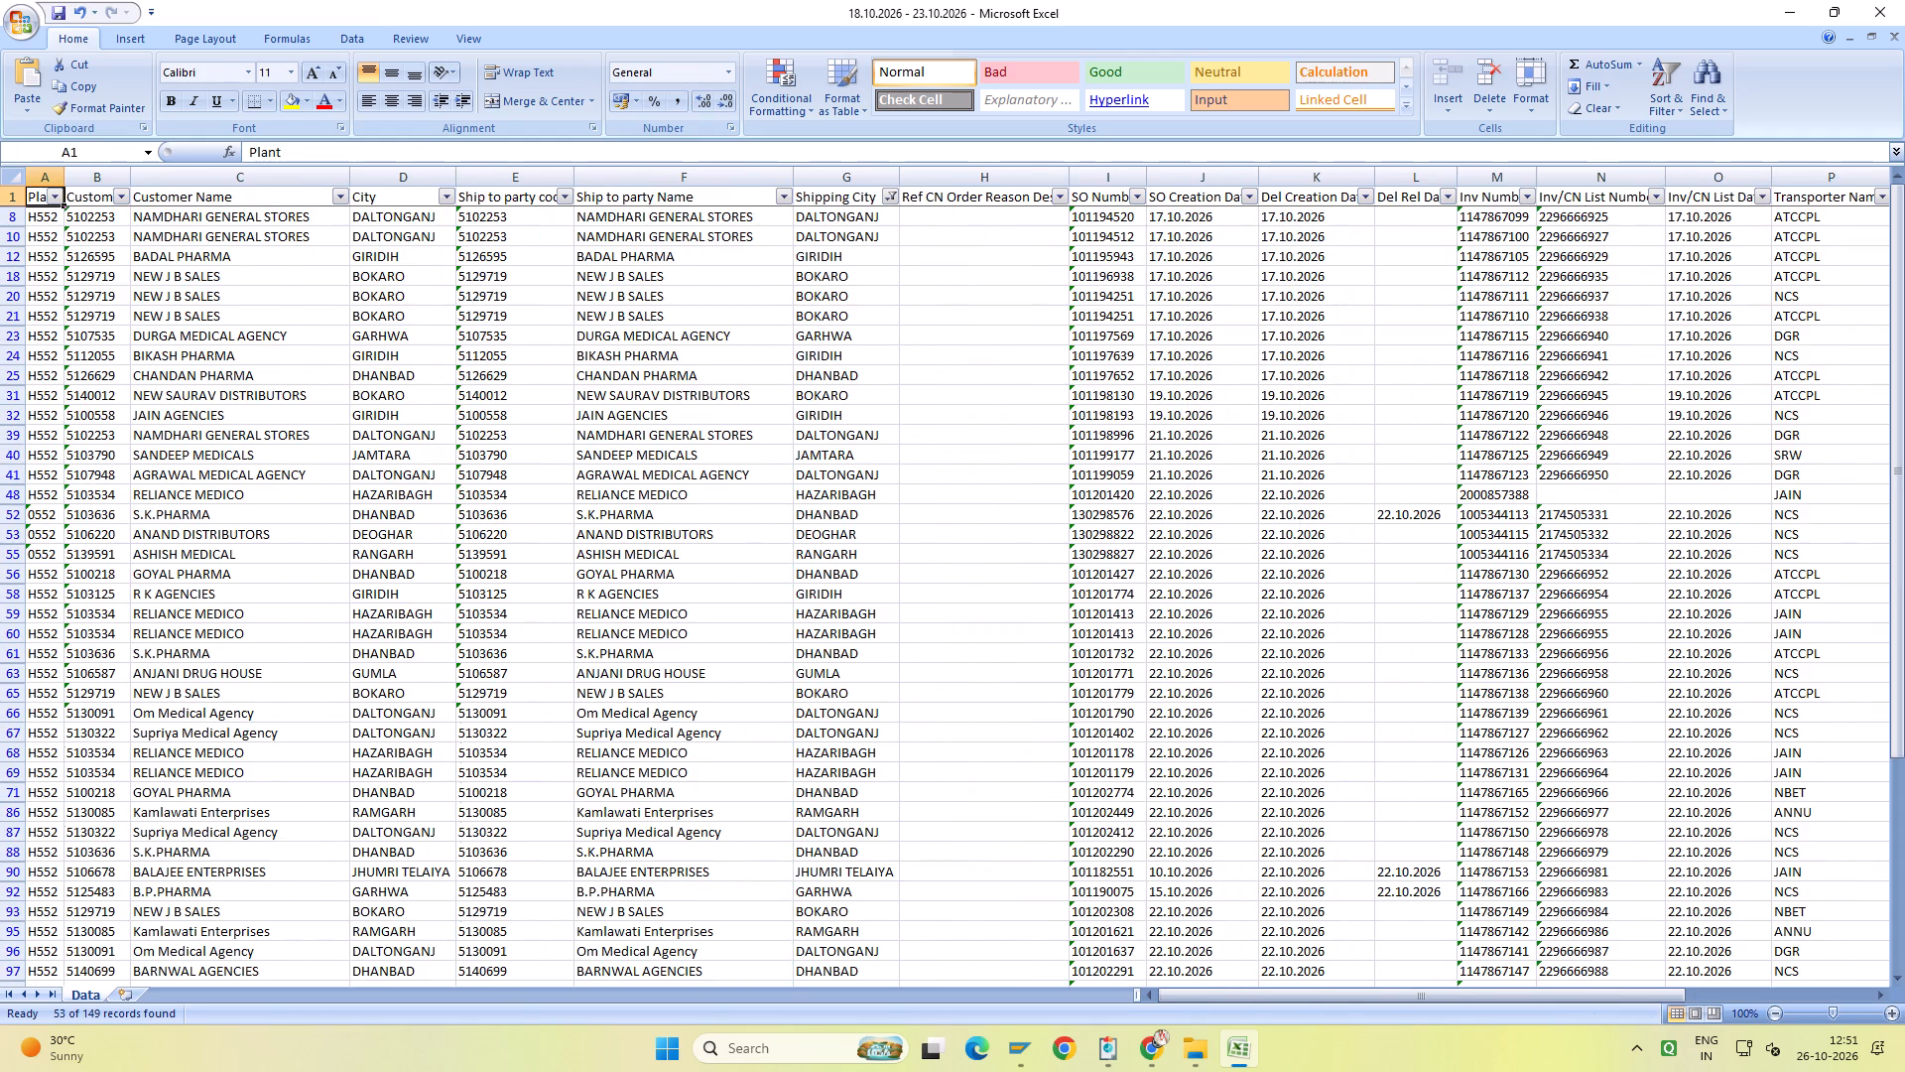
left_click(891, 194)
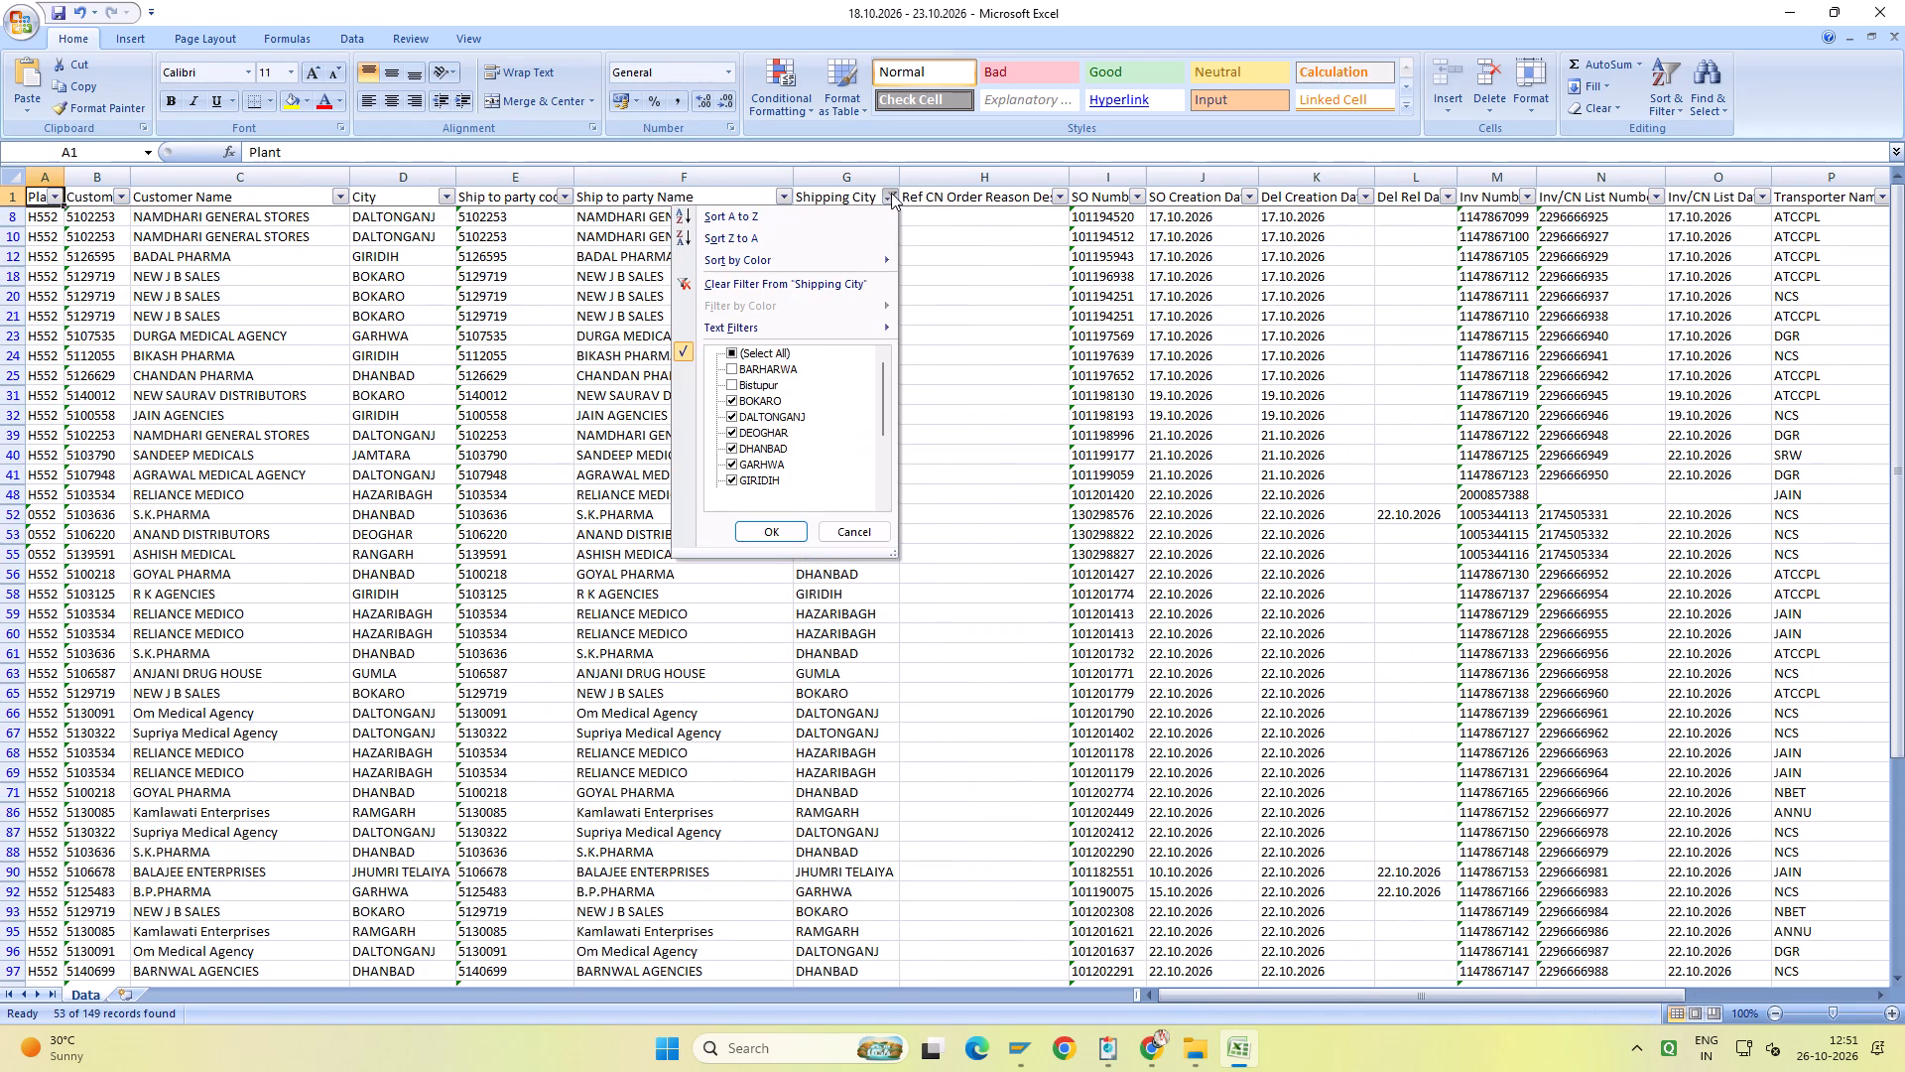
scroll(792, 422, "down", 4)
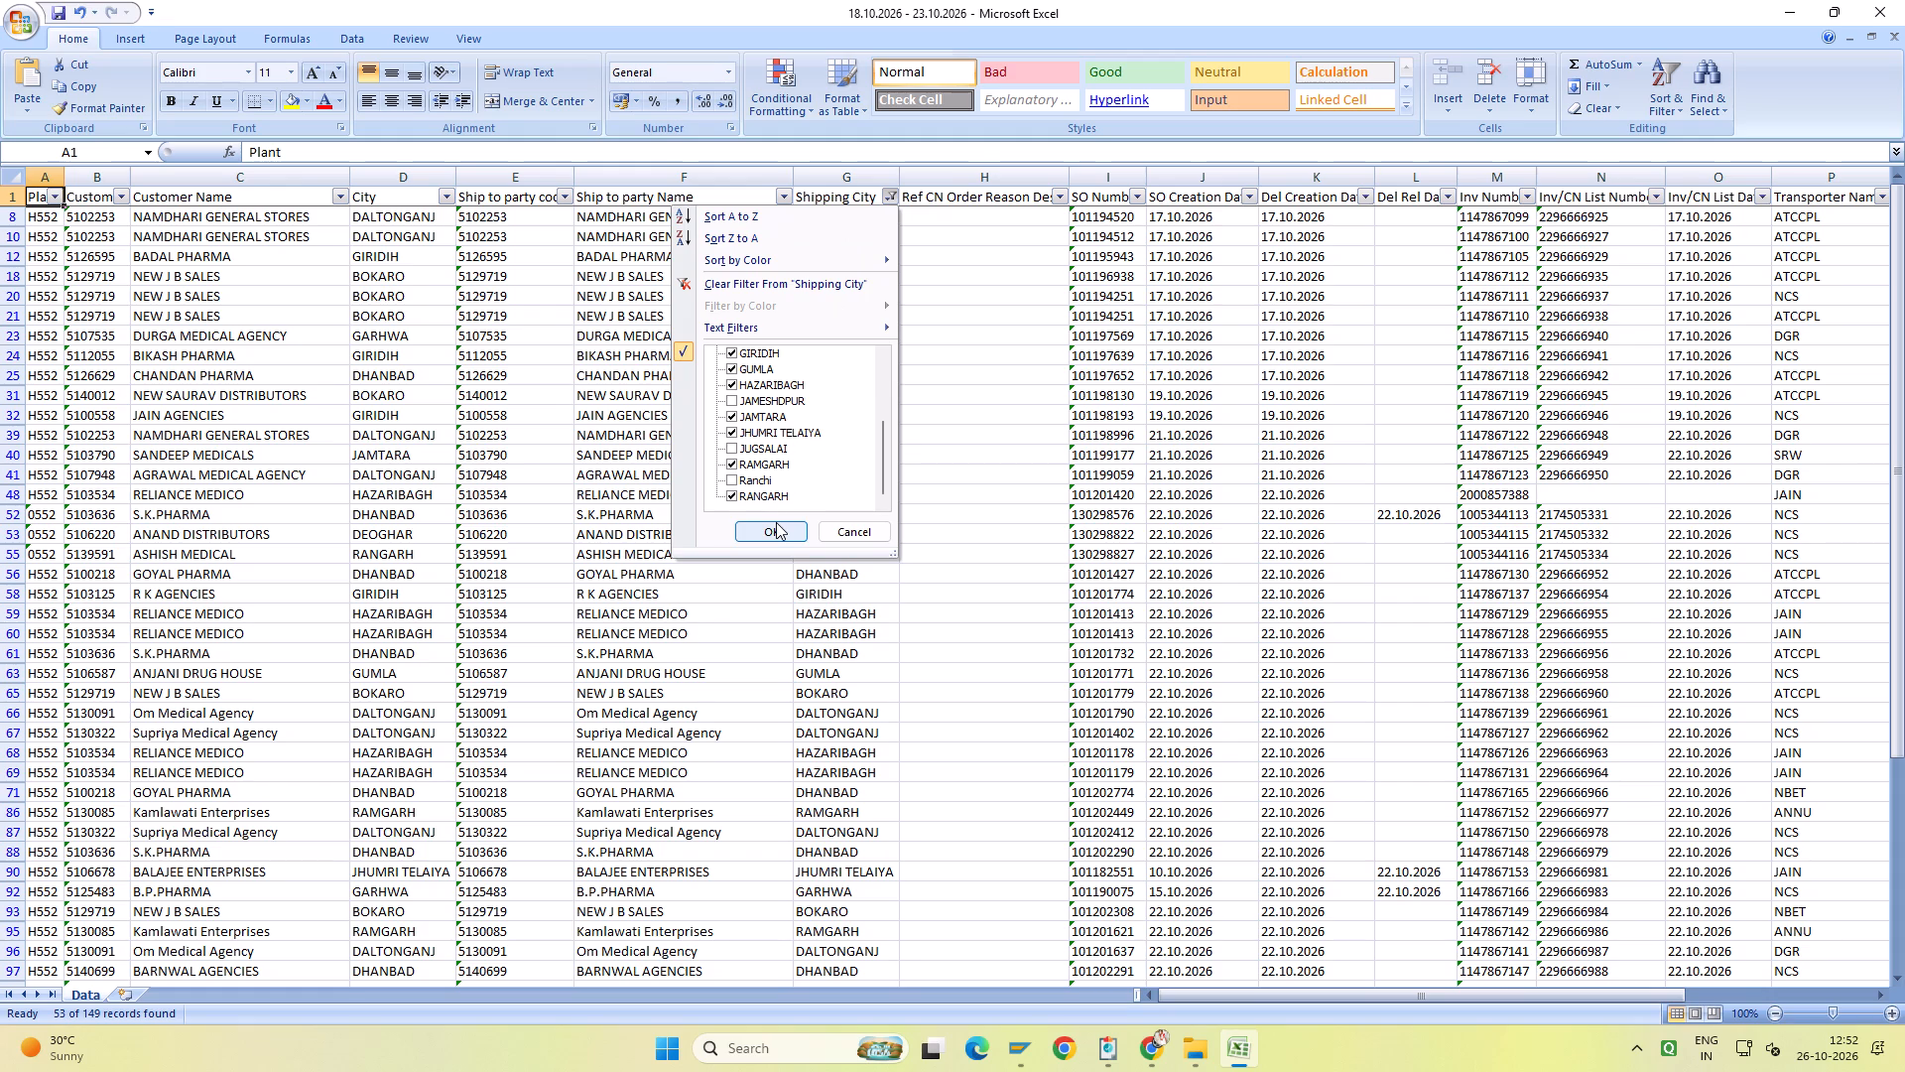
scroll(790, 500, "up", 9)
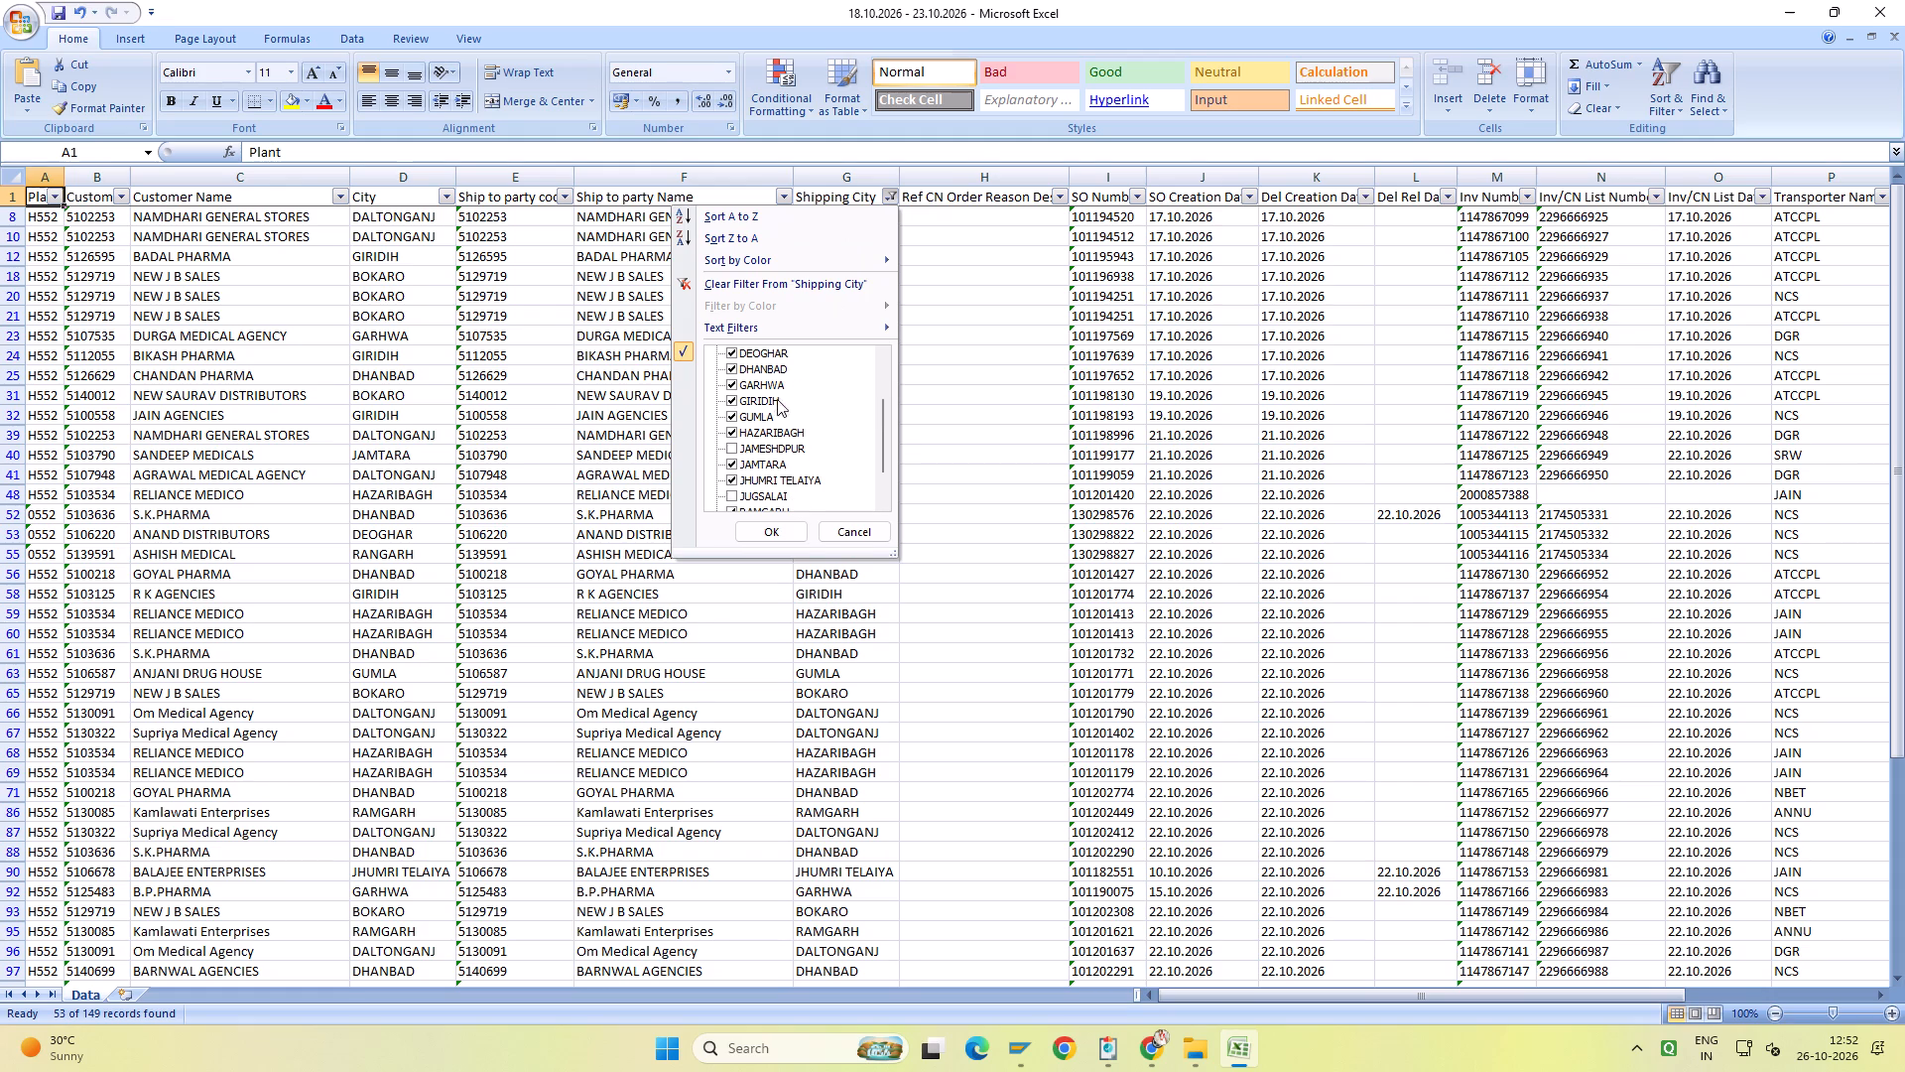
left_click(770, 355)
left_click(772, 355)
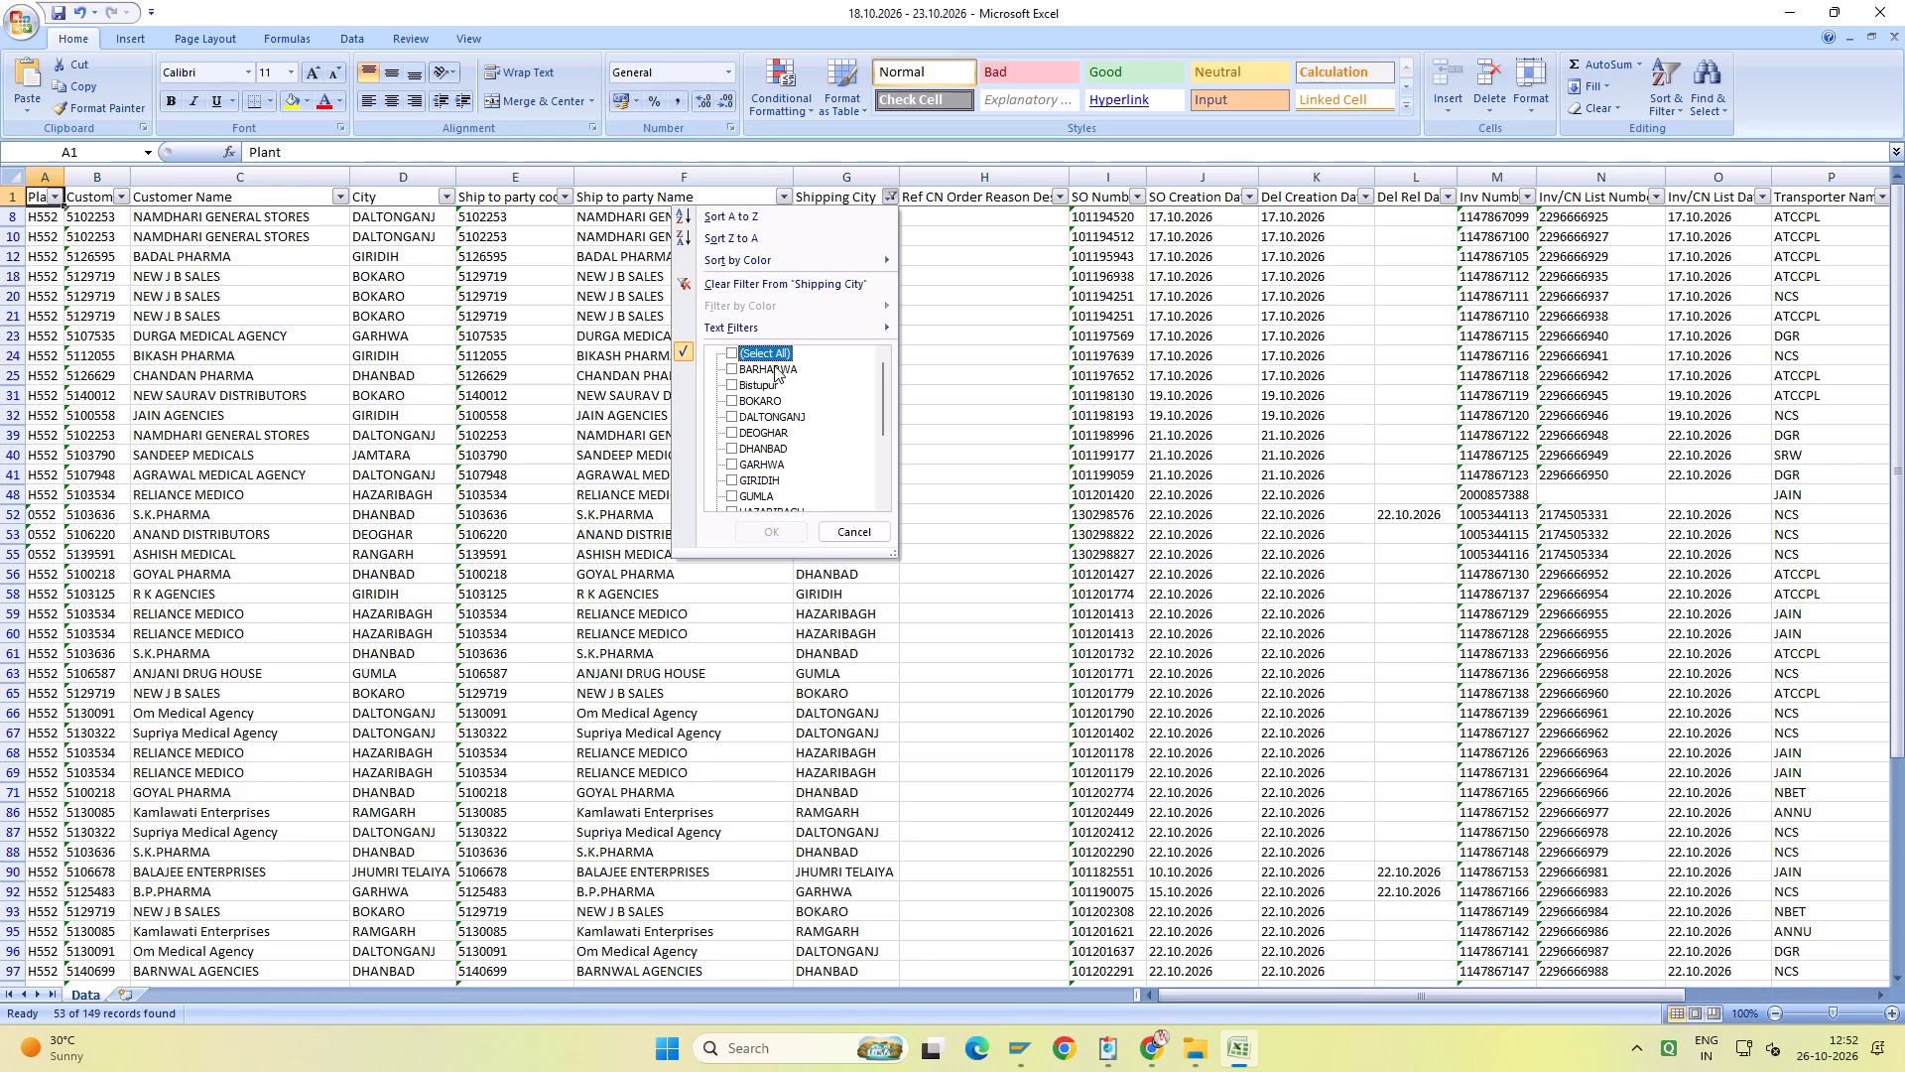
left_click(759, 388)
scroll(803, 448, "down", 2)
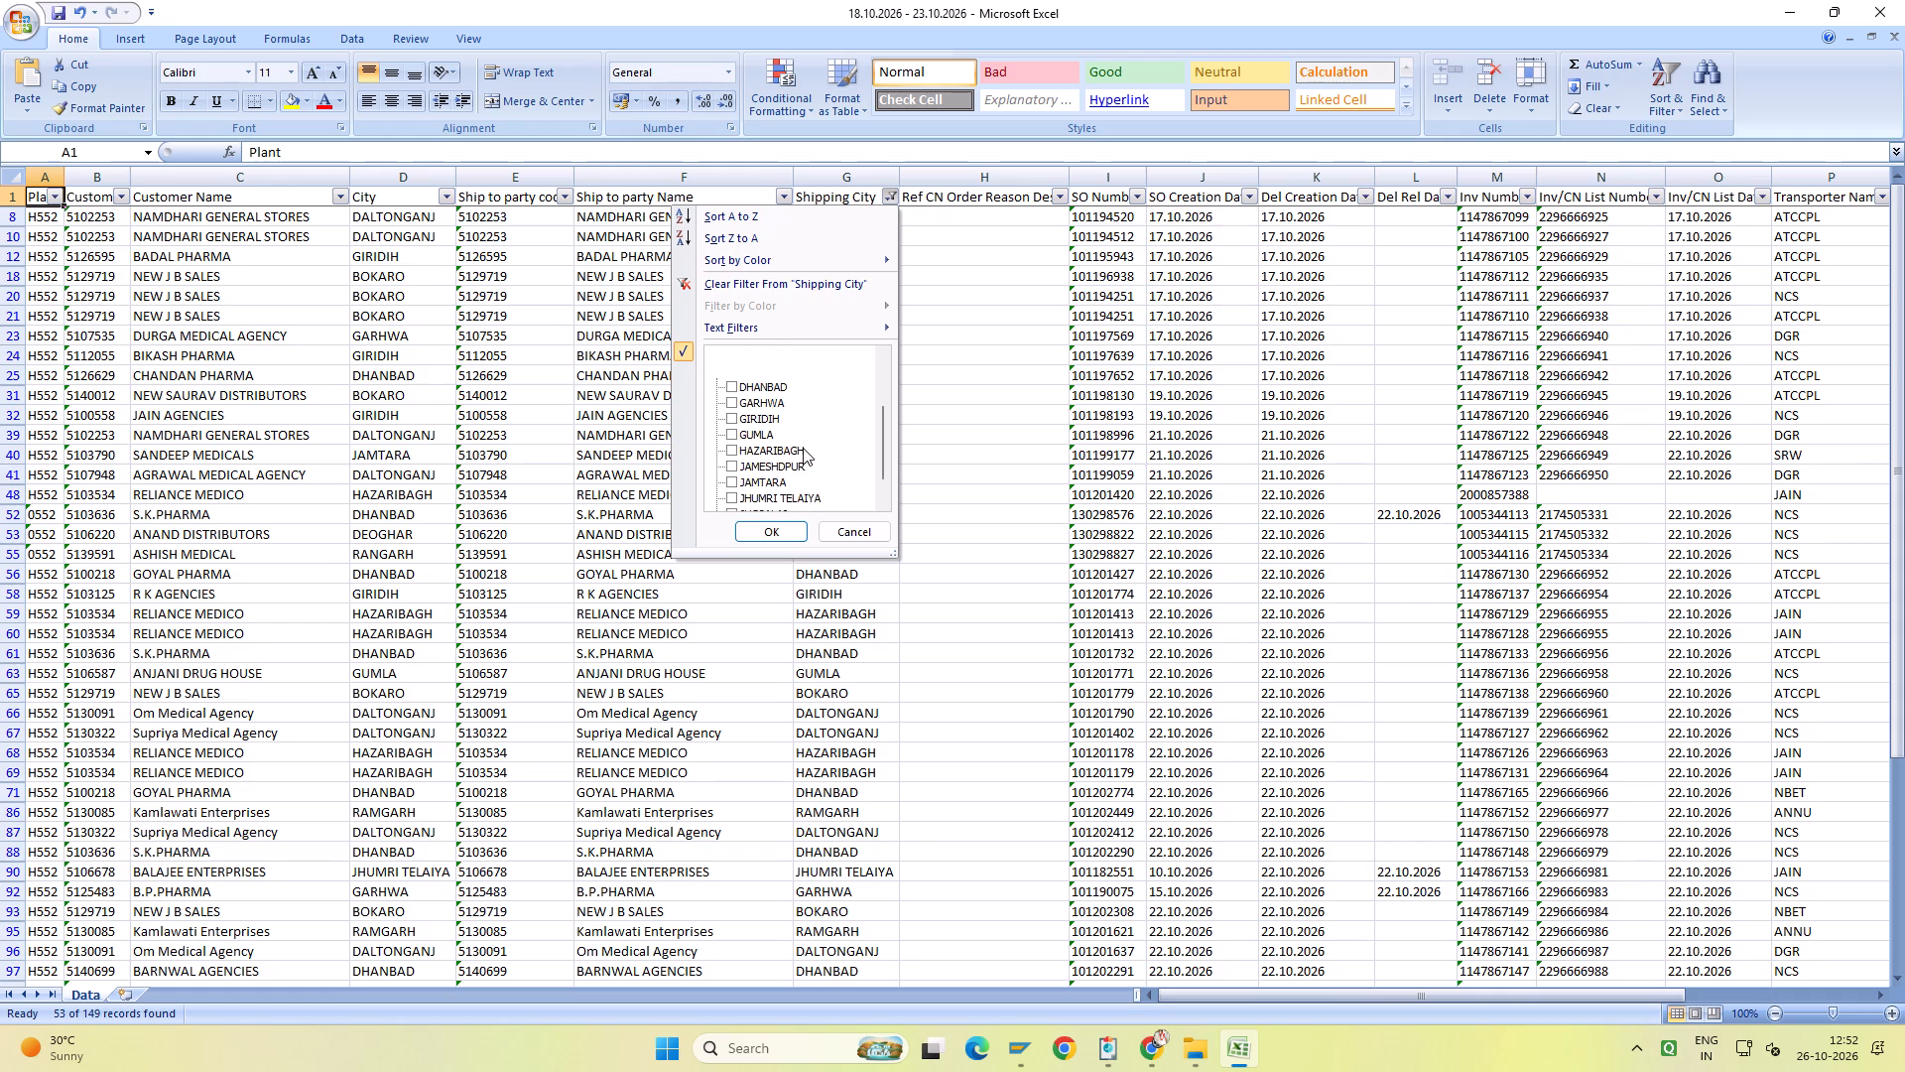
scroll(803, 448, "down", 1)
left_click(788, 452)
scroll(839, 447, "down", 2)
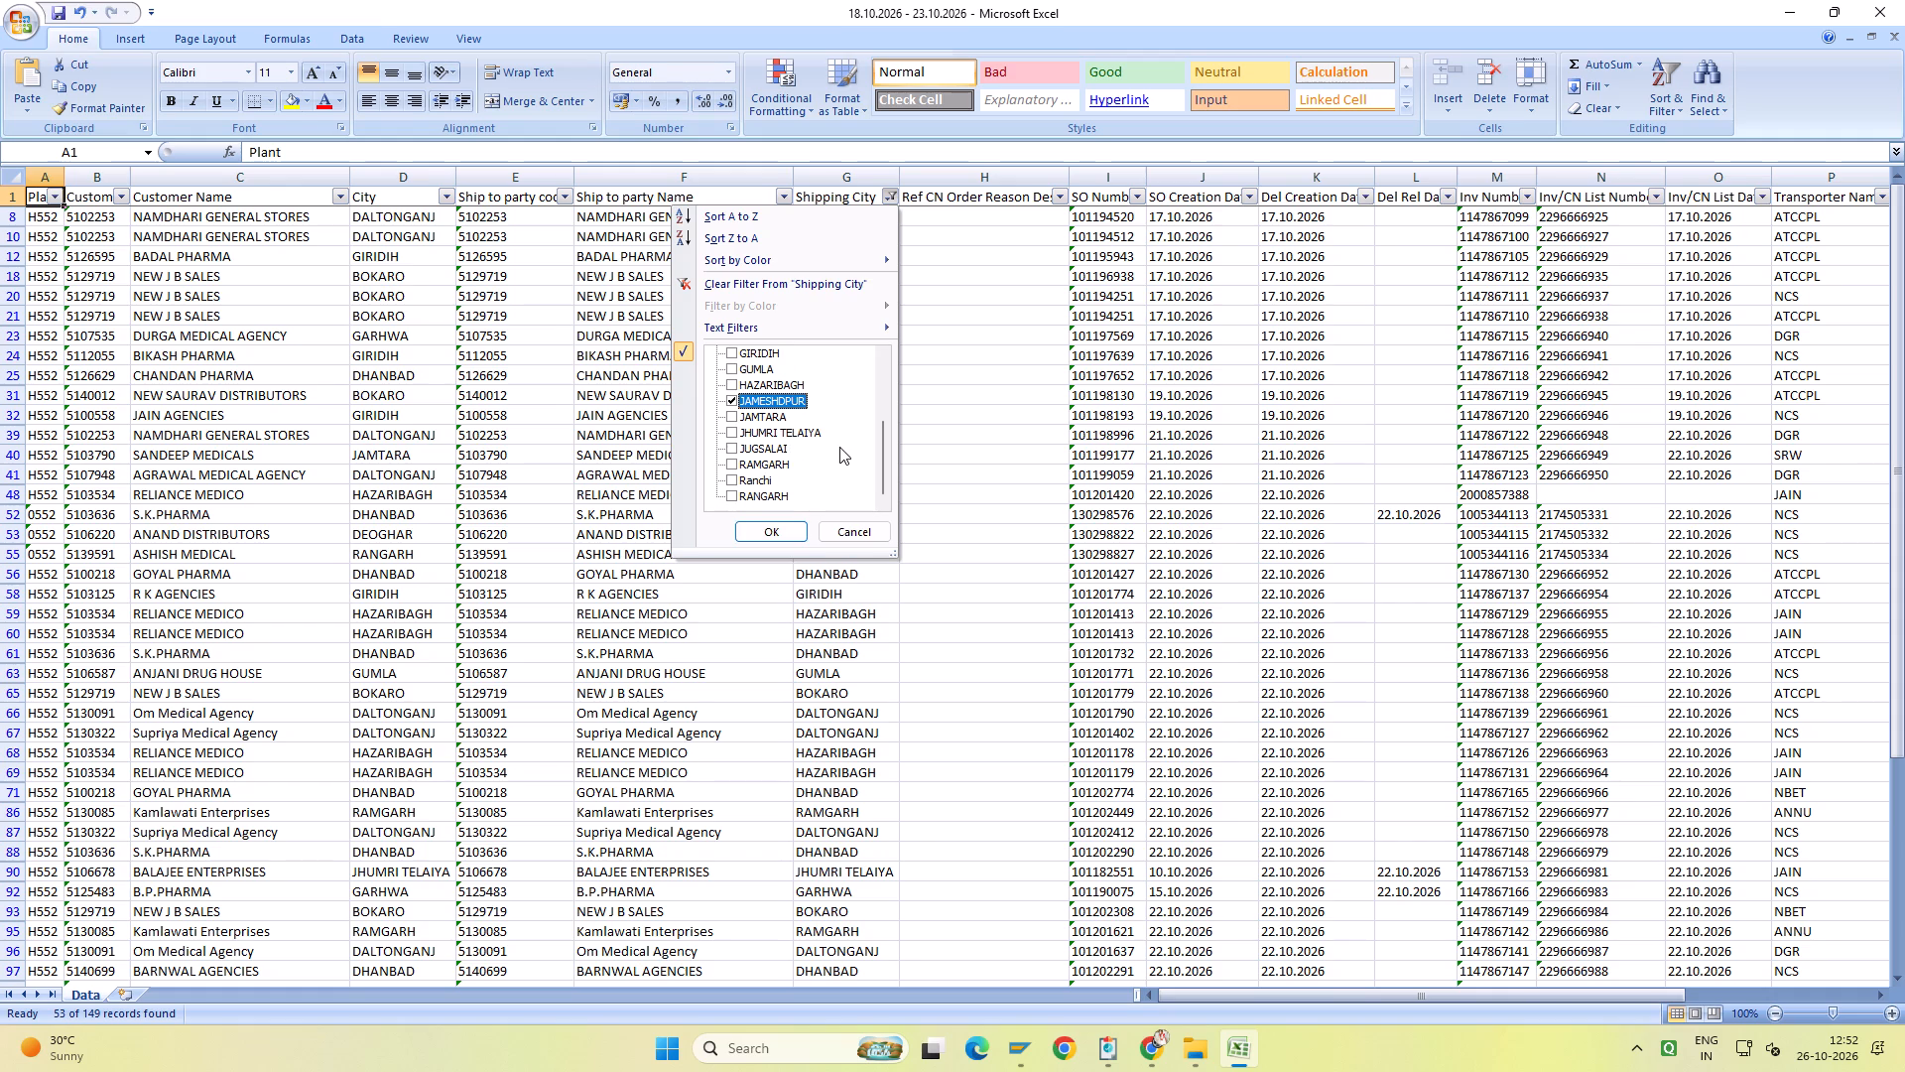
left_click(764, 451)
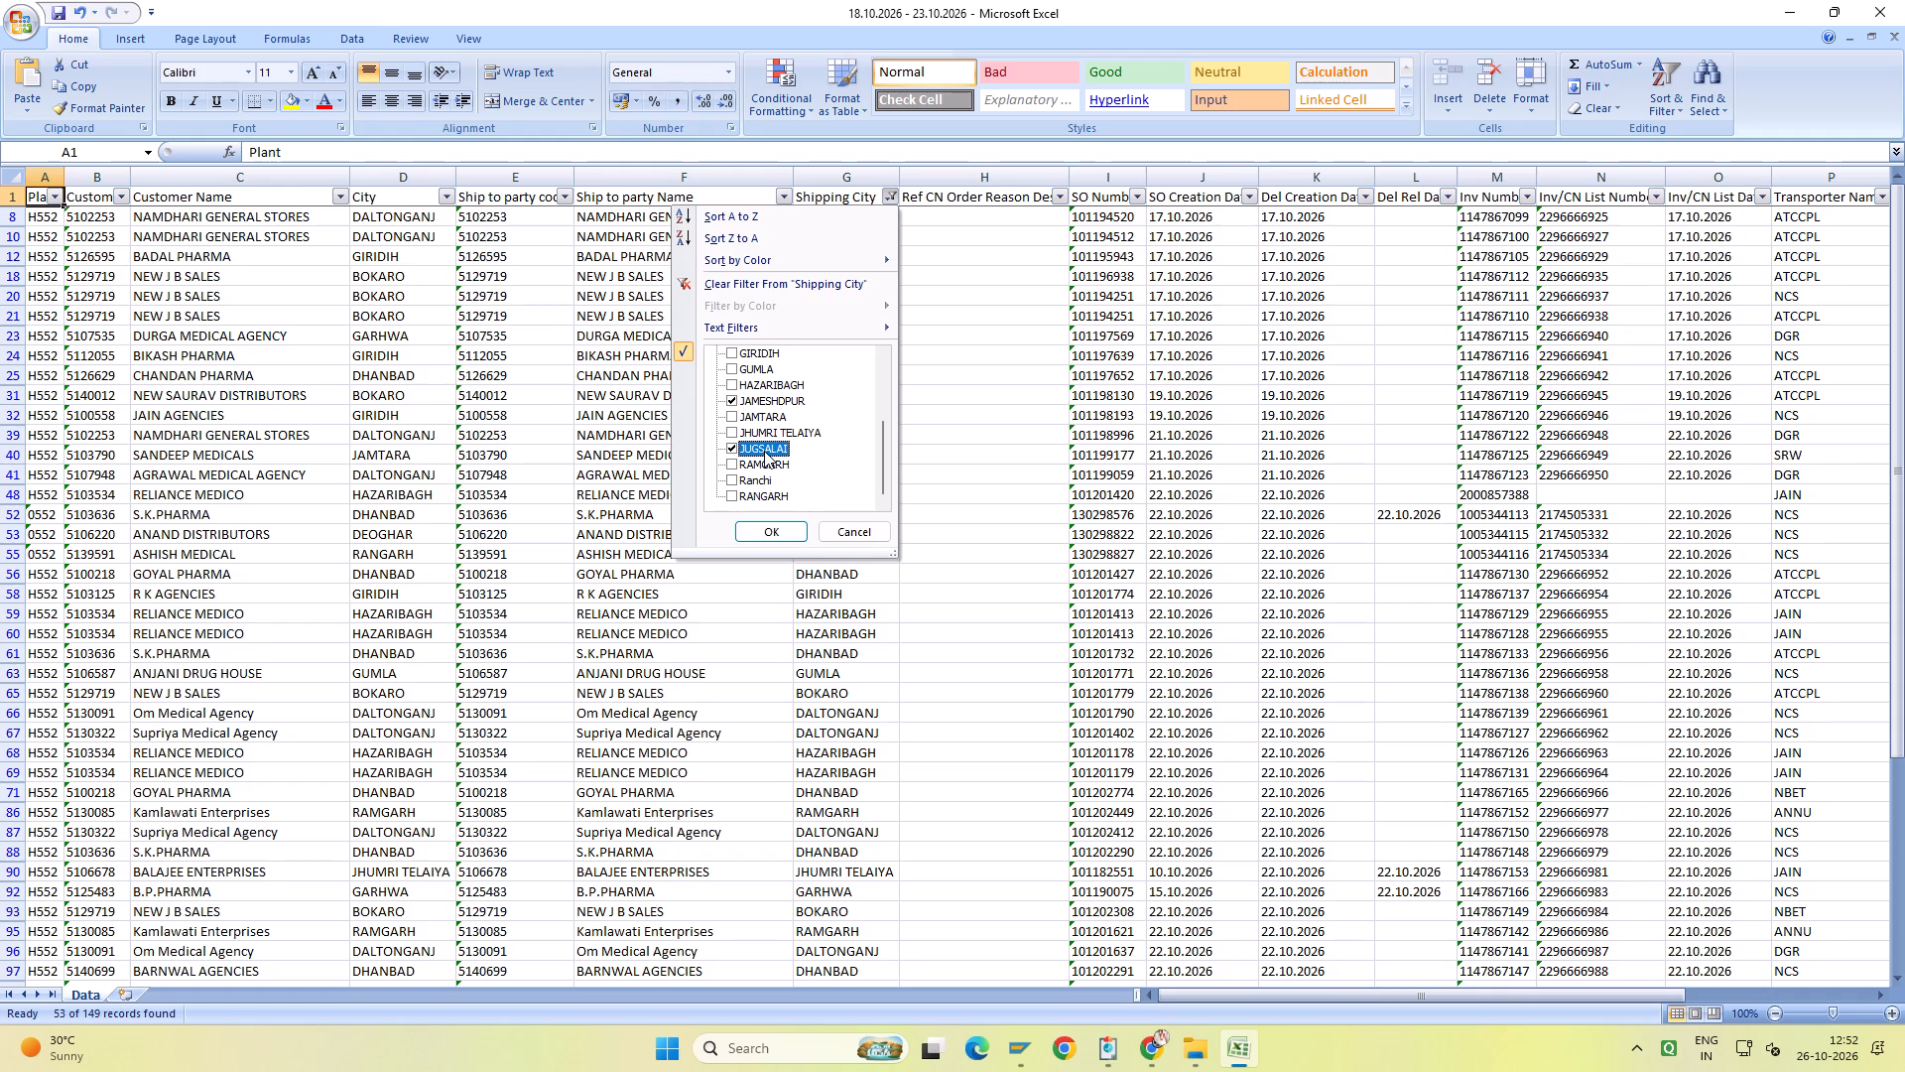
left_click(786, 531)
scroll(786, 531, "up", 4)
Filter LR Date to 17.10.2026 and check the Goods Delivery date of the local city rows.
left_click(988, 195)
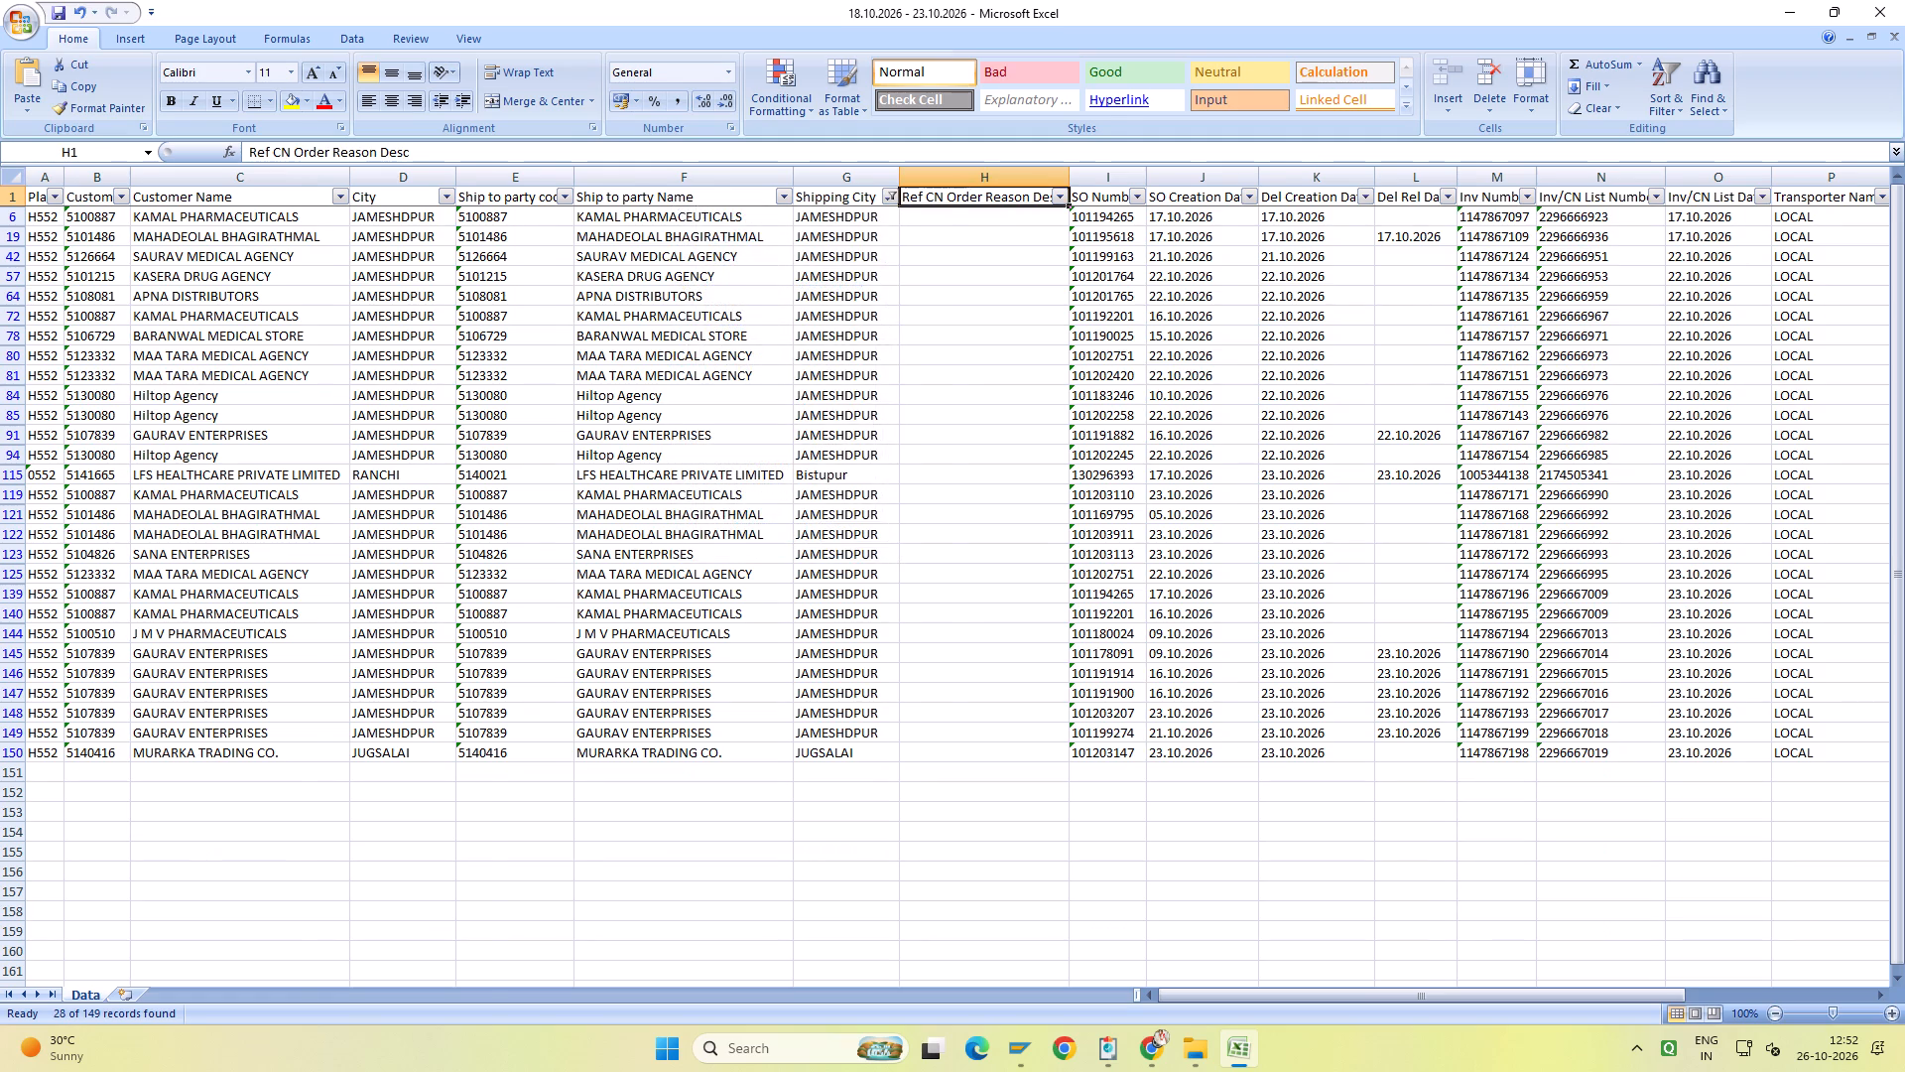
key("ctrl+Right")
left_click(1534, 193)
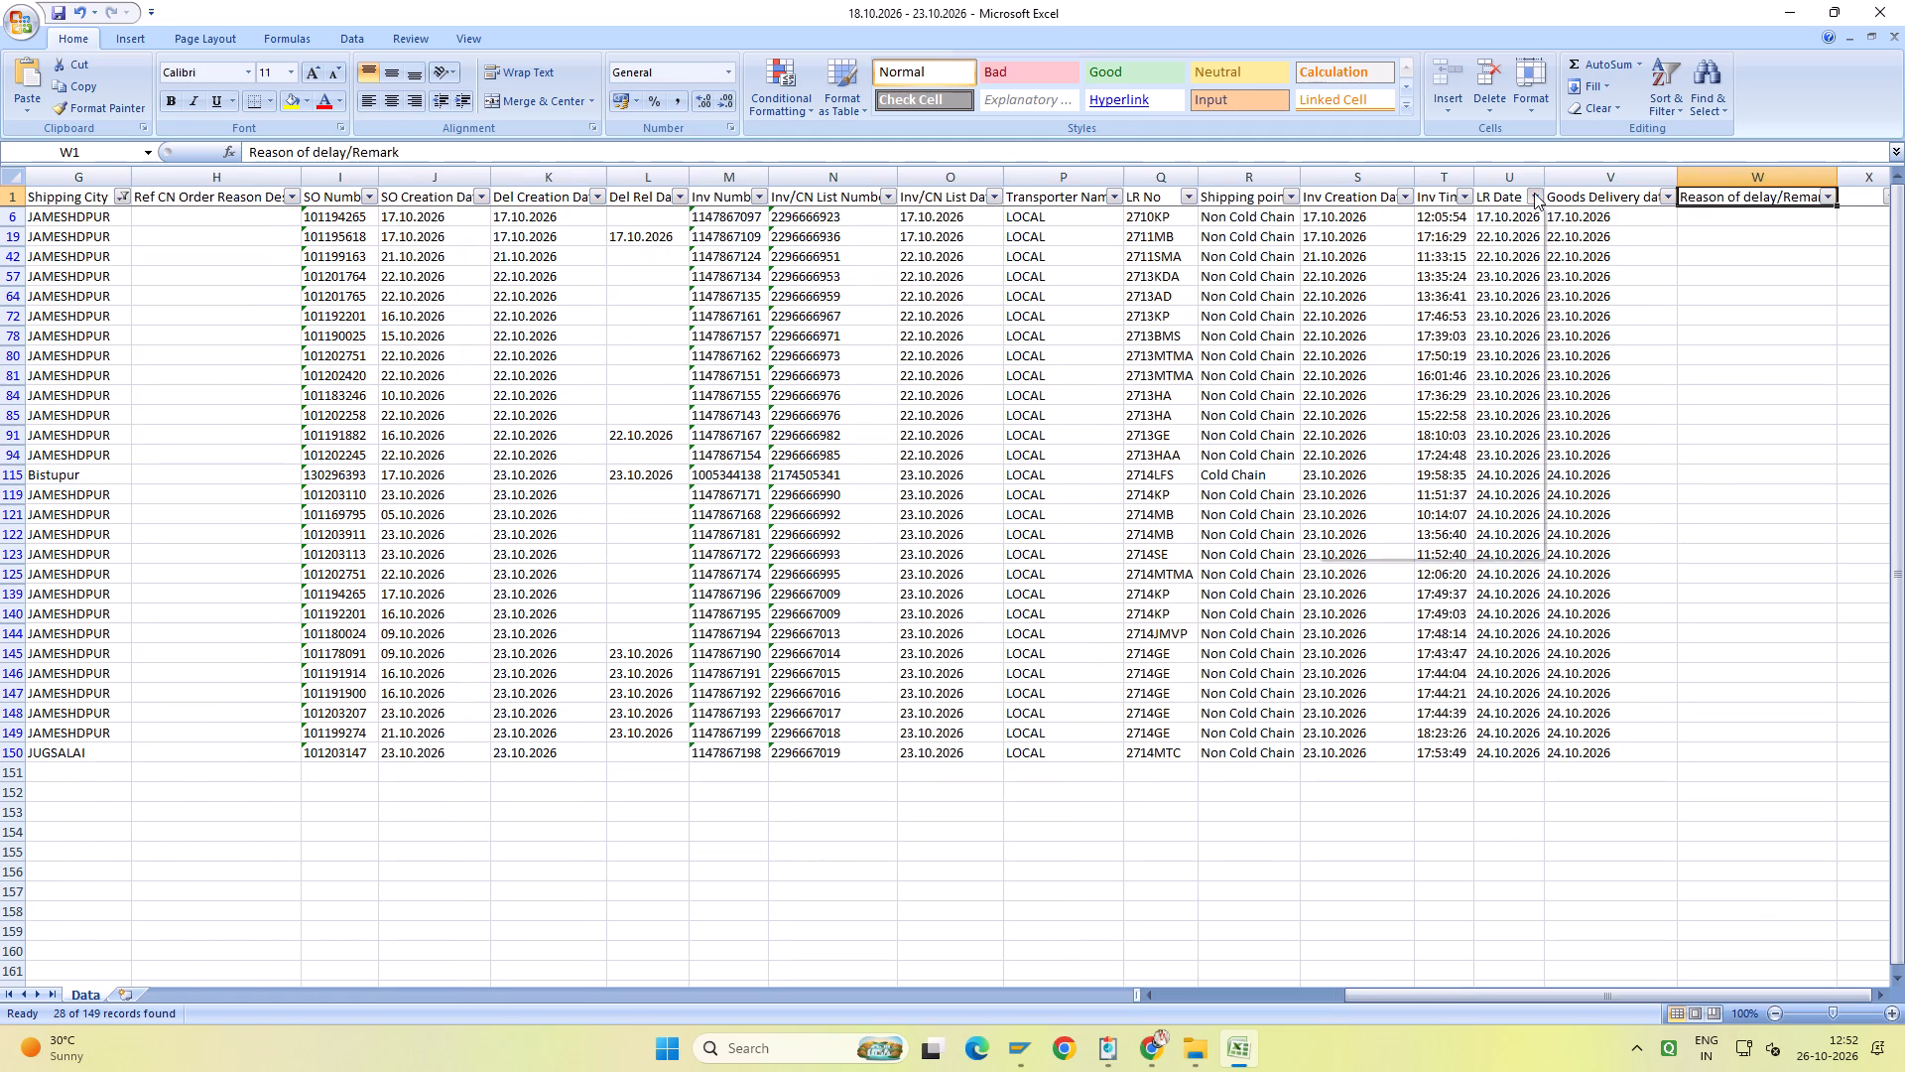
left_click(1404, 351)
left_click(1409, 366)
left_click(1428, 536)
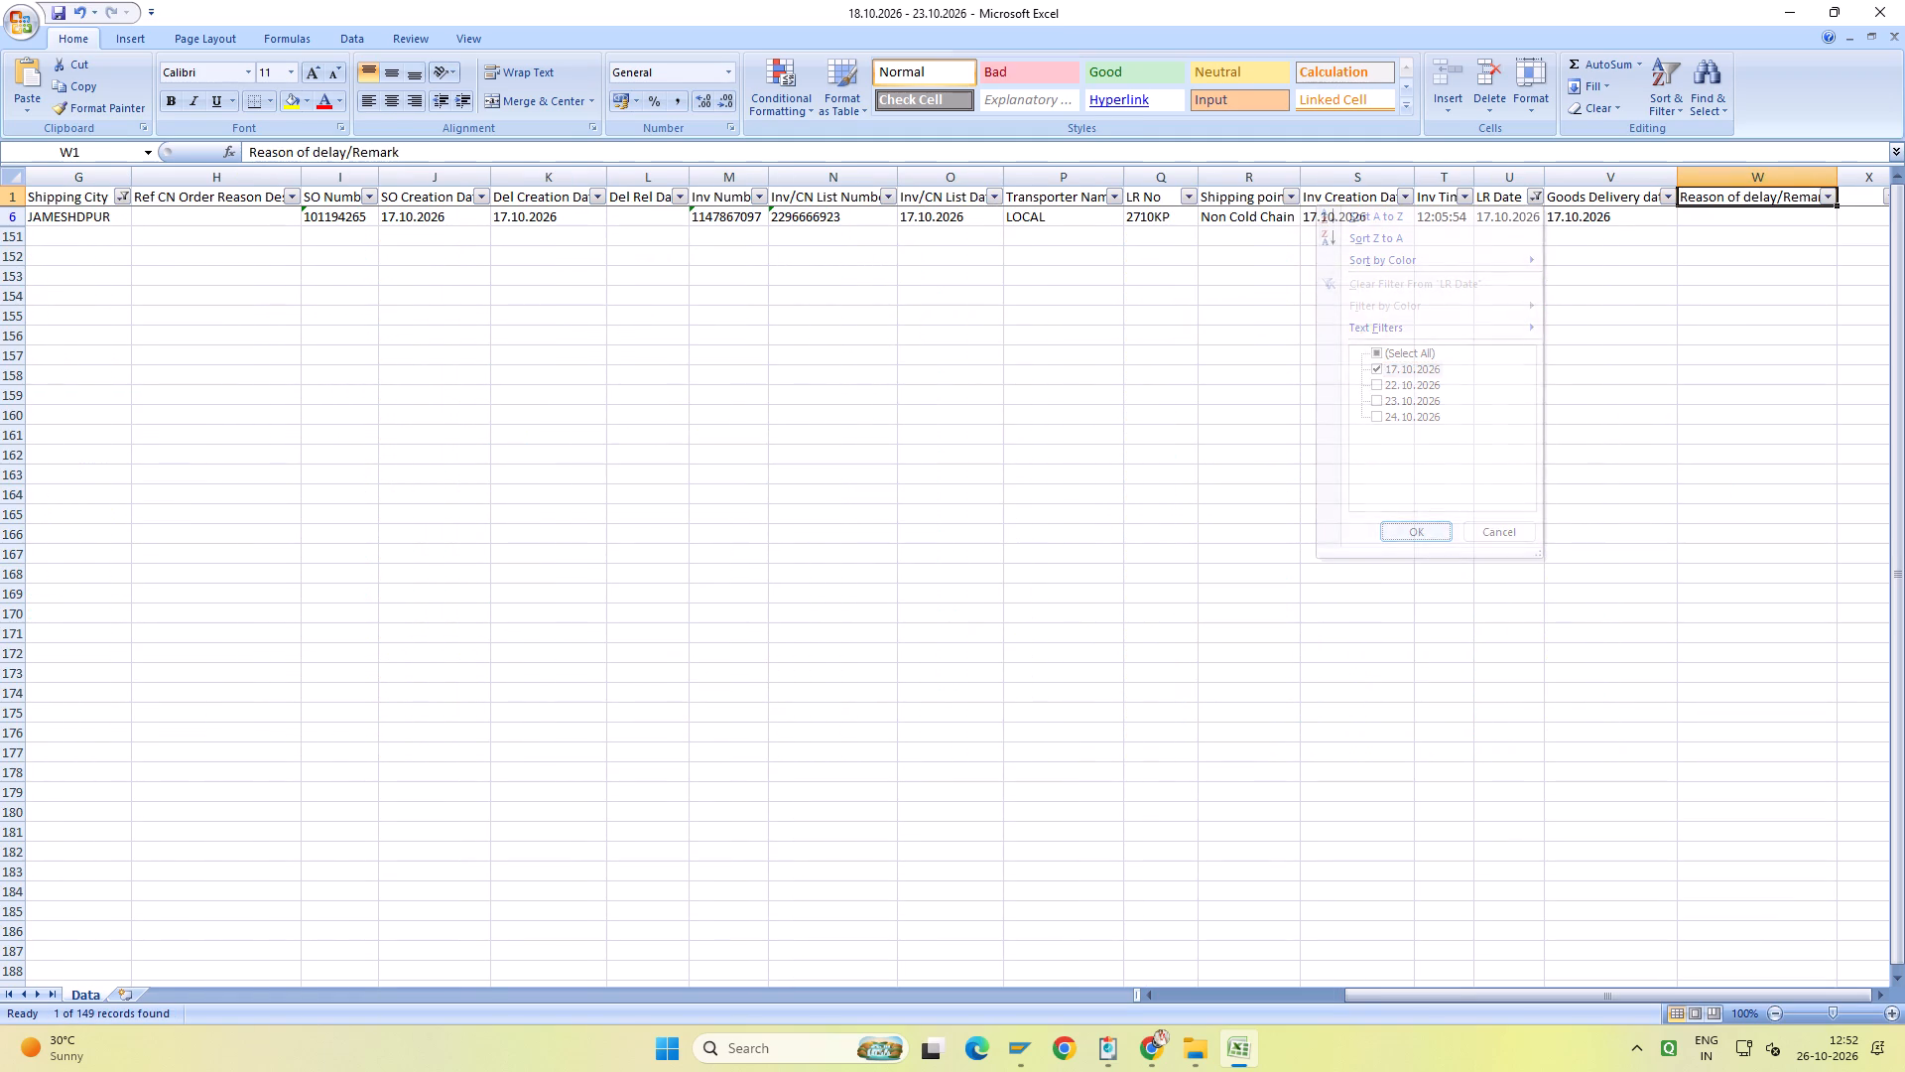
Switch the LR Date filter to 22.10.2026 and check the Goods Delivery dates of those rows.
left_click(1538, 195)
left_click(1423, 370)
left_click(1423, 383)
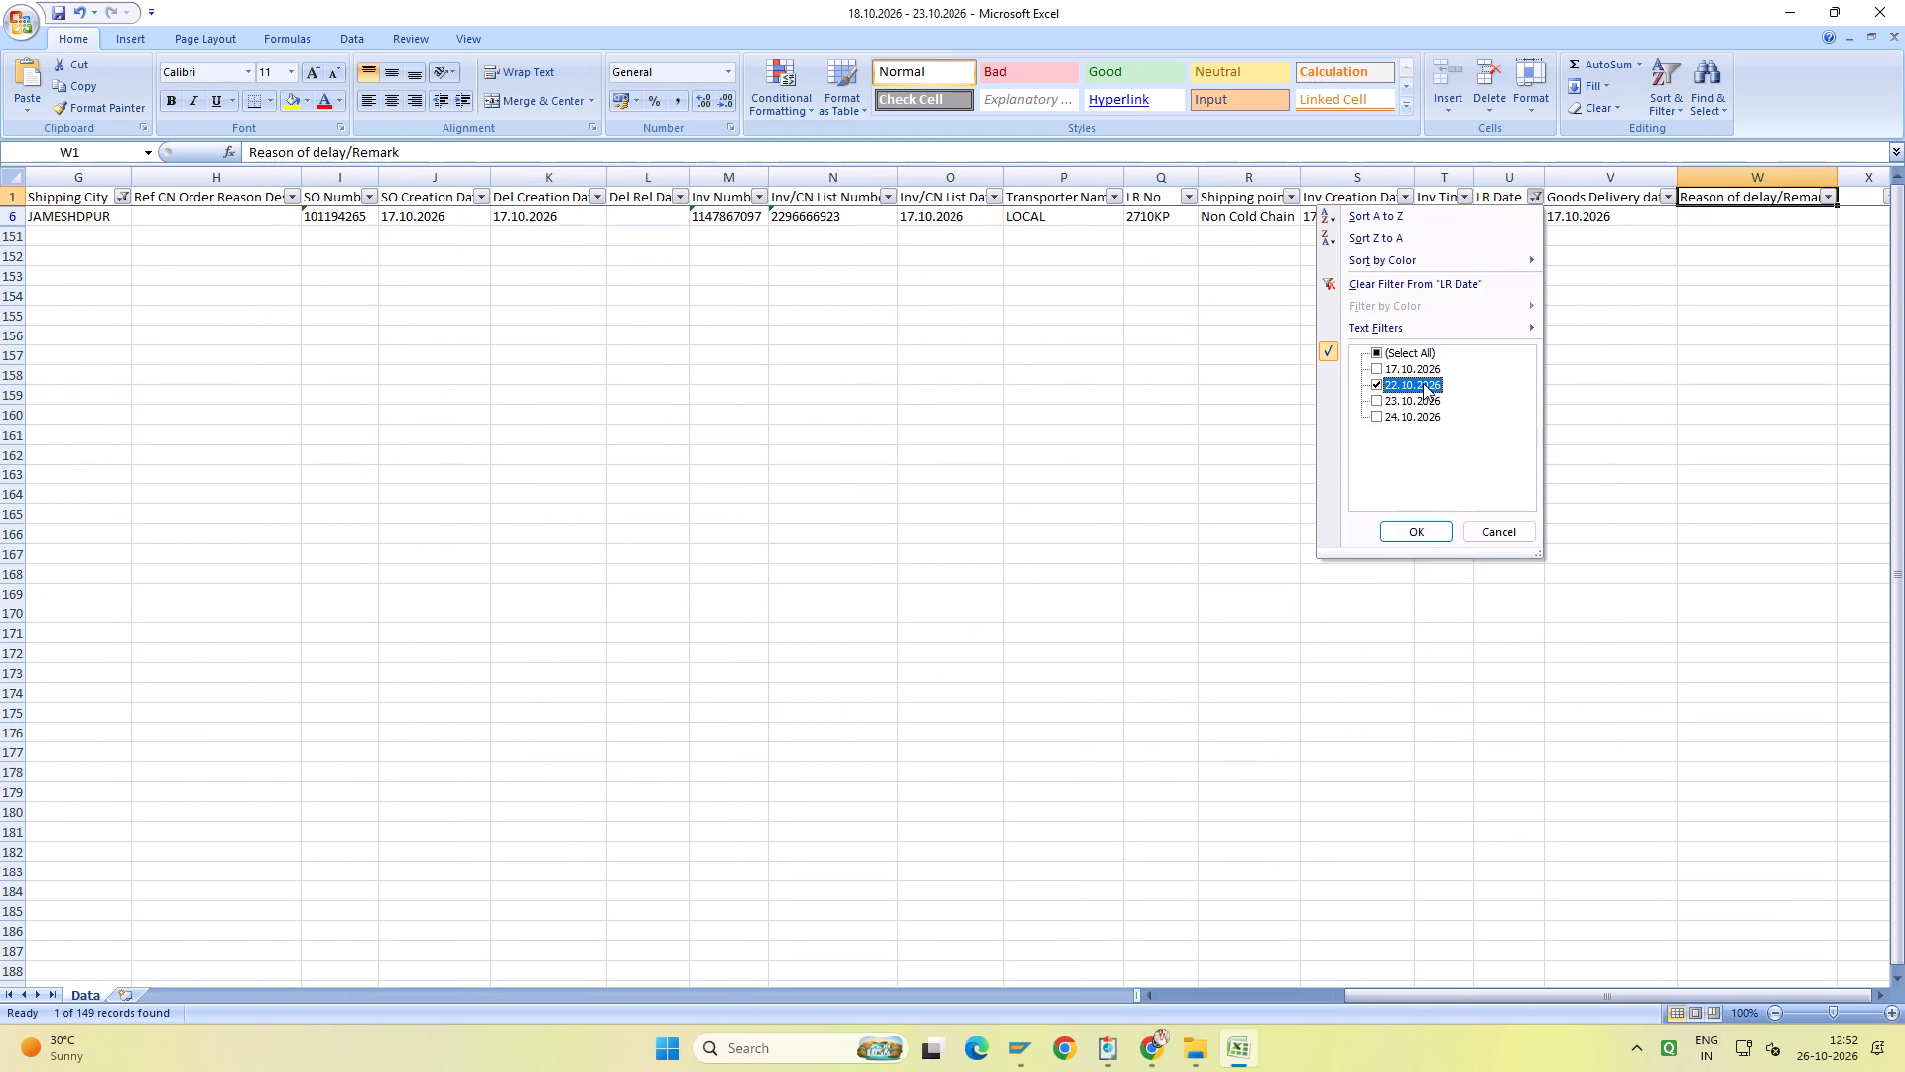
left_click(1418, 537)
scroll(1499, 533, "up", 5)
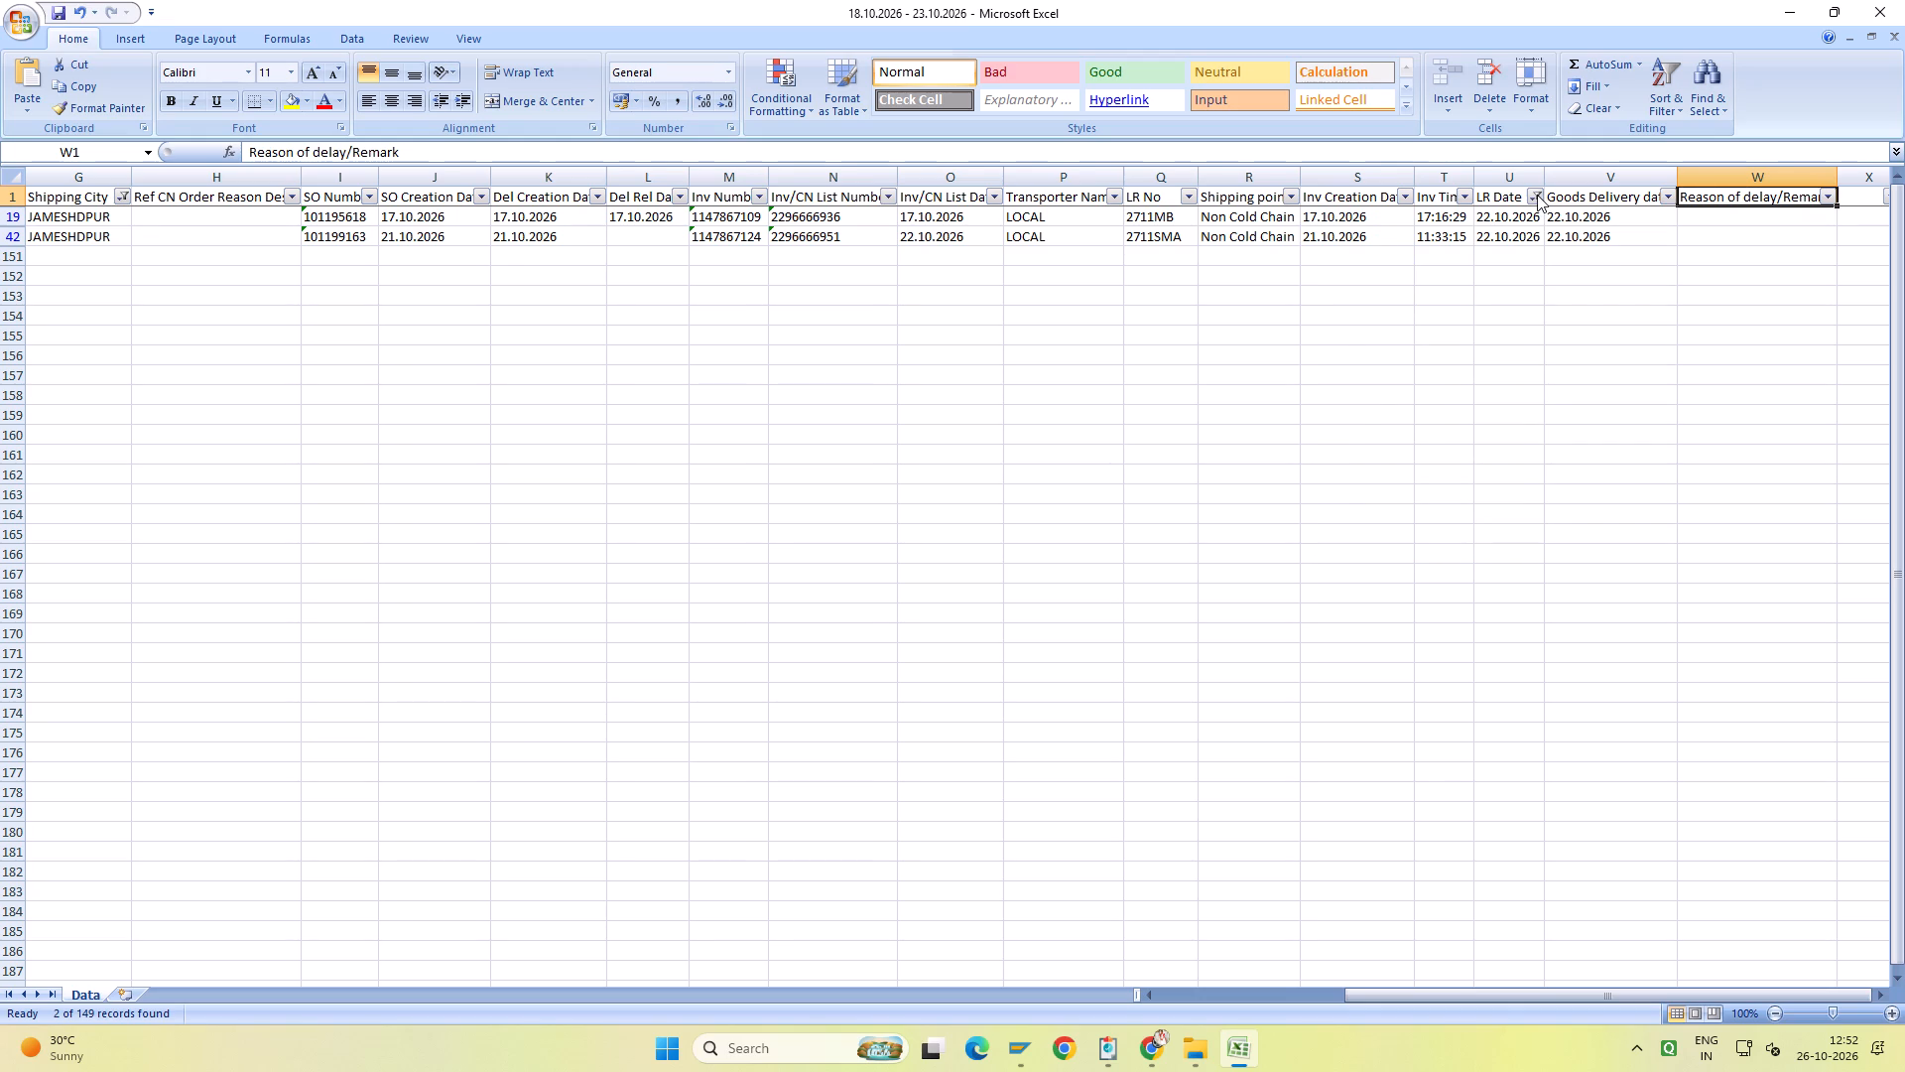
Switch the LR Date filter to 23.10.2026 and check which Goods Delivery dates those rows contain.
left_click(1537, 195)
left_click(1433, 391)
left_click(1430, 398)
left_click(1420, 537)
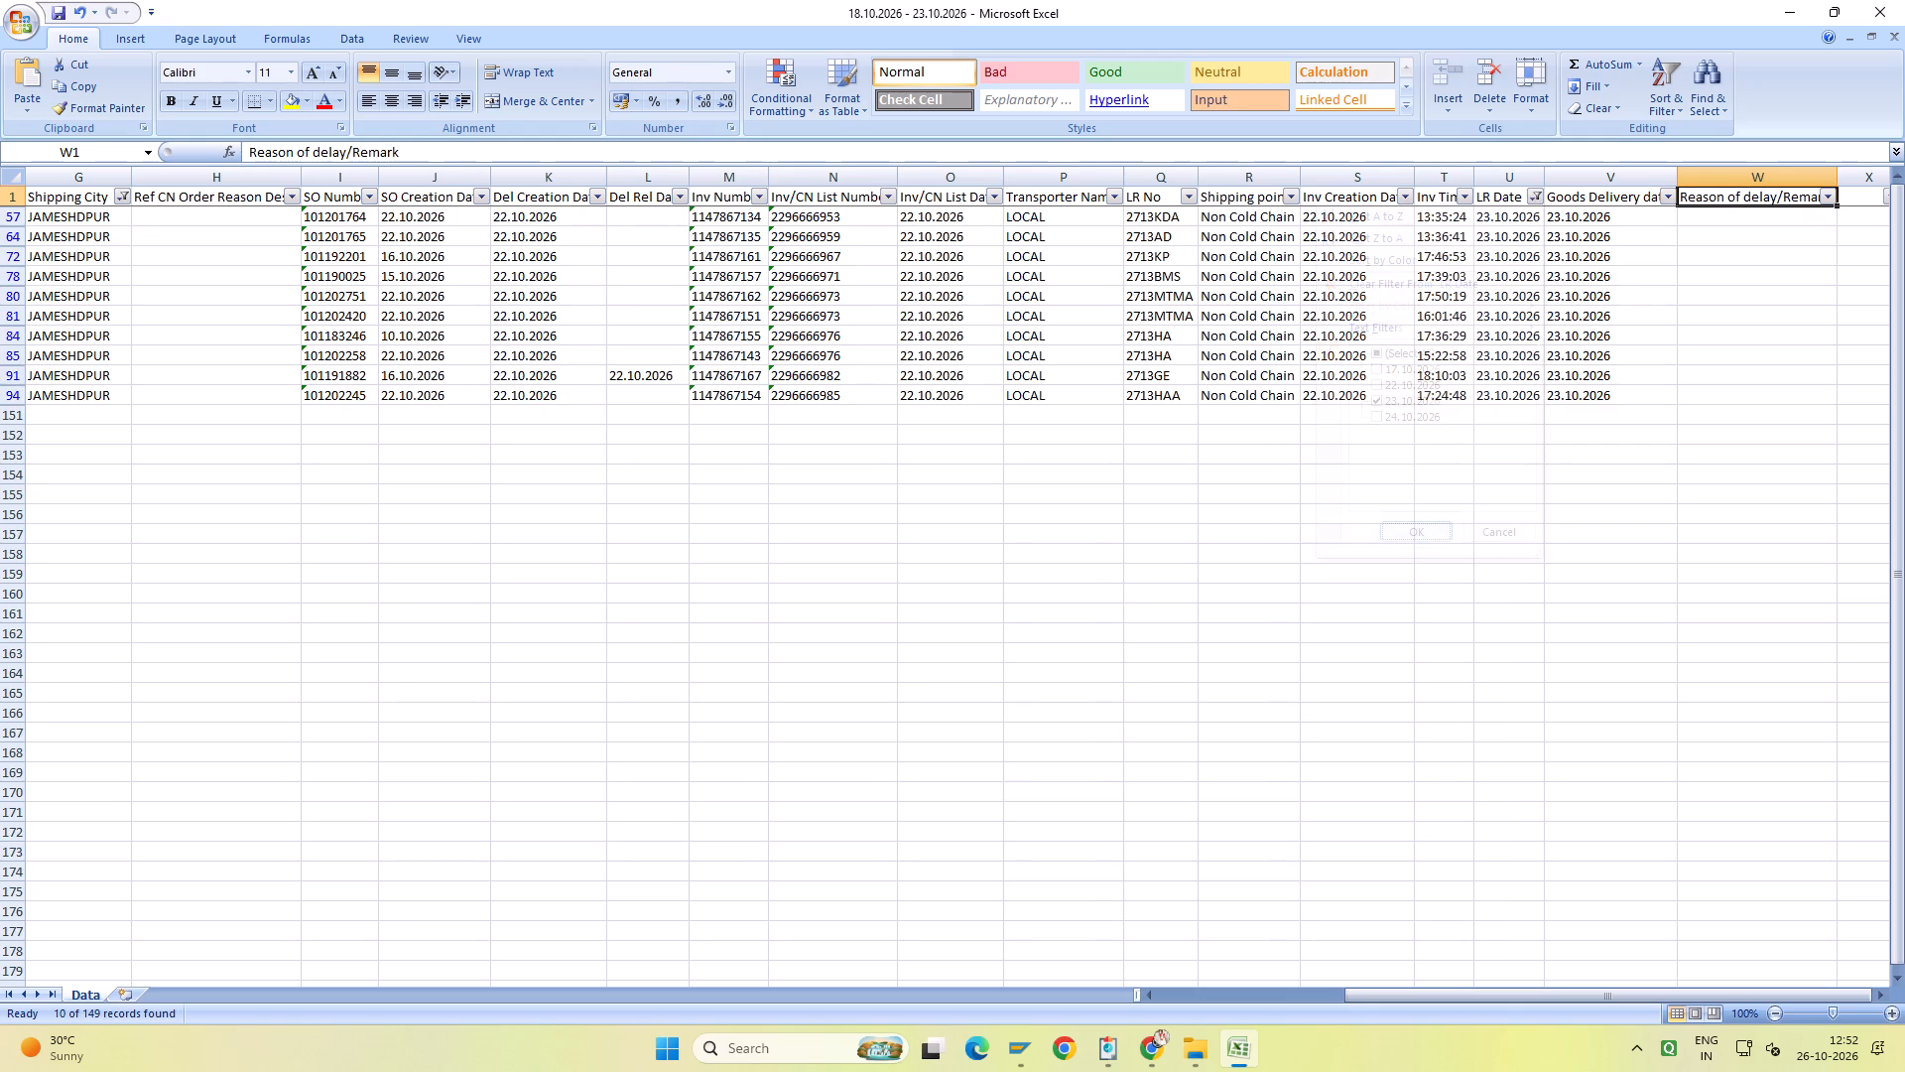
scroll(1531, 506, "up", 4)
left_click(1666, 192)
left_click(1717, 258)
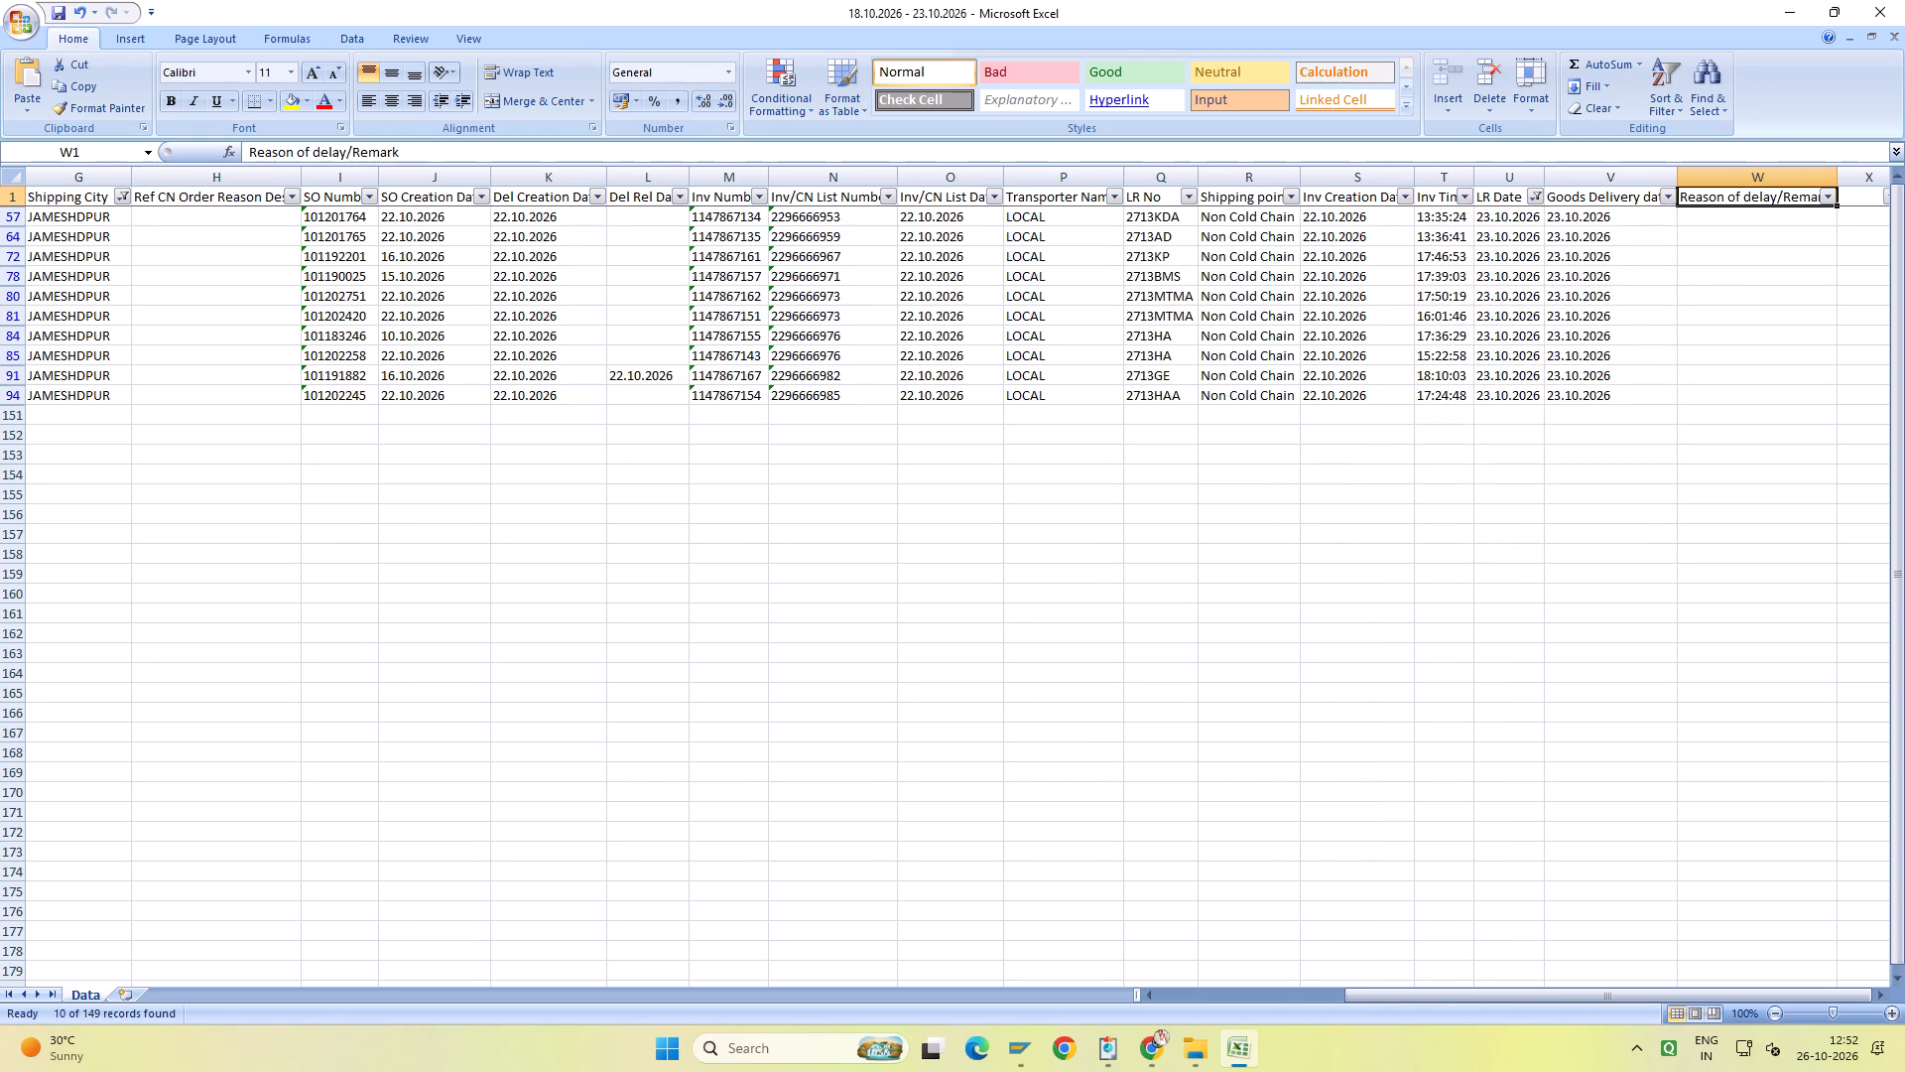
Switch the LR Date filter to 24.10.2026 and check which Goods Delivery dates those rows contain.
left_click(1531, 200)
left_click(1416, 405)
left_click(1423, 420)
left_click(1425, 535)
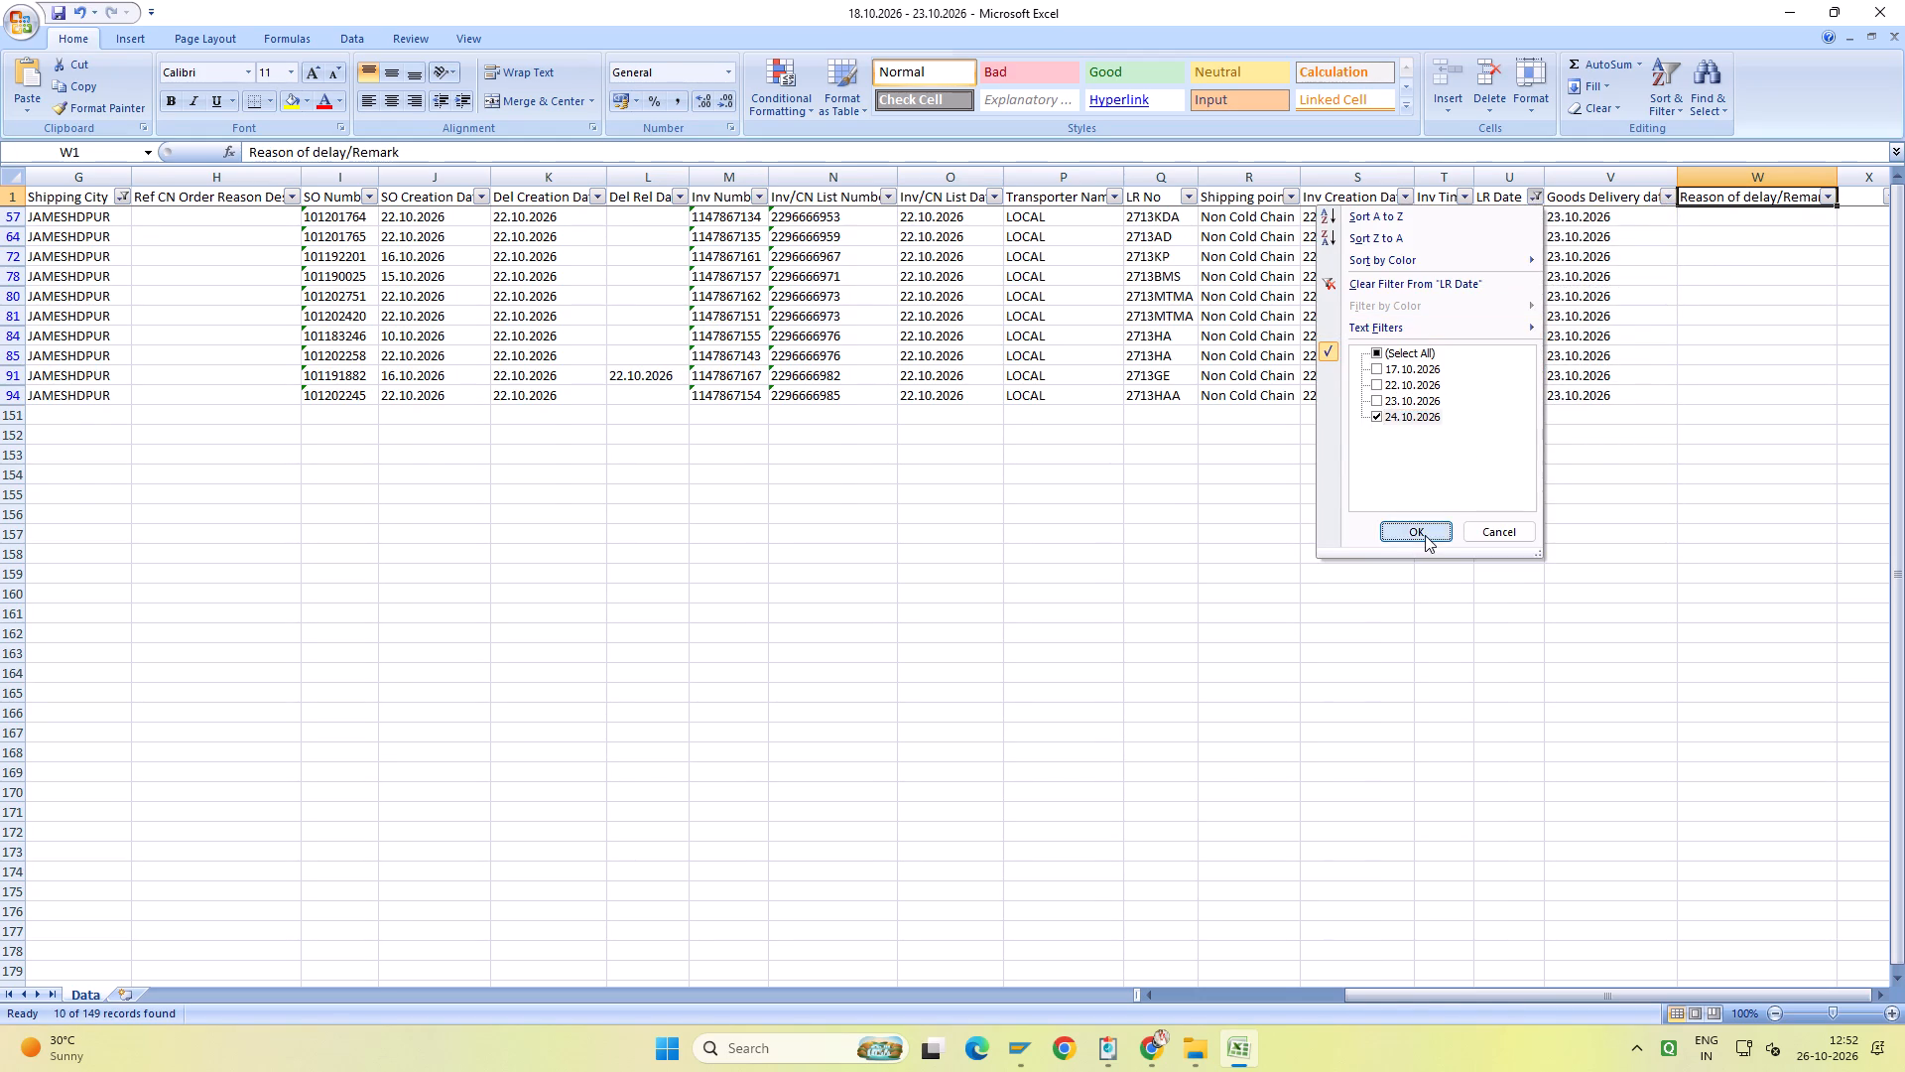
scroll(1603, 500, "up", 5)
left_click(1669, 195)
left_click(1683, 218)
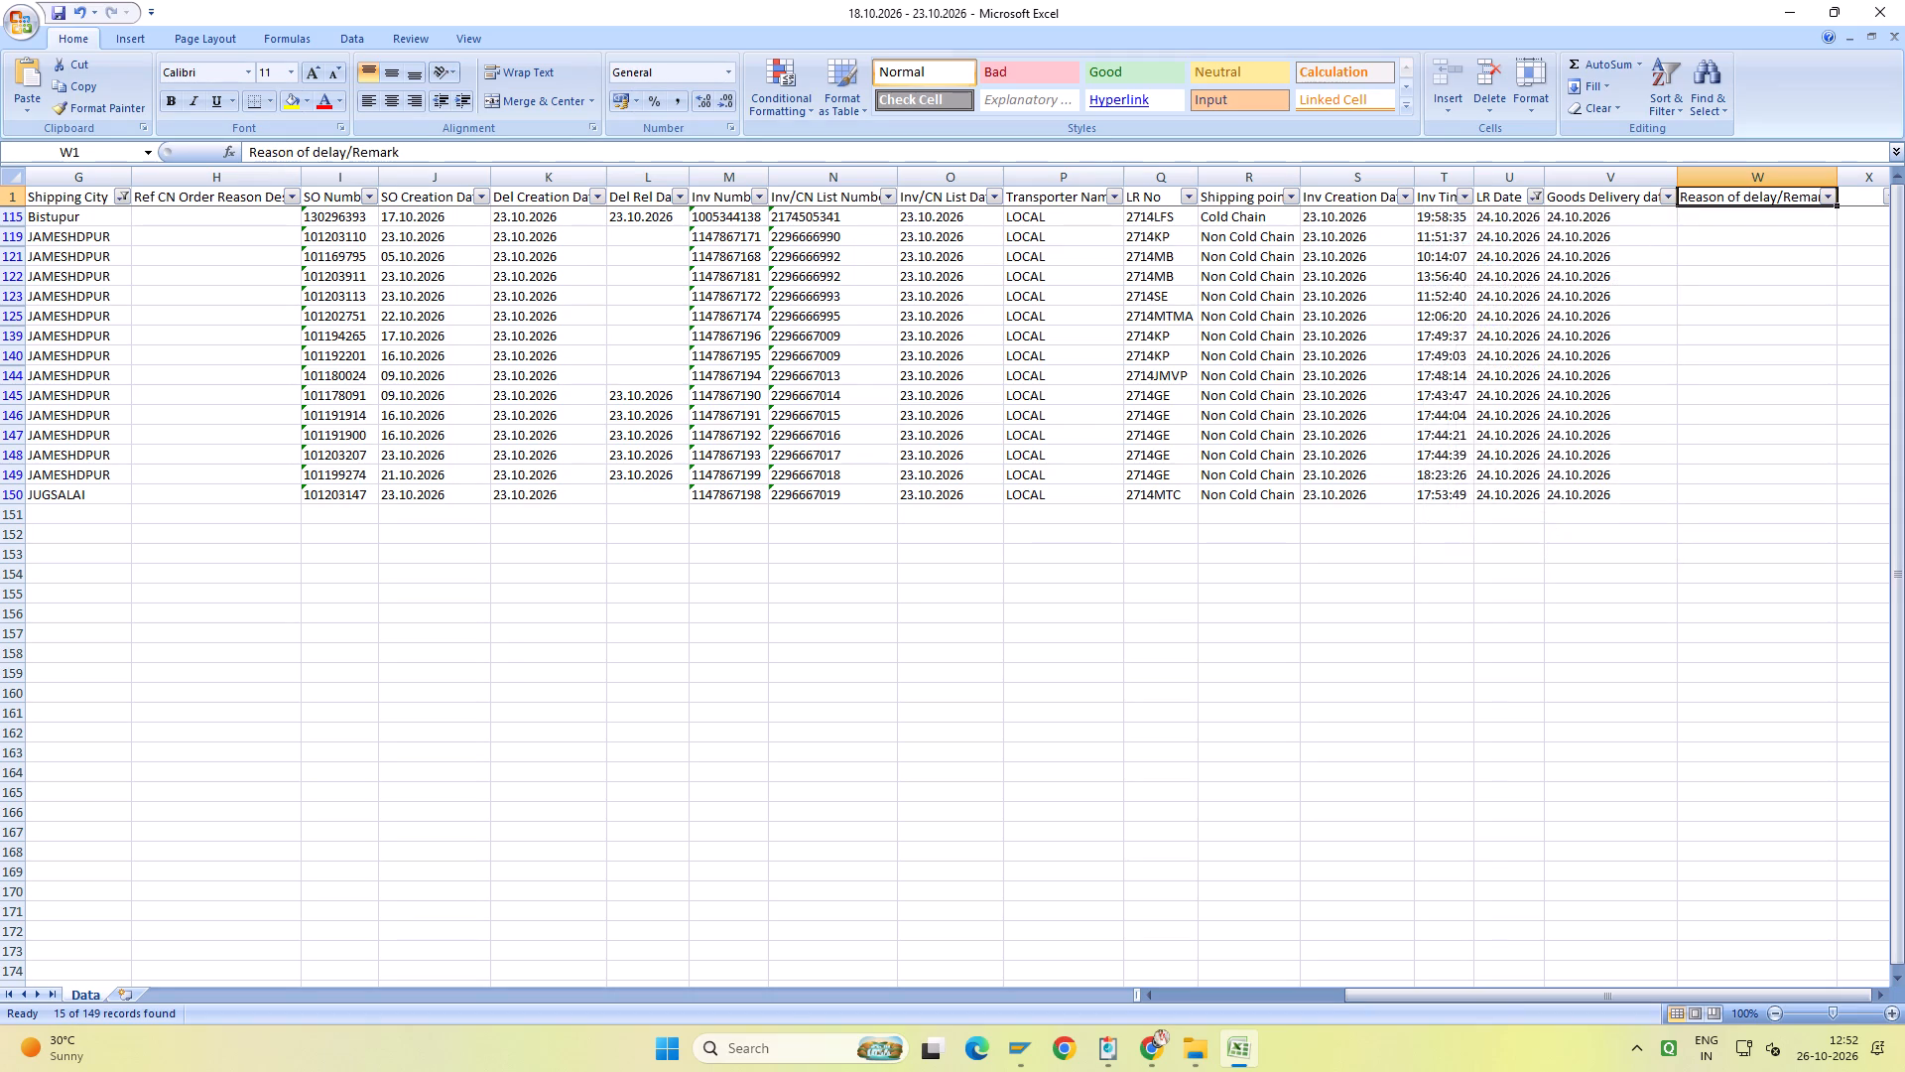
Reset the LR Date filter to show all dates for the local cities.
left_click(1536, 202)
left_click(1414, 351)
left_click(1422, 535)
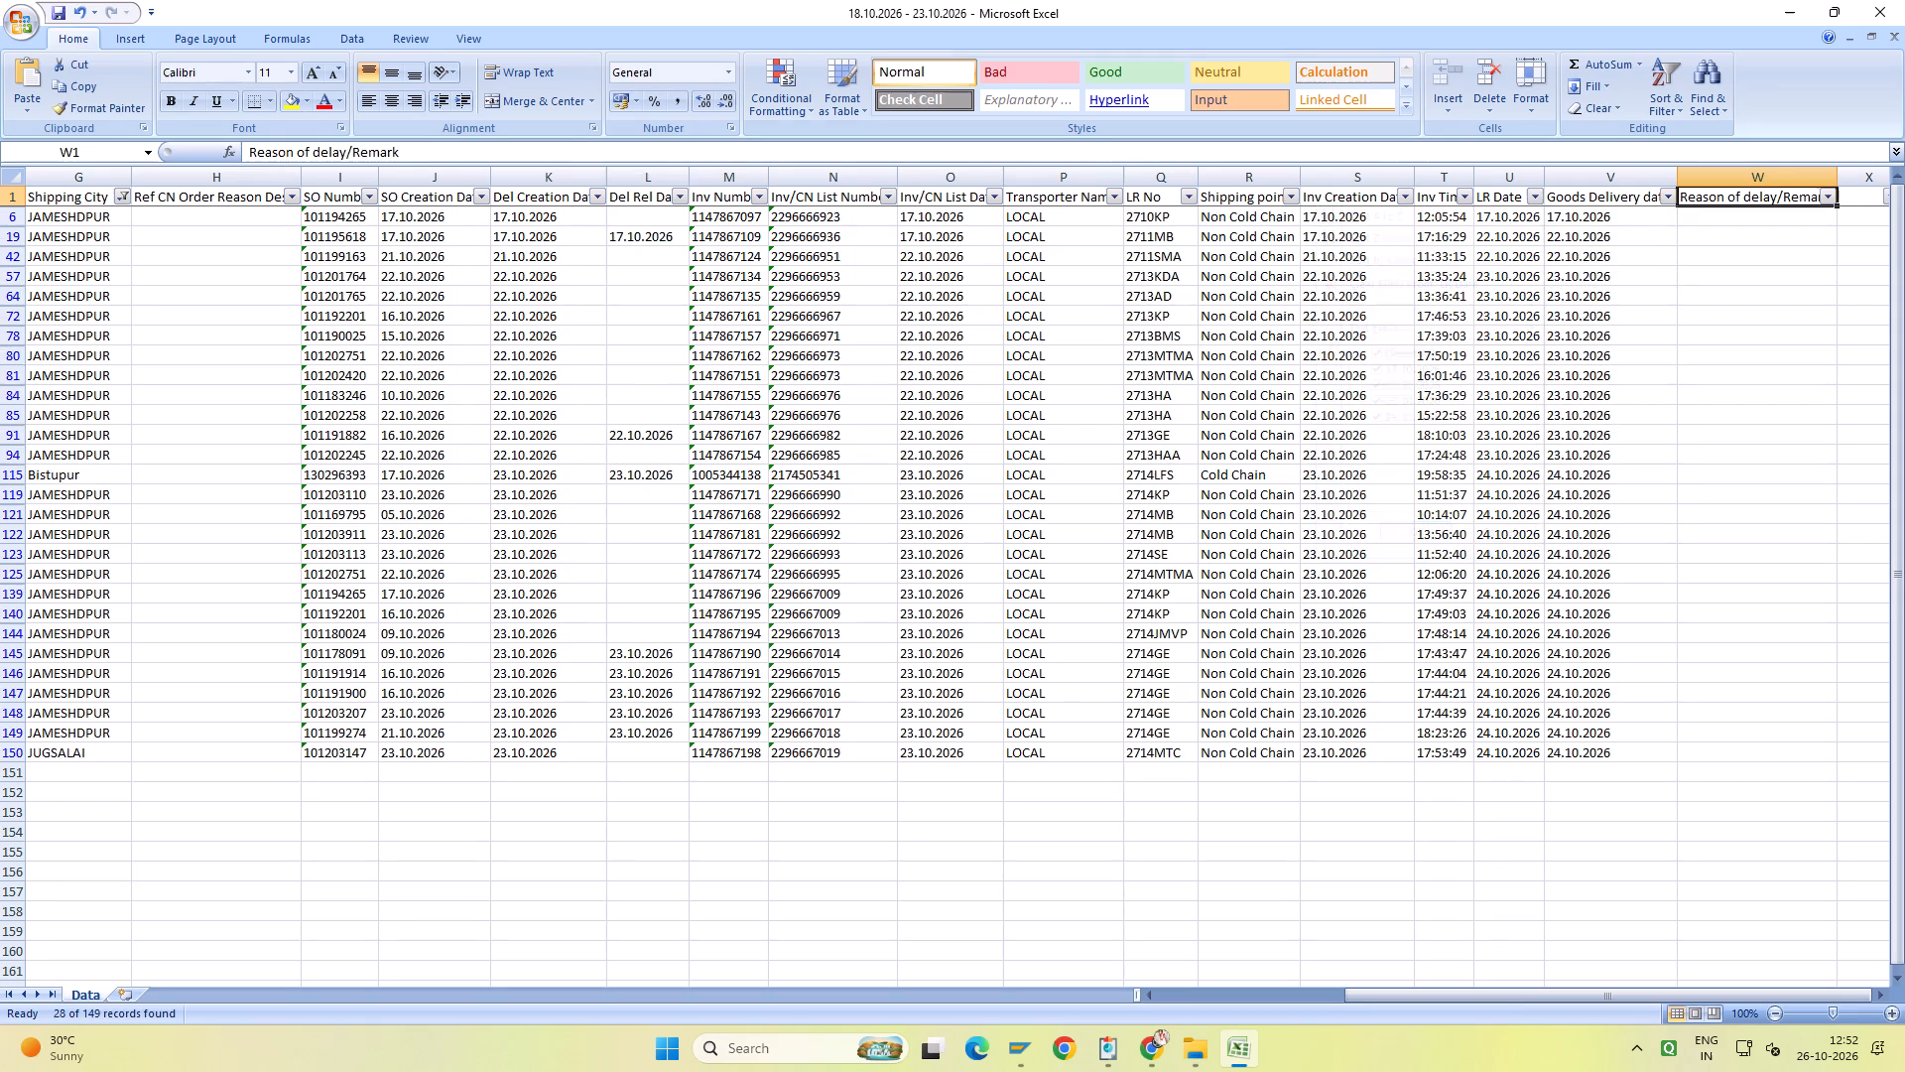
scroll(1428, 534, "up", 4)
Change the Shipping City filter to show only Ranchi.
left_click(1598, 195)
key("ctrl+Left")
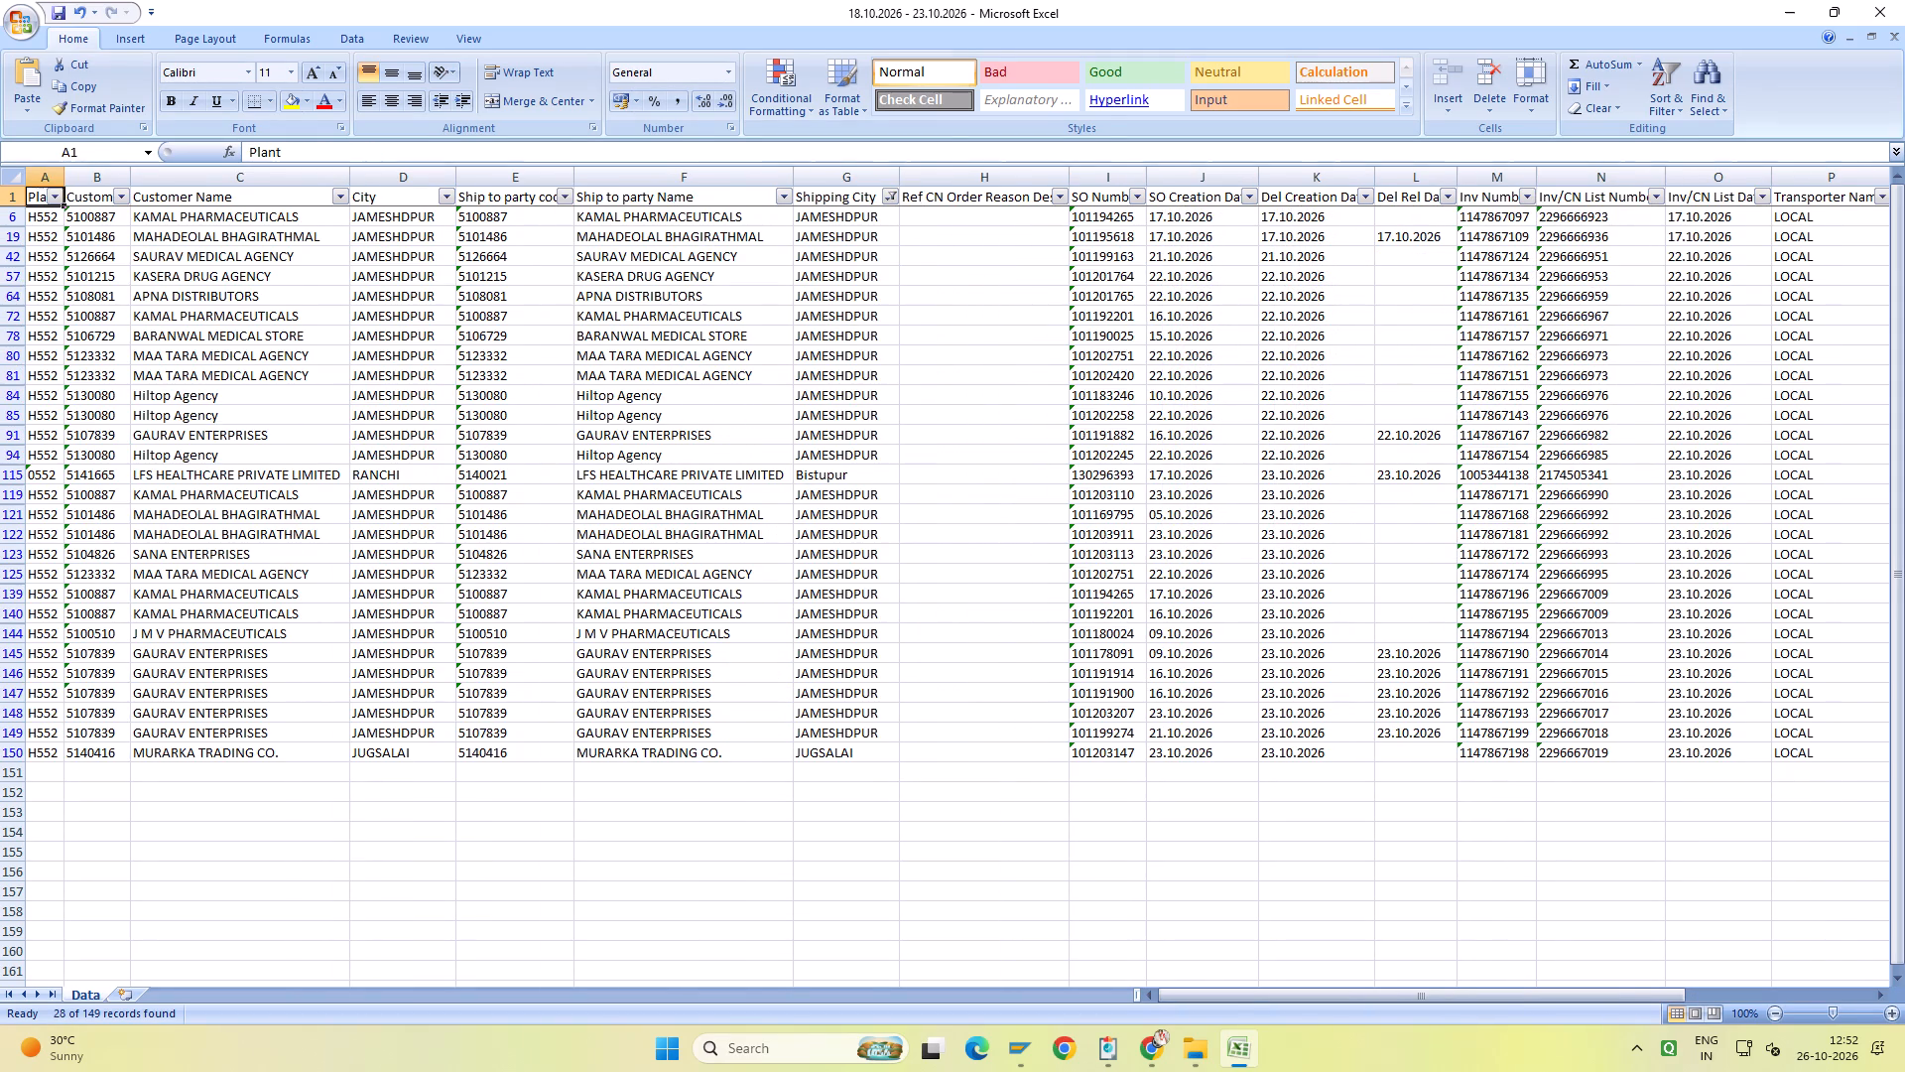
left_click(891, 196)
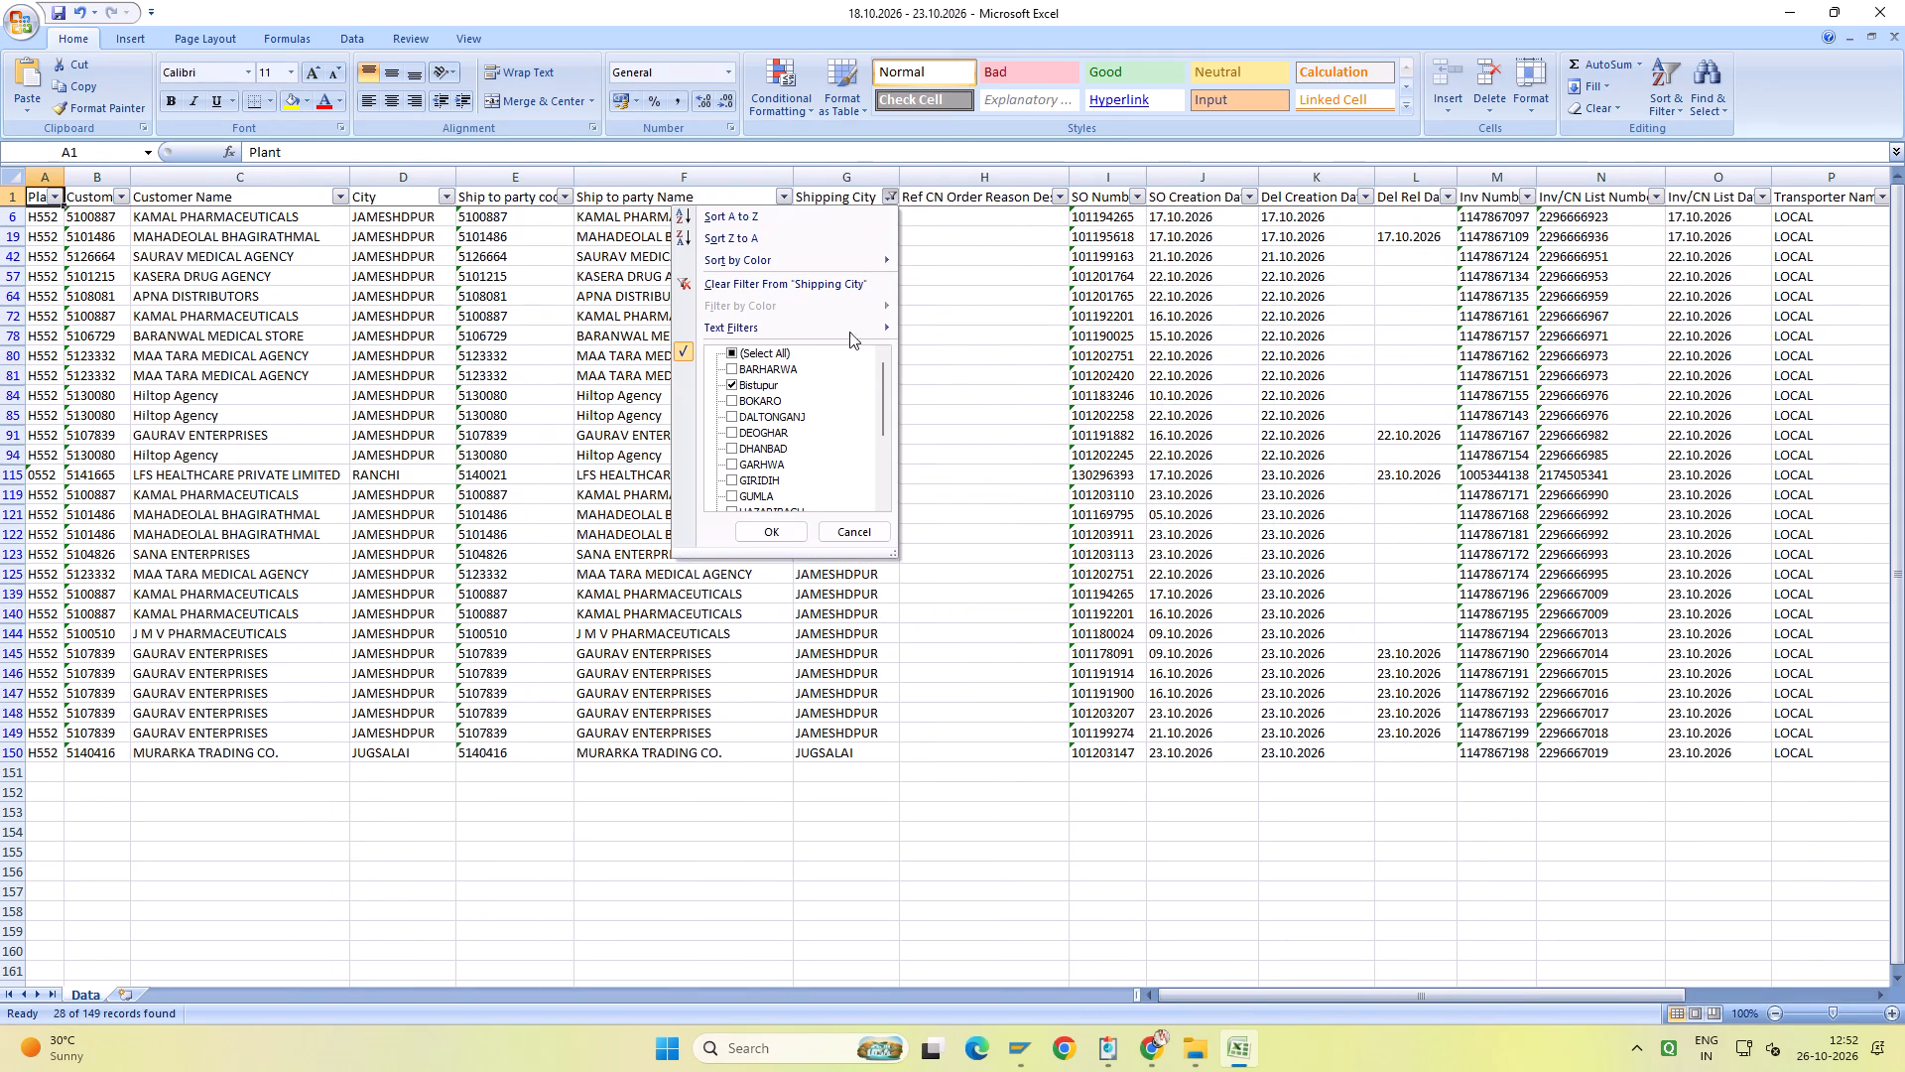
left_click(759, 355)
left_click(786, 353)
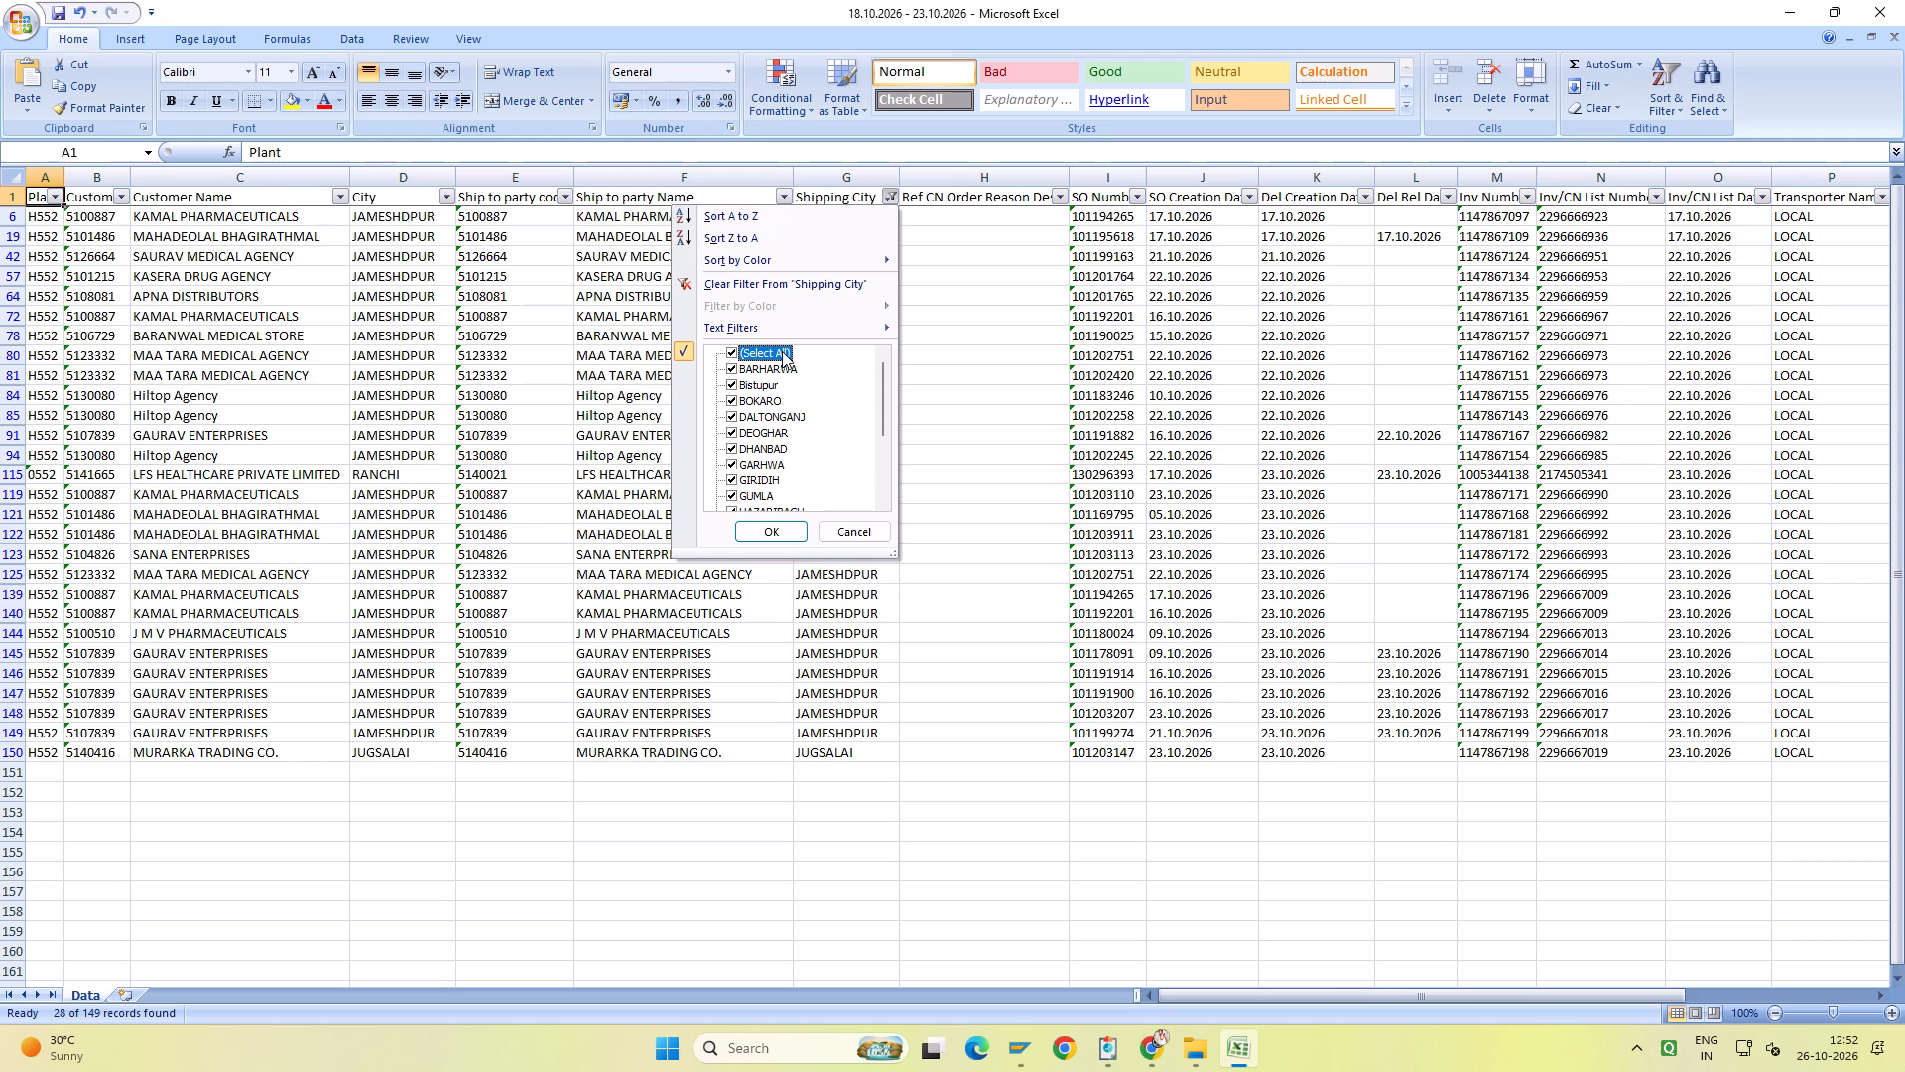
left_click(782, 351)
scroll(804, 426, "down", 7)
left_click(742, 482)
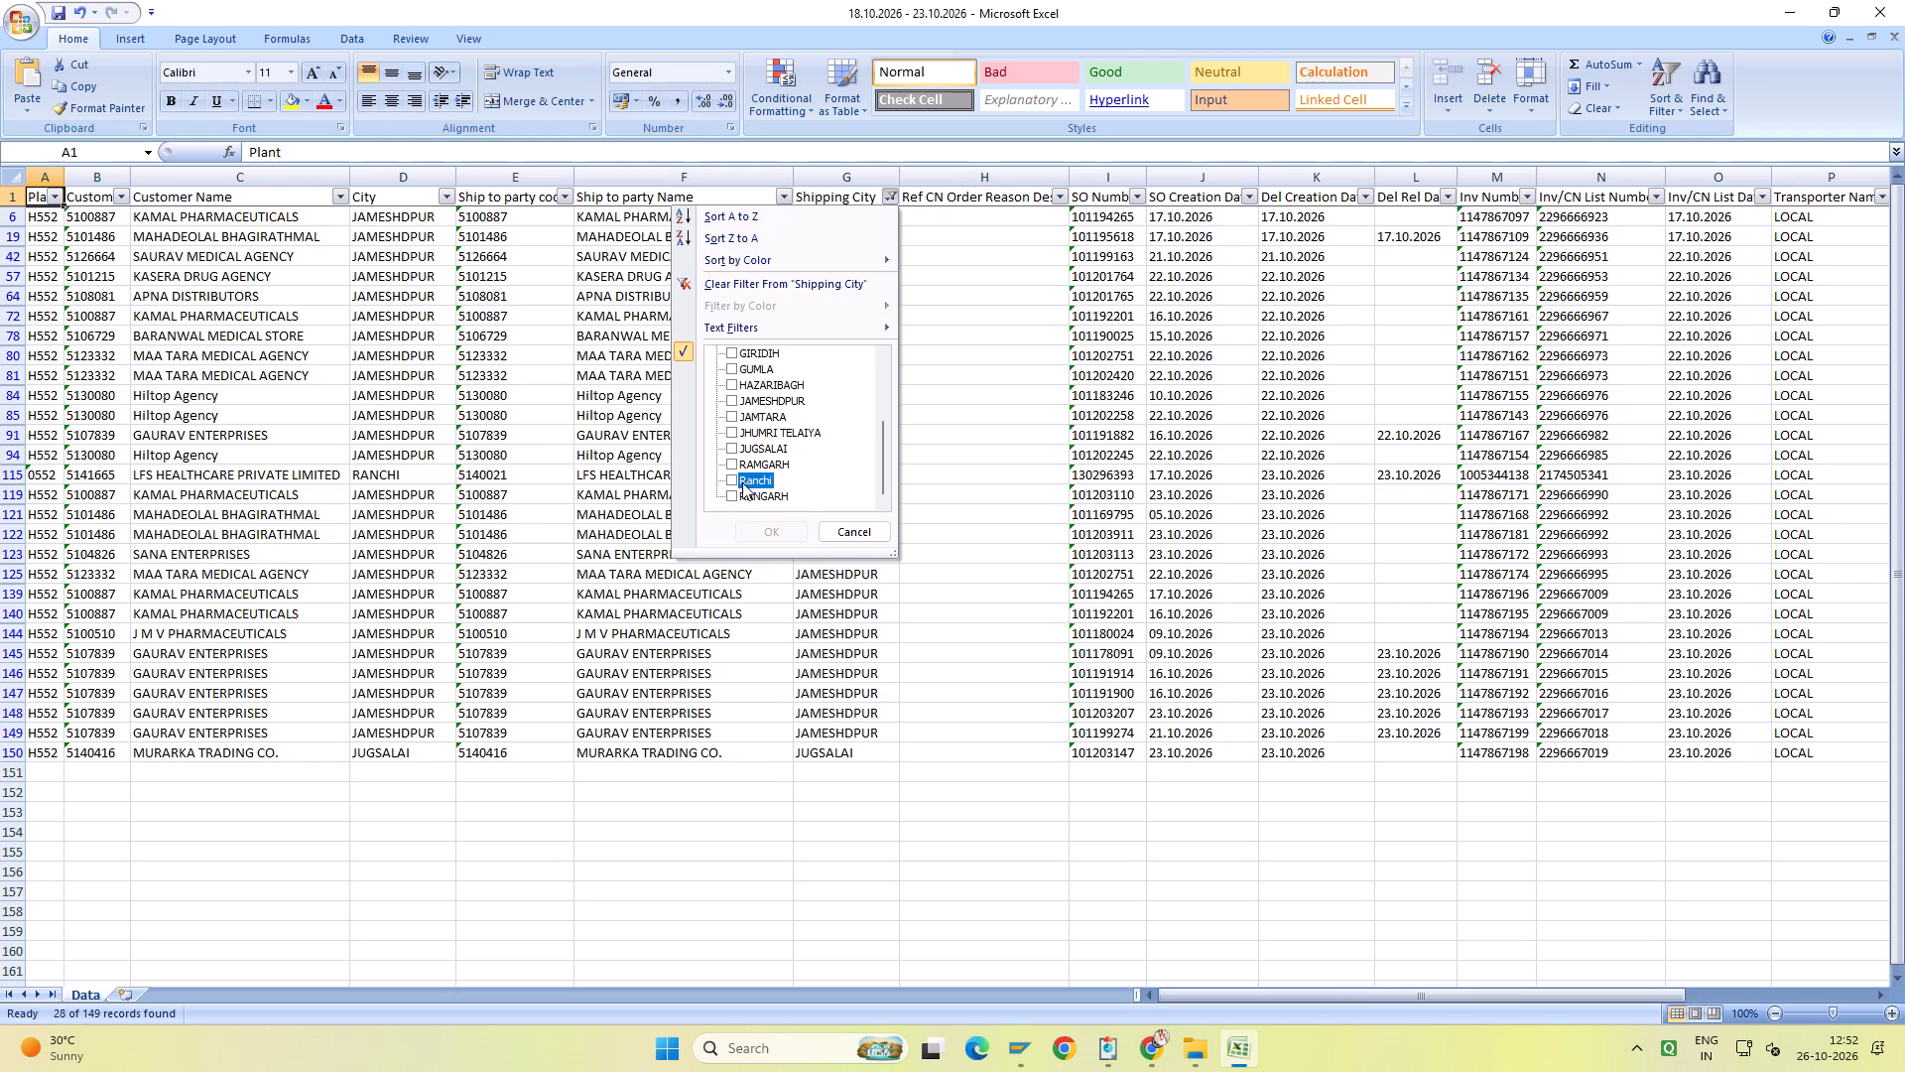
left_click(759, 528)
scroll(761, 528, "up", 5)
Filter the Ranchi rows to LR Date 17.10.2026 and check which Goods Delivery dates they contain.
left_click(847, 201)
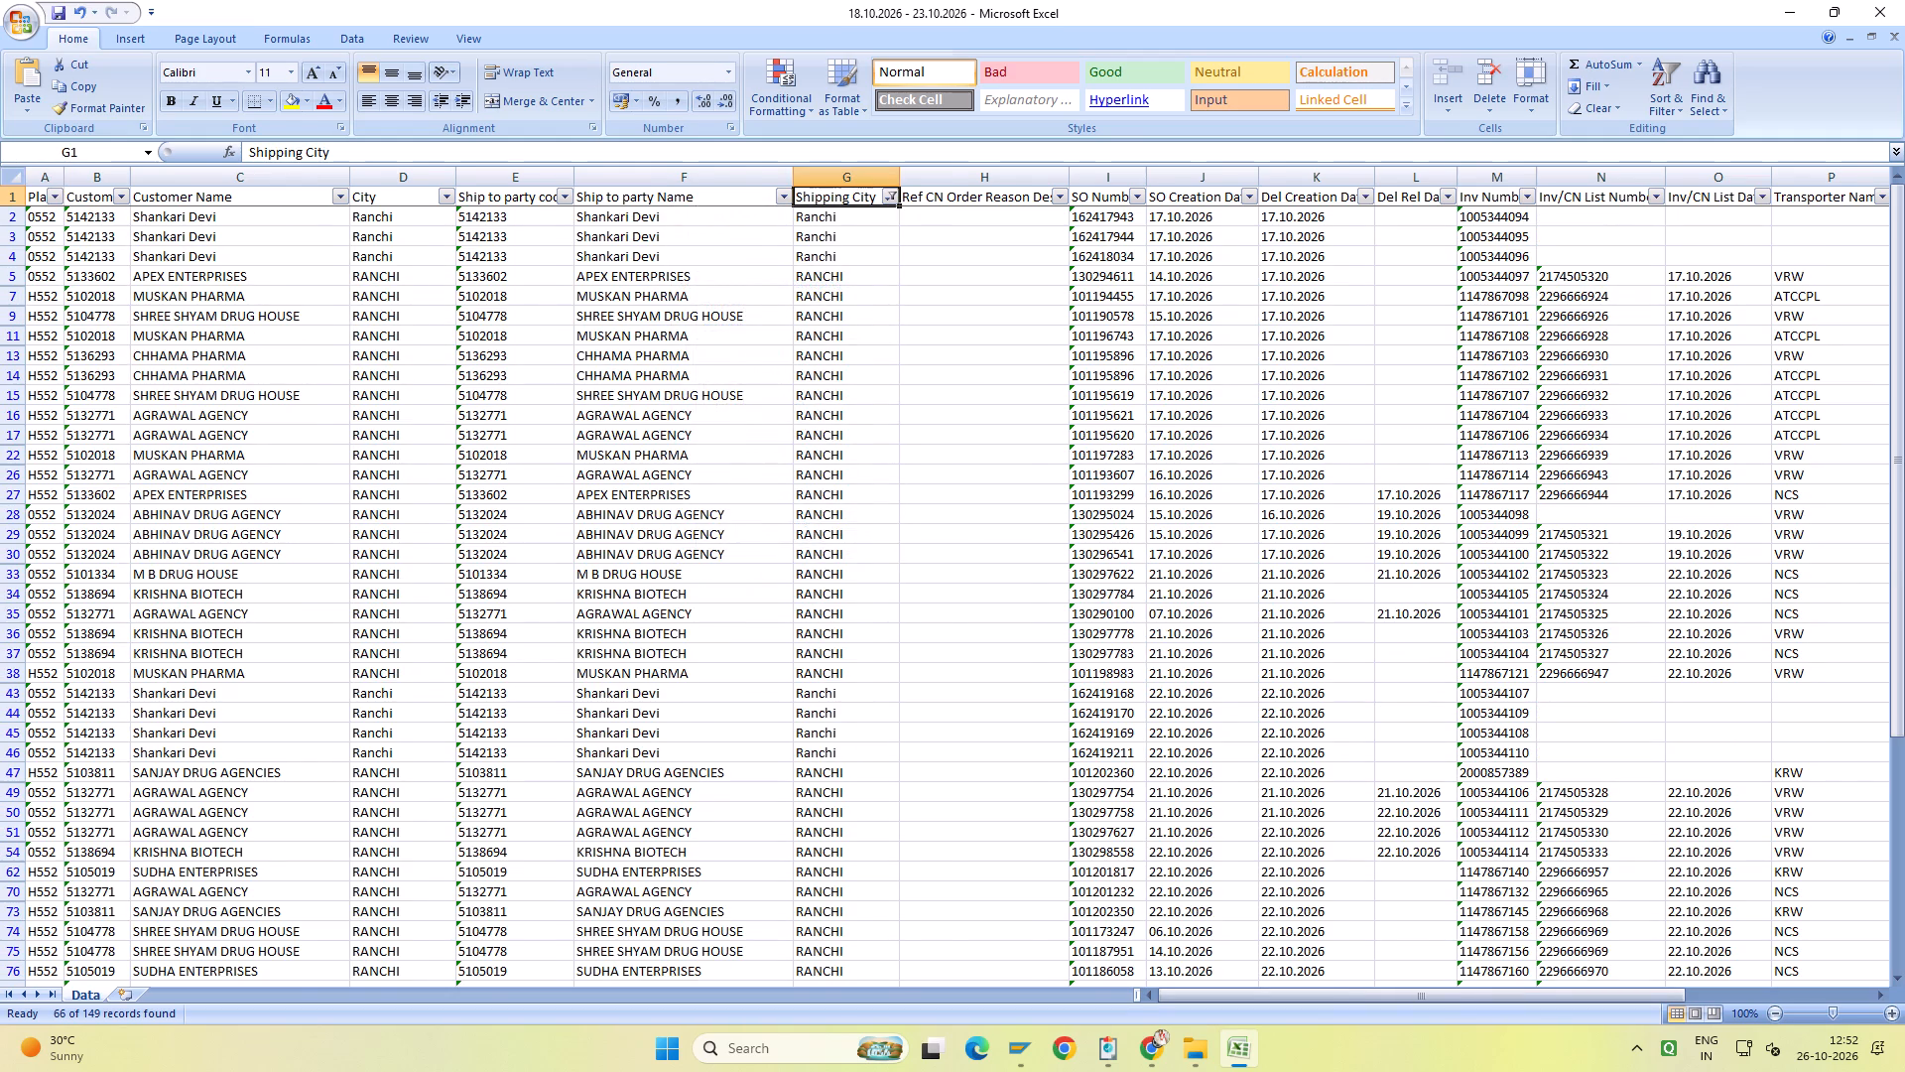
key("ctrl+Right")
left_click(1535, 194)
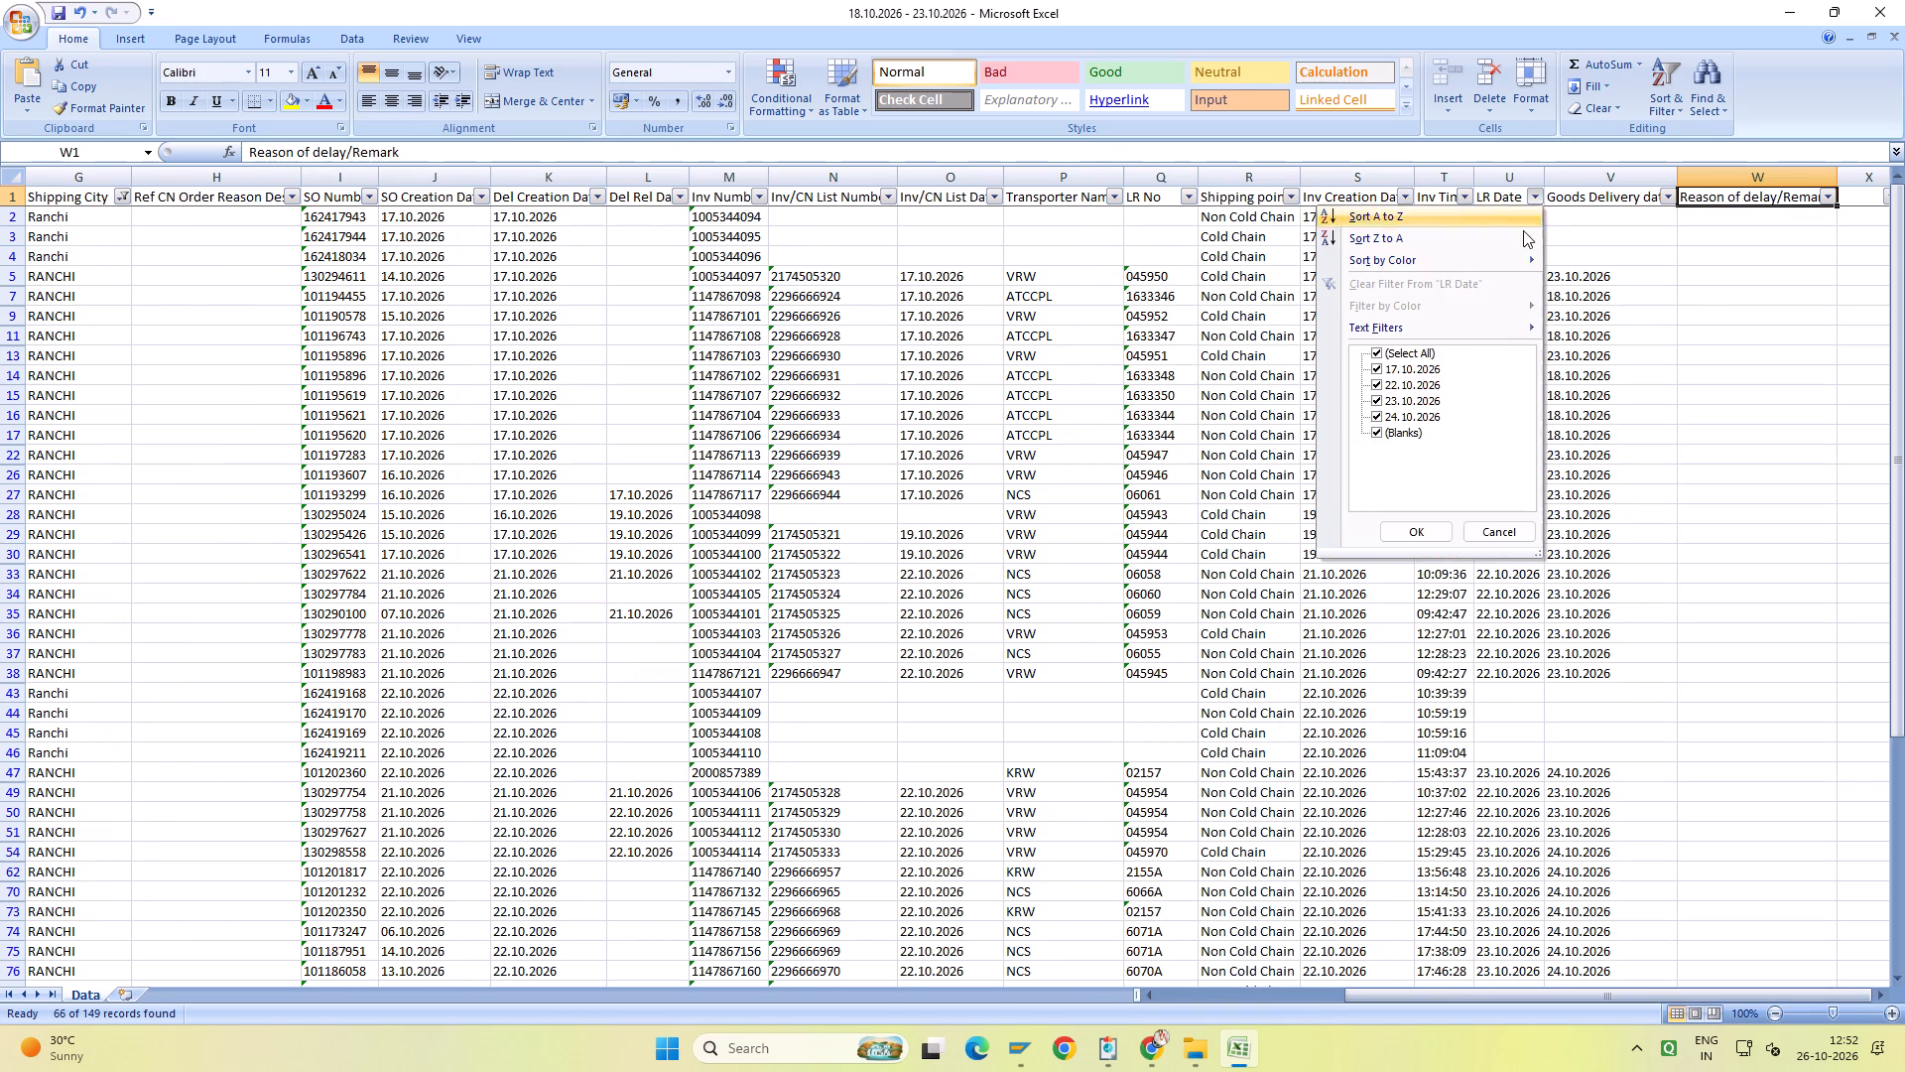
left_click(1402, 356)
left_click(1407, 371)
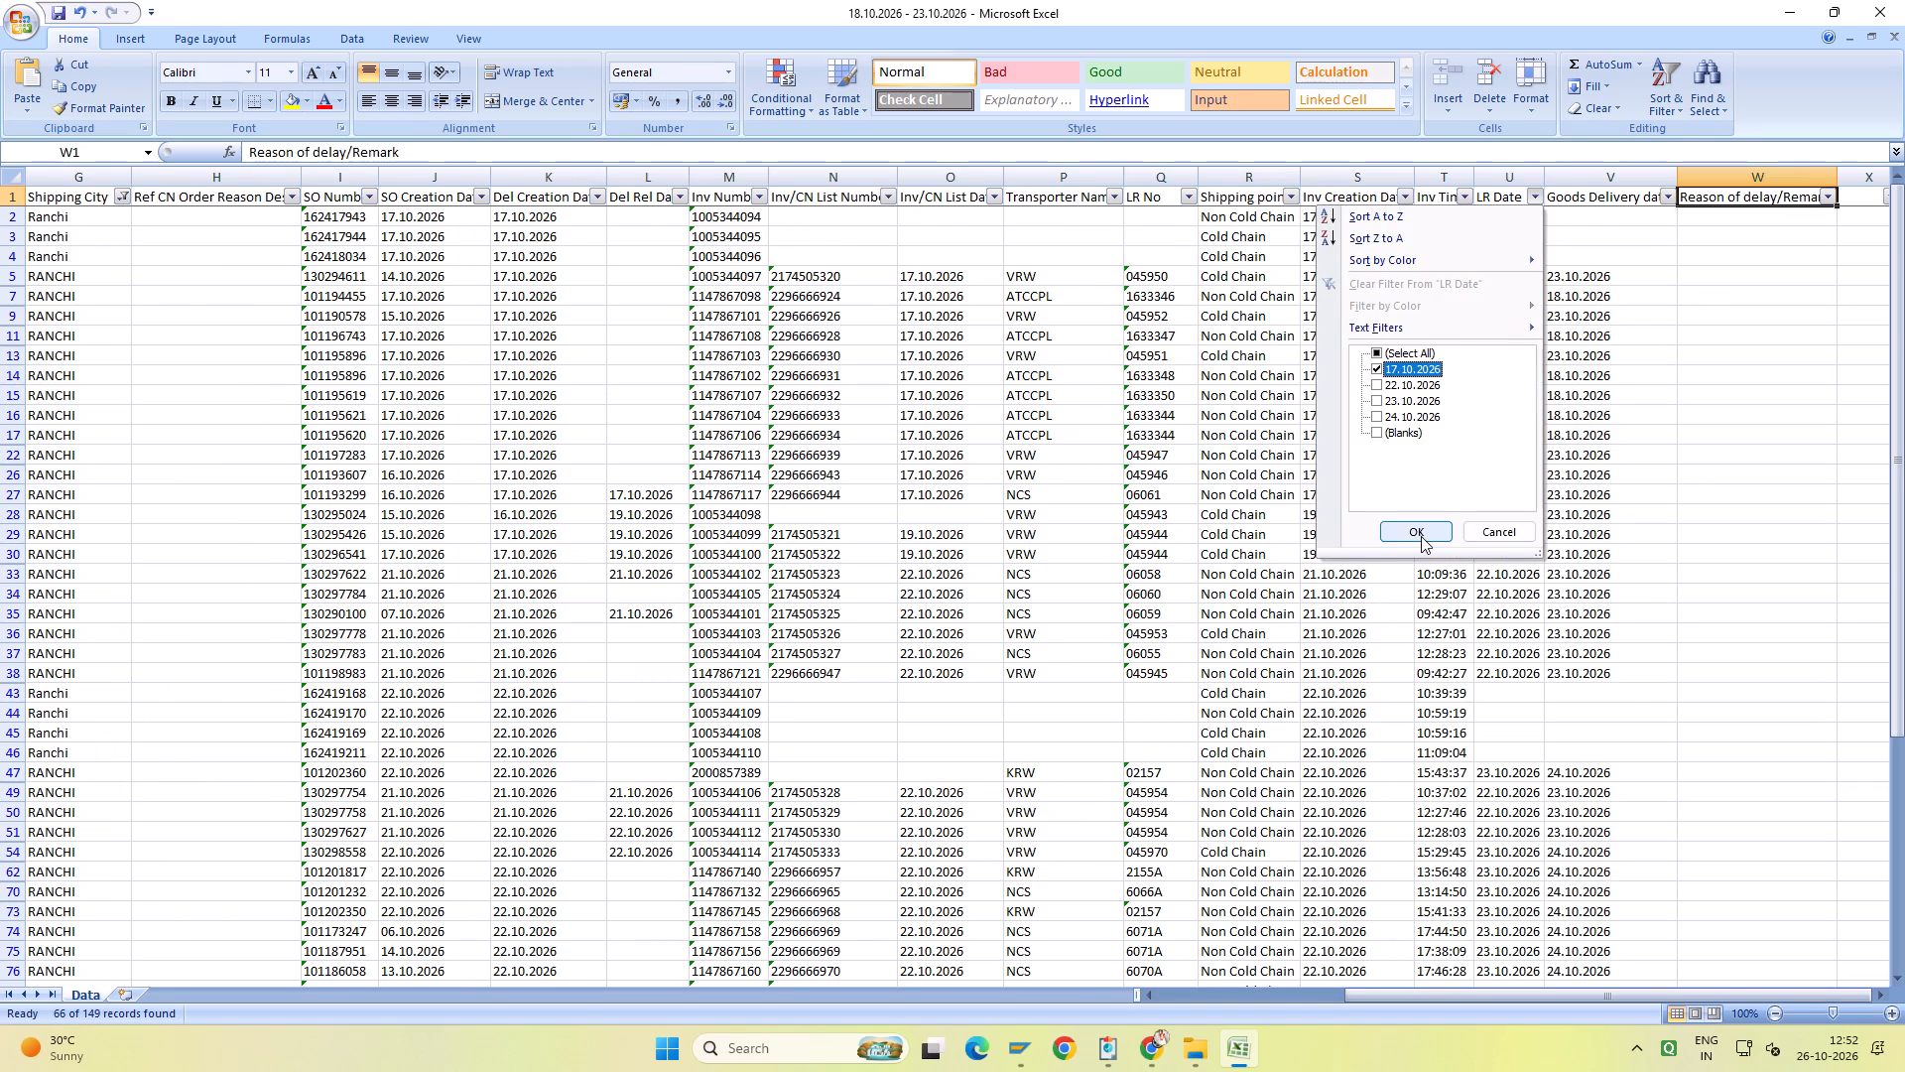
left_click(1421, 536)
scroll(1553, 465, "up", 4)
left_click(1670, 196)
left_click(1701, 245)
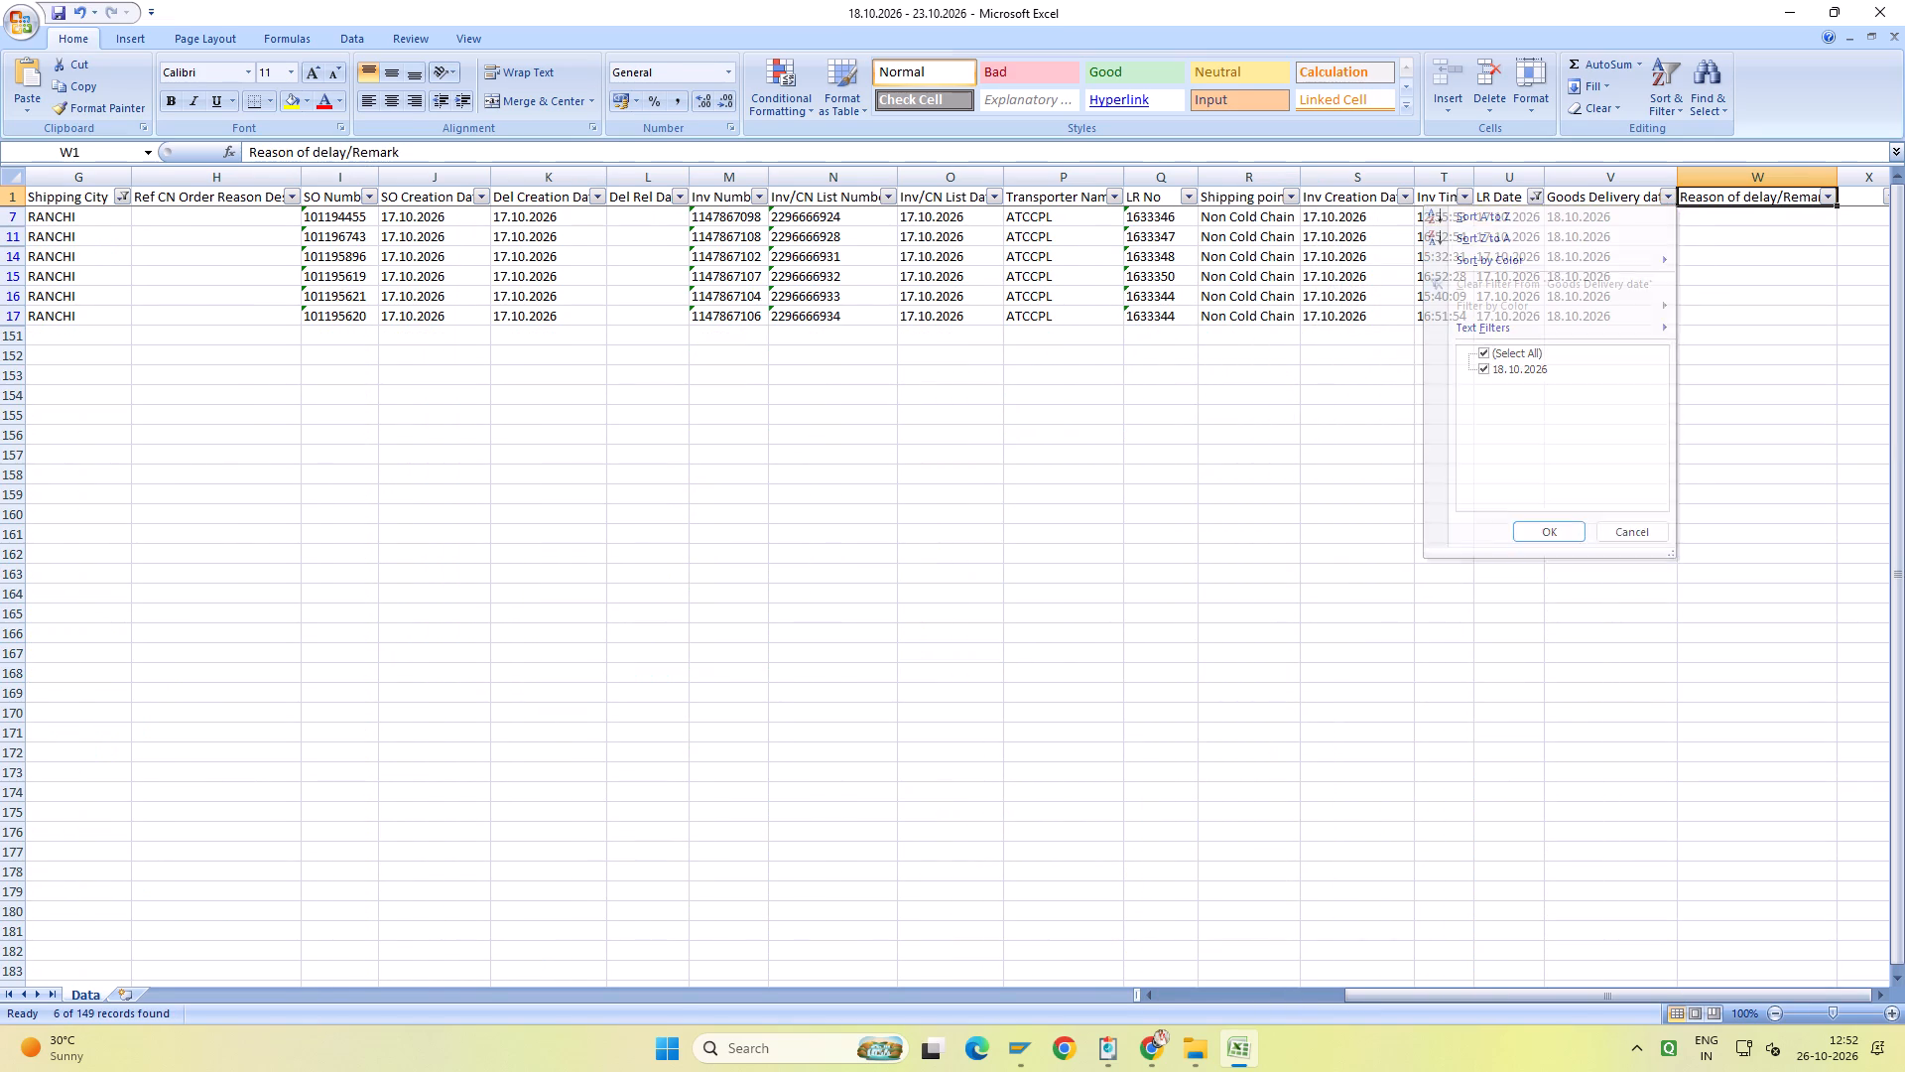
Switch the Ranchi rows' LR Date filter to 22.10.2026 and check which Goods Delivery dates they contain.
left_click(1531, 194)
left_click(1420, 365)
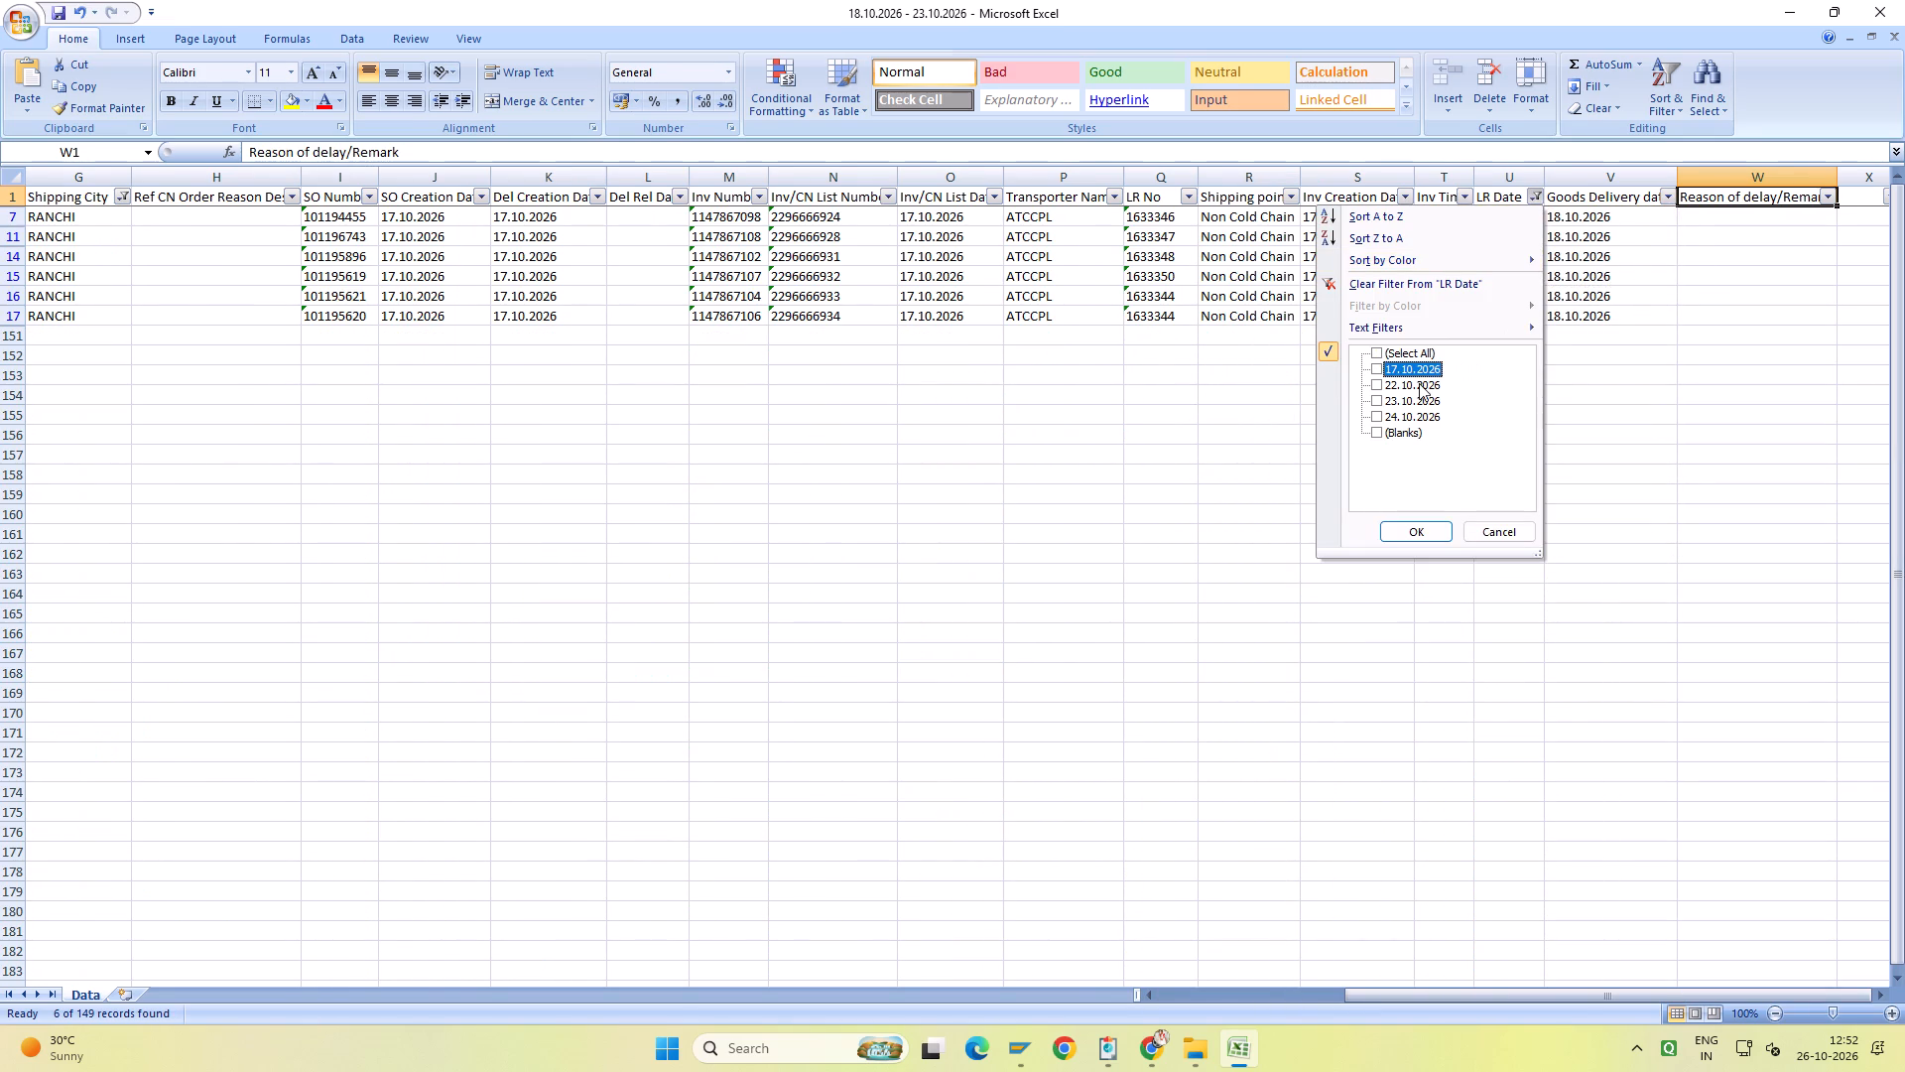
left_click(1419, 385)
left_click(1429, 534)
scroll(1642, 447, "up", 4)
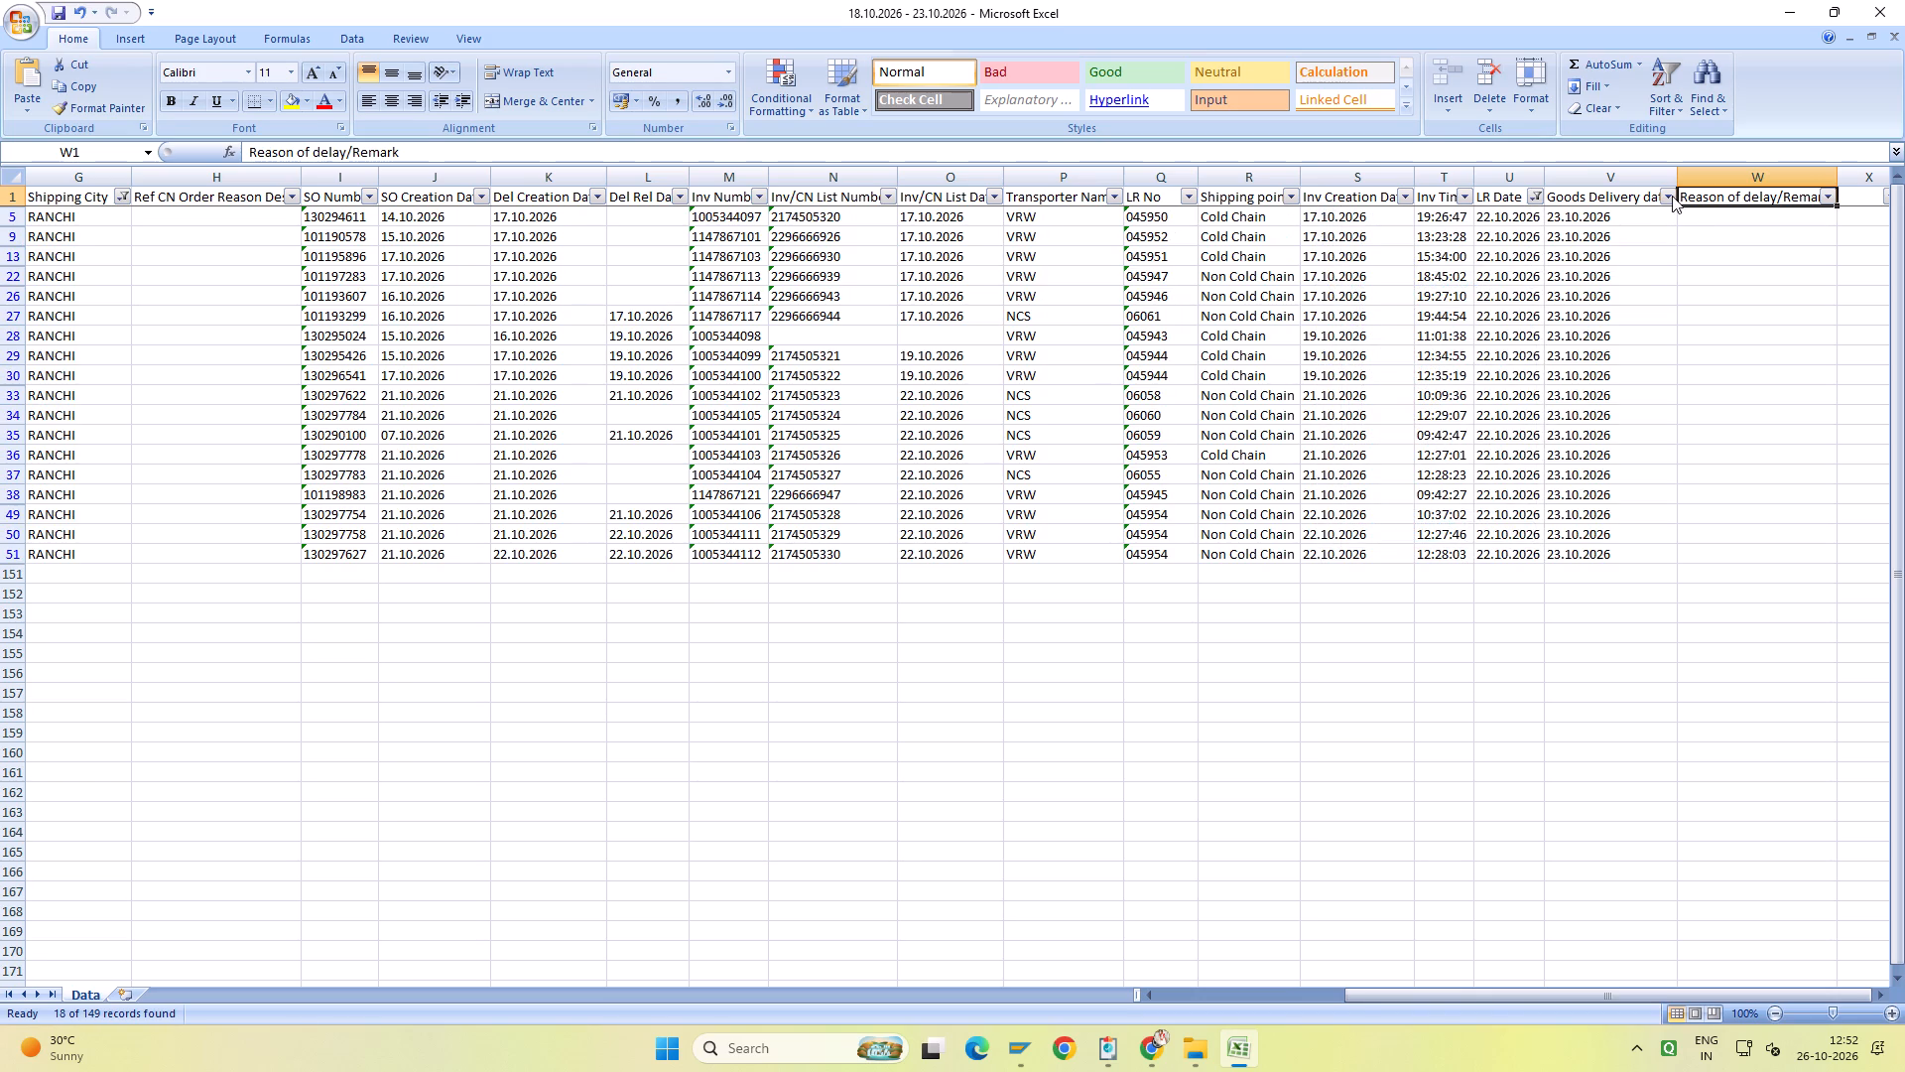
left_click(1668, 194)
left_click(1727, 248)
Switch the Ranchi rows' LR Date filter to 23.10.2026 and check which Goods Delivery dates they contain.
left_click(1529, 198)
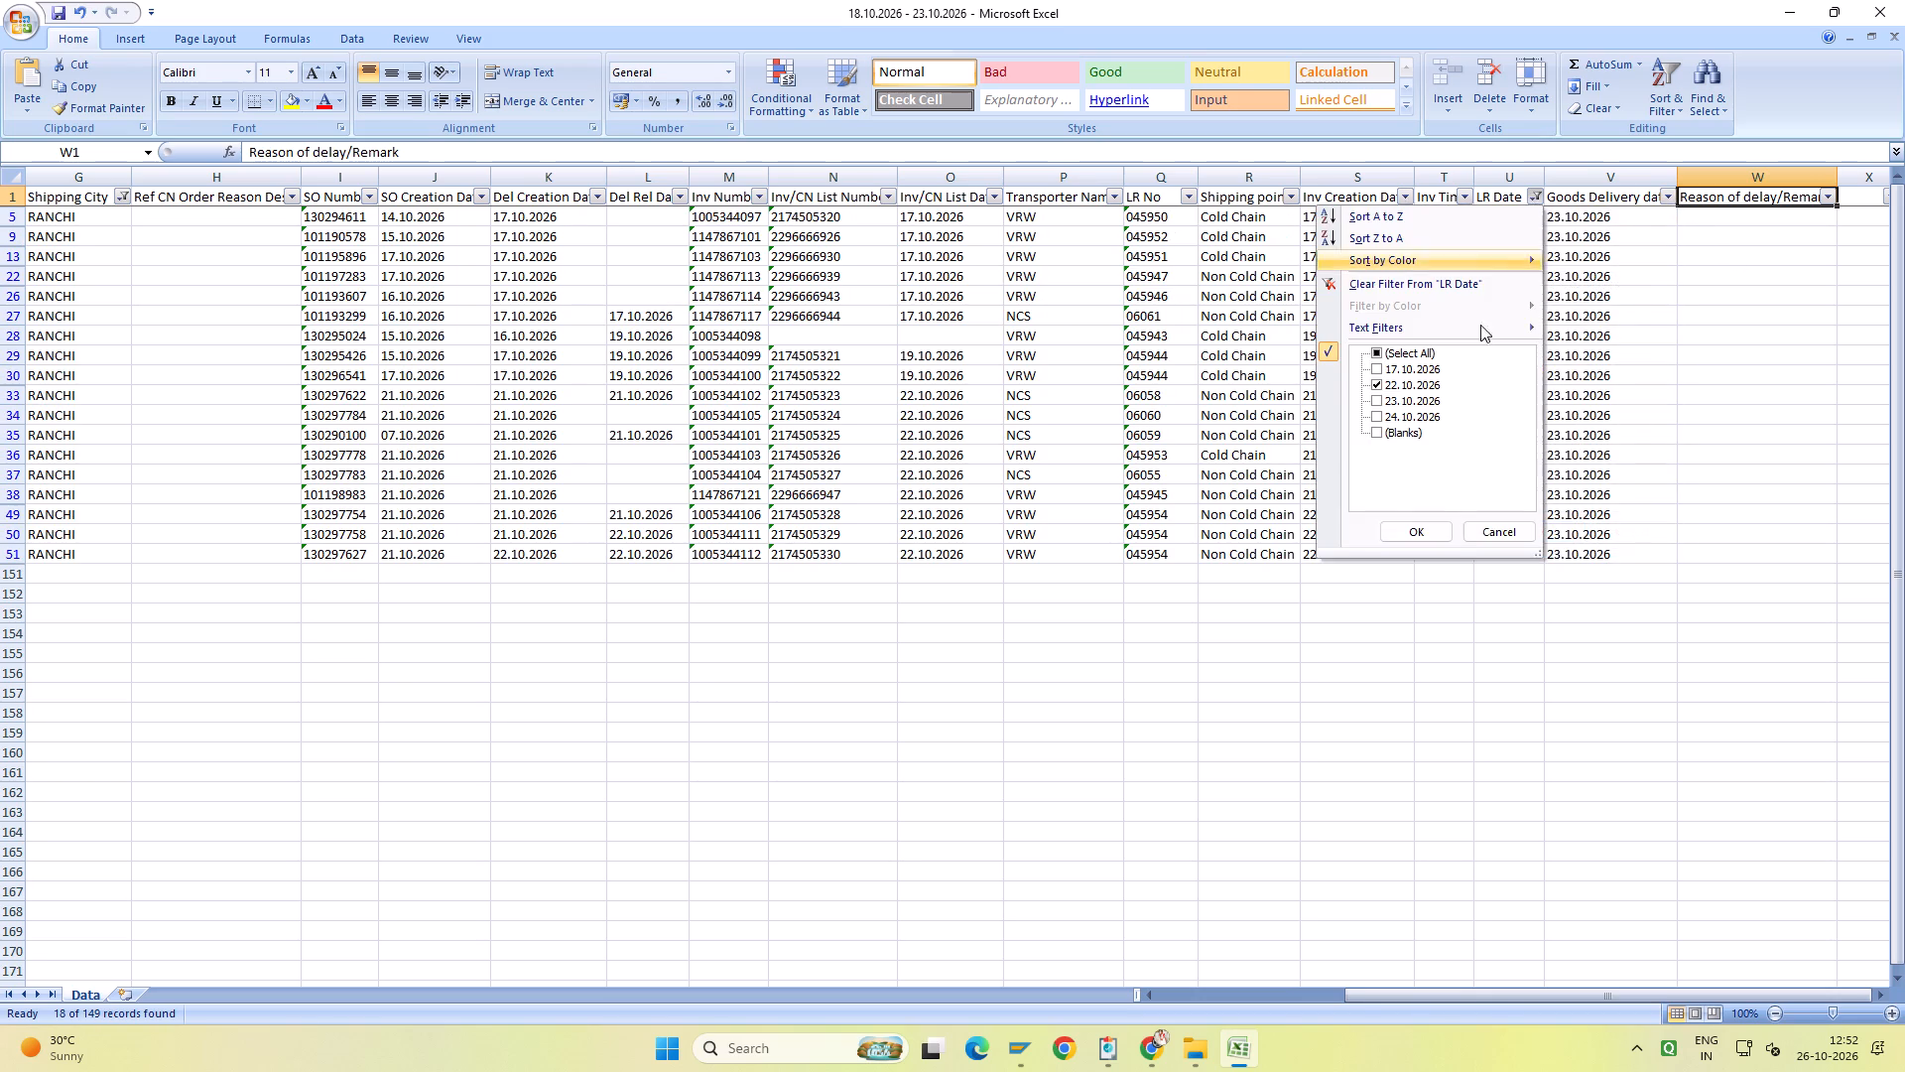
left_click(1412, 389)
left_click(1417, 400)
left_click(1430, 536)
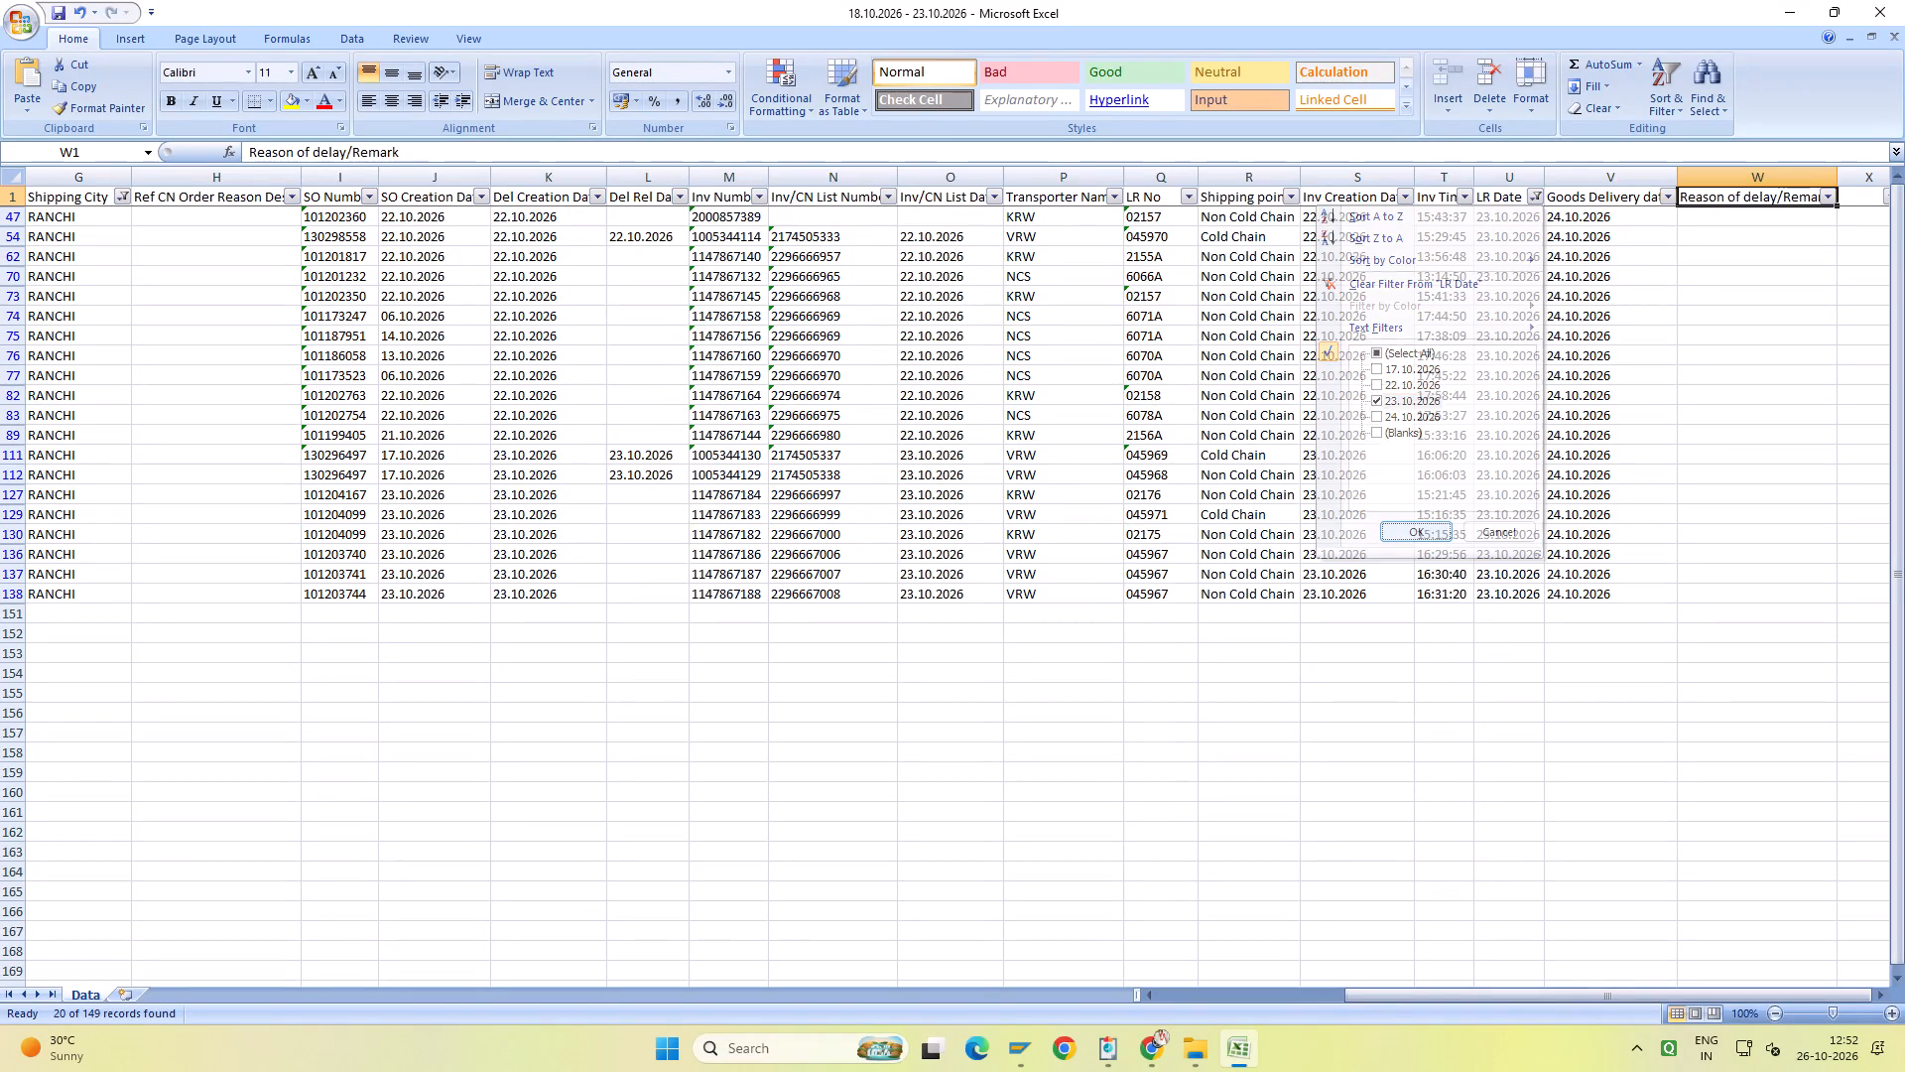
scroll(1617, 475, "up", 4)
left_click(1668, 194)
left_click(1711, 258)
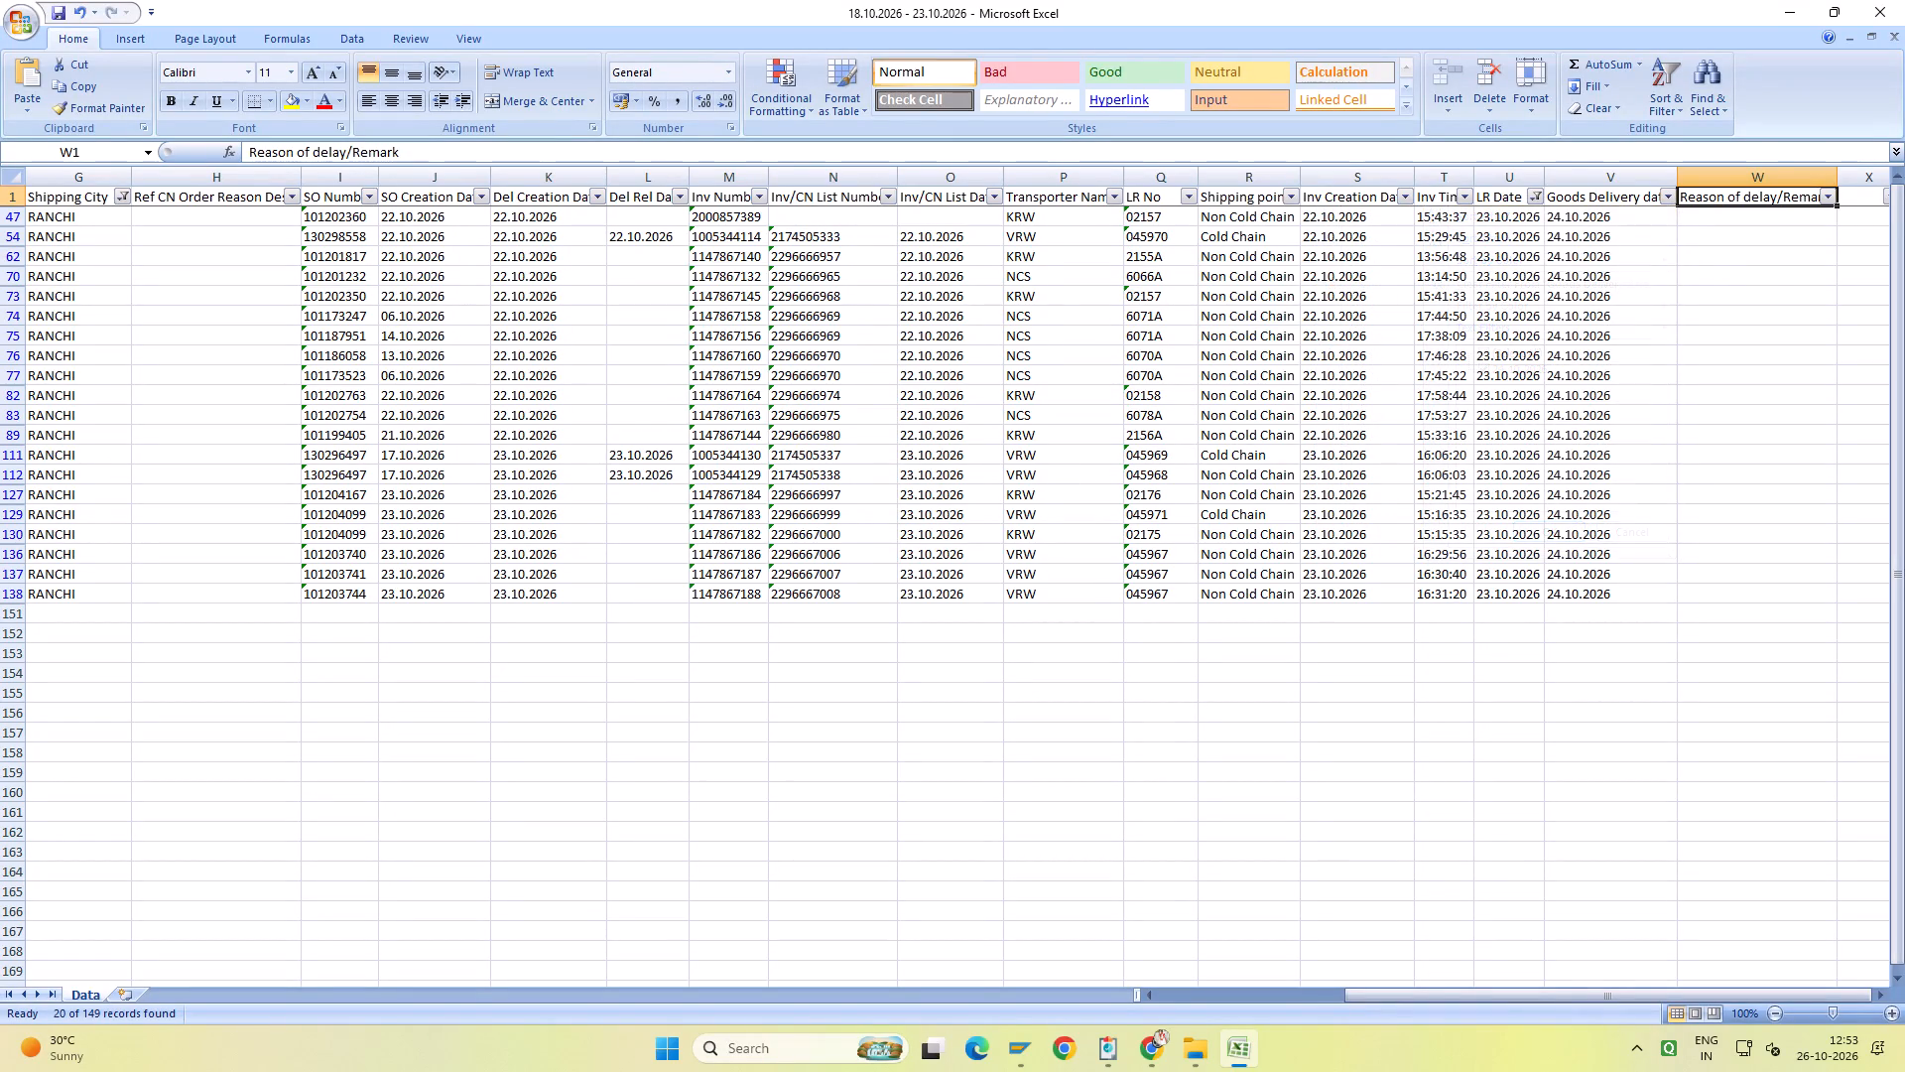
Switch the Ranchi rows' LR Date filter to 24.10.2026 and check which Goods Delivery dates they contain.
left_click(1534, 201)
left_click(1425, 402)
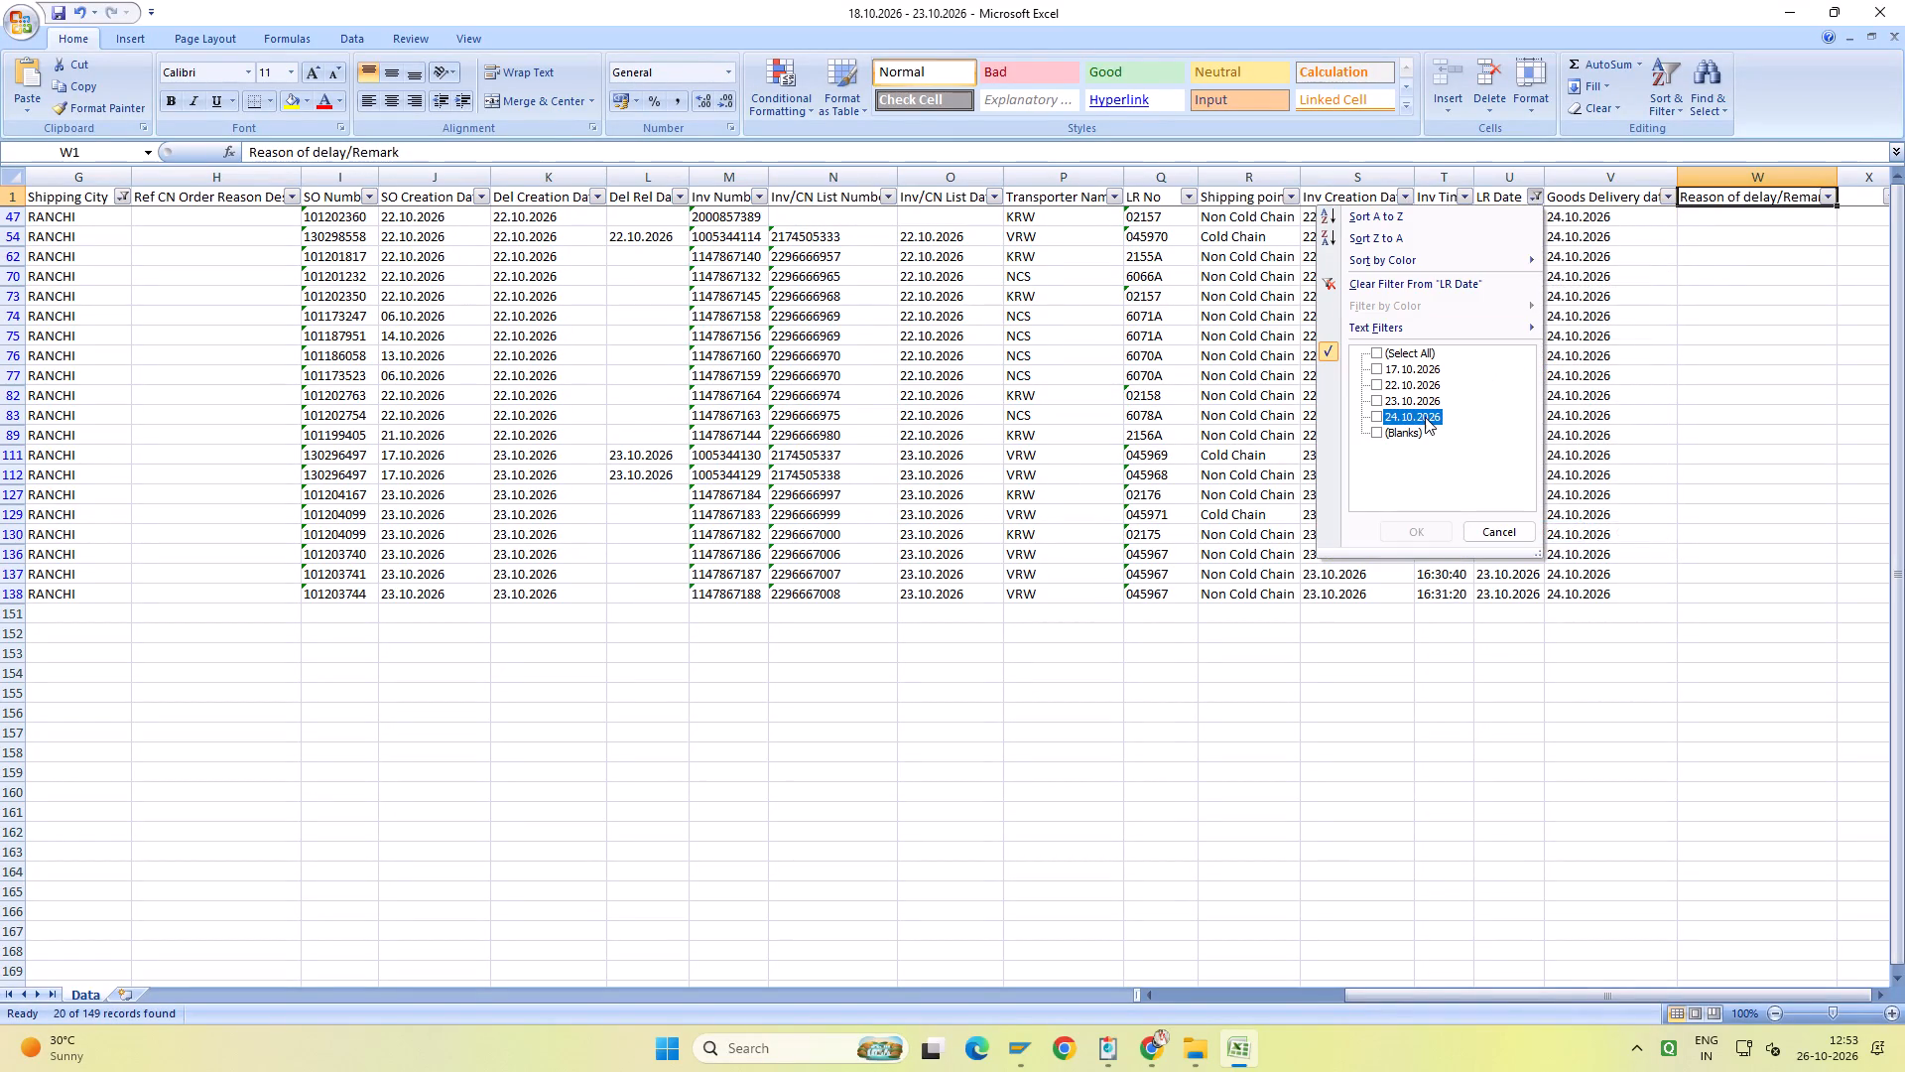
left_click(1425, 417)
left_click(1430, 533)
scroll(1691, 458, "up", 4)
left_click(1667, 200)
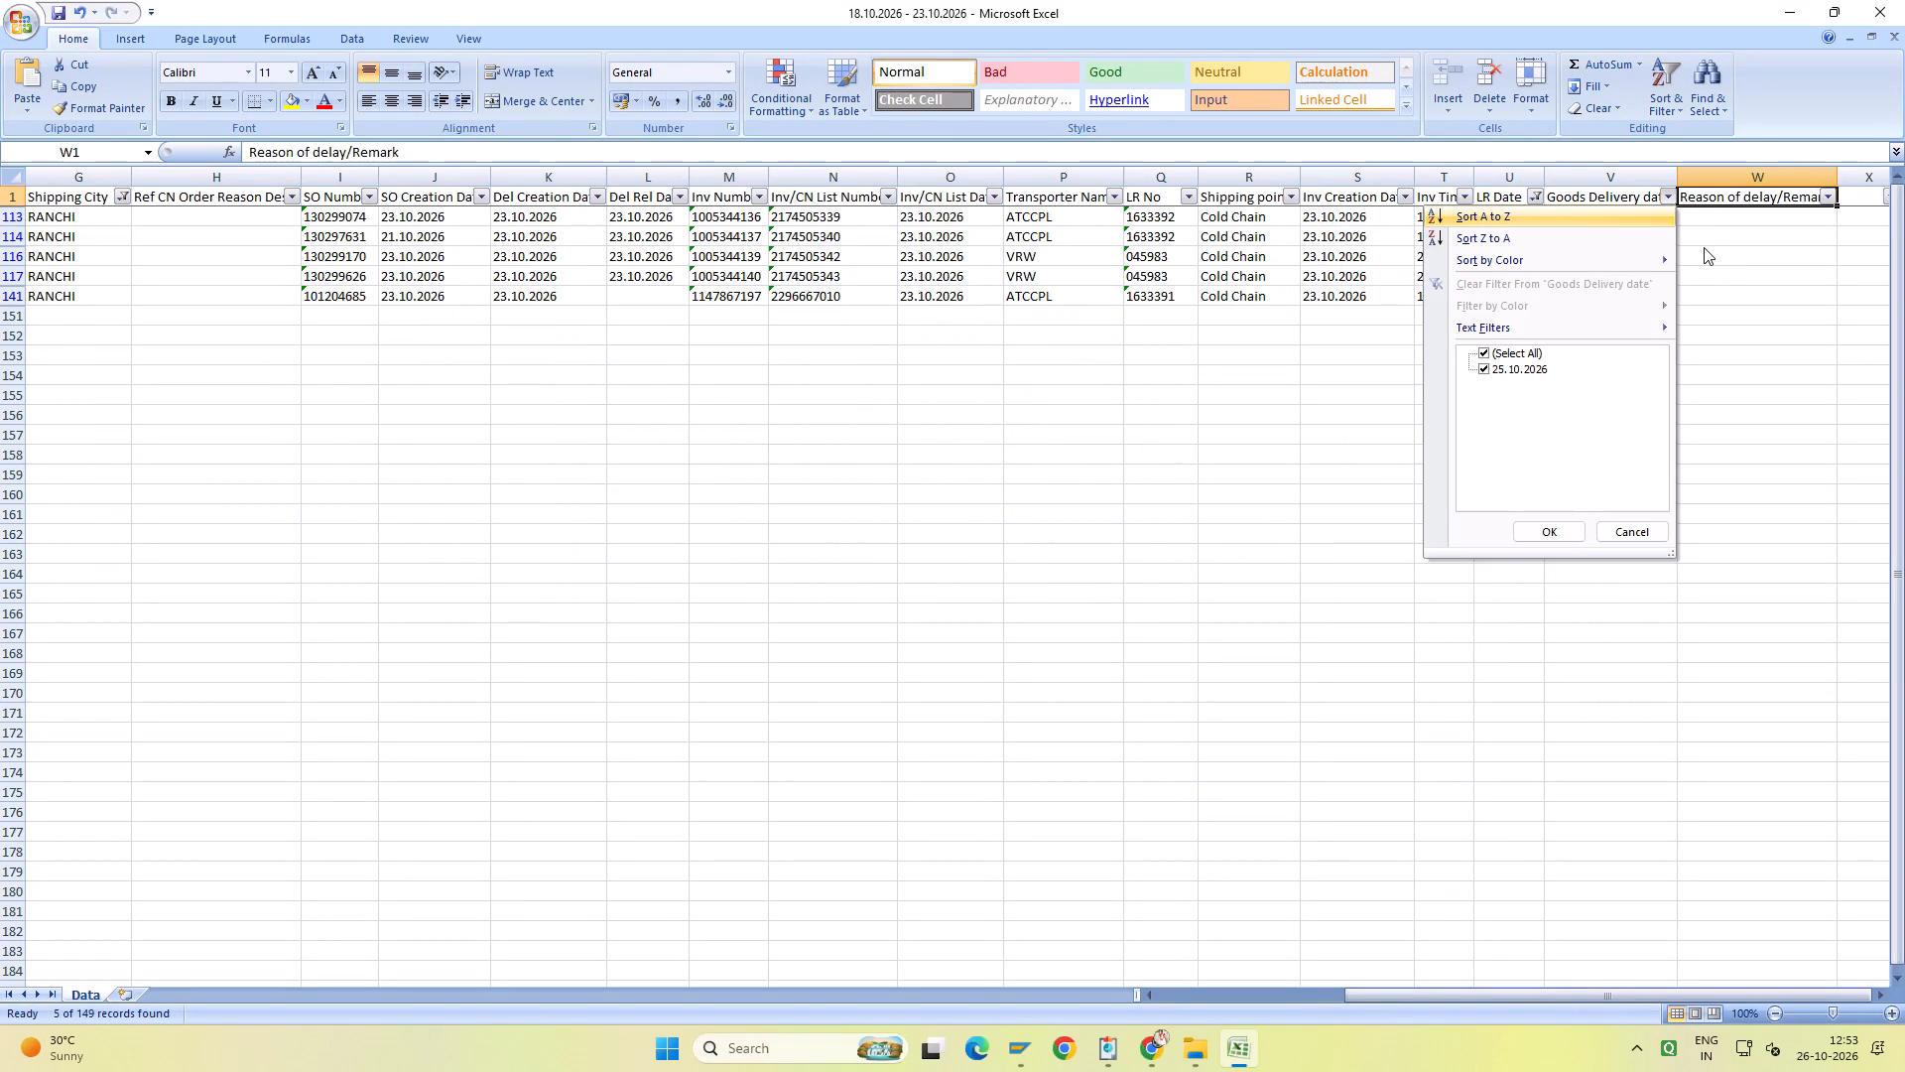
left_click(1706, 248)
Reset the LR Date filter so that all LR dates of the Ranchi rows are shown.
left_click(1537, 195)
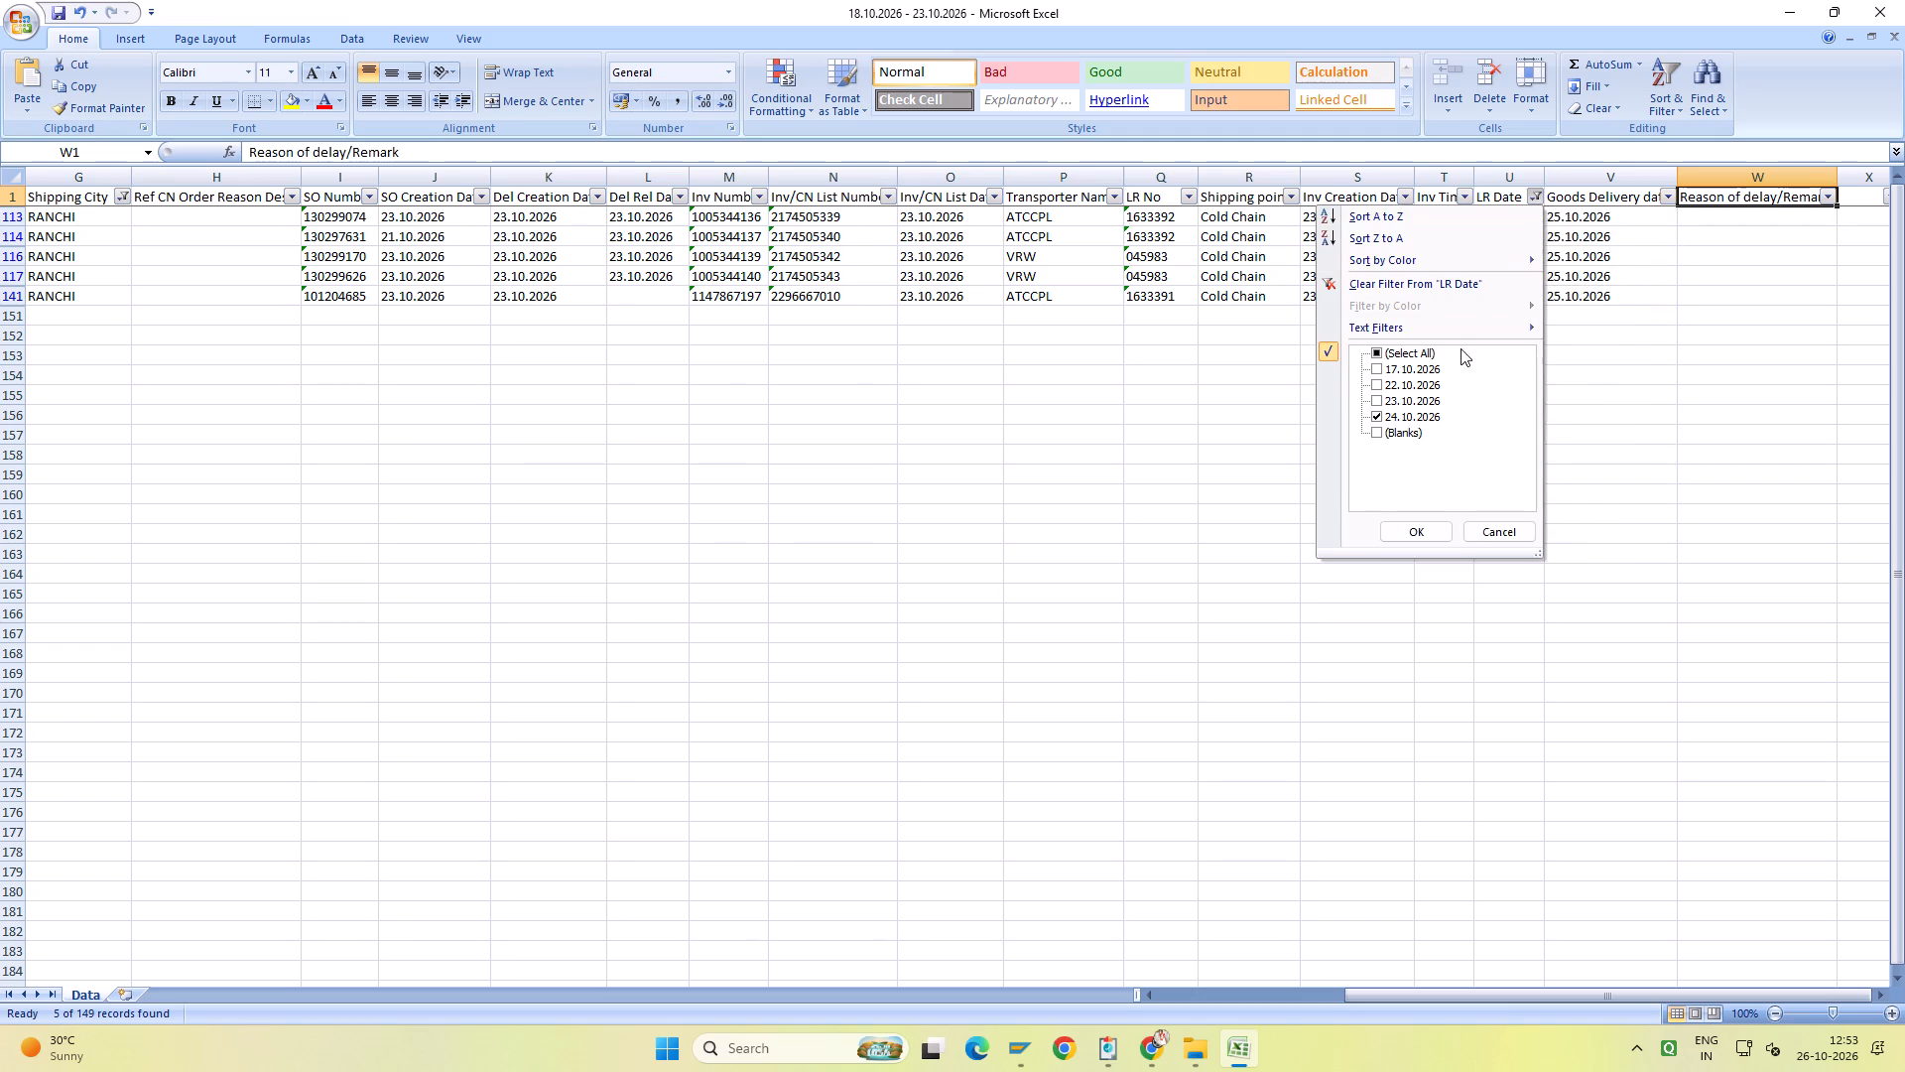
left_click(1415, 354)
left_click(1431, 536)
scroll(1448, 527, "up", 4)
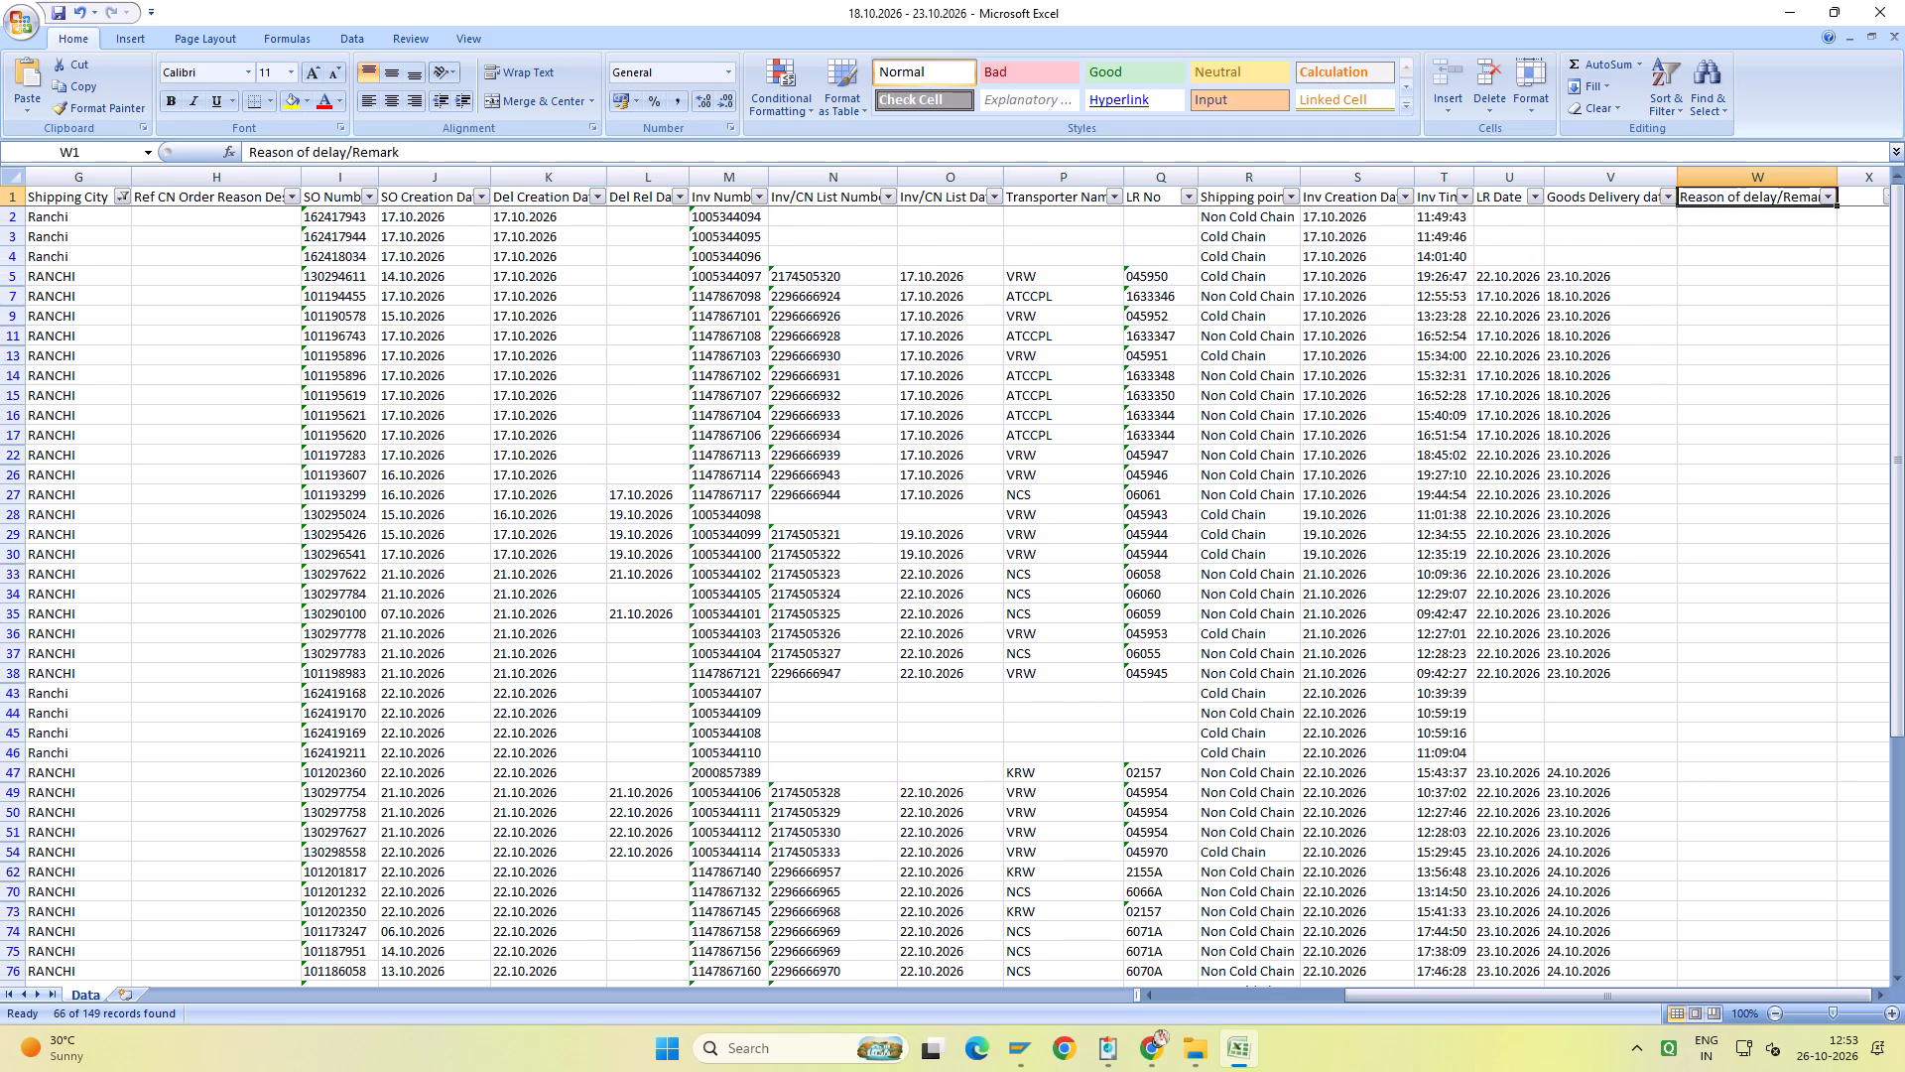
Switch the Shipping City filter from Ranchi to BARHARWA and check the LR dates and Goods Delivery dates of its rows.
left_click(1579, 196)
key("ctrl+Left")
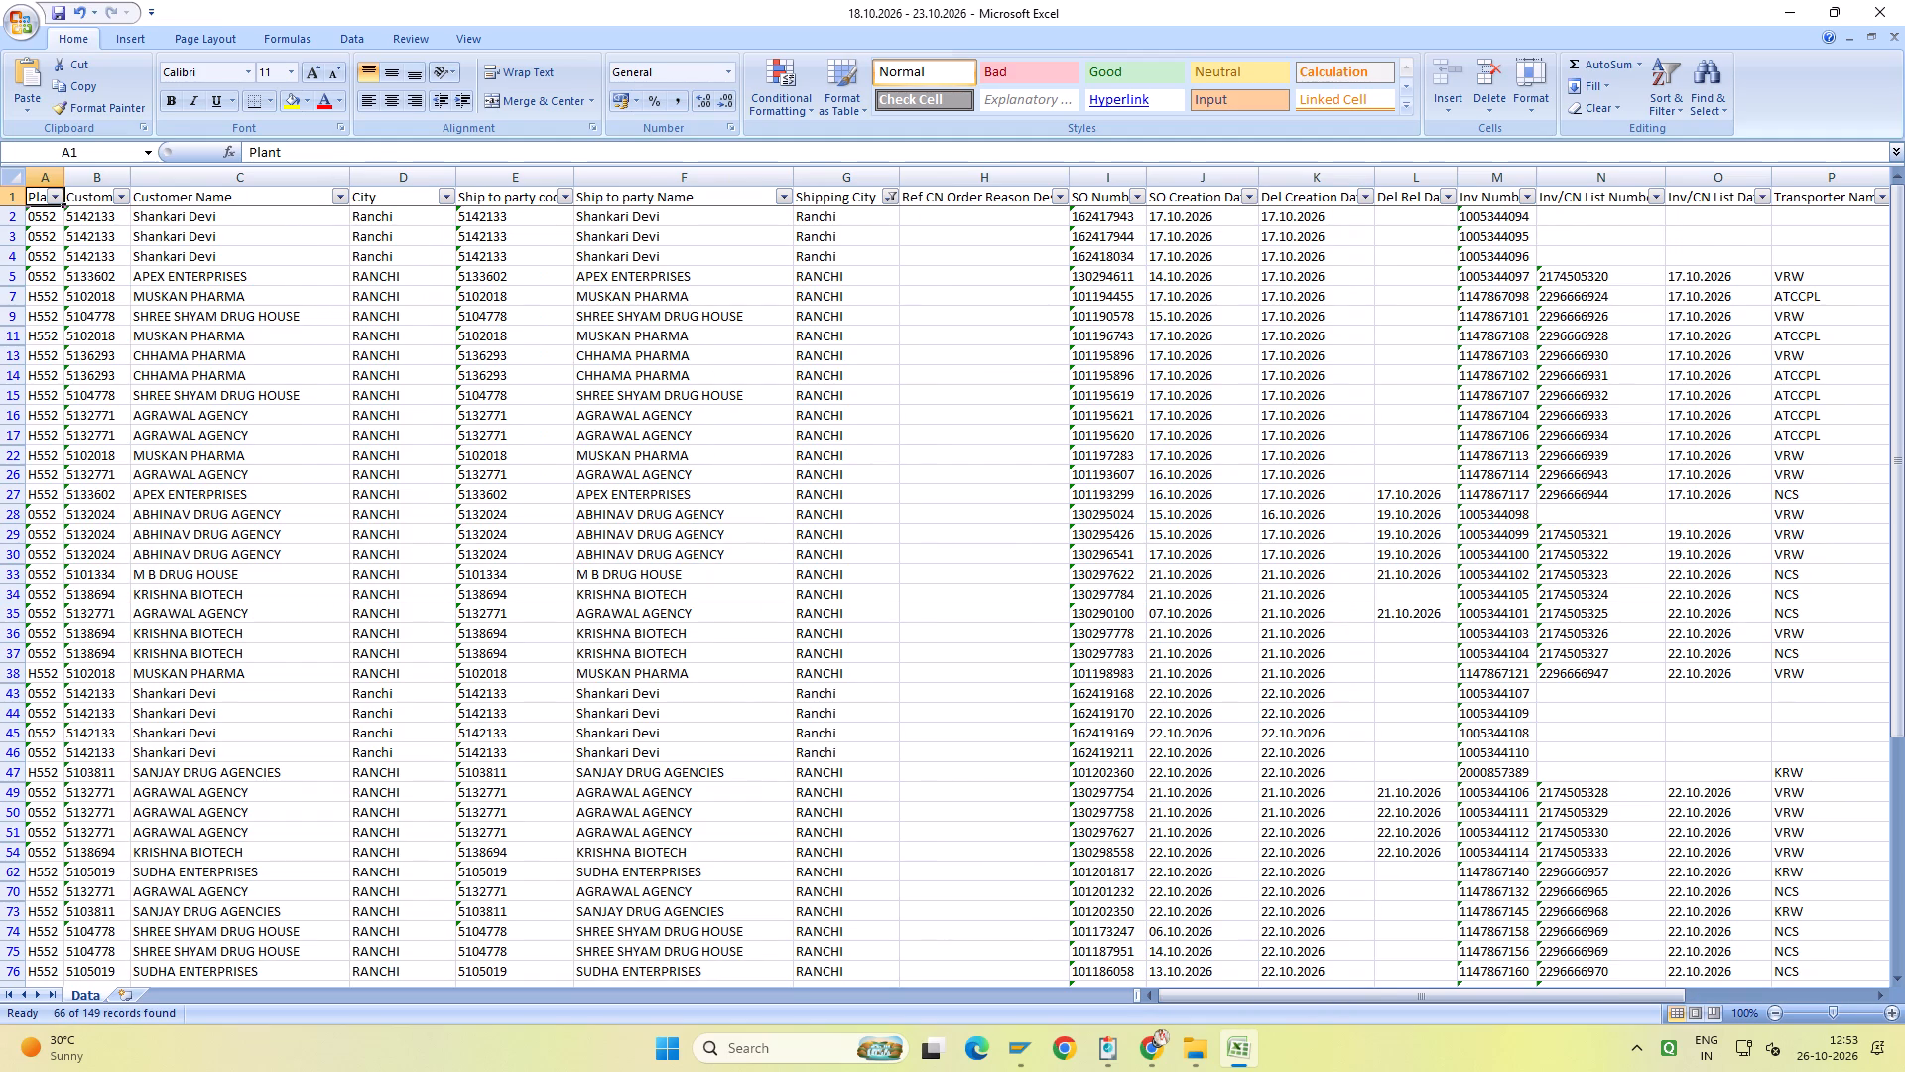
left_click(892, 200)
scroll(791, 463, "down", 4)
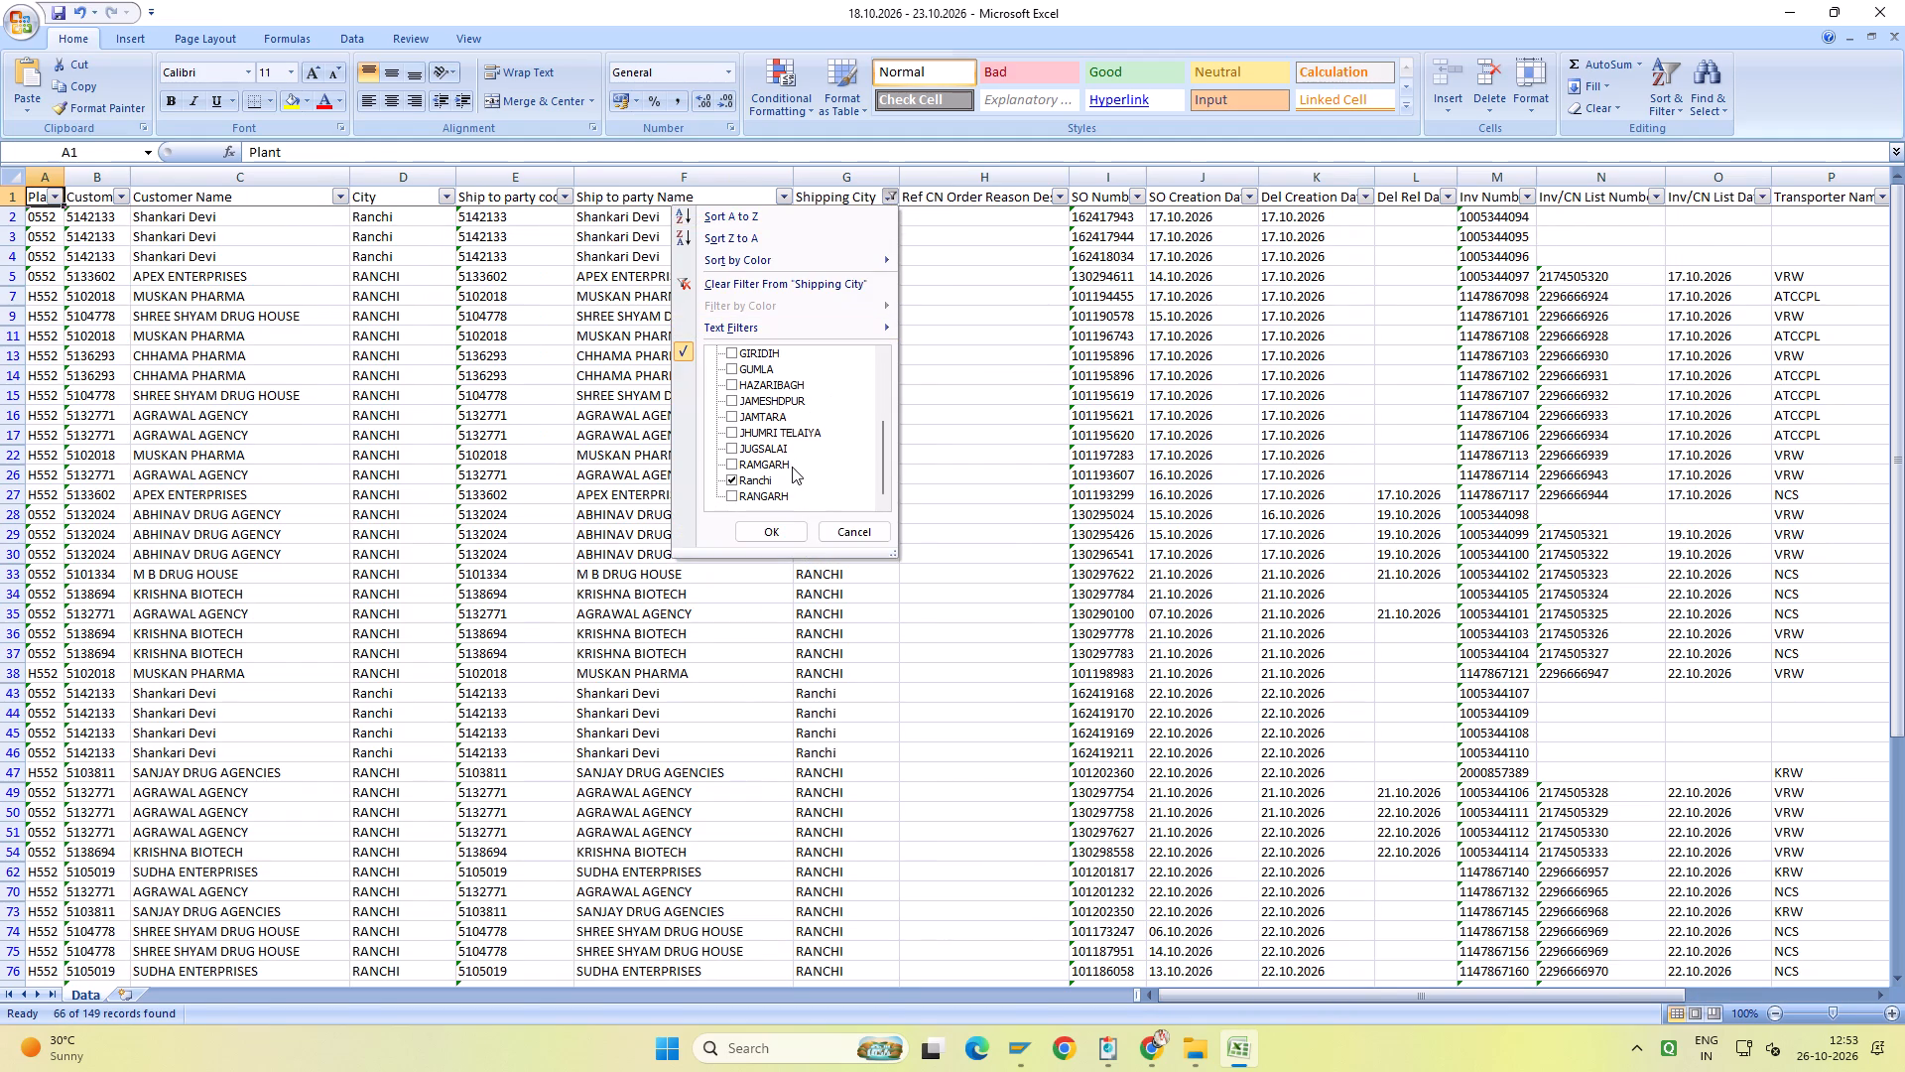
left_click(754, 478)
scroll(790, 457, "up", 4)
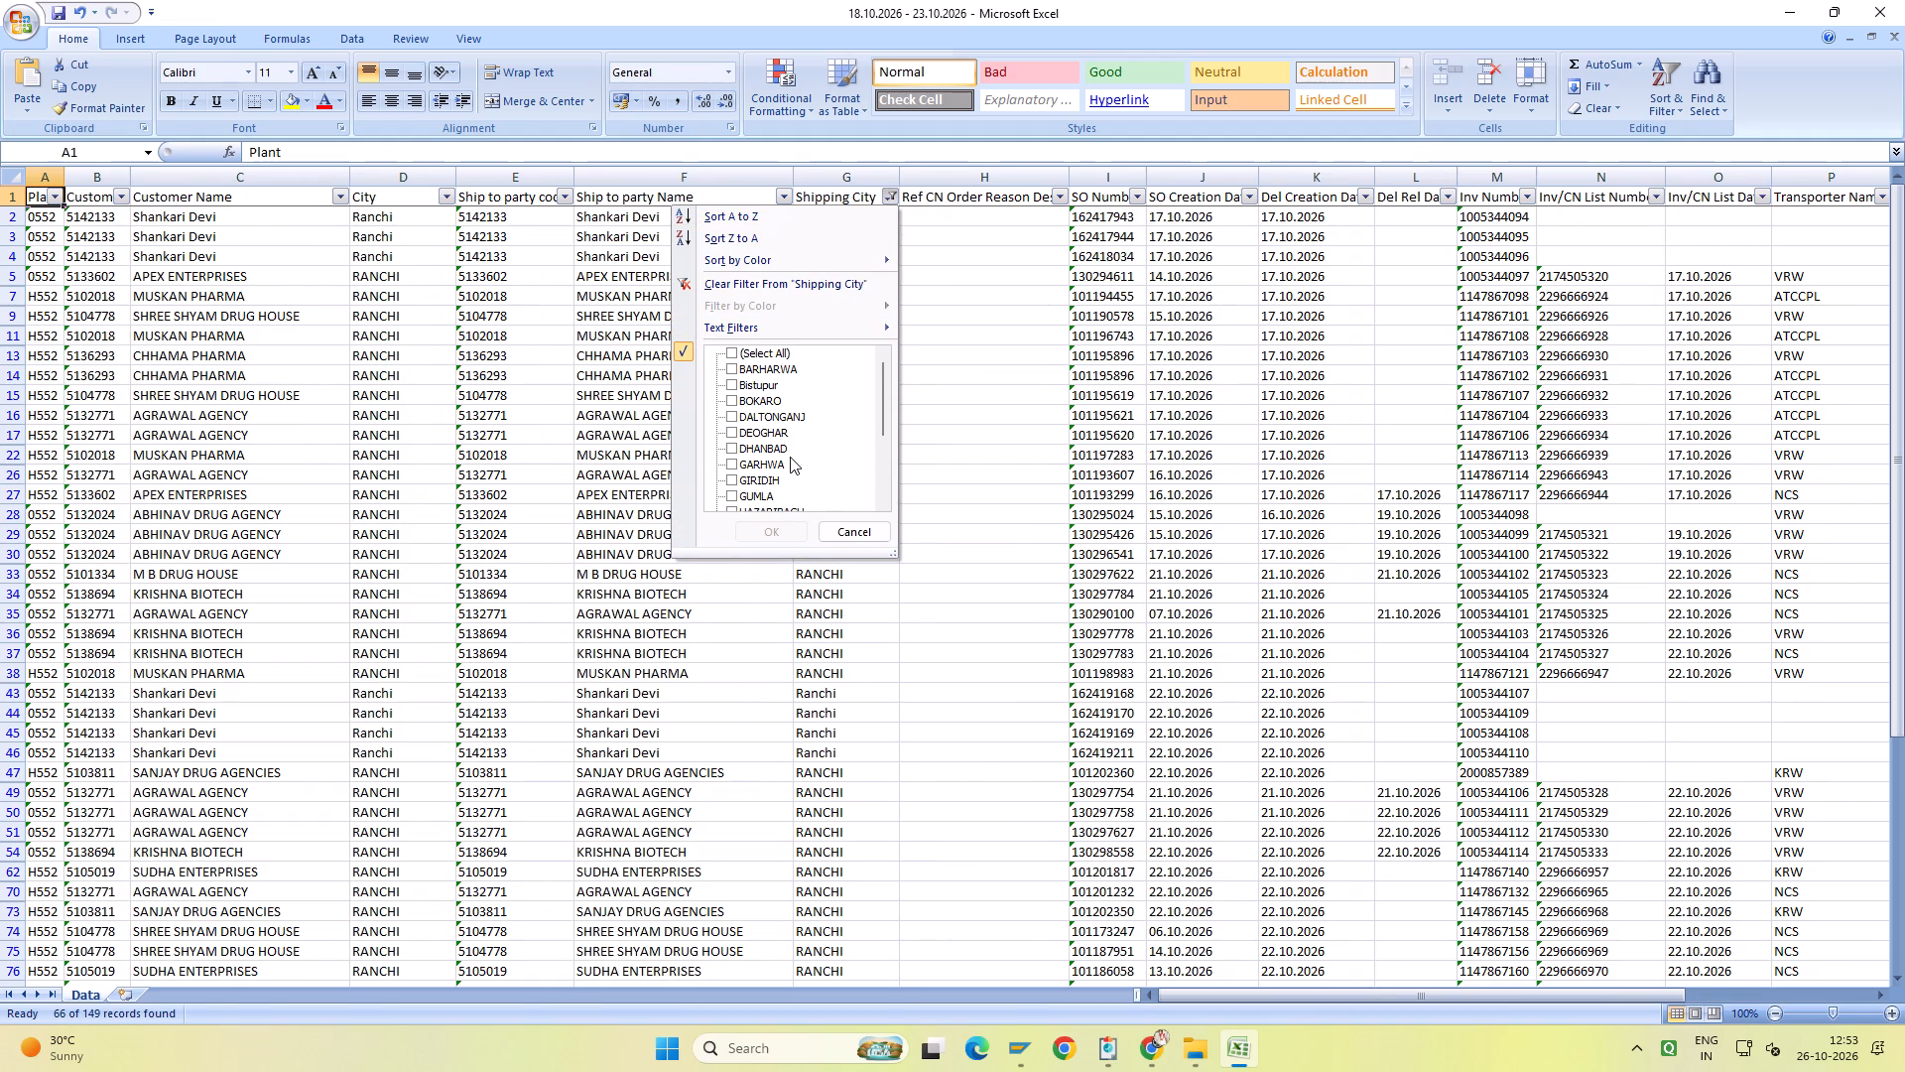
scroll(790, 457, "up", 1)
left_click(775, 367)
left_click(772, 524)
scroll(772, 524, "up", 5)
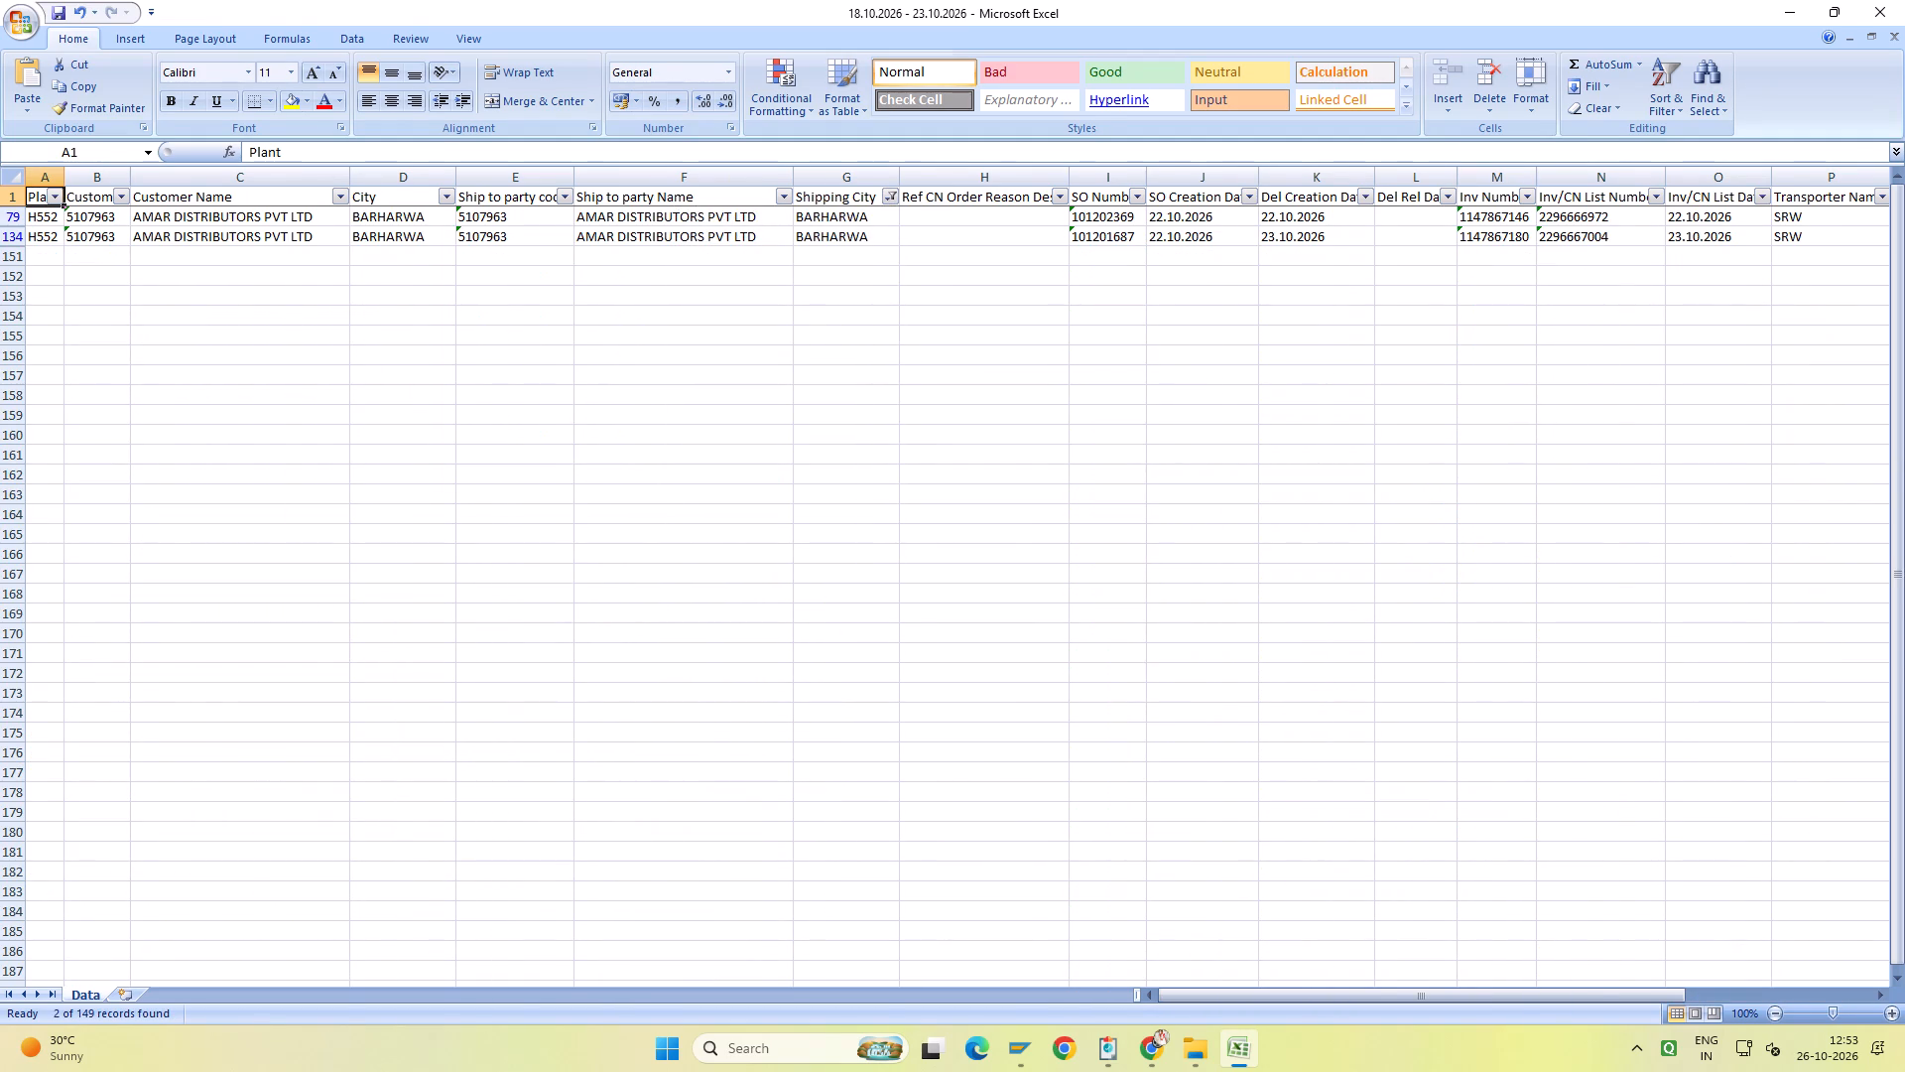
left_click(859, 199)
key("ctrl+Right")
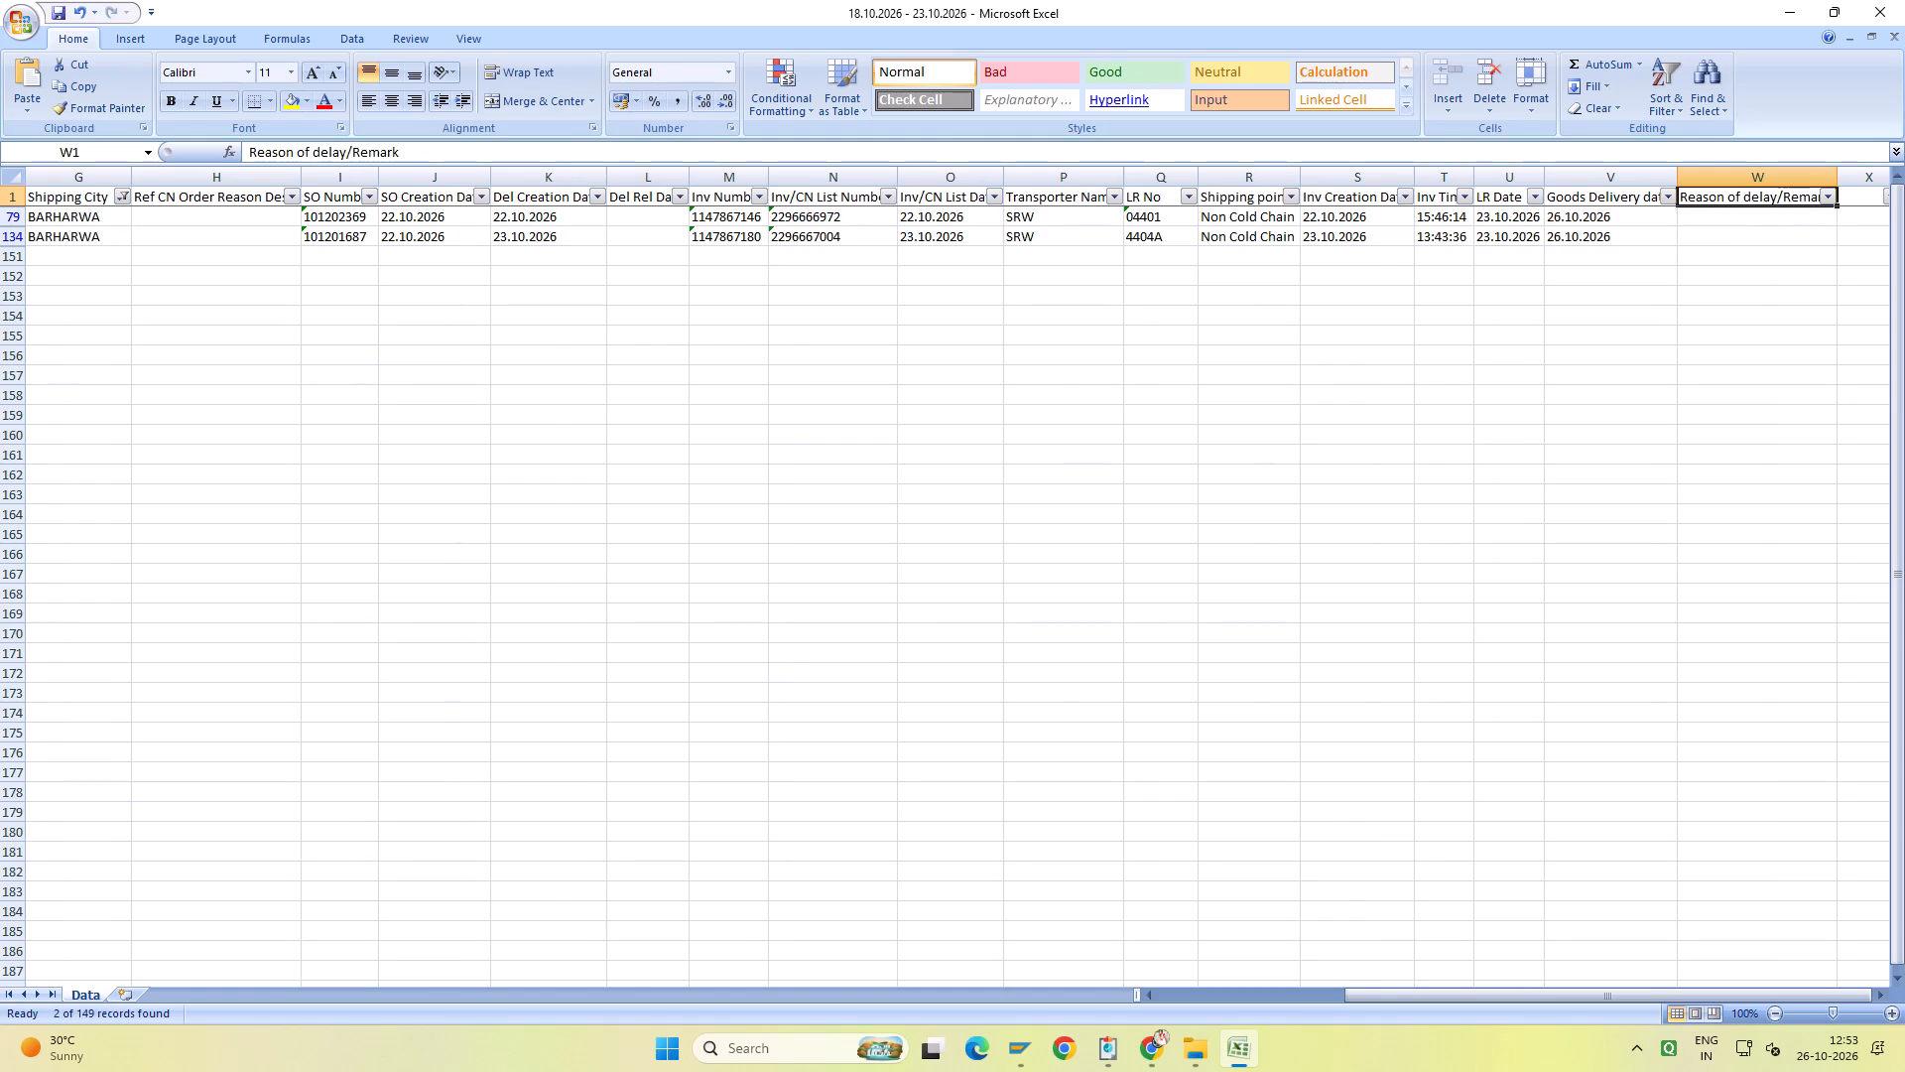
Filter Shipping City to all cities except BARHARWA, Bistupur, JAMESHDPUR, JUGSALAI and Ranchi.
left_click(1588, 195)
key("ctrl+Left")
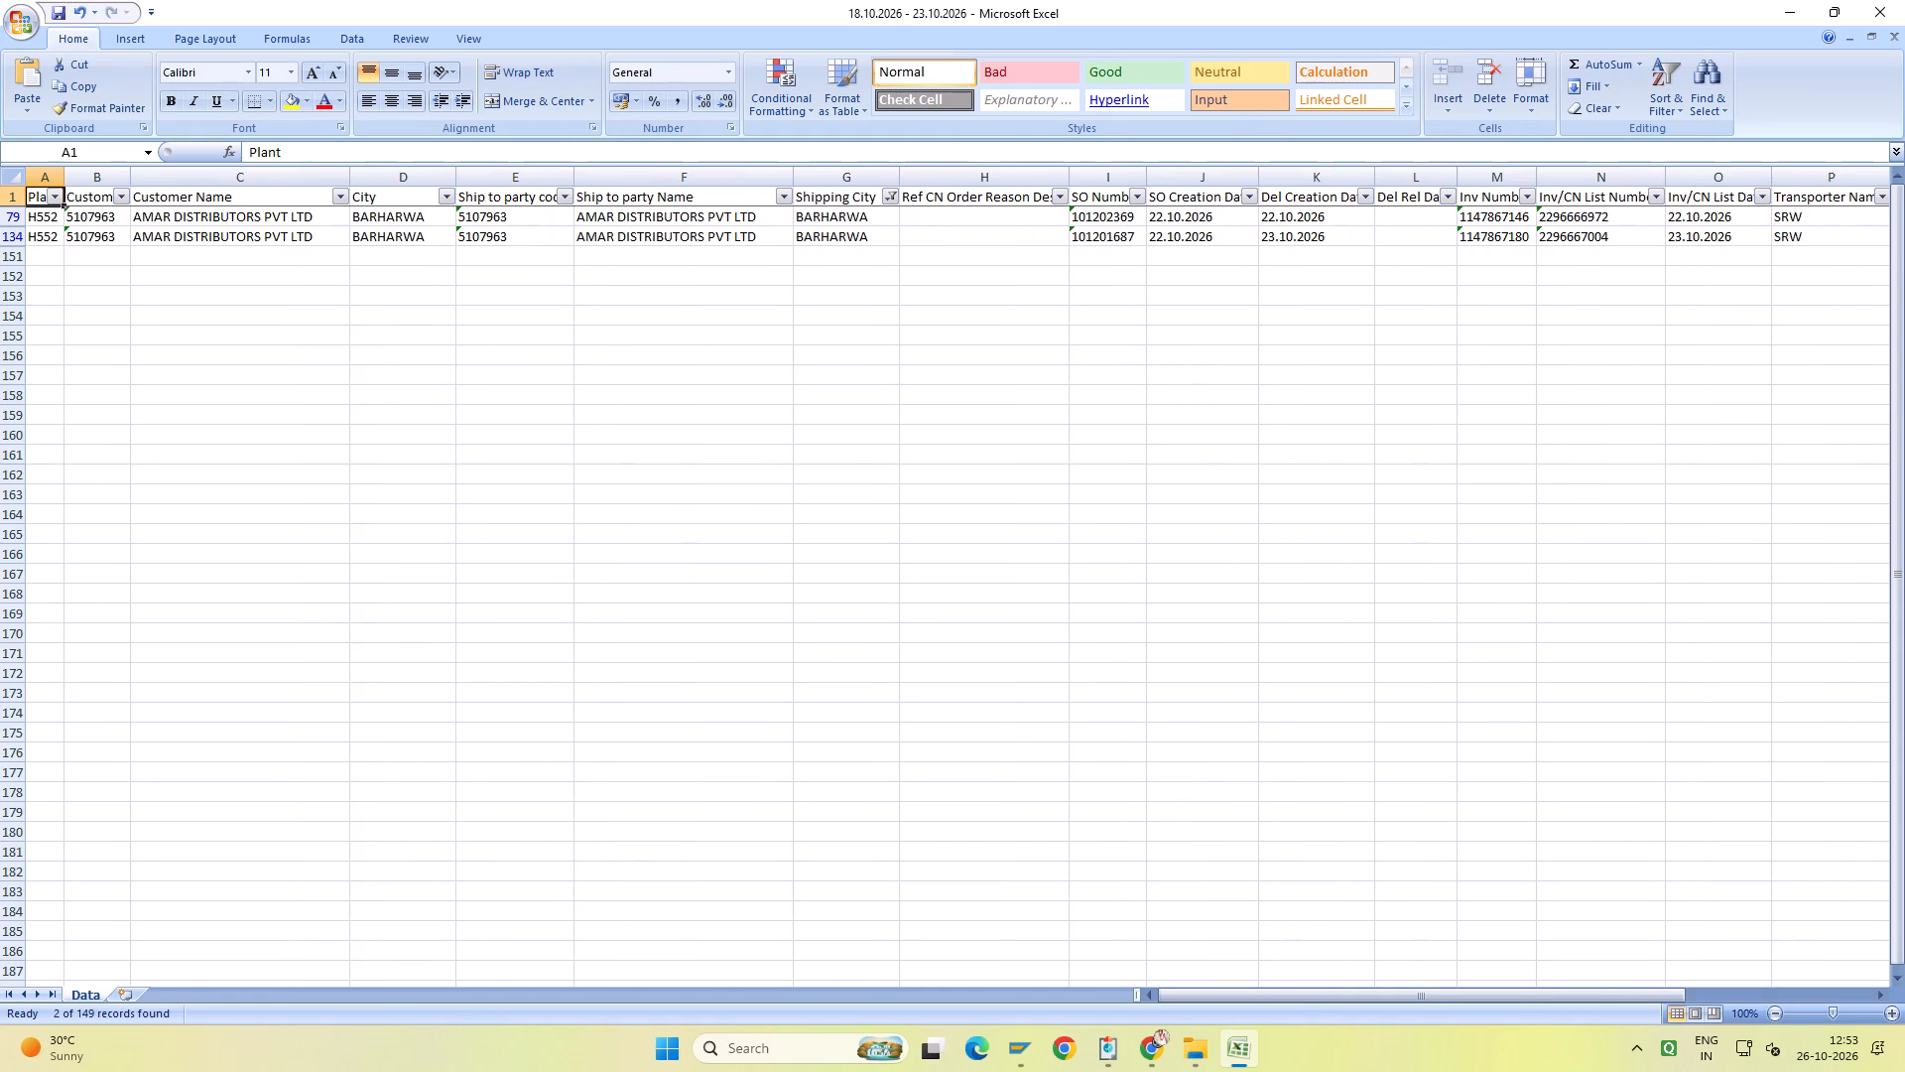
left_click(892, 195)
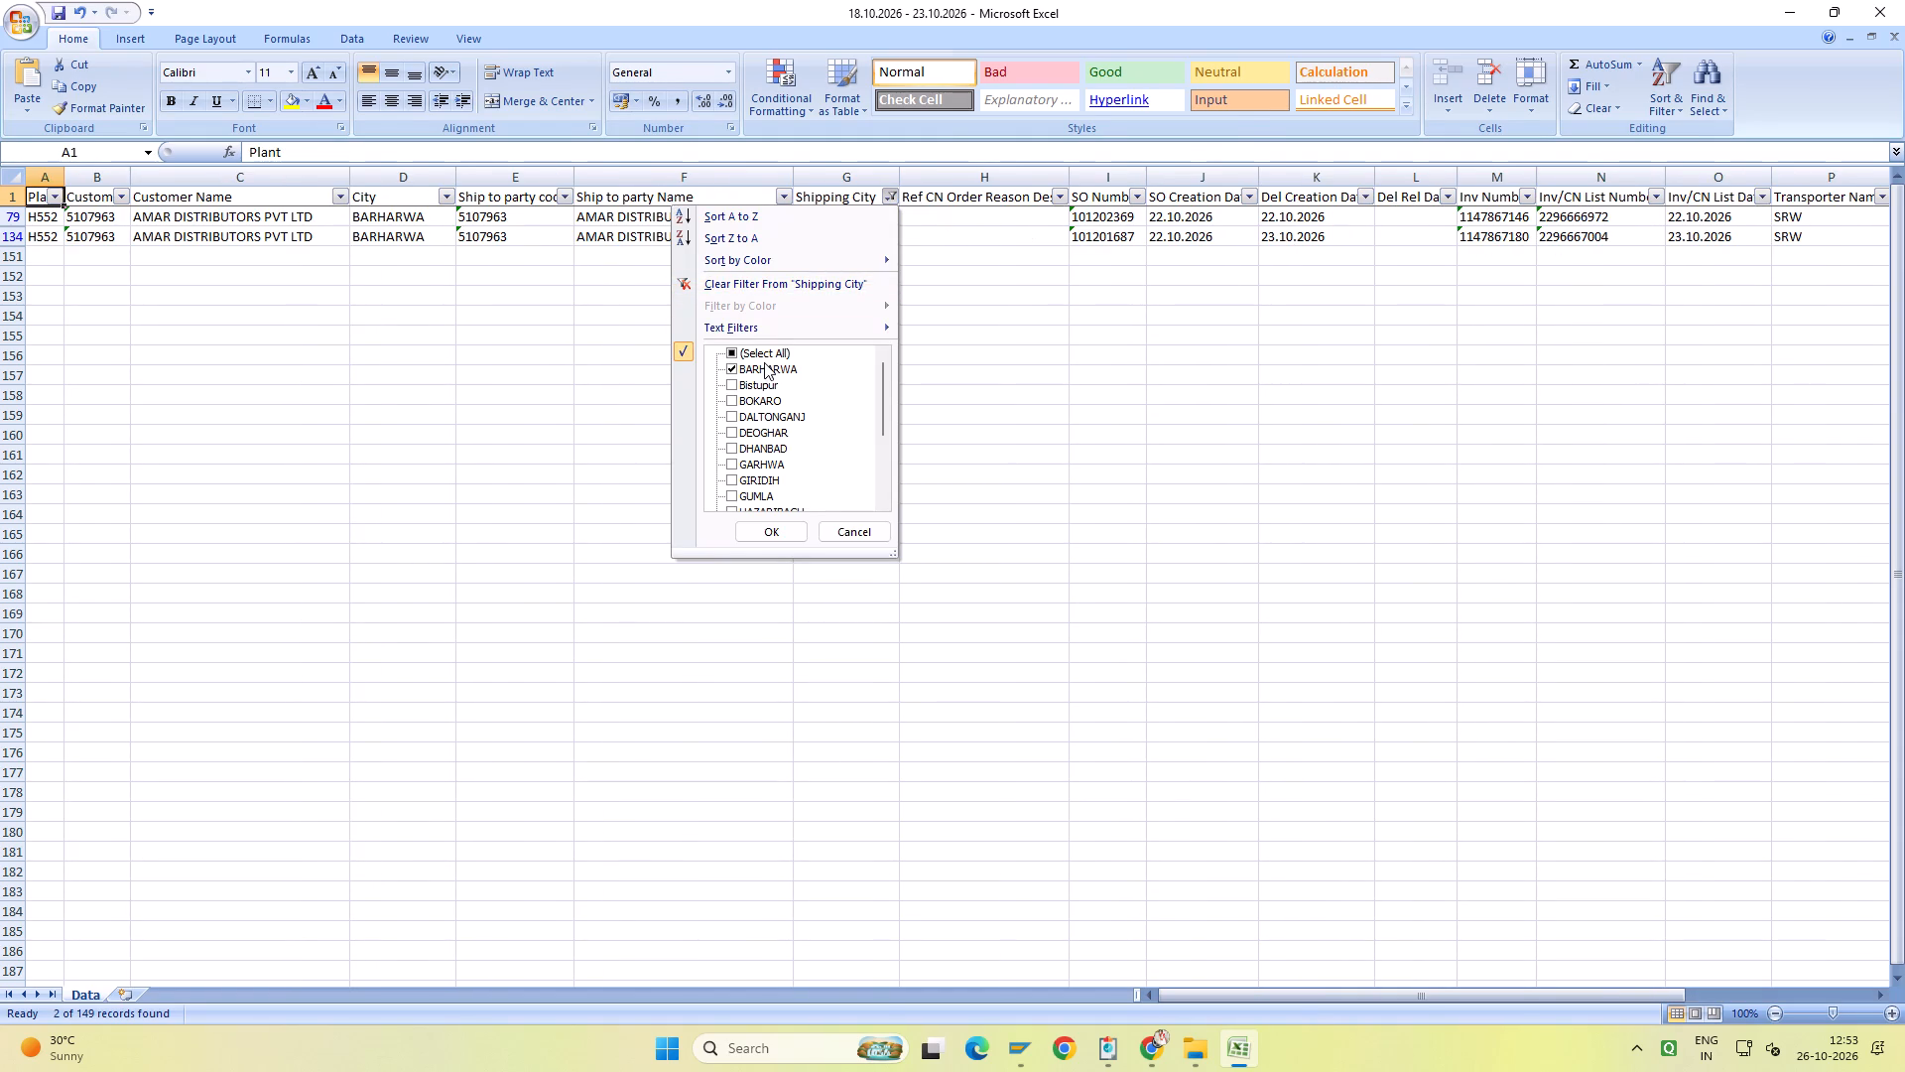
left_click(762, 353)
left_click(770, 366)
left_click(760, 385)
scroll(791, 465, "down", 2)
left_click(772, 433)
left_click(769, 484)
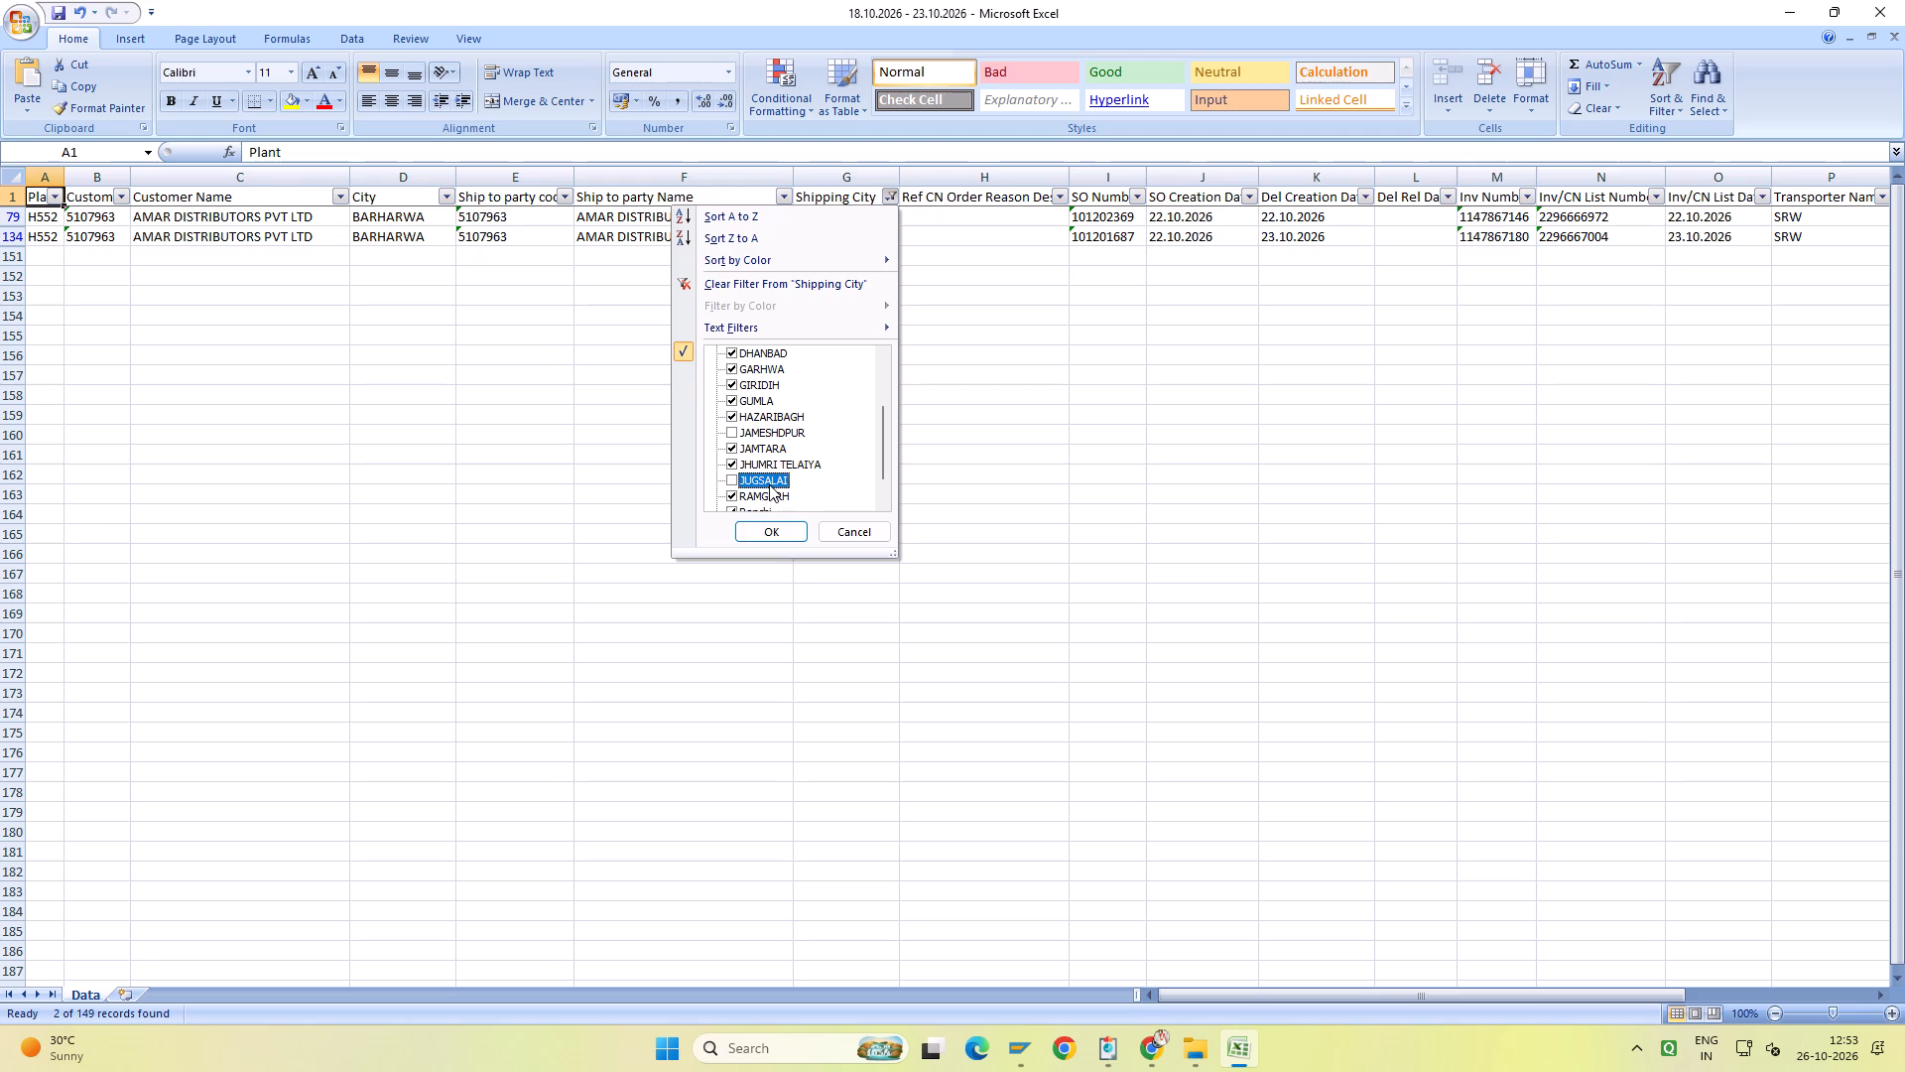
scroll(820, 487, "down", 3)
left_click(750, 478)
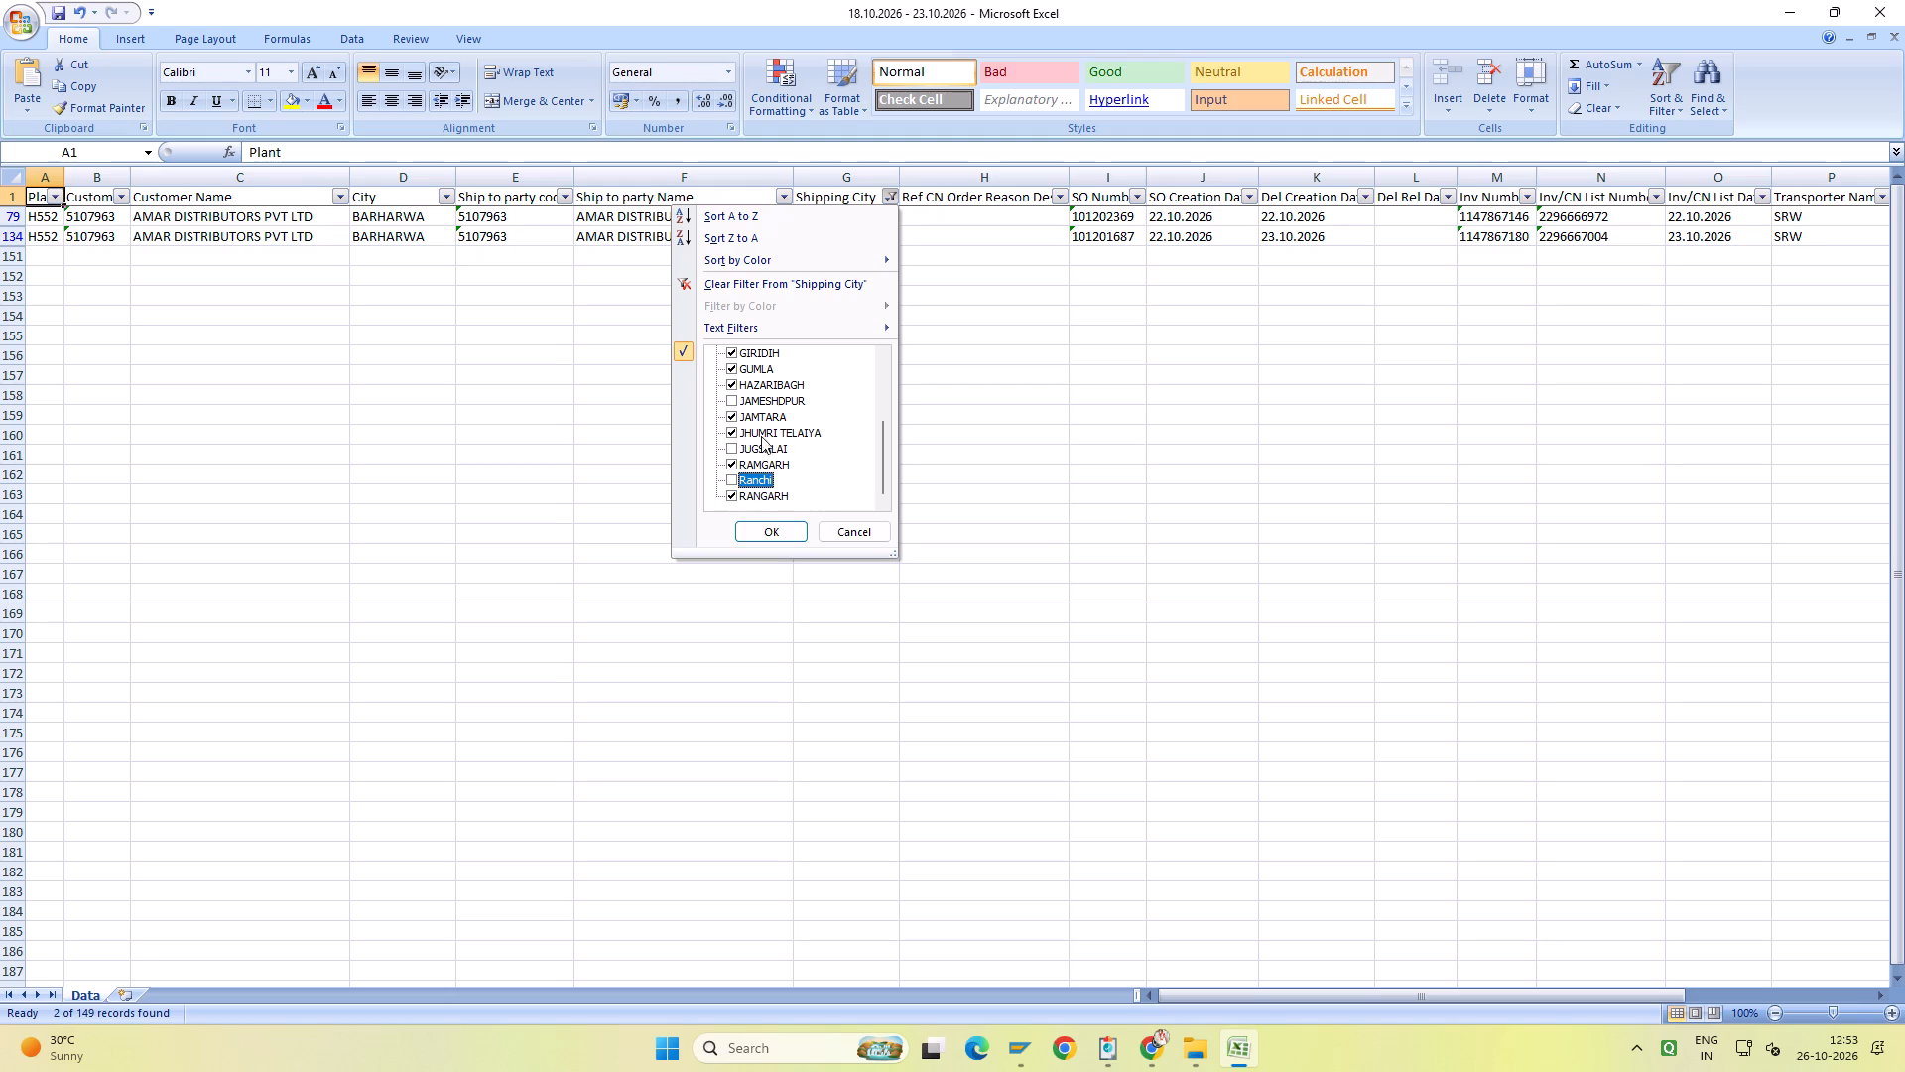
scroll(764, 418, "up", 6)
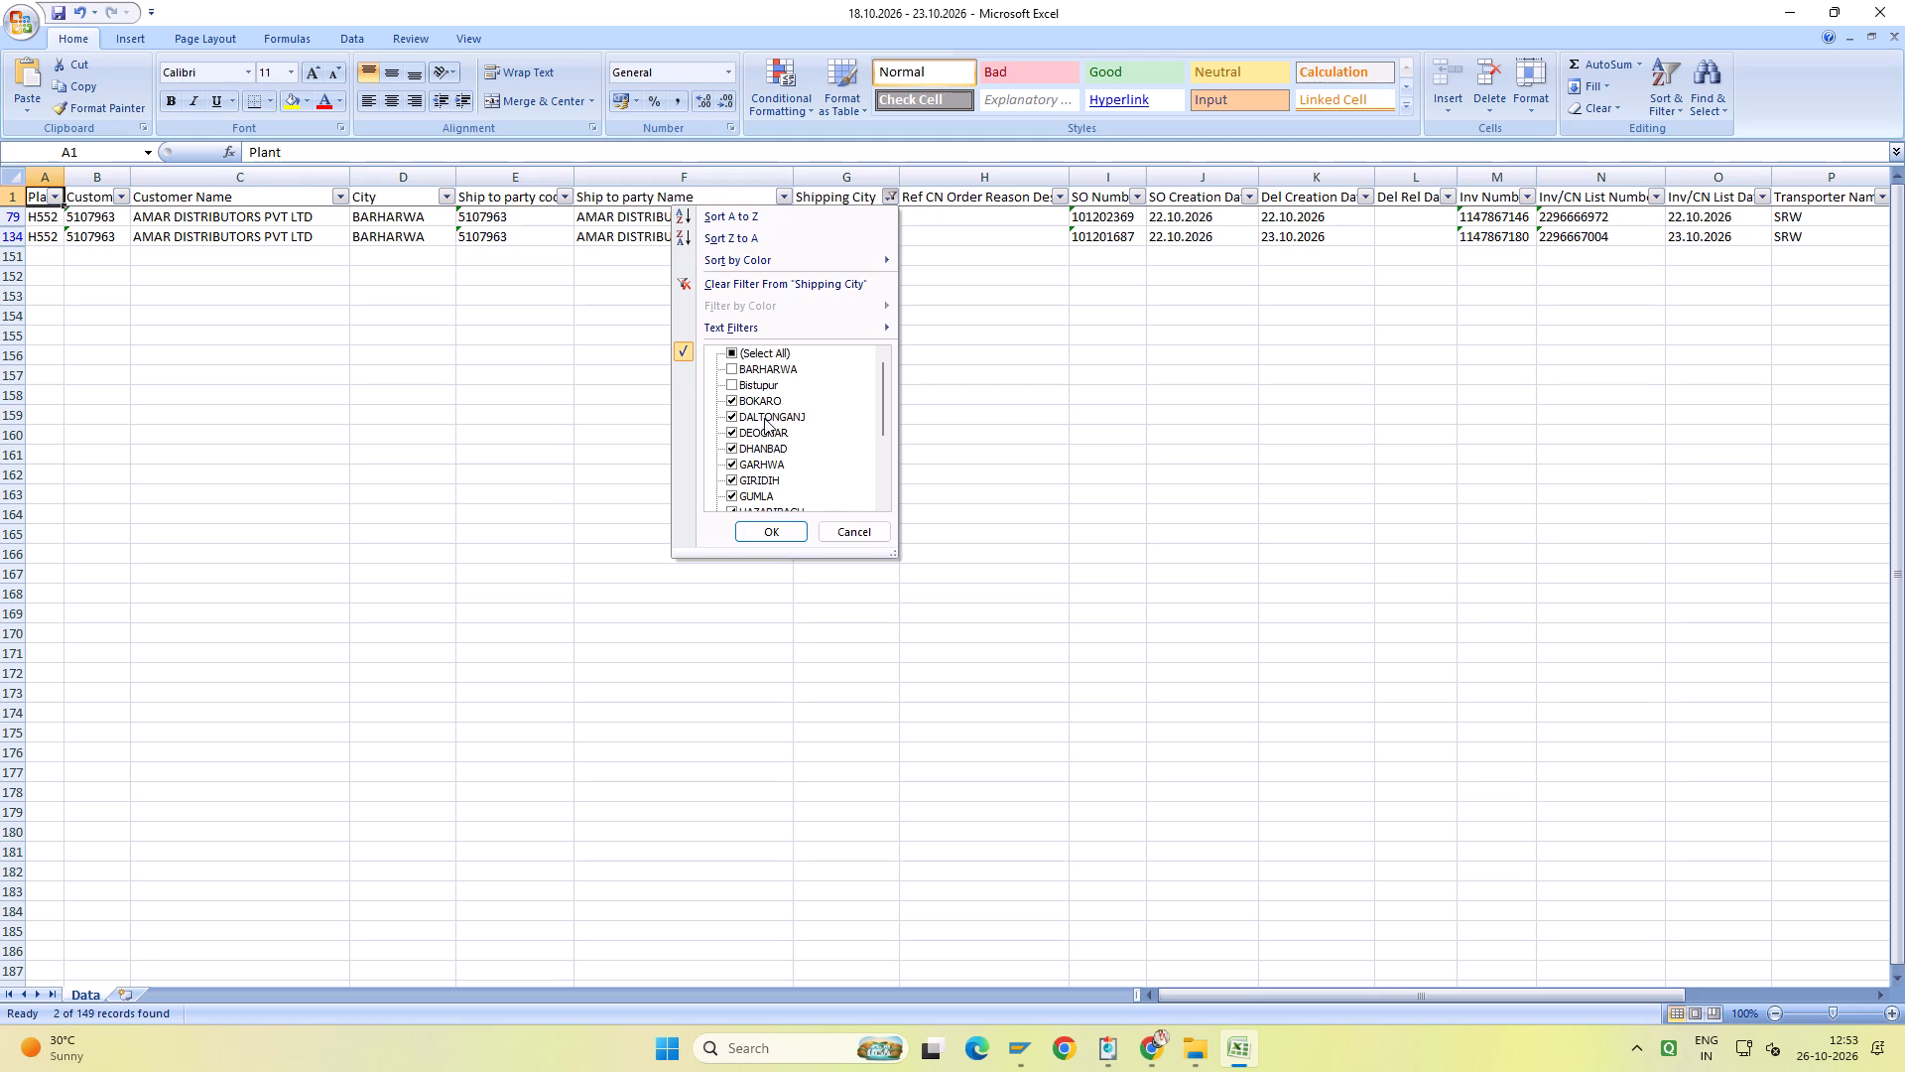
scroll(767, 441, "up", 4)
scroll(767, 448, "down", 7)
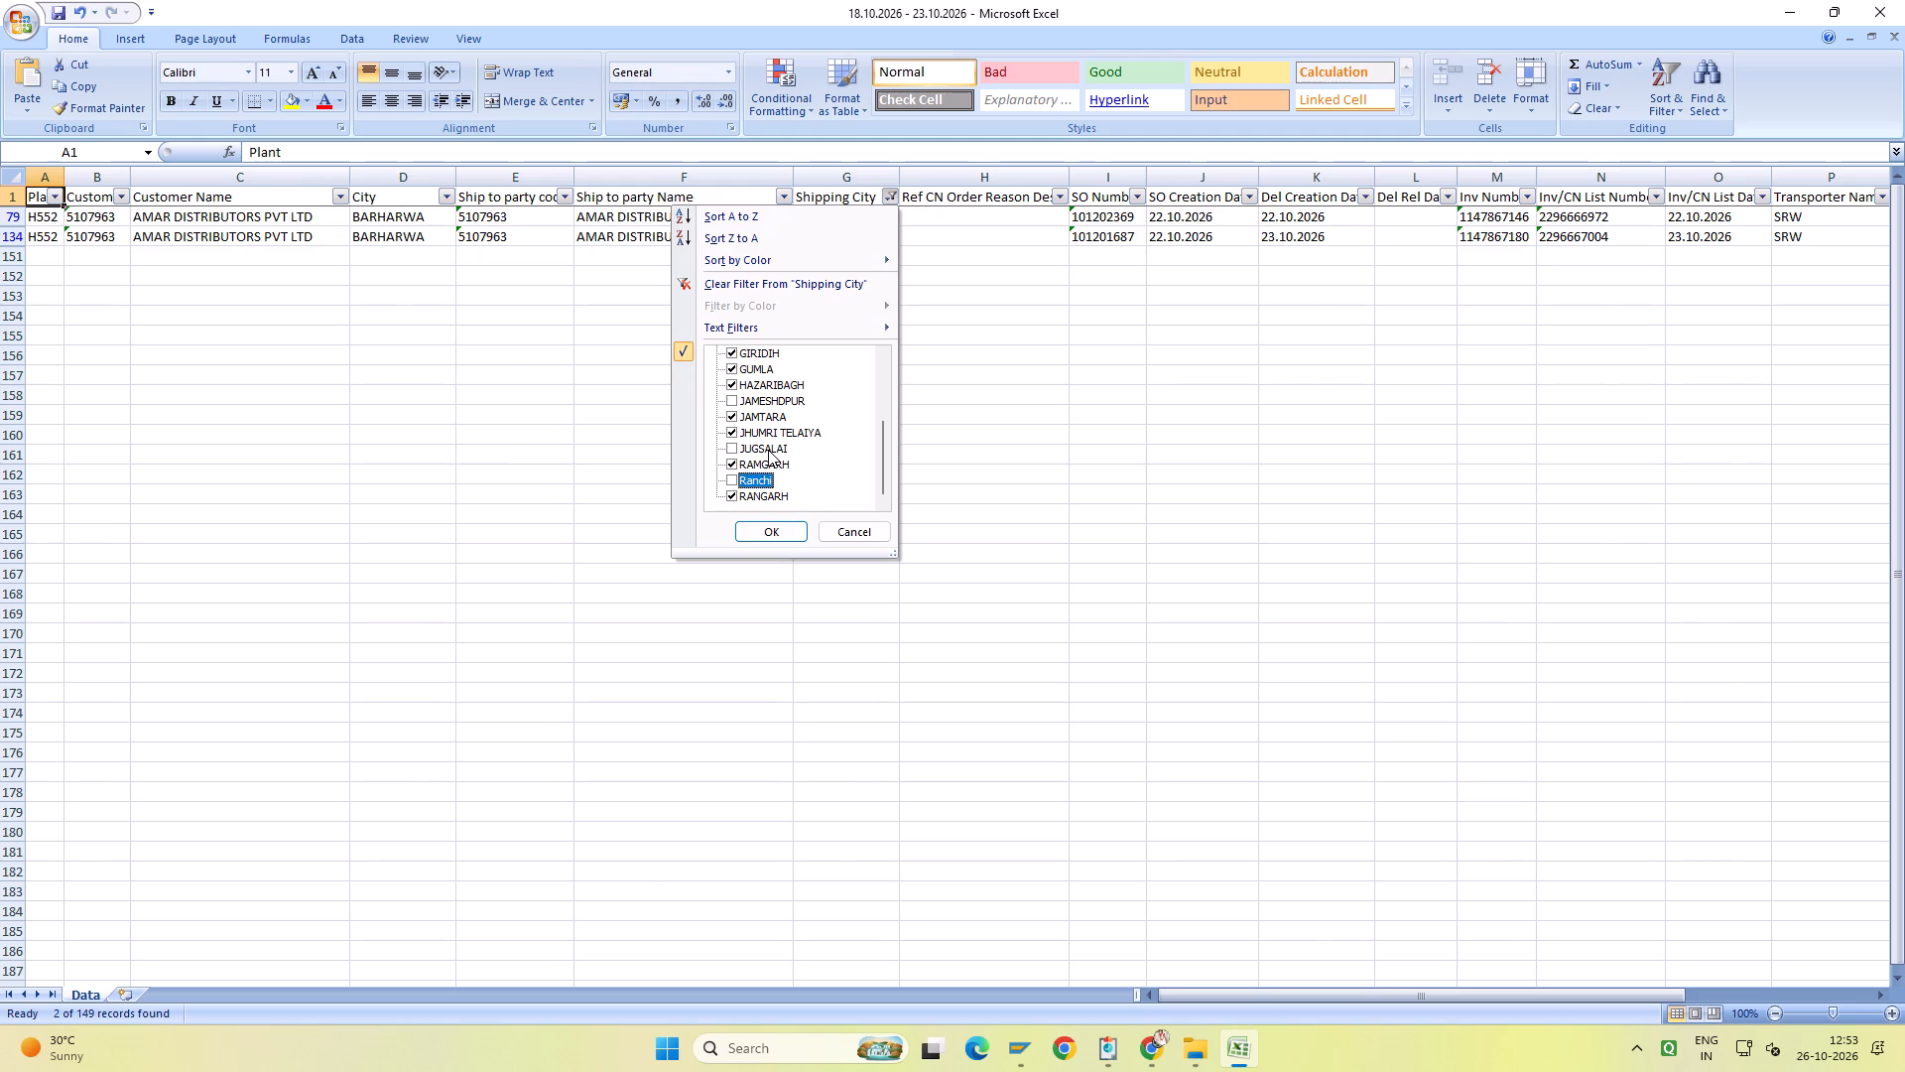
left_click(774, 522)
scroll(774, 522, "up", 4)
Filter the remaining cities' rows to LR Date 17.10.2026 and check which Goods Delivery dates they contain.
left_click(852, 184)
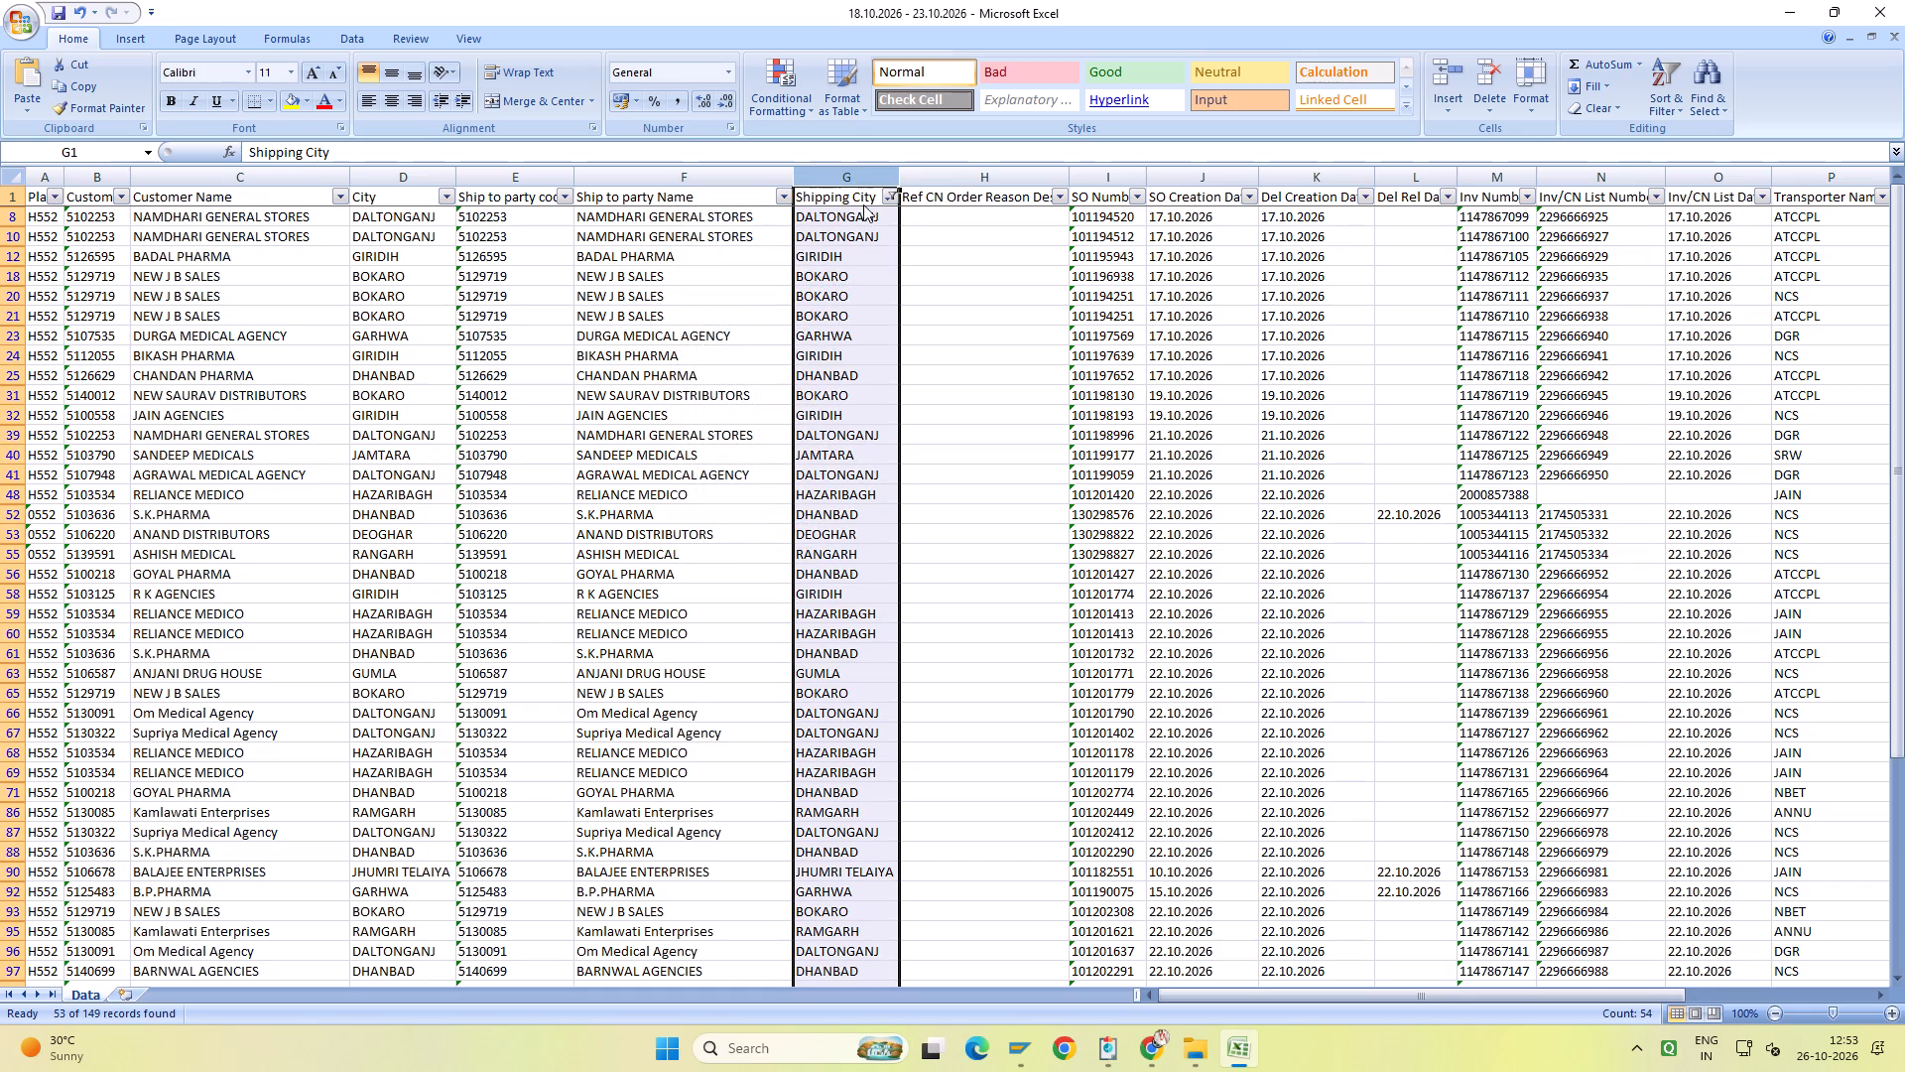
left_click(863, 203)
key("ctrl+Right")
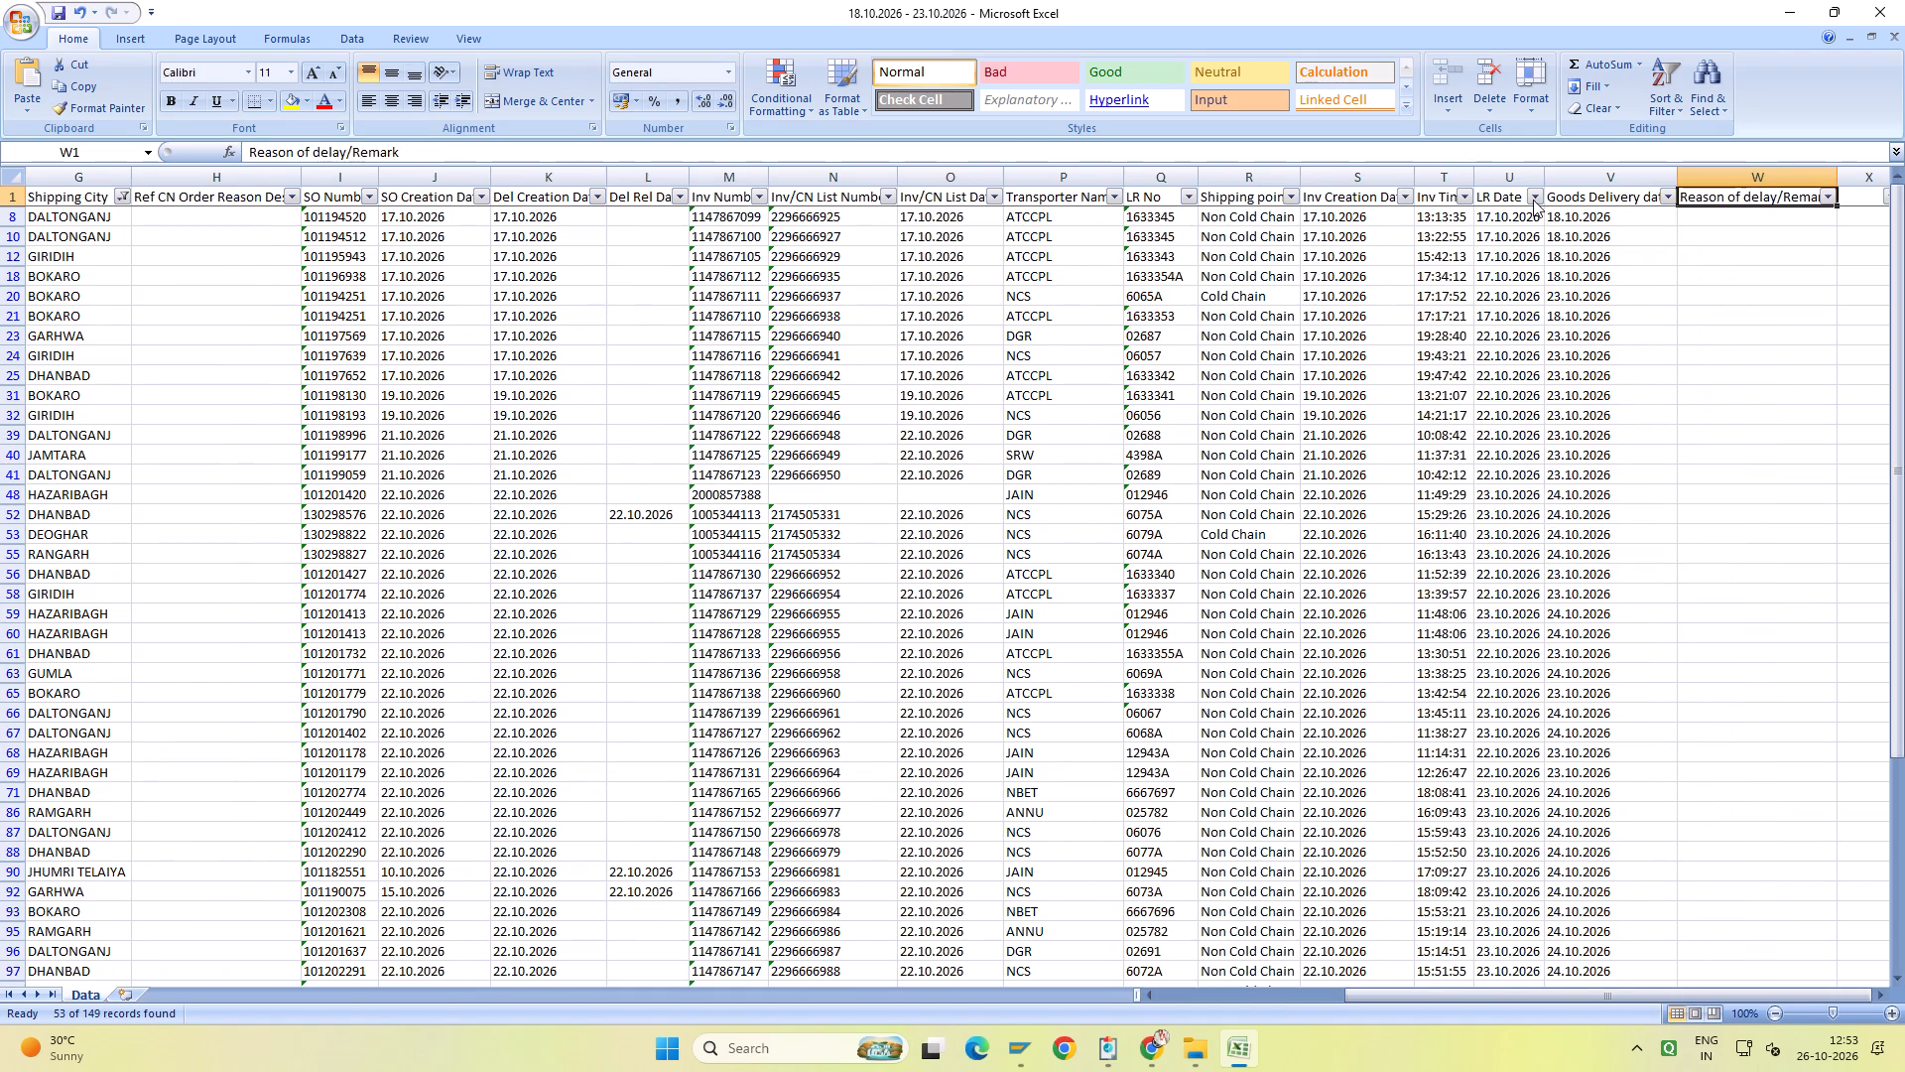
left_click(1537, 194)
left_click(1419, 353)
left_click(1417, 369)
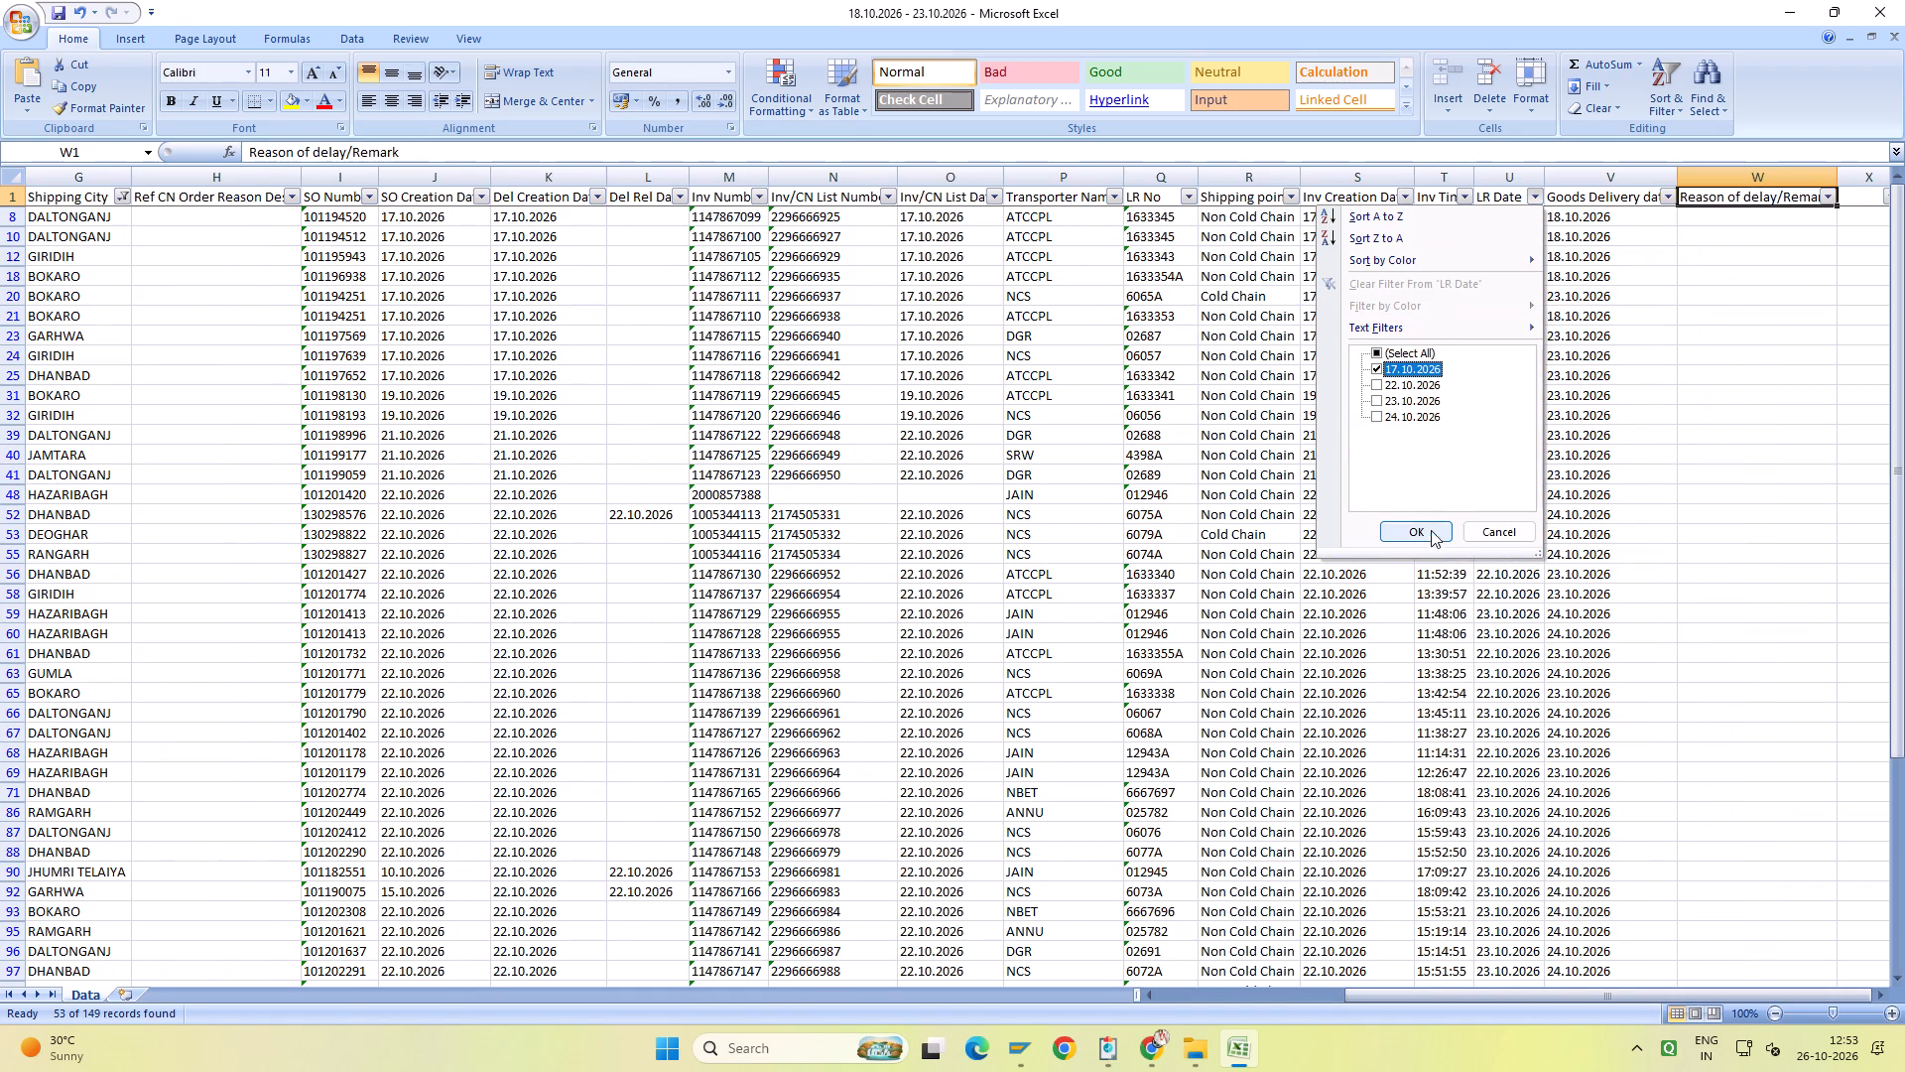
left_click(1432, 532)
scroll(1600, 444, "up", 4)
left_click(1672, 191)
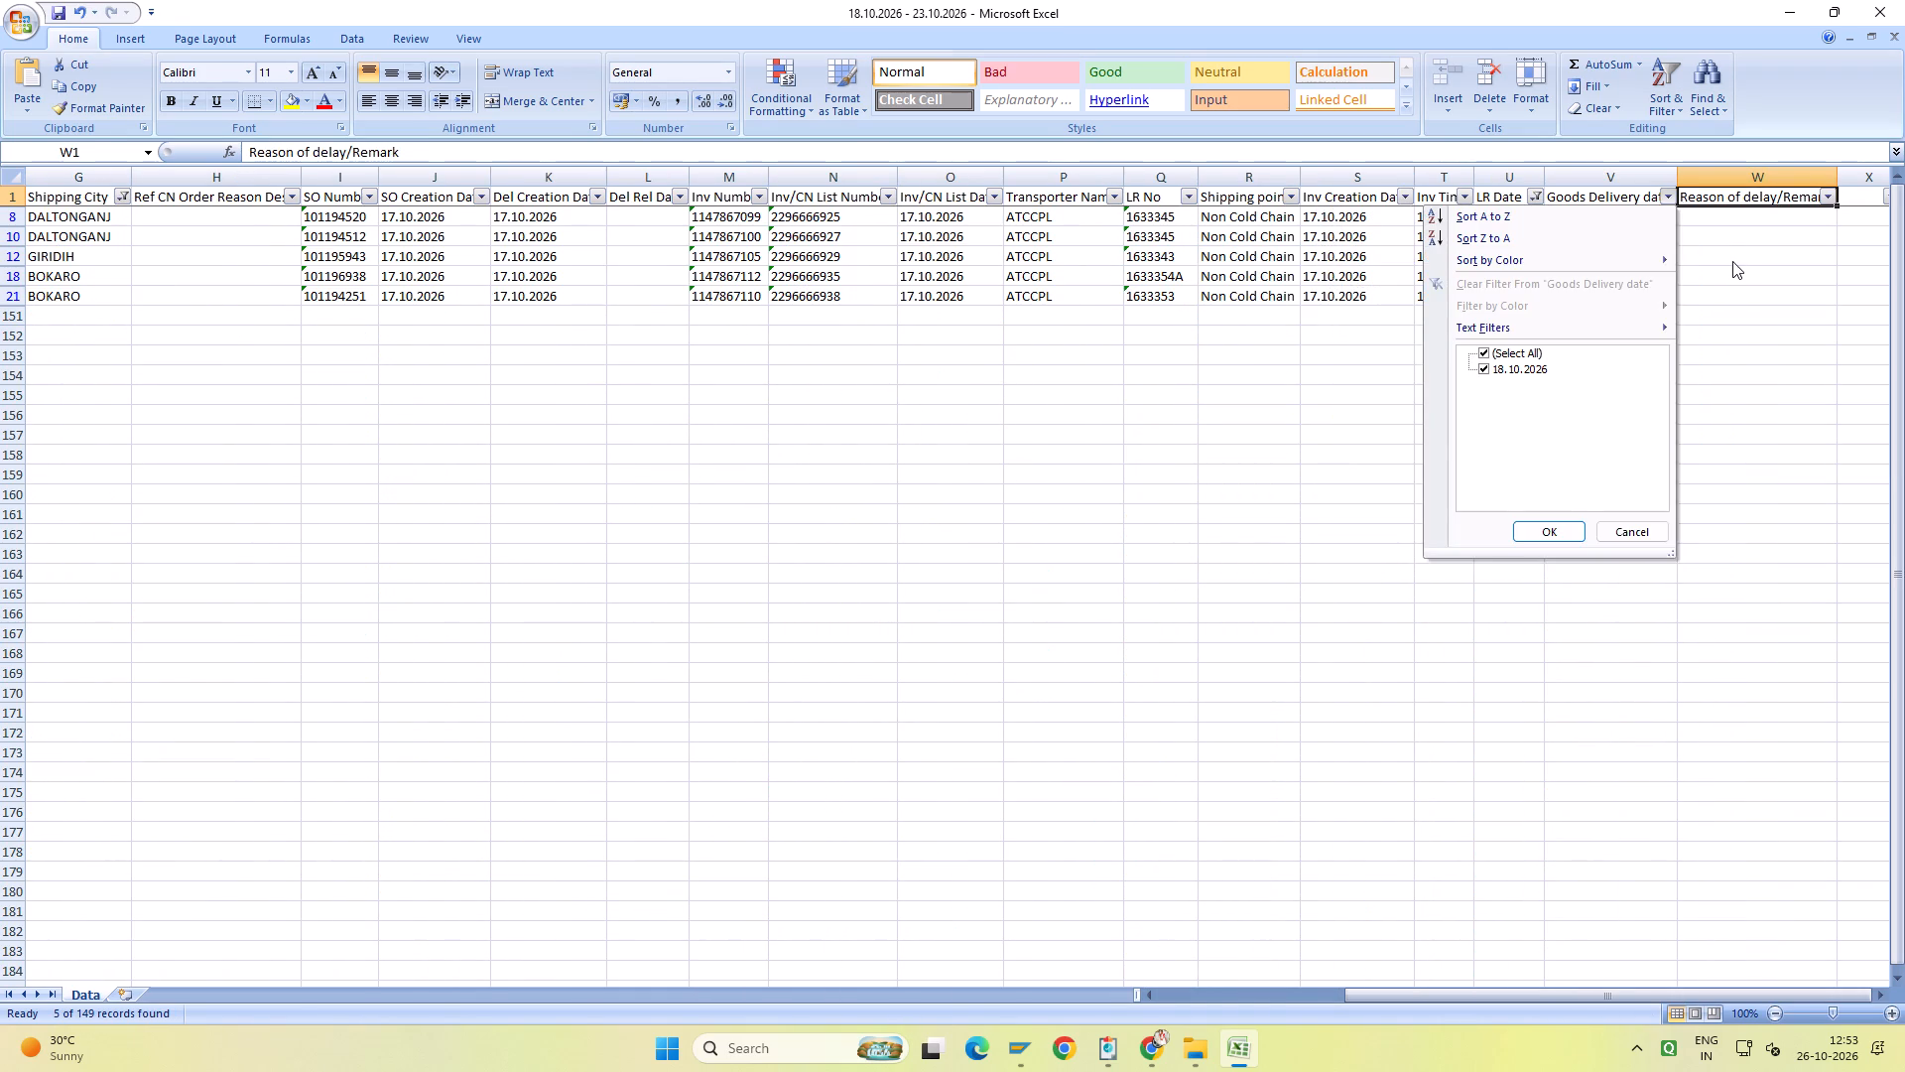
left_click(1732, 261)
Switch the remaining cities' LR Date filter to 22.10.2026 and check which Goods Delivery dates the rows contain.
left_click(1536, 200)
left_click(1399, 371)
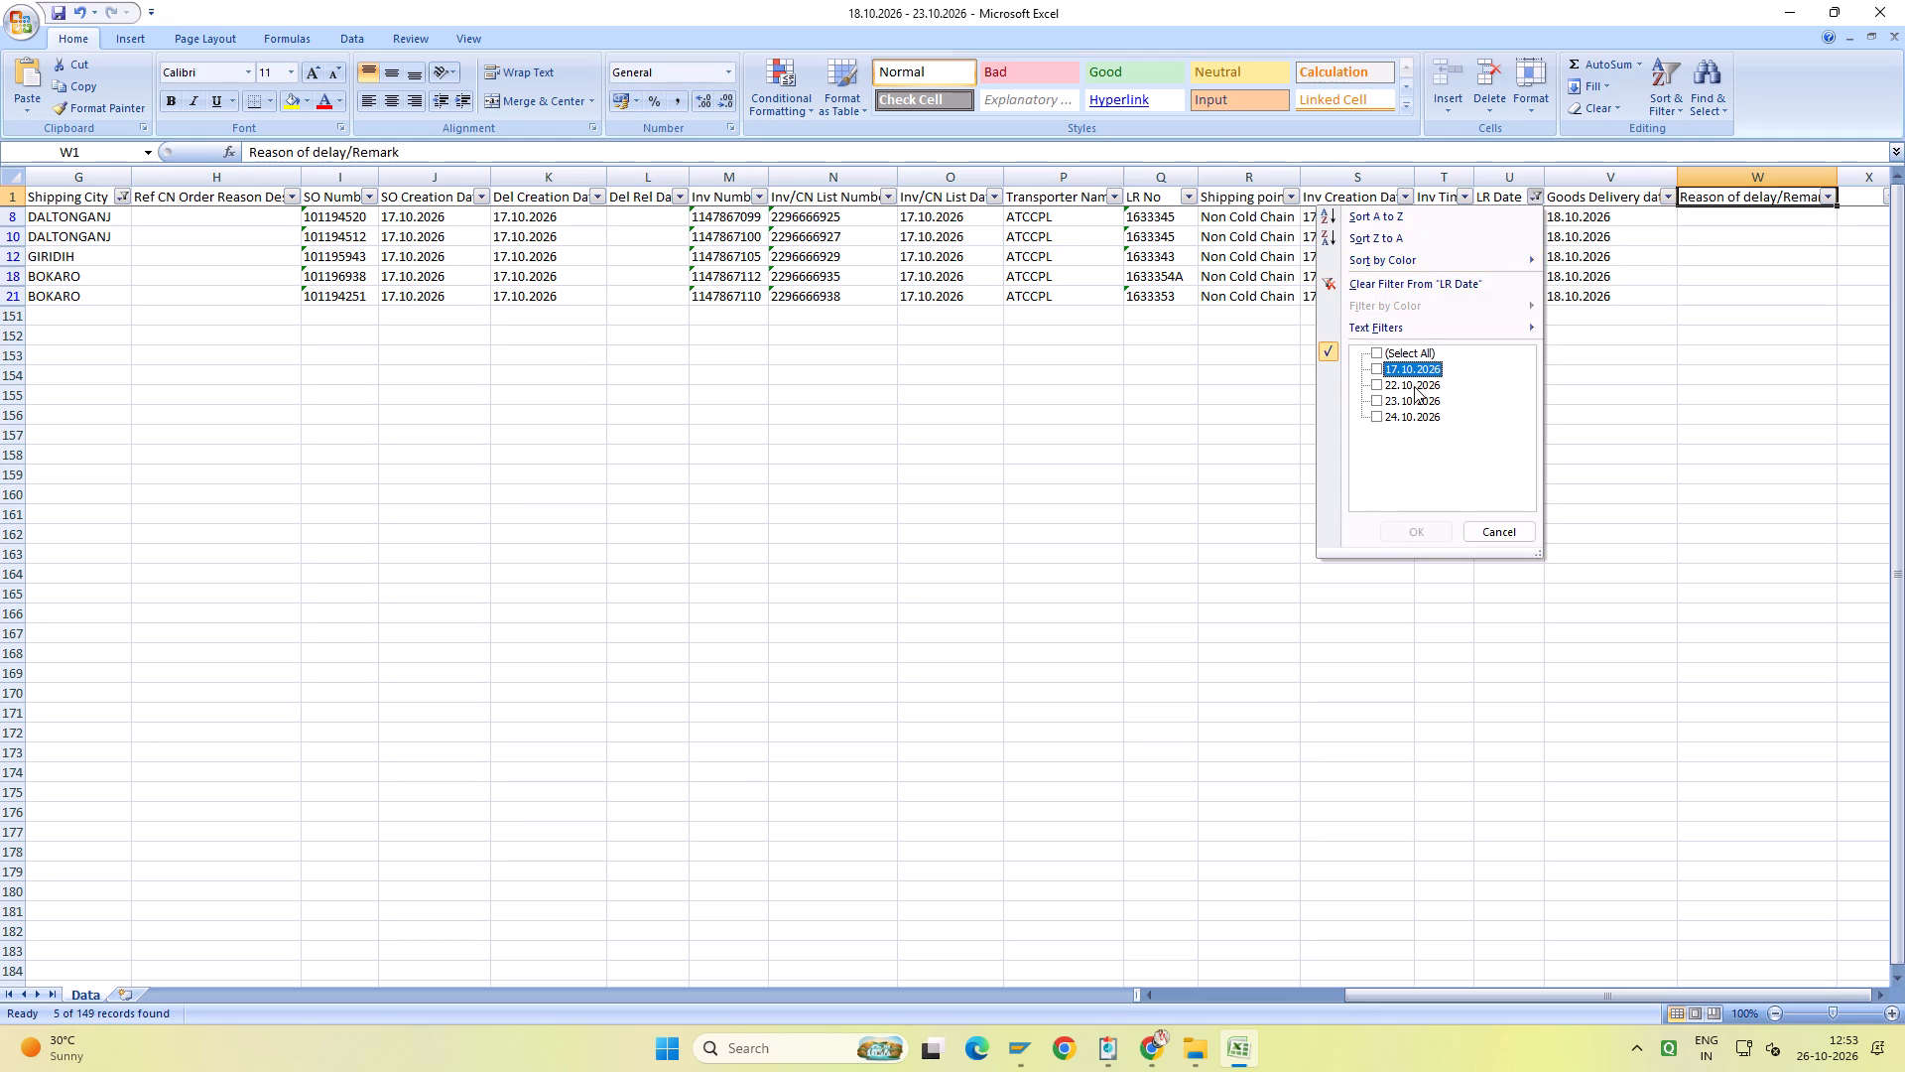
left_click(1414, 386)
left_click(1434, 532)
scroll(1635, 454, "up", 4)
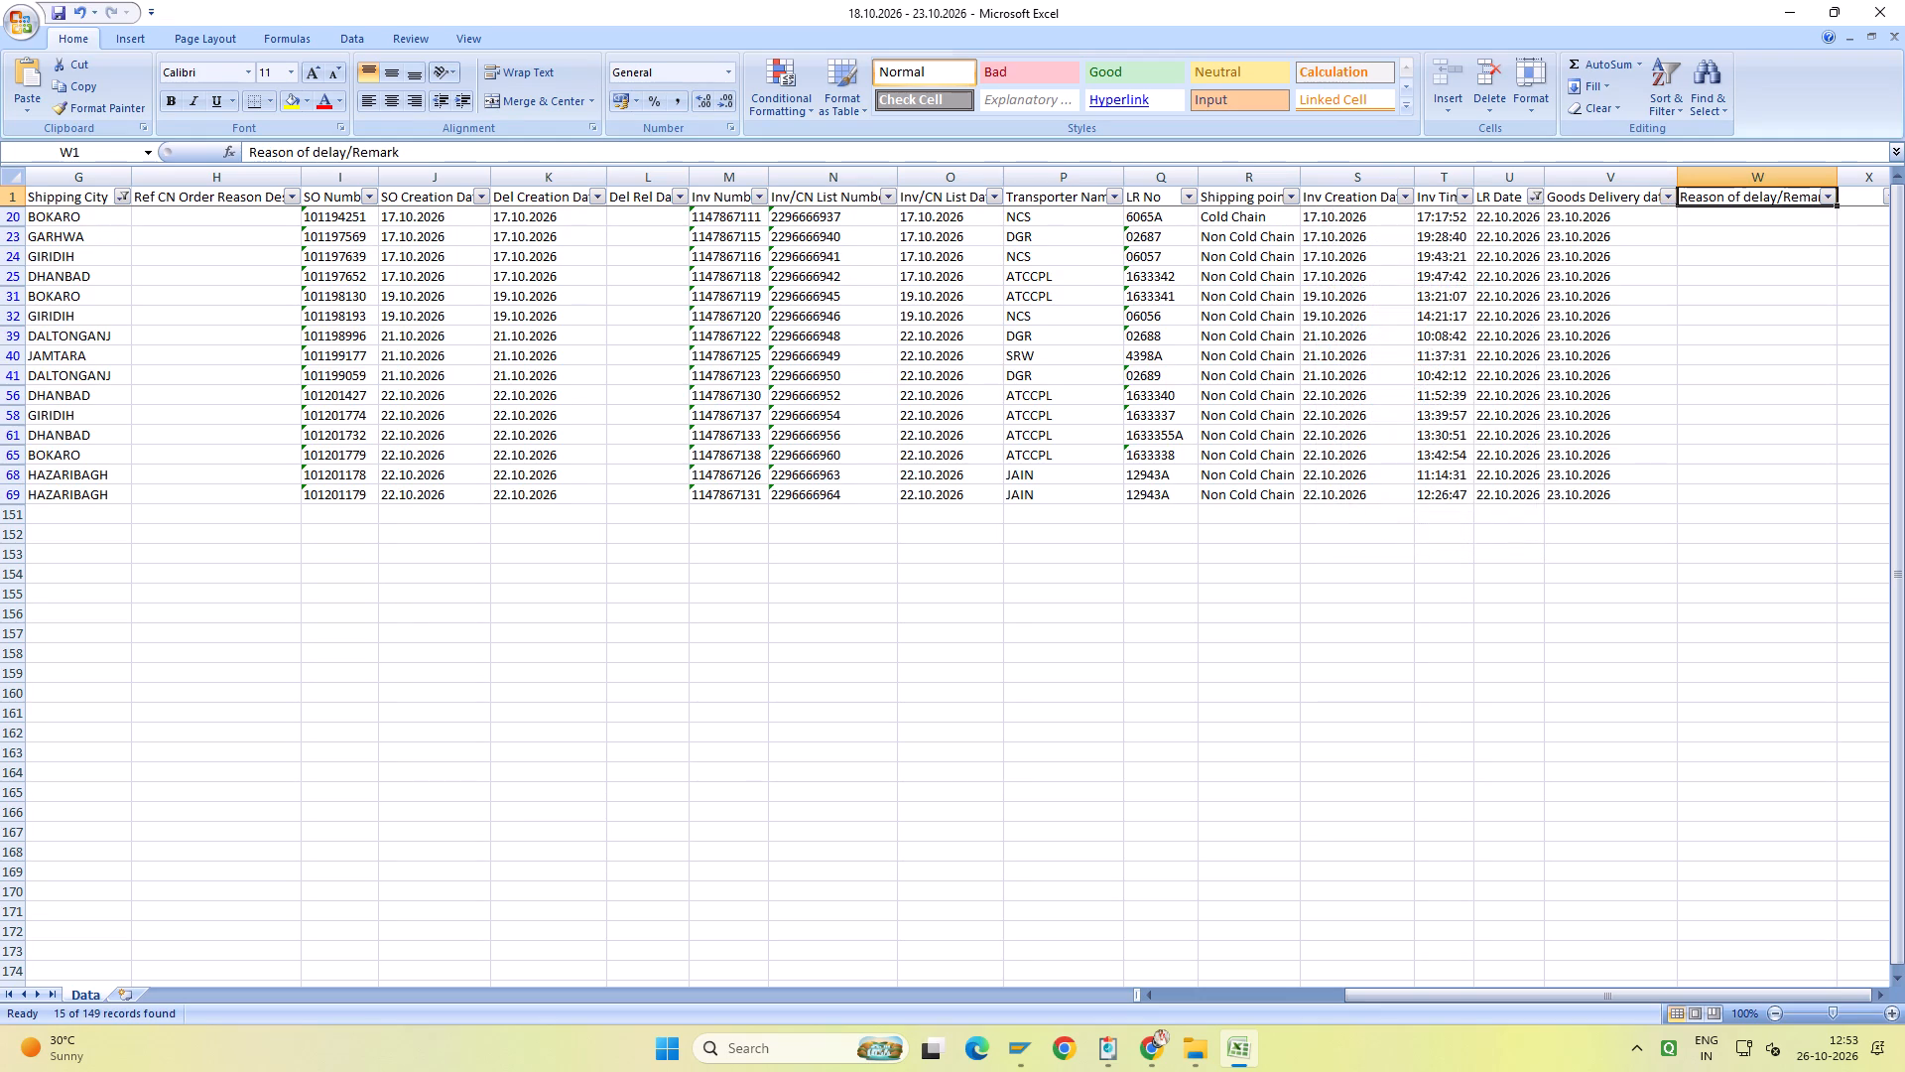
left_click(1669, 201)
left_click(1707, 259)
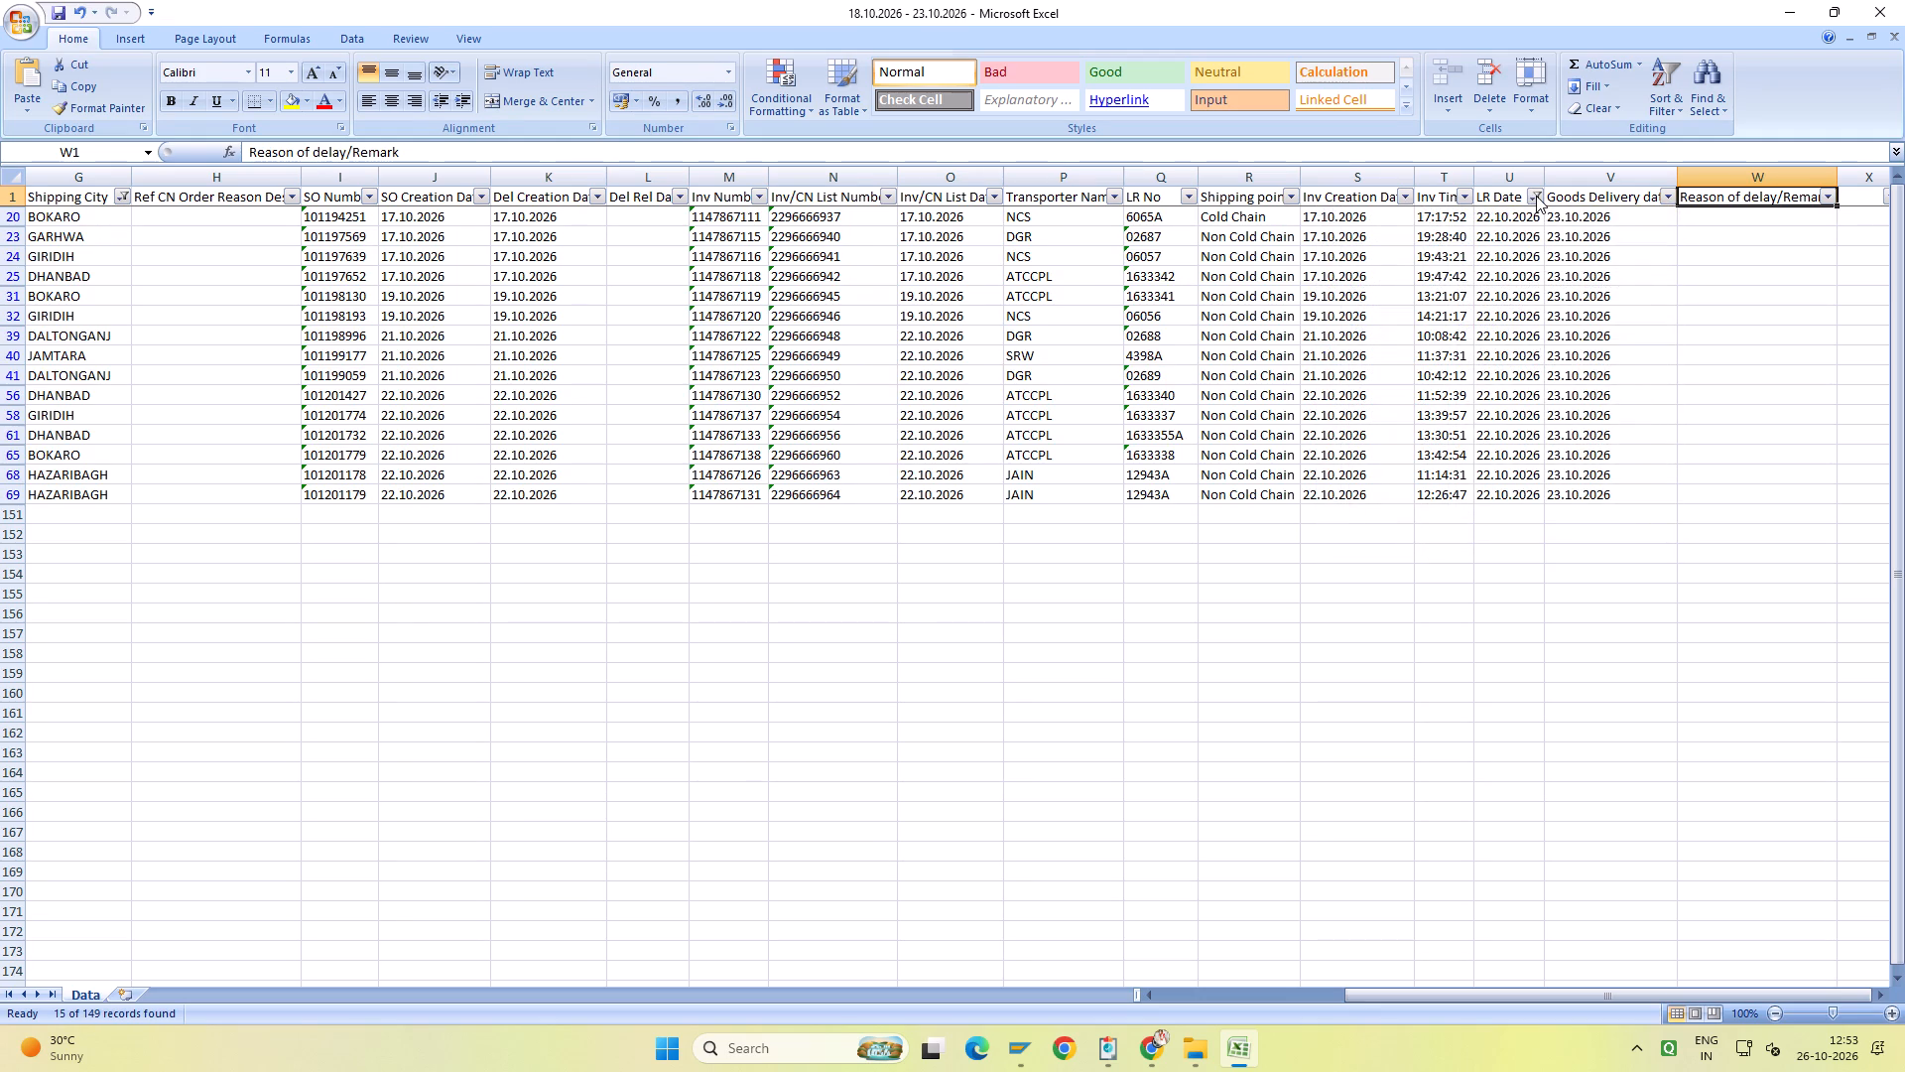
Switch the remaining cities' LR Date filter to 23.10.2026 and check which Goods Delivery dates the rows contain.
left_click(1536, 196)
left_click(1408, 391)
left_click(1413, 398)
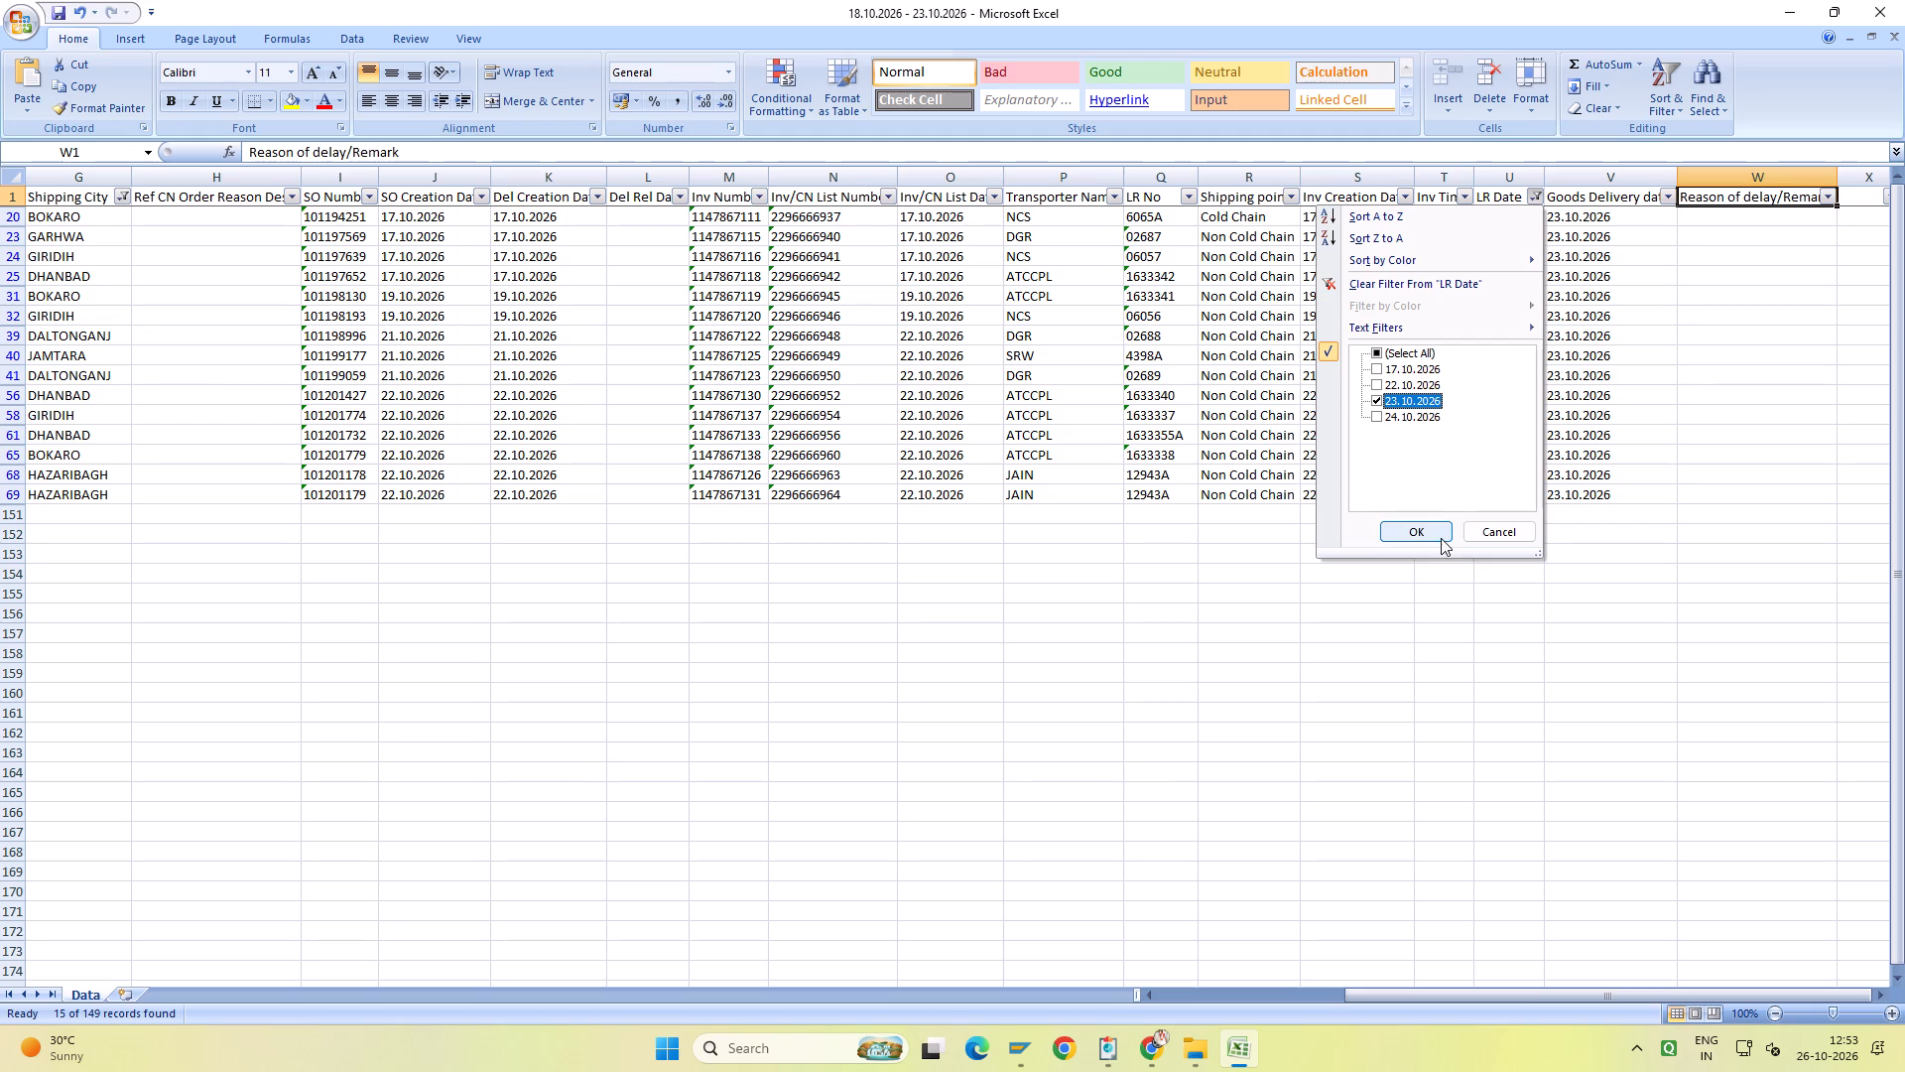
left_click(1433, 530)
scroll(1686, 393, "up", 5)
left_click(1669, 192)
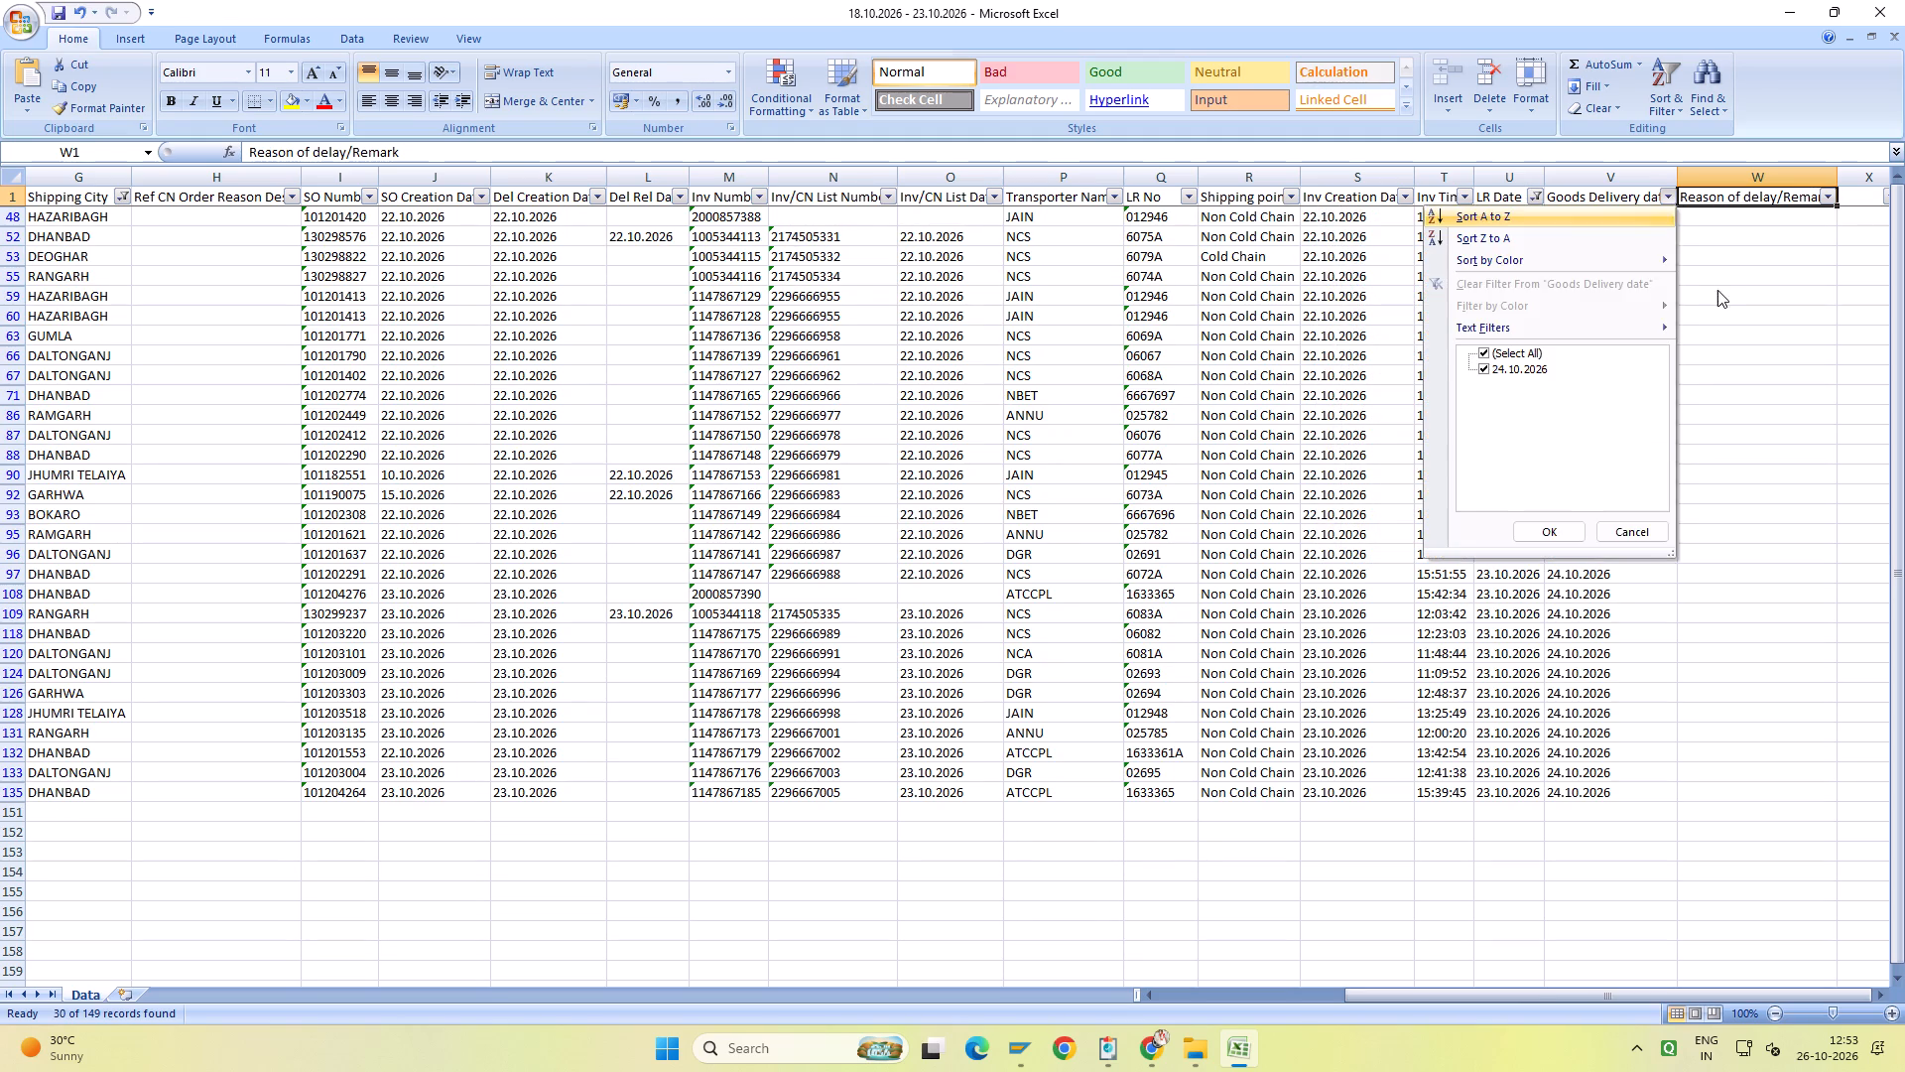
left_click(1717, 290)
Switch the remaining cities' LR Date filter to 24.10.2026 and check which Goods Delivery dates the rows contain.
left_click(1537, 203)
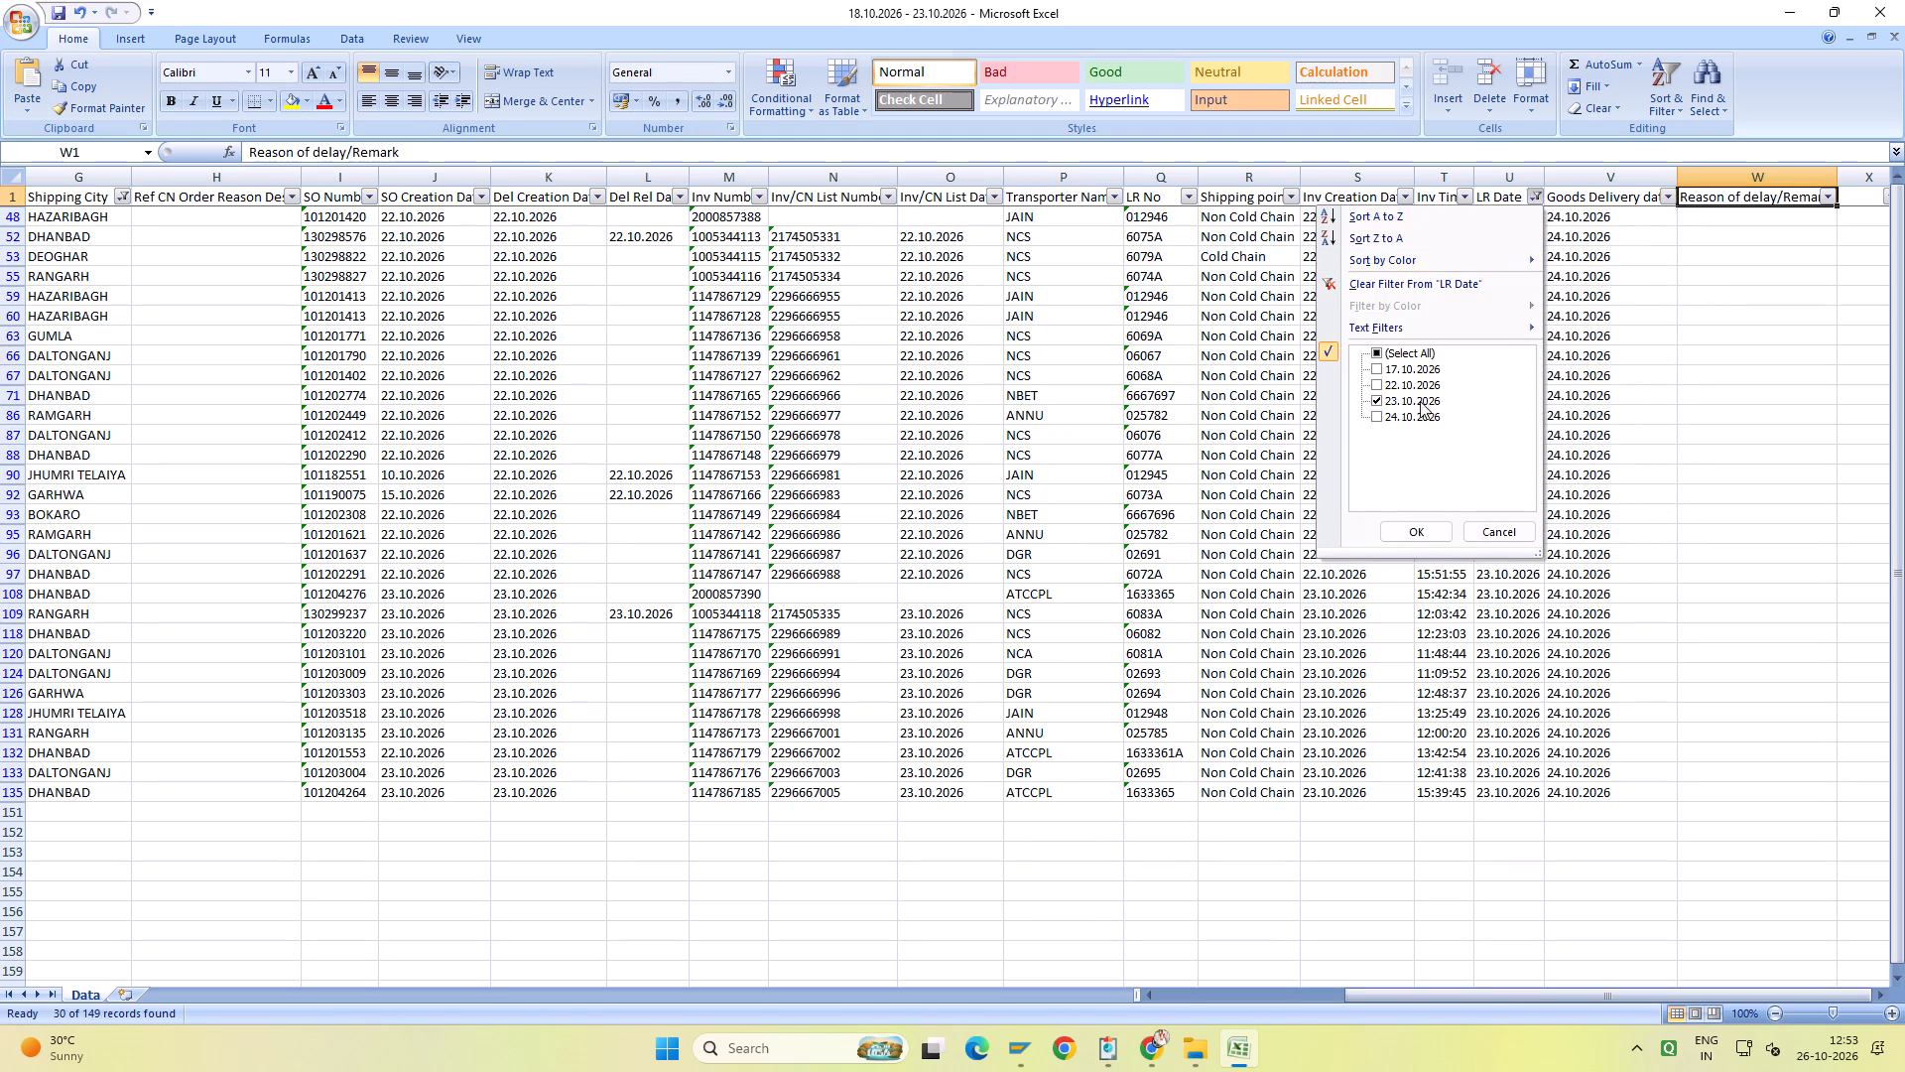
left_click(1420, 401)
left_click(1421, 418)
left_click(1434, 537)
scroll(1706, 435, "up", 4)
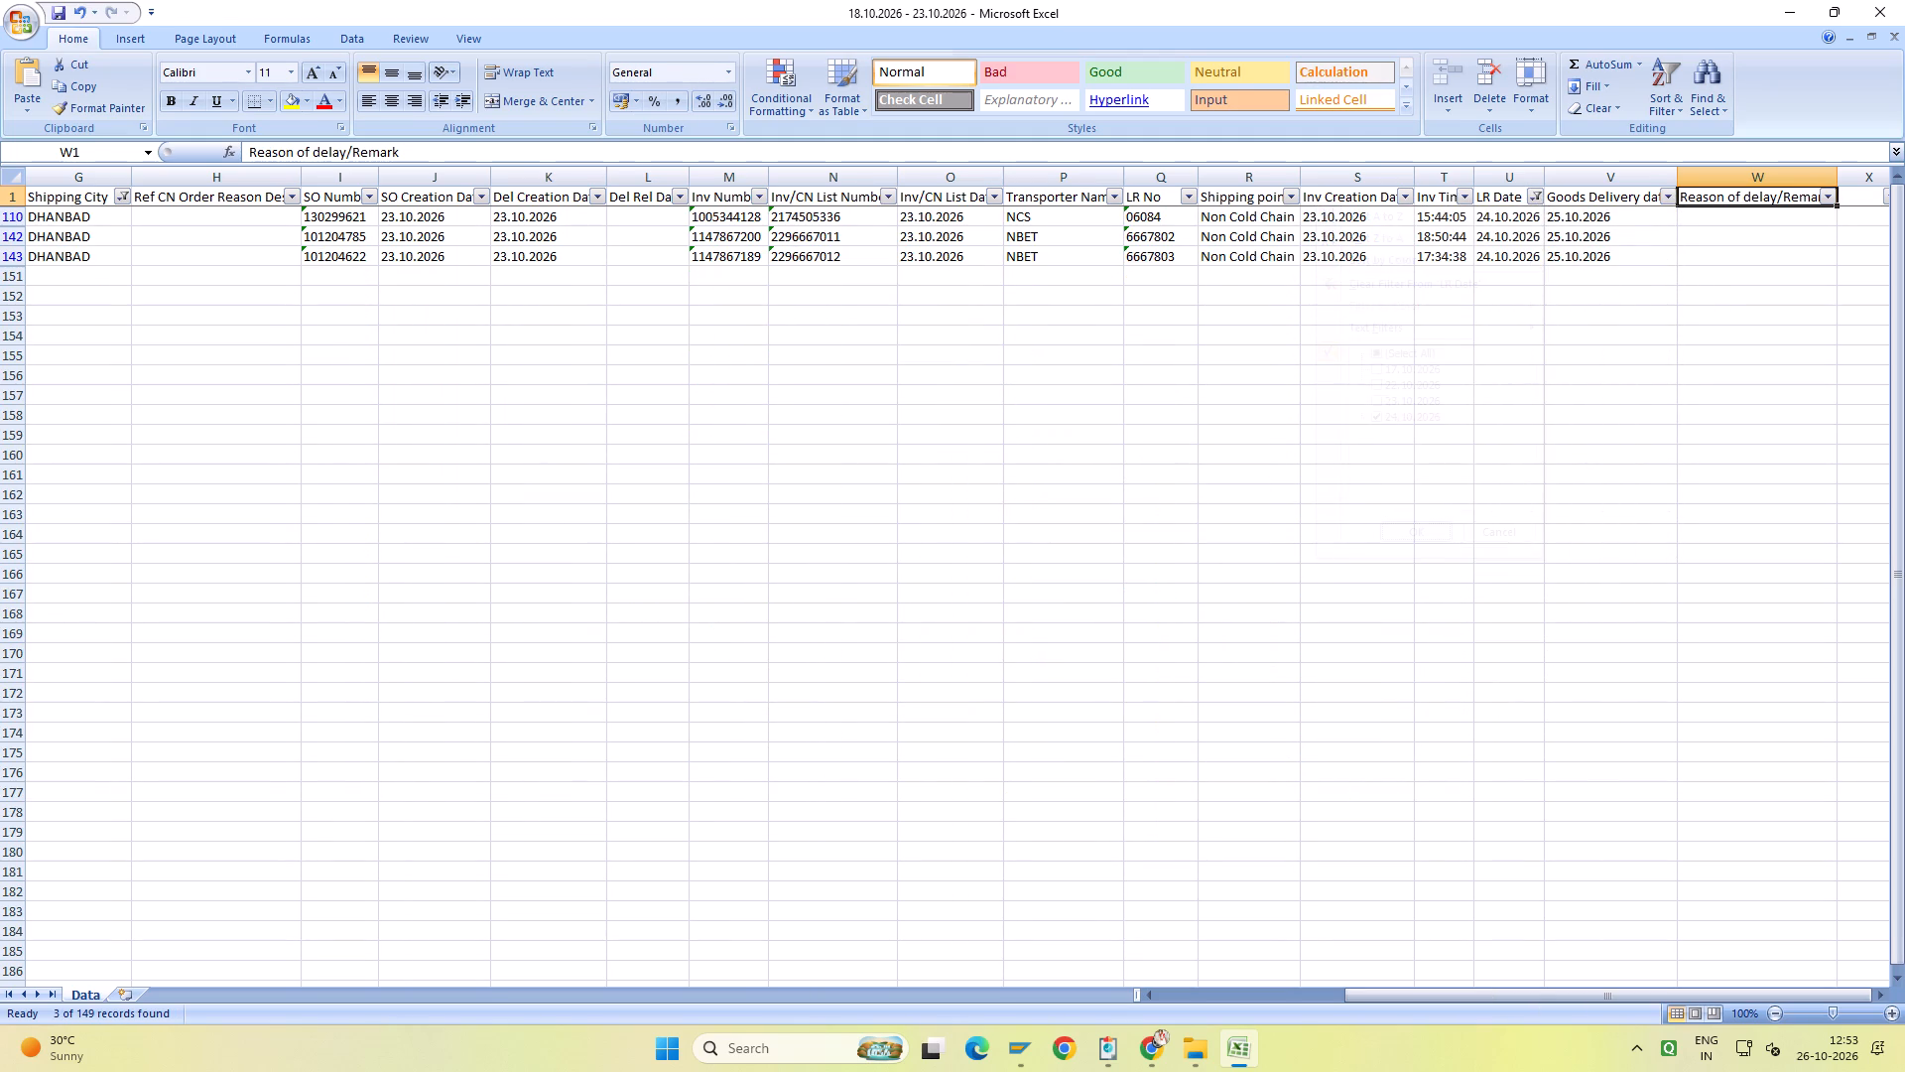
left_click(1672, 195)
left_click(1683, 248)
Reset the LR Date filter so that all LR dates of the remaining cities are shown.
left_click(1533, 198)
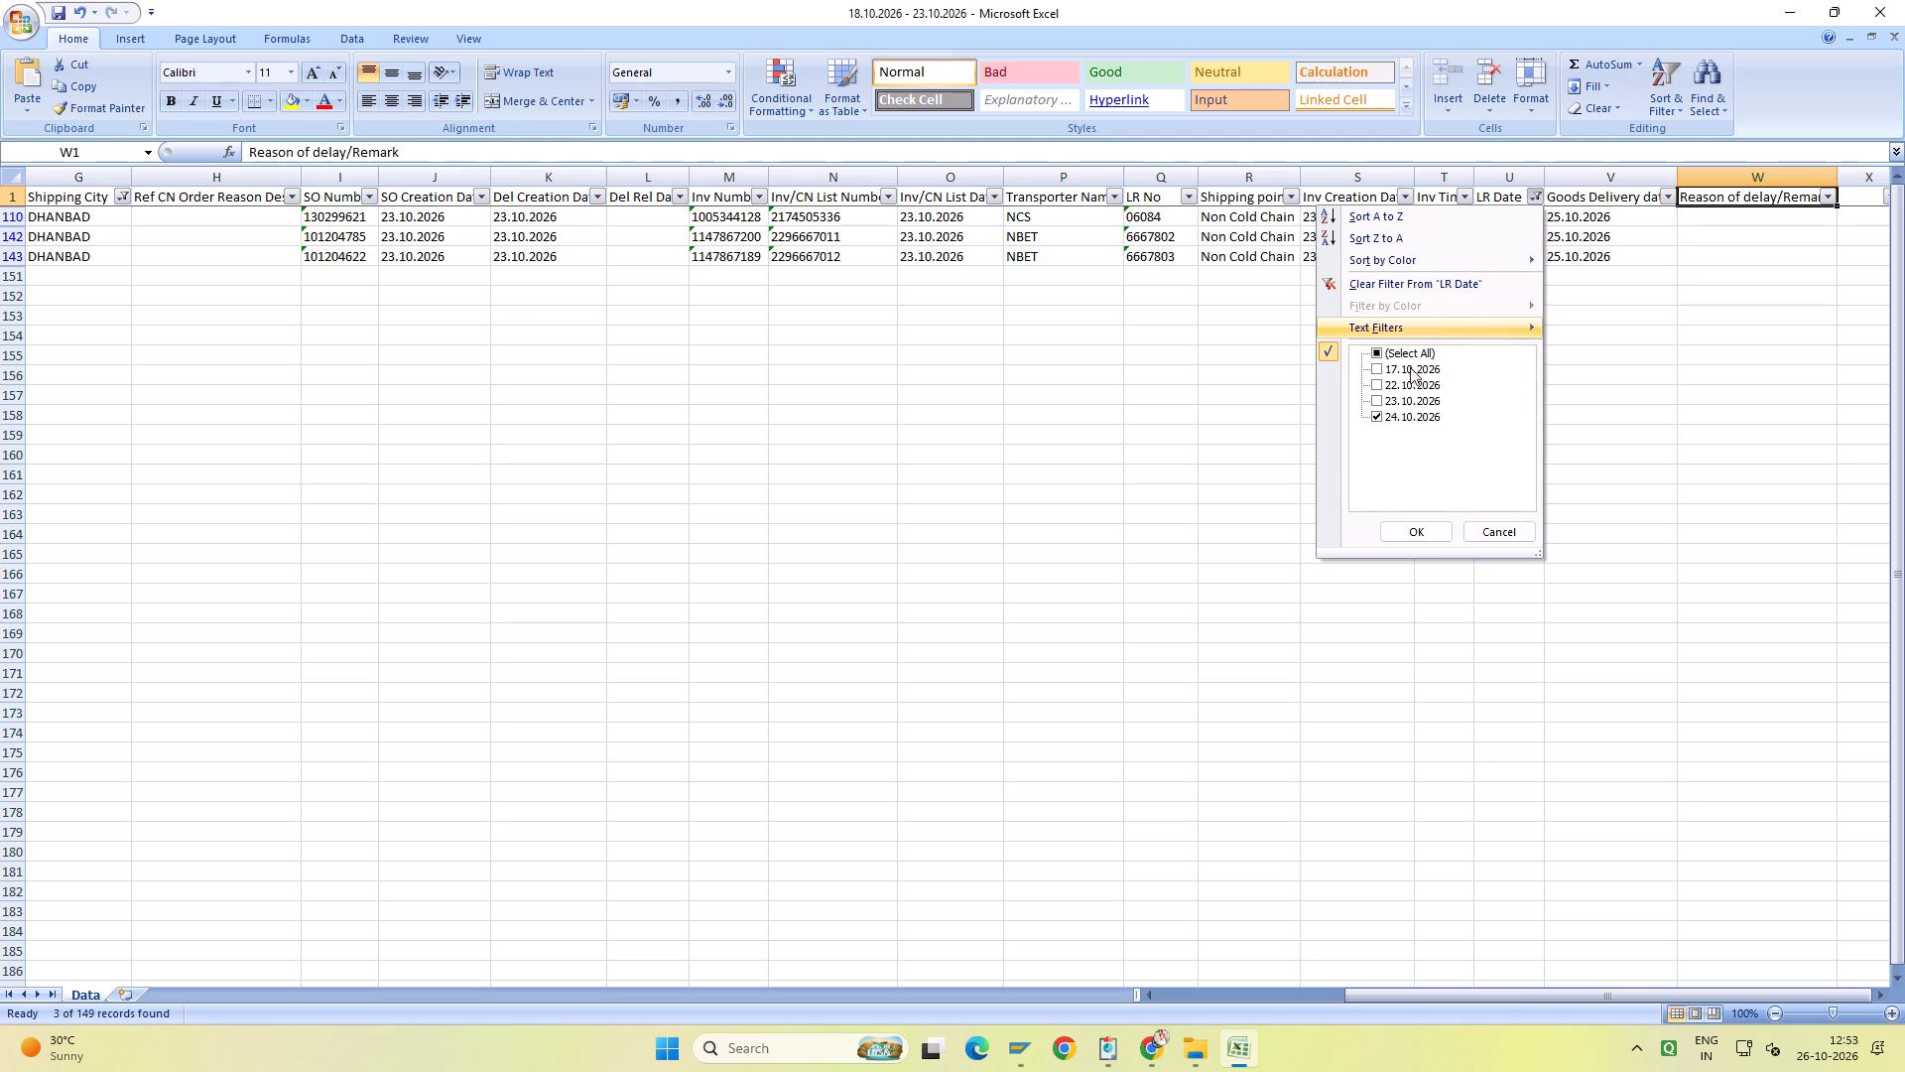
left_click(1406, 372)
left_click(1410, 354)
left_click(1403, 346)
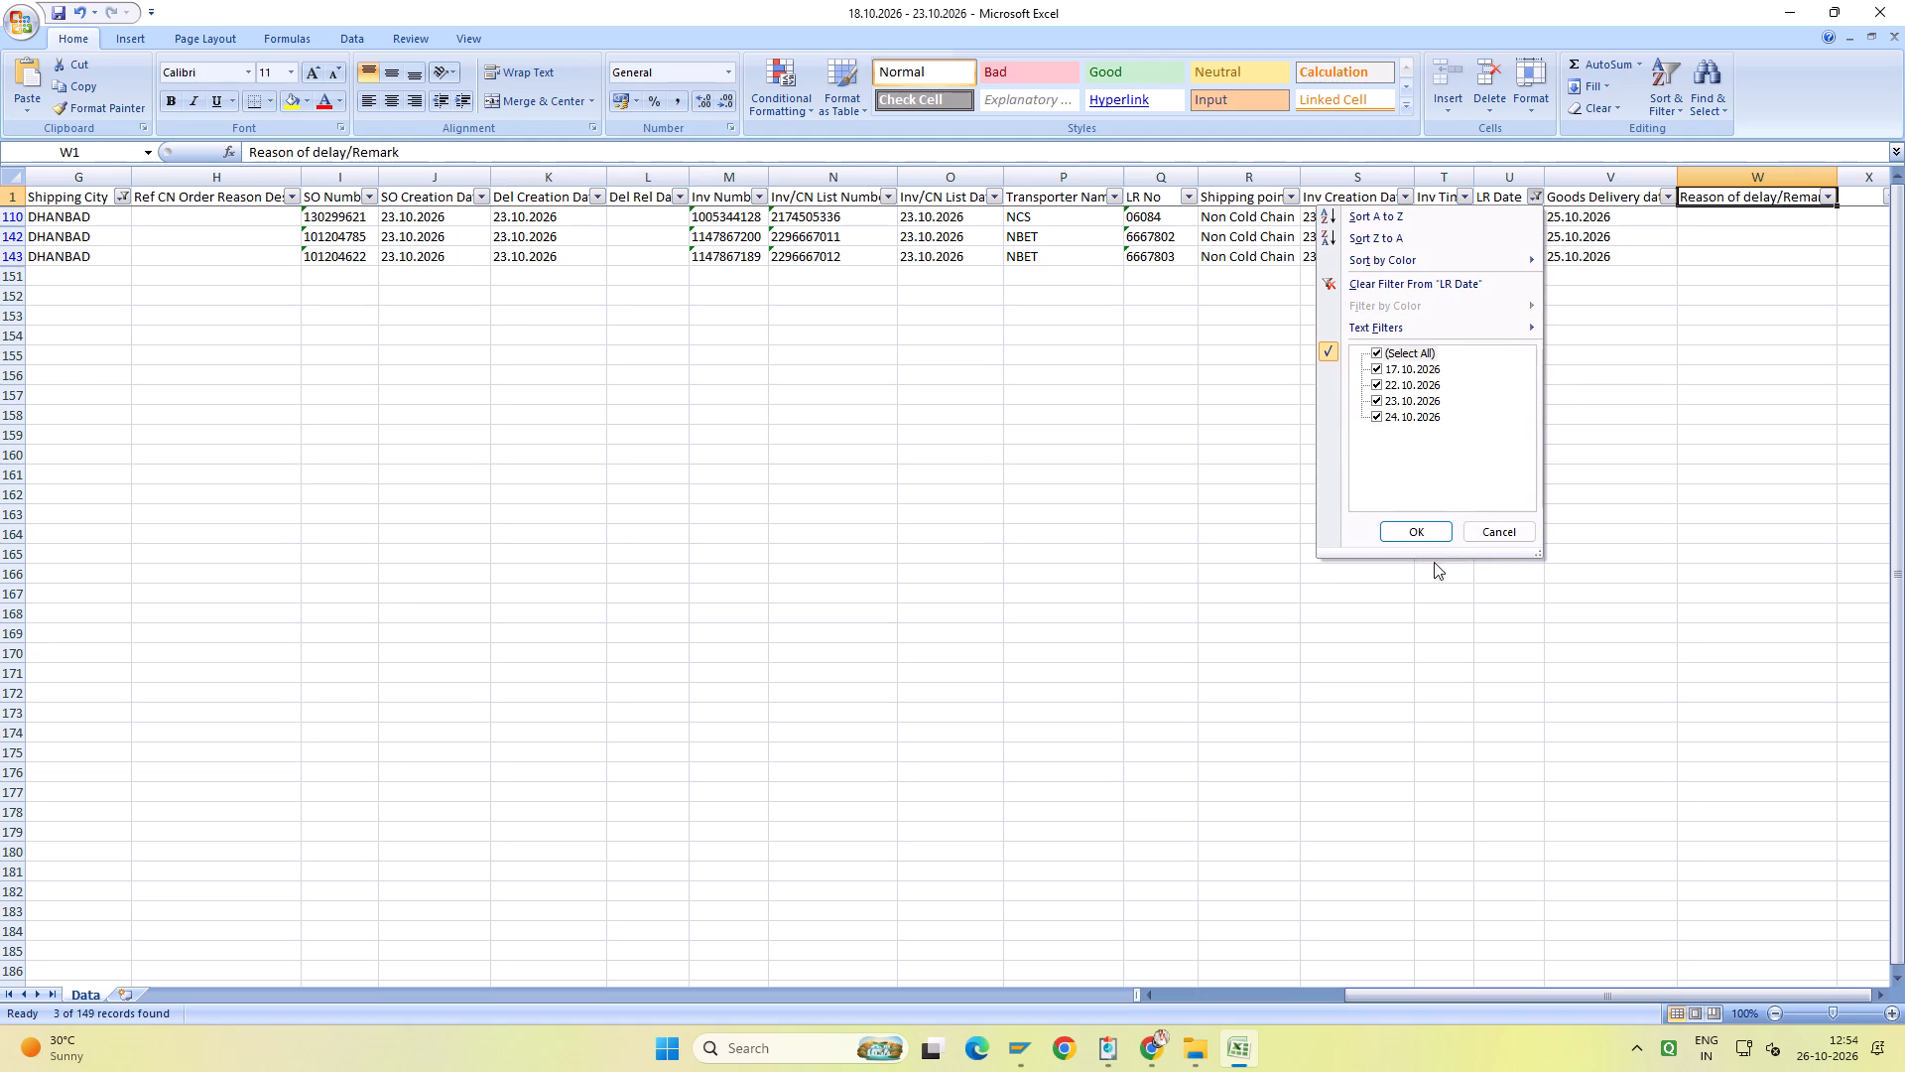
left_click(1434, 529)
scroll(1432, 529, "up", 6)
Reset the Shipping City filter so that the rows of all cities are shown.
left_click(1599, 199)
key("ctrl+Left")
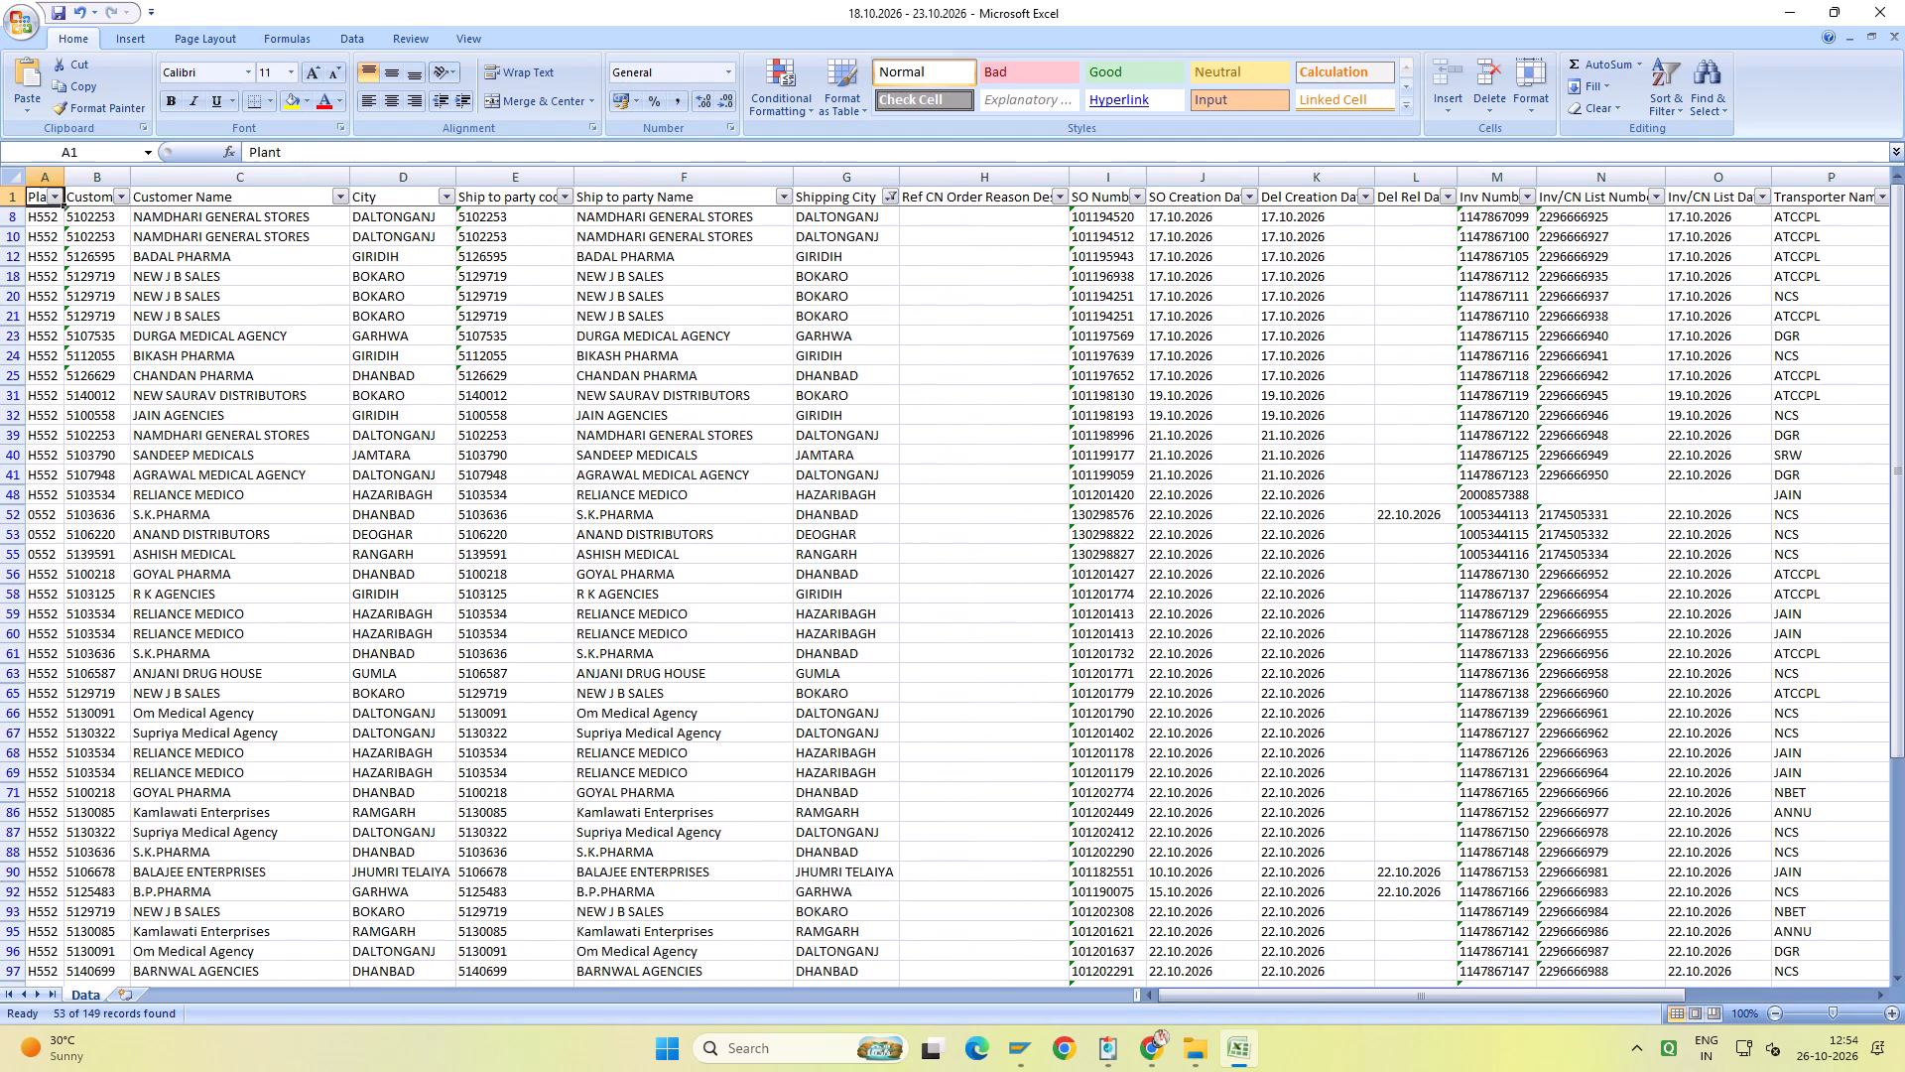
left_click(880, 198)
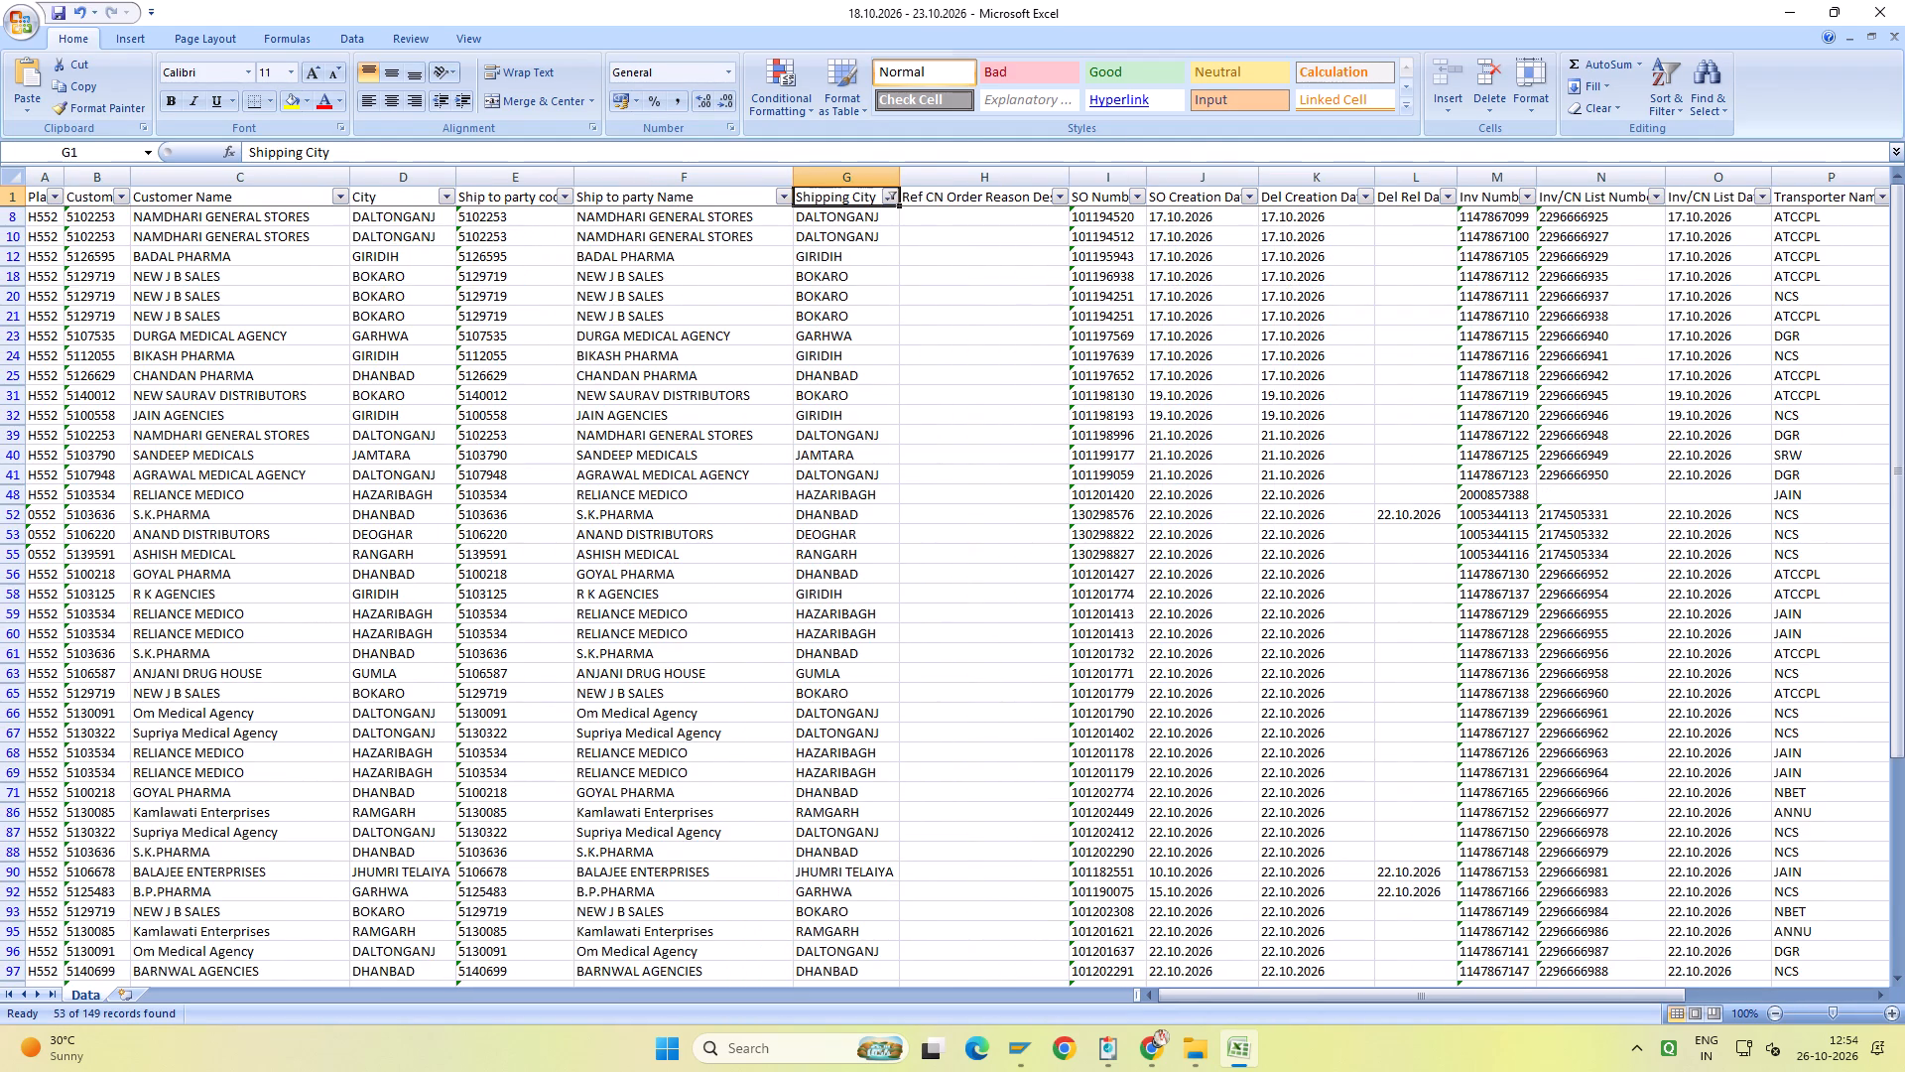
left_click(885, 198)
left_click(770, 353)
left_click(774, 527)
scroll(774, 527, "up", 4)
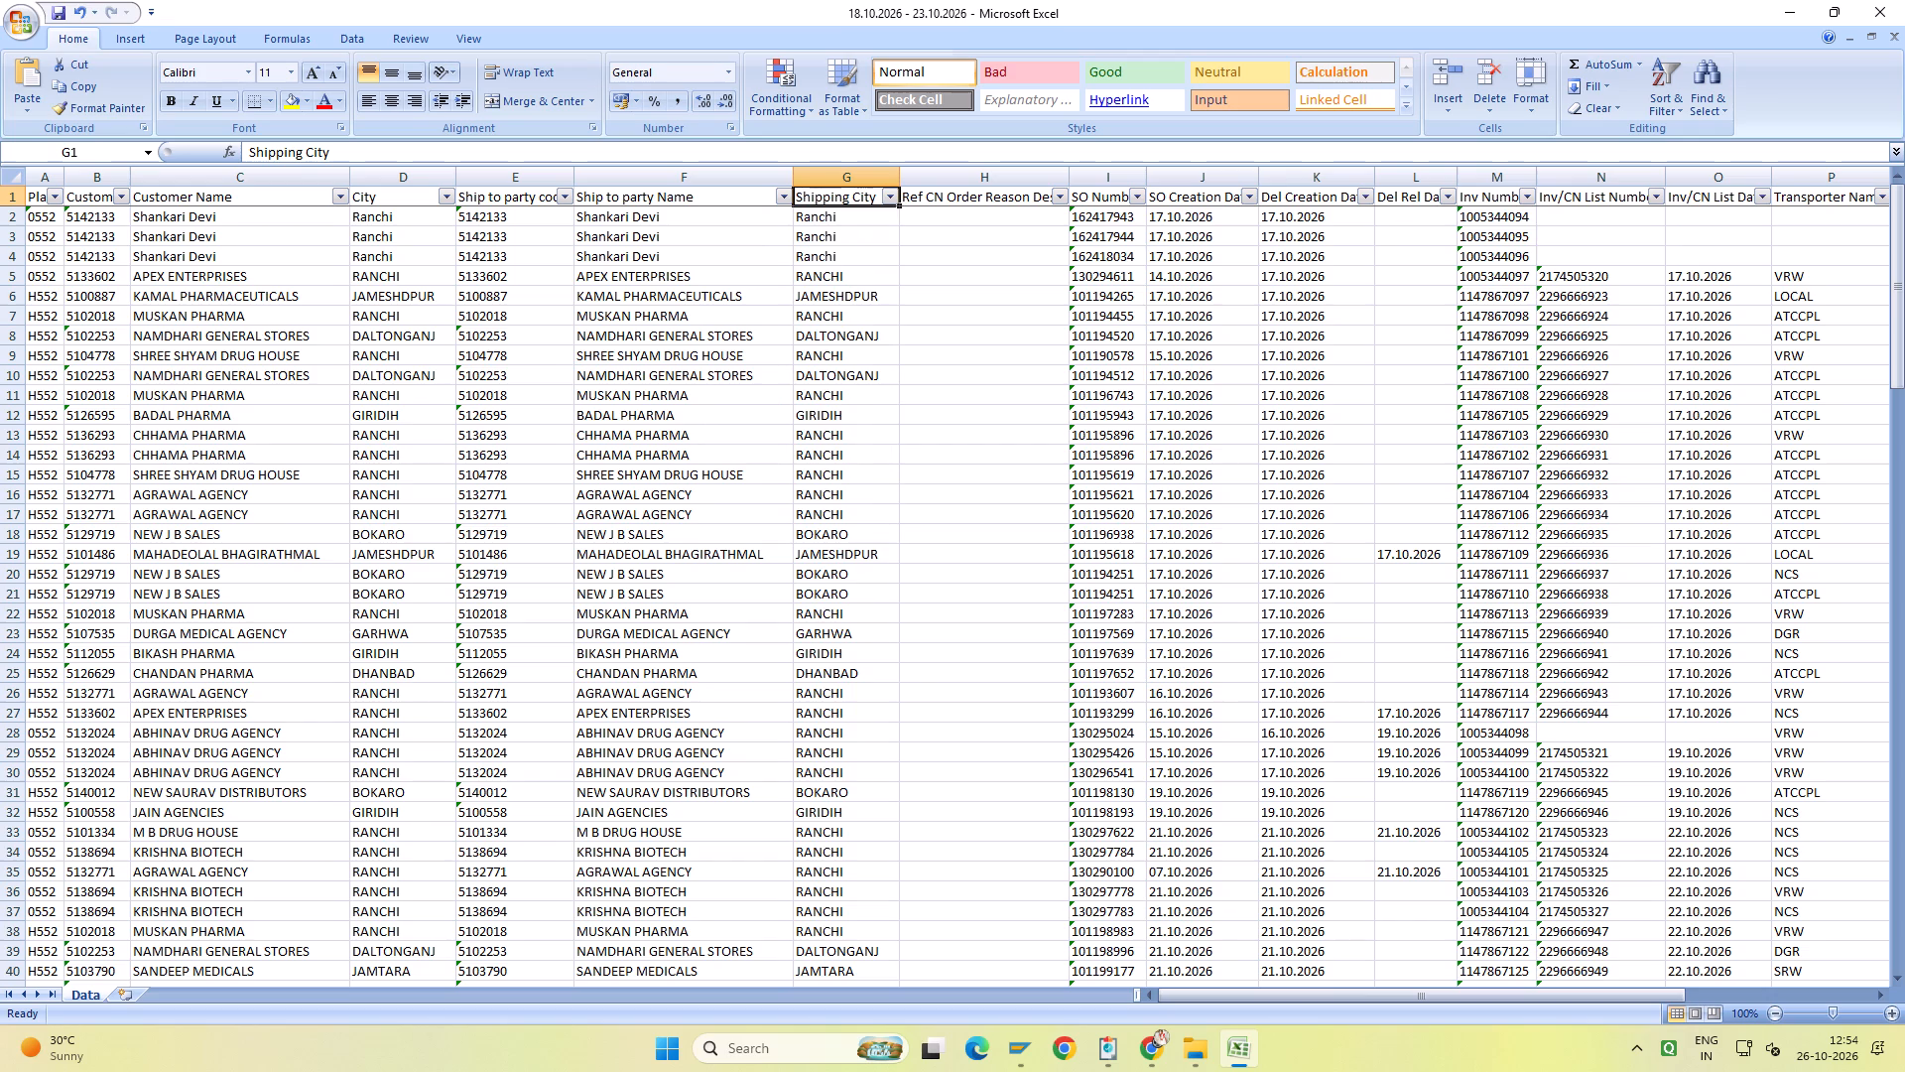
Filter LR Date to exclude blank entries across all cities and return to the first column of the header row.
left_click(850, 200)
key("ctrl+Right")
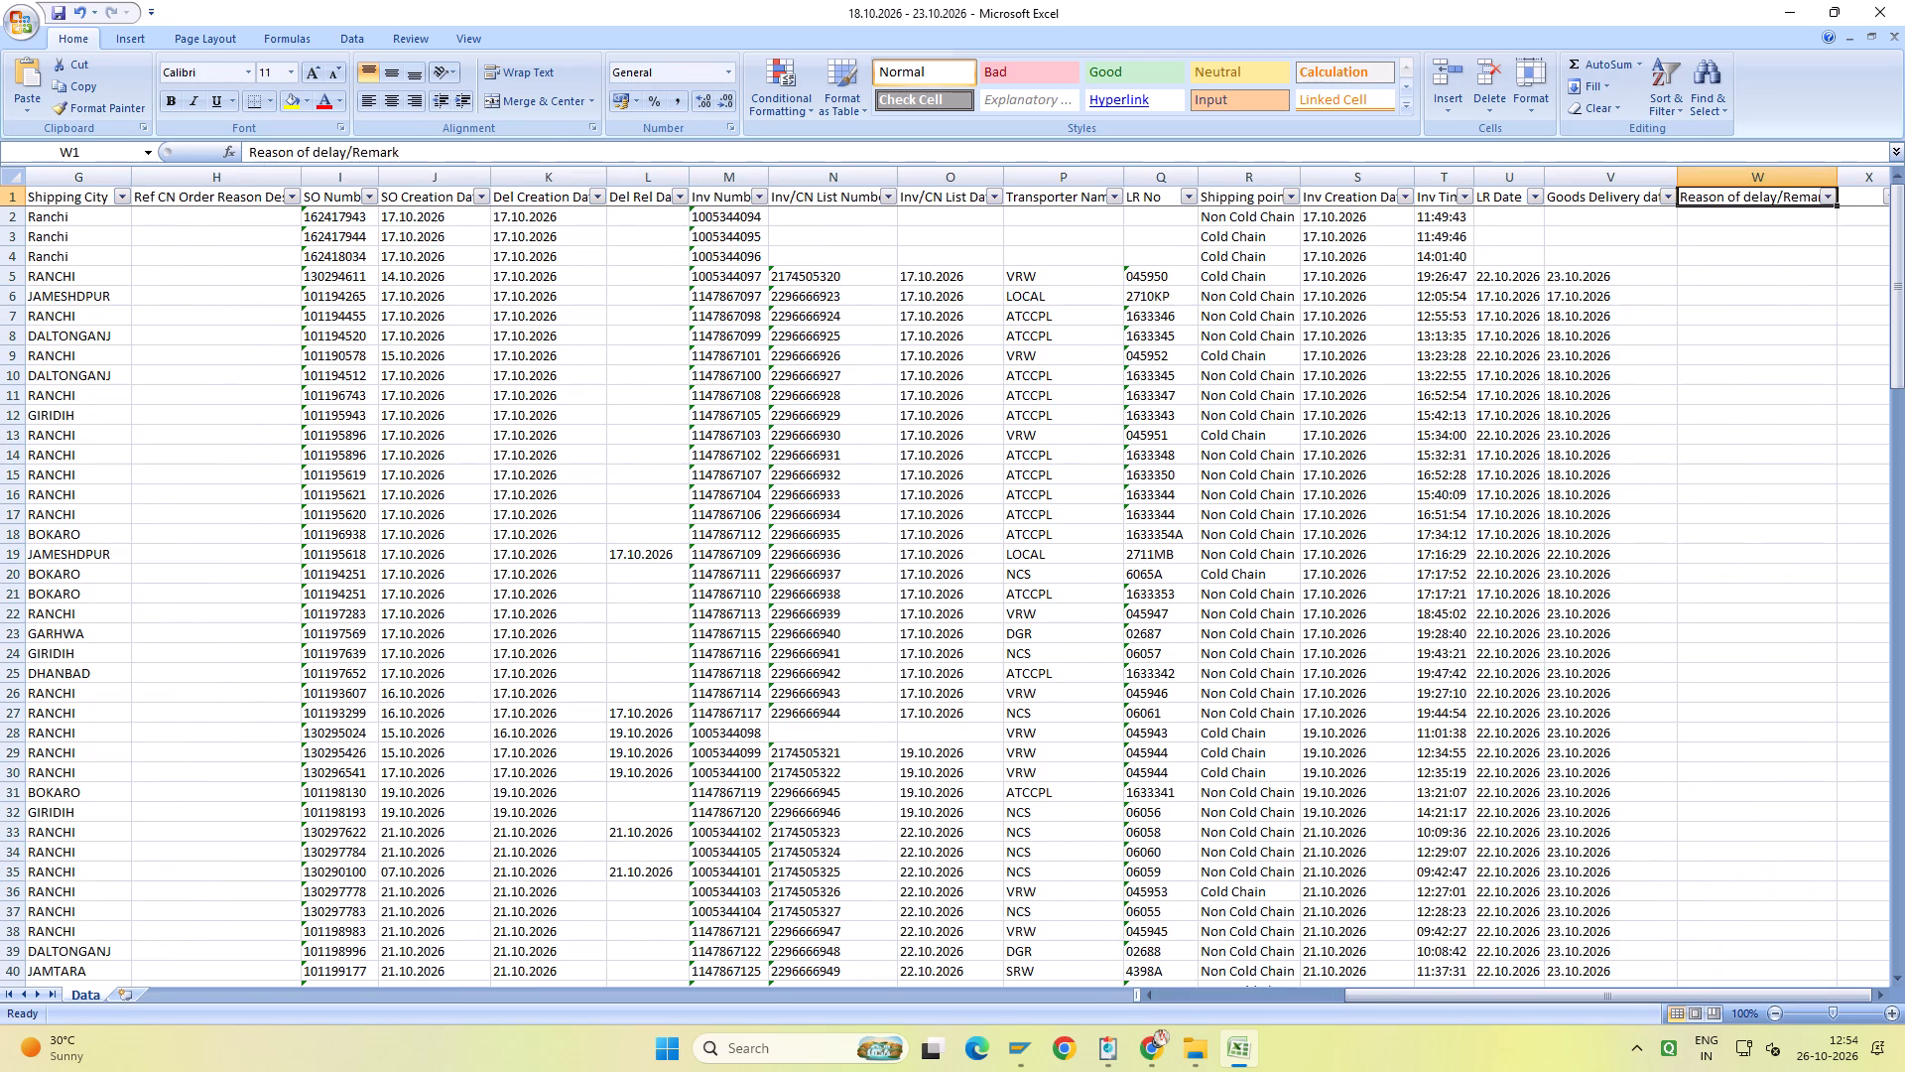
left_click(1541, 194)
left_click(1406, 428)
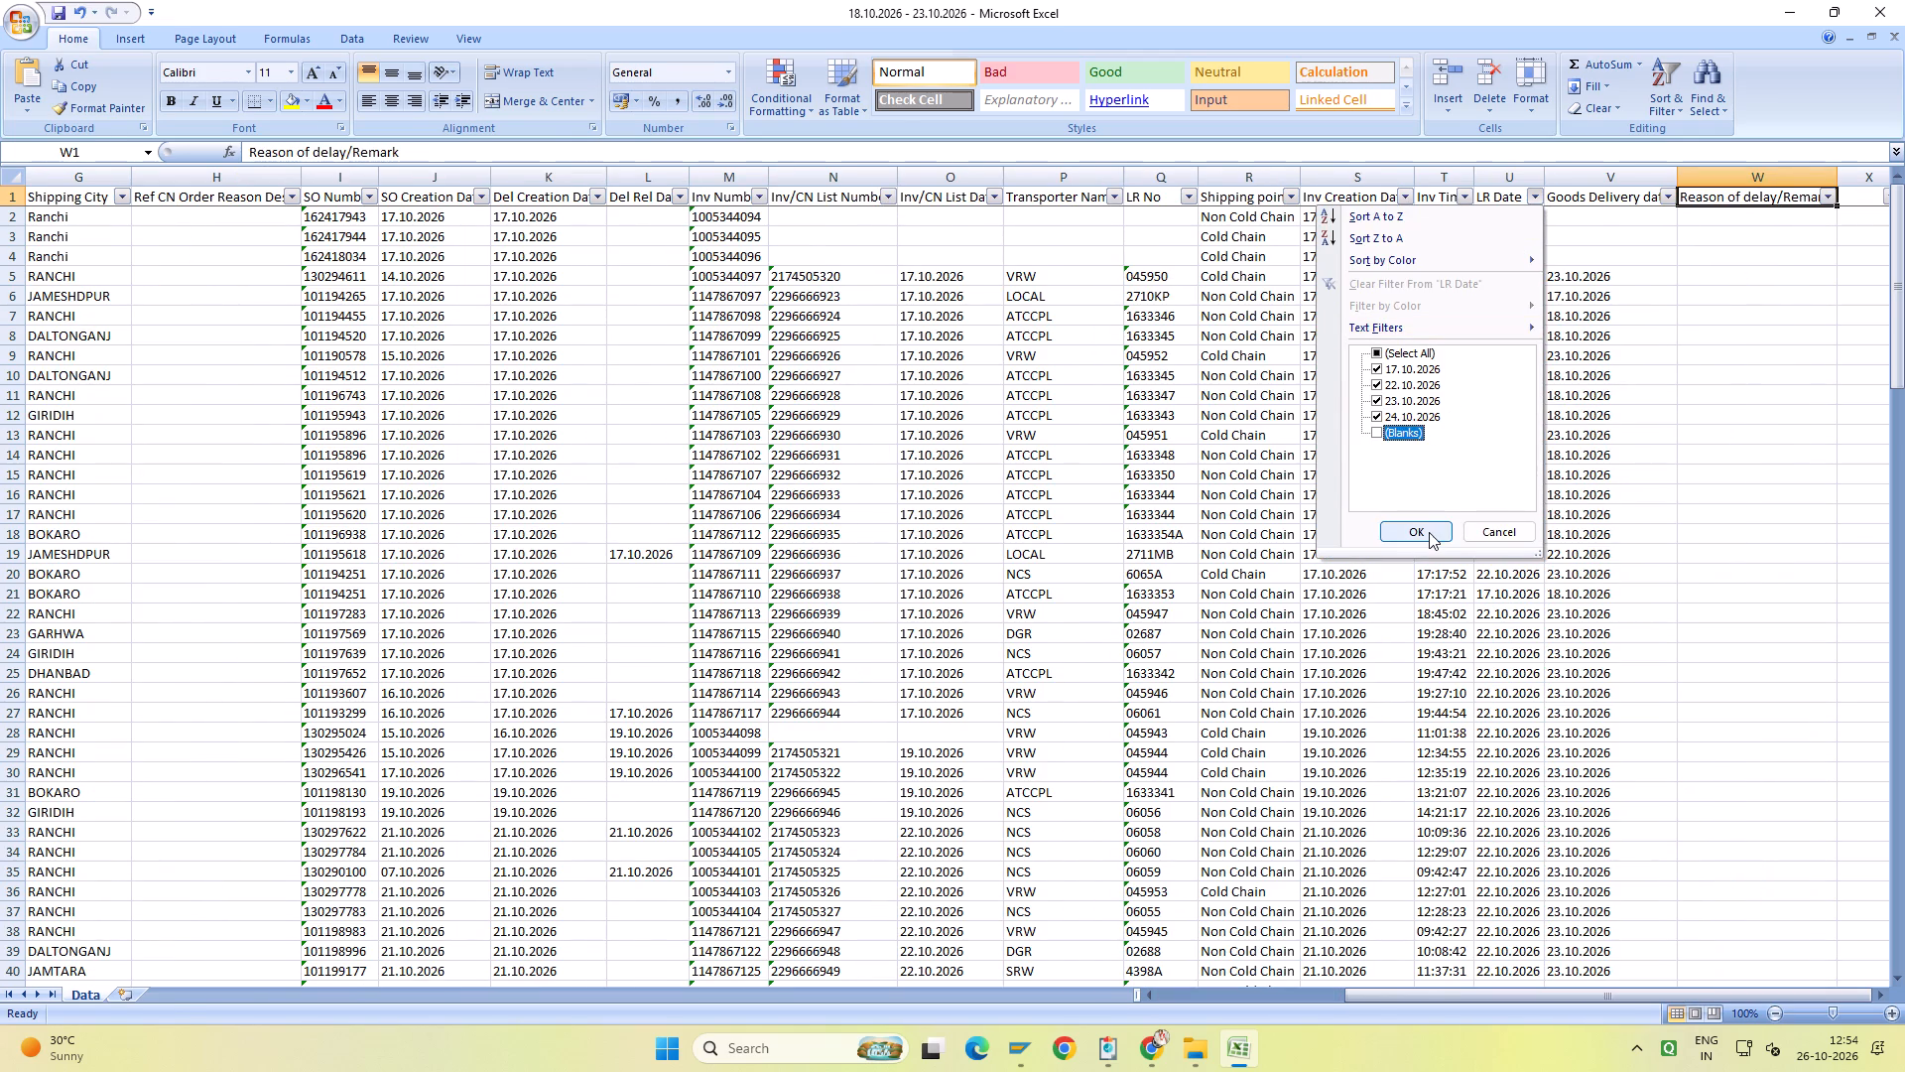
left_click(1429, 532)
scroll(1430, 533, "up", 6)
left_click(1514, 199)
key("ctrl+Left")
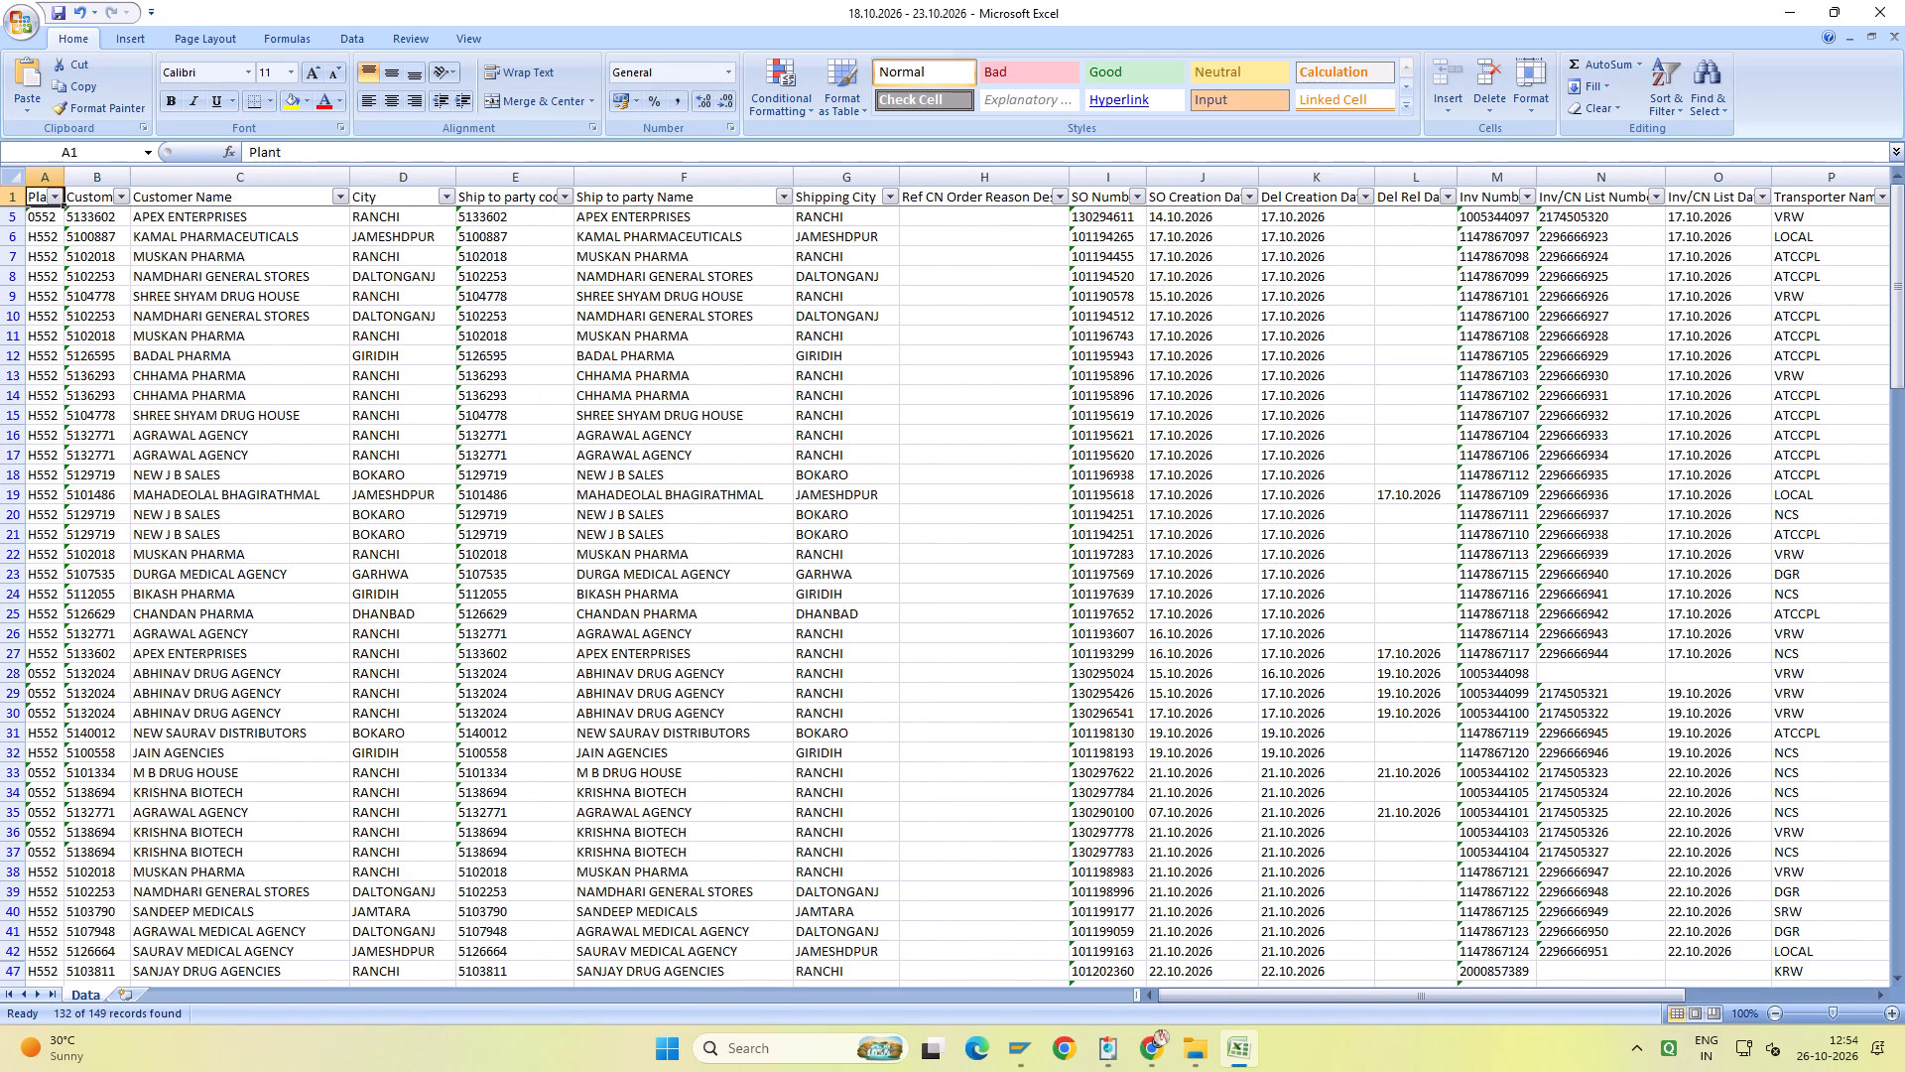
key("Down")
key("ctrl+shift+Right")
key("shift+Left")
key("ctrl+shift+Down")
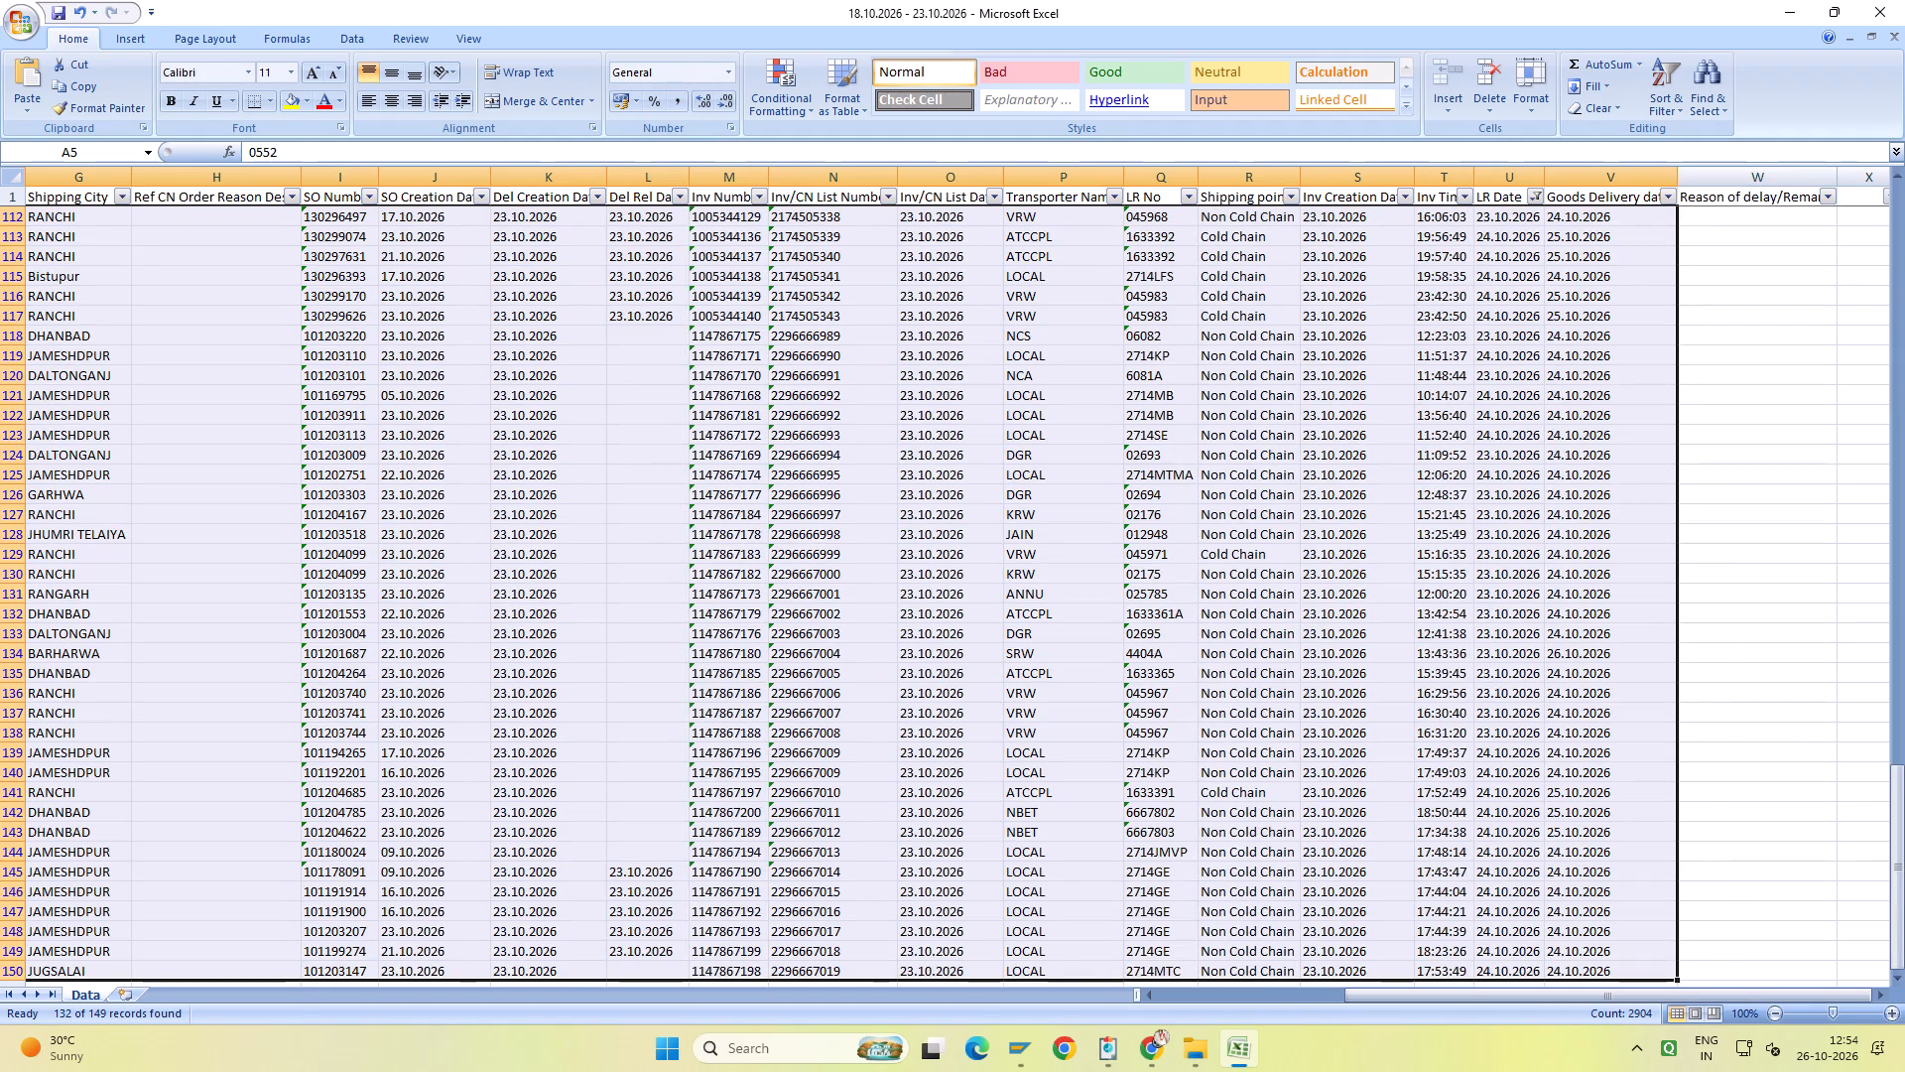
Open the GOODS DELIVERY FORMAT workbook from the desktop.
key("super+d")
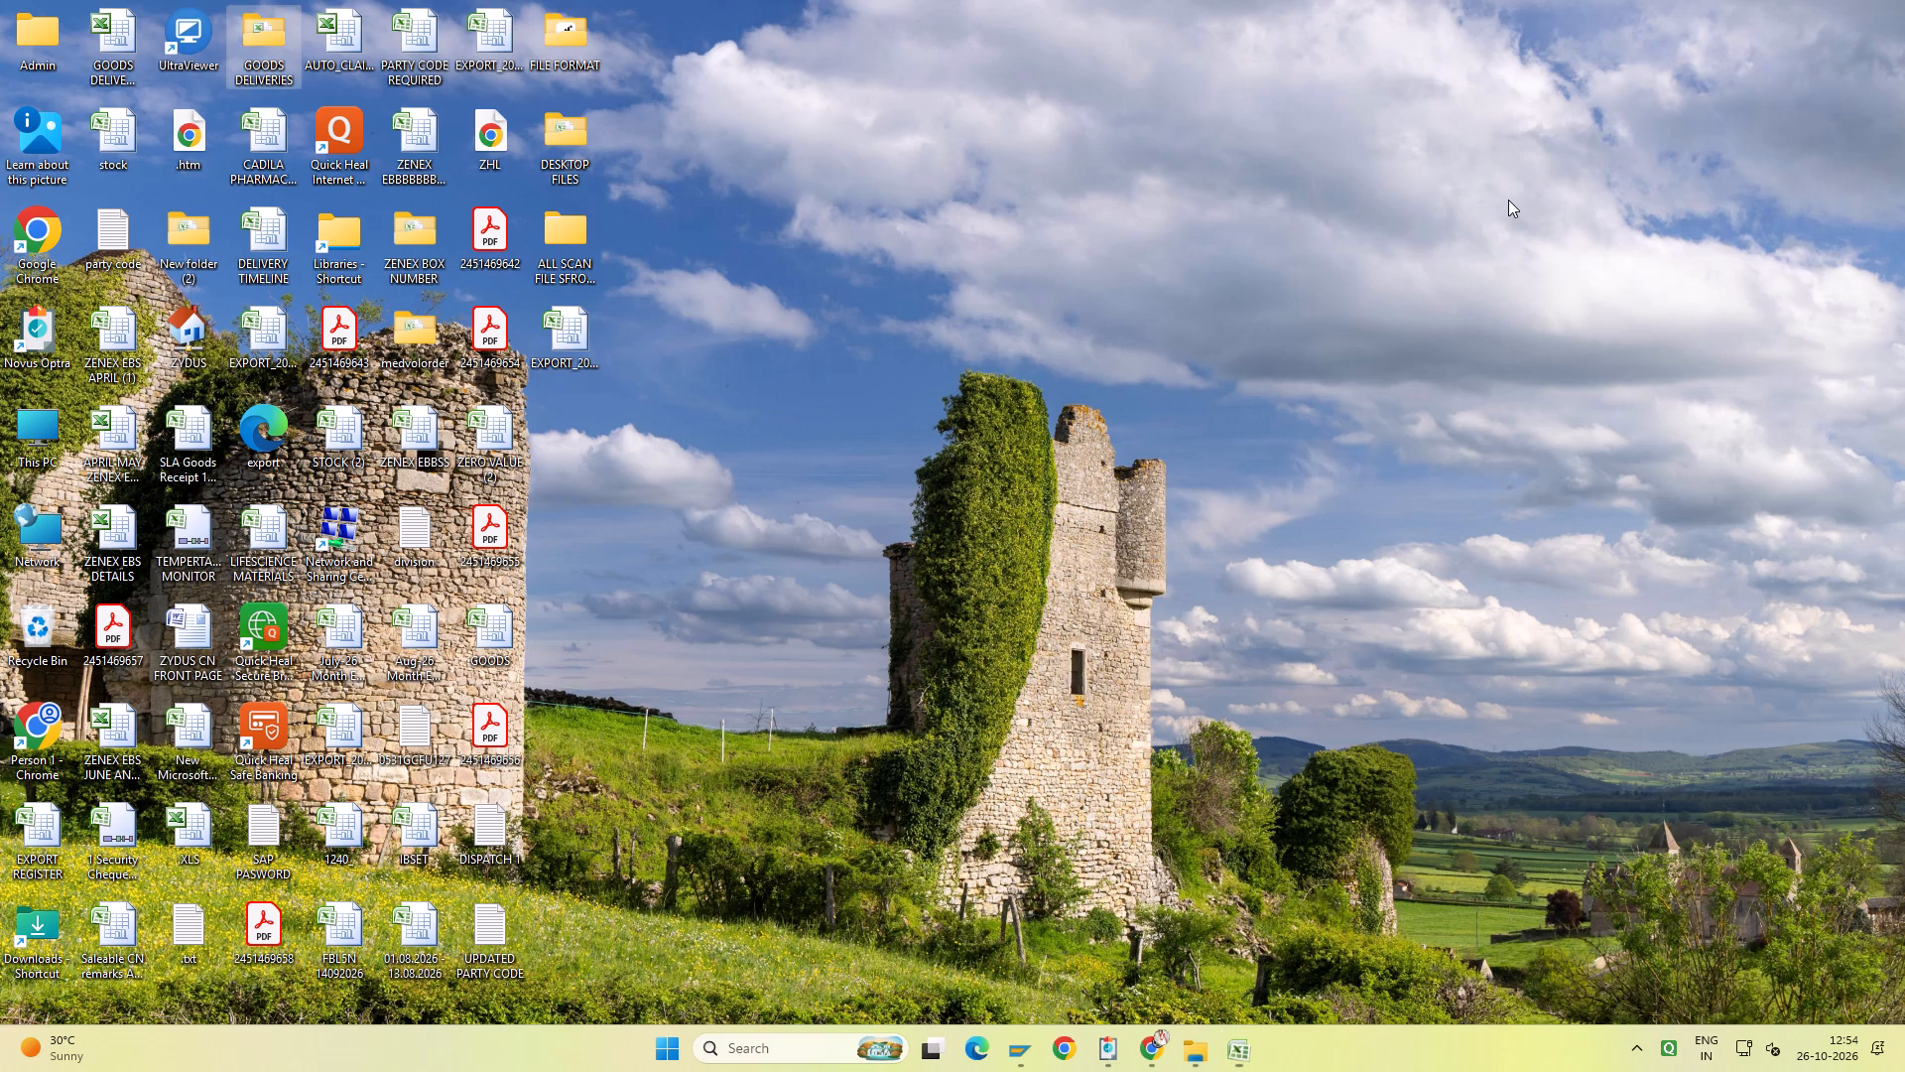
left_click(113, 936)
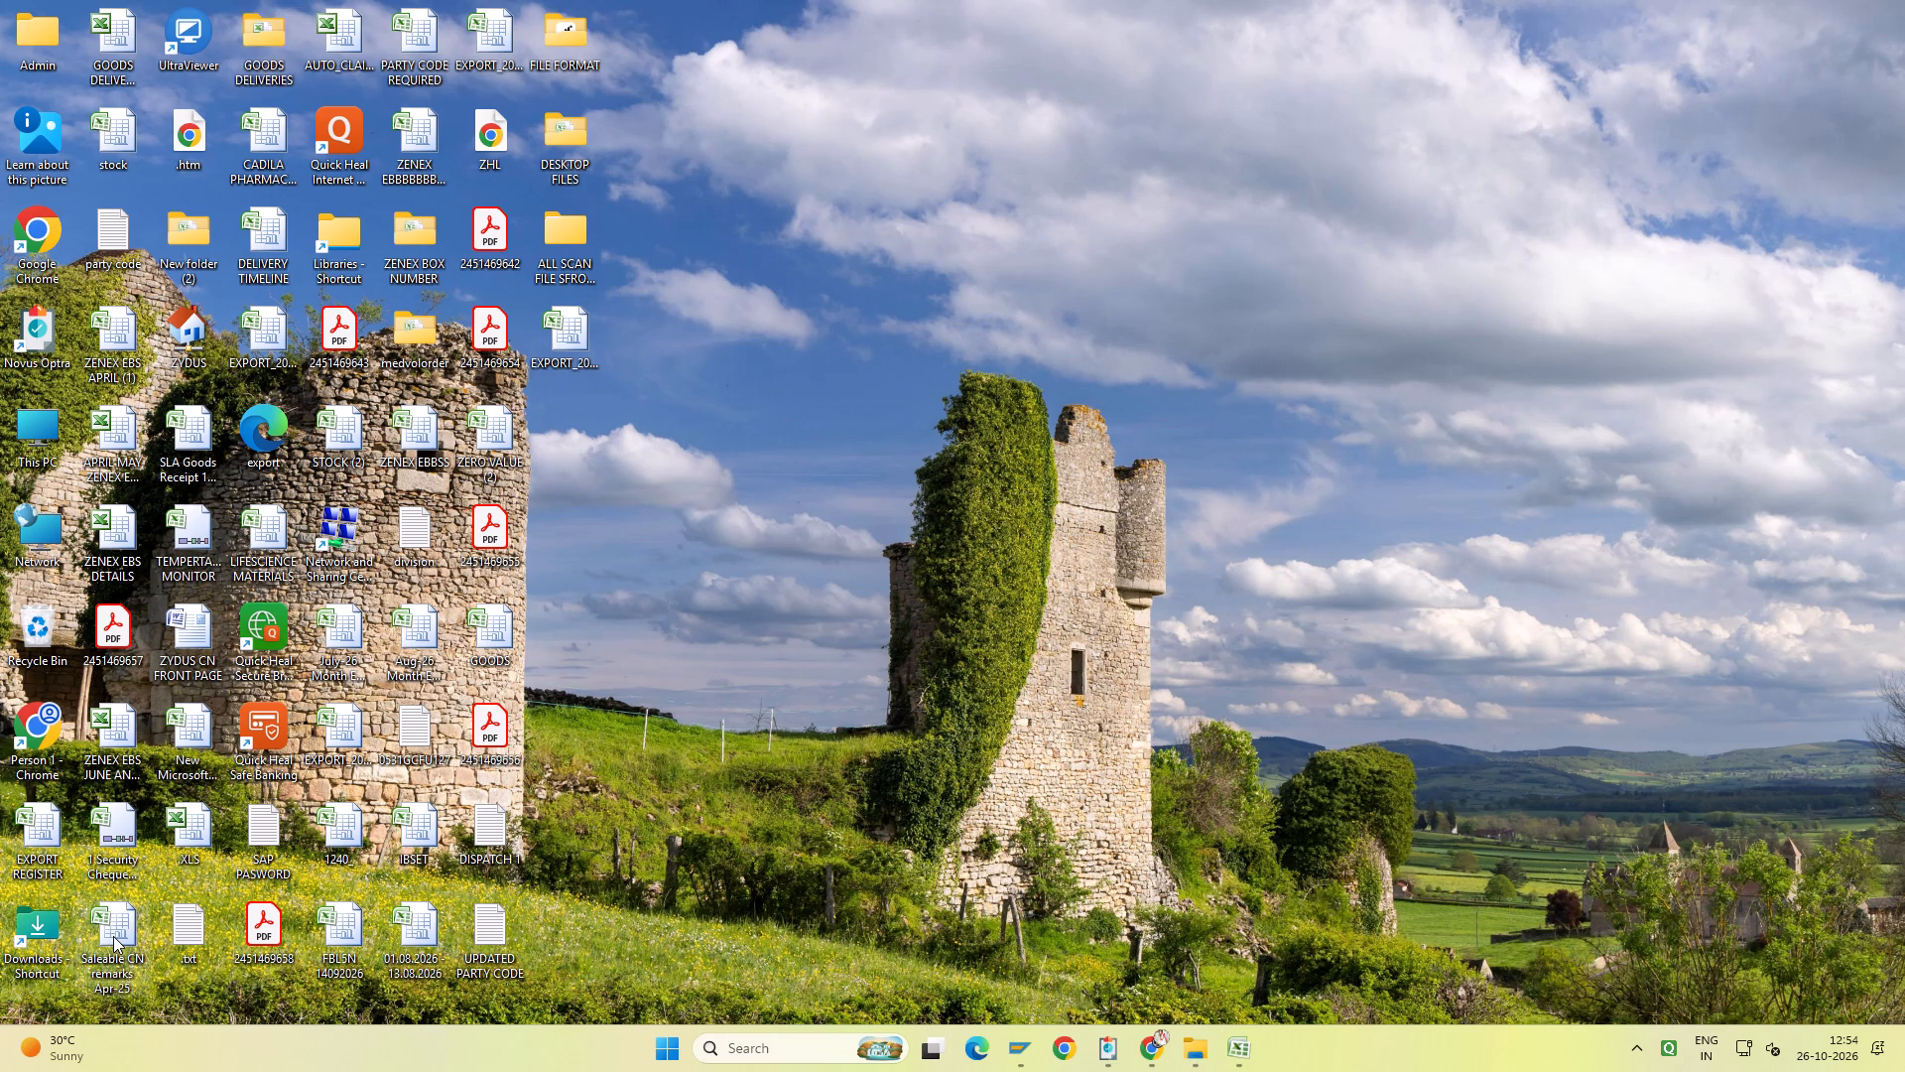
key("g")
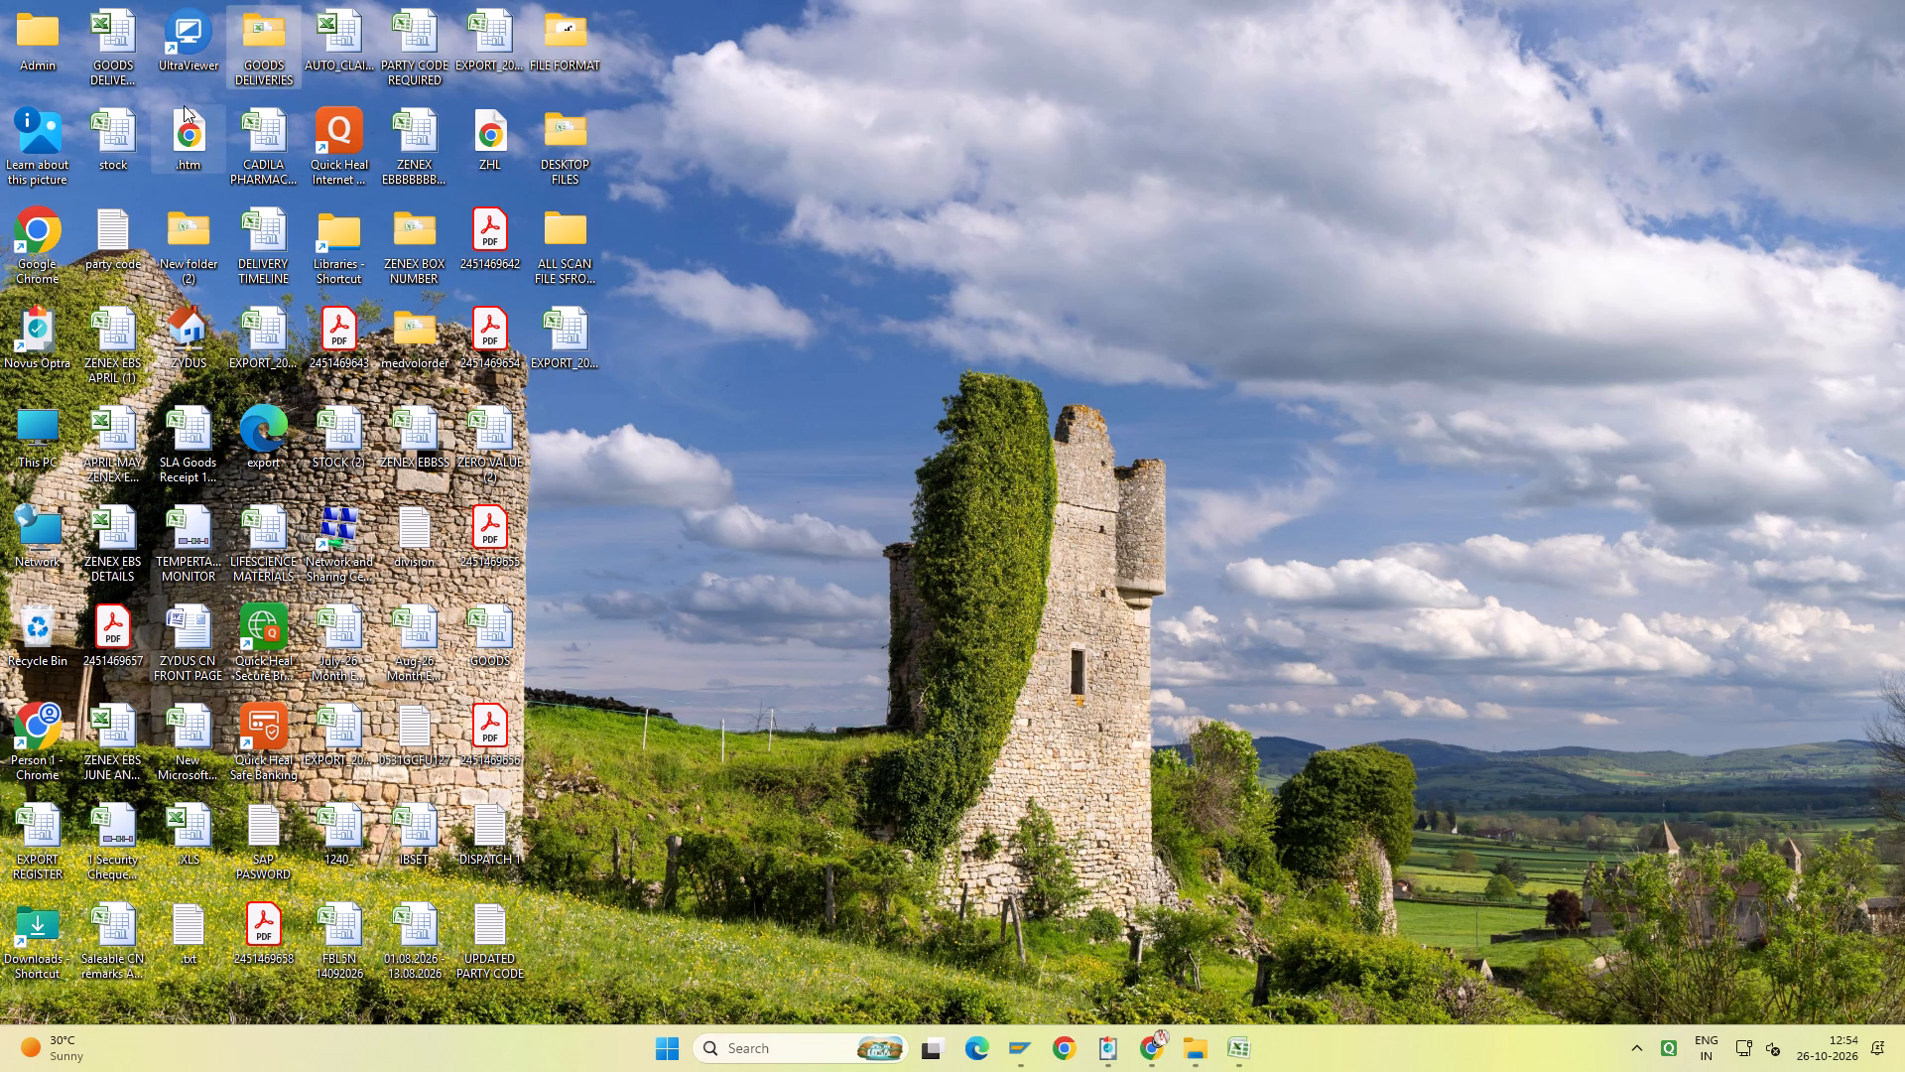
key("g")
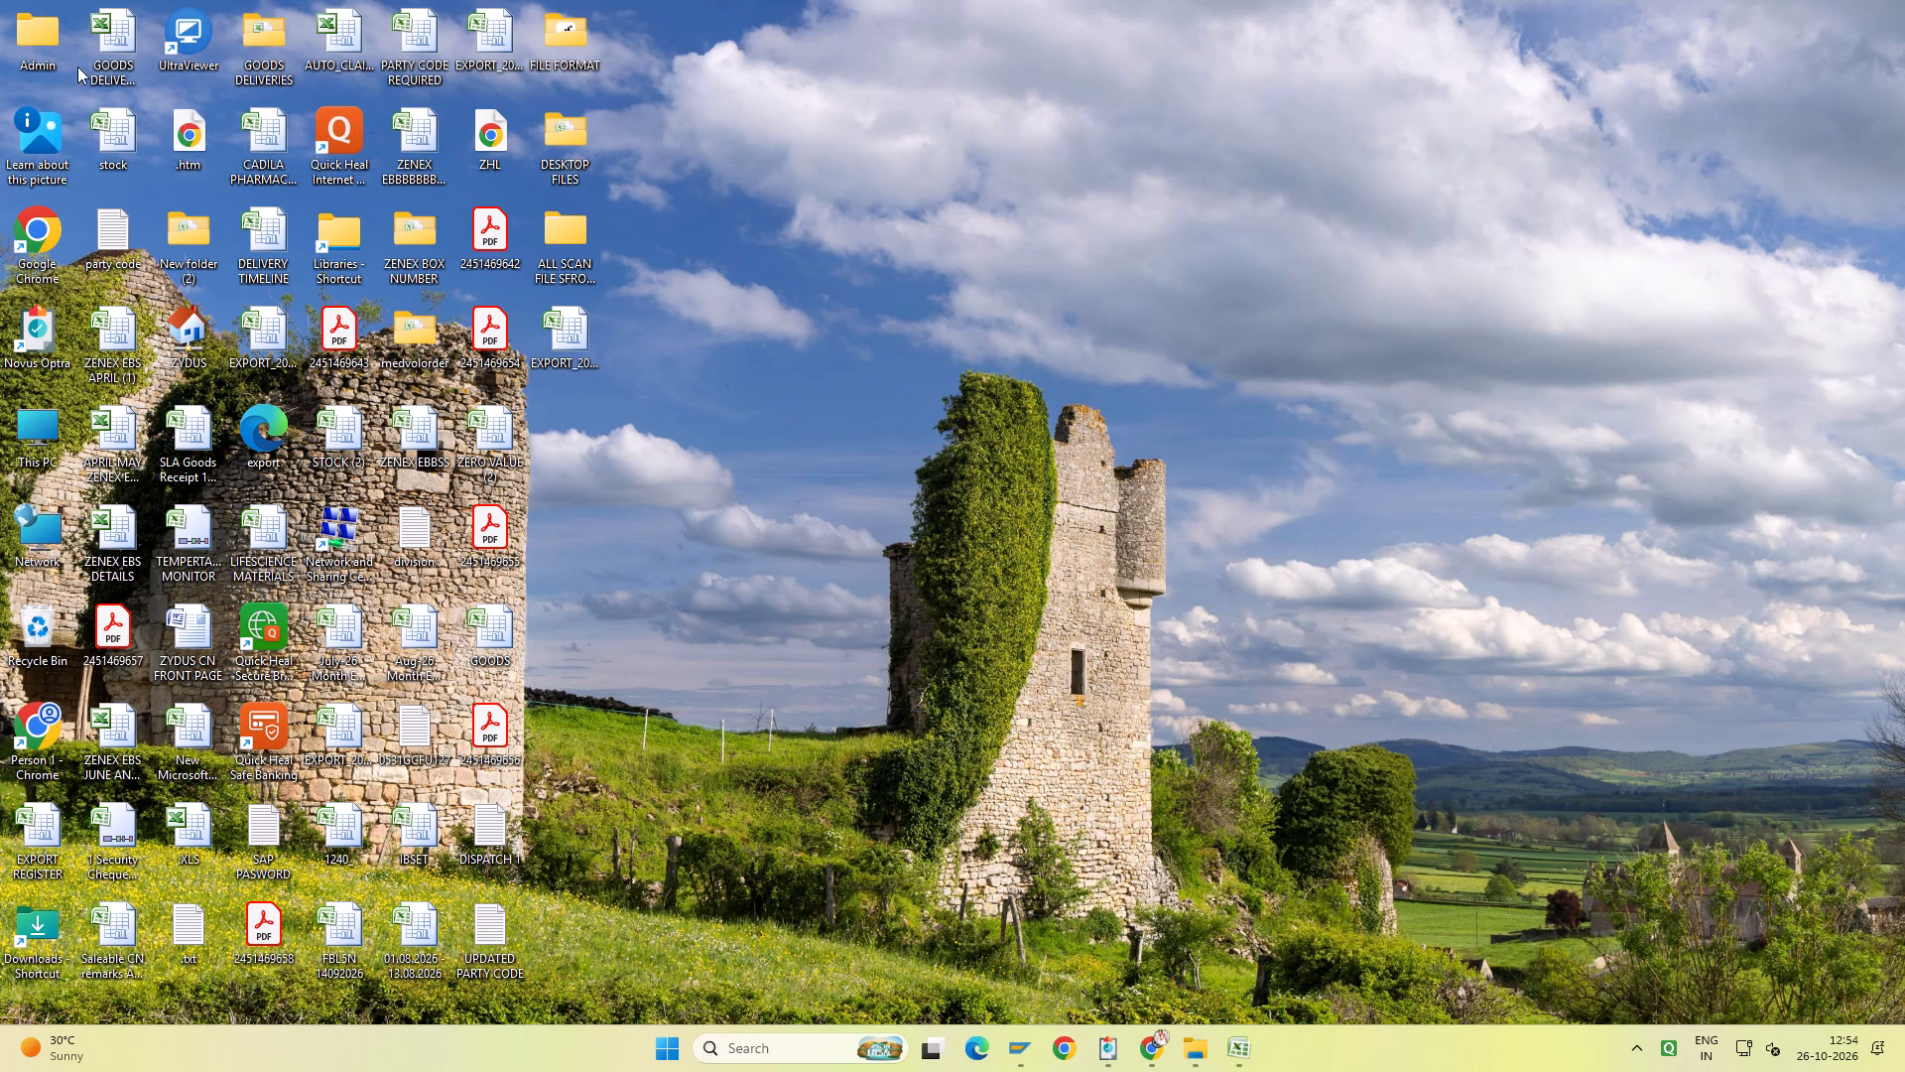
double_click(100, 59)
left_click(891, 566)
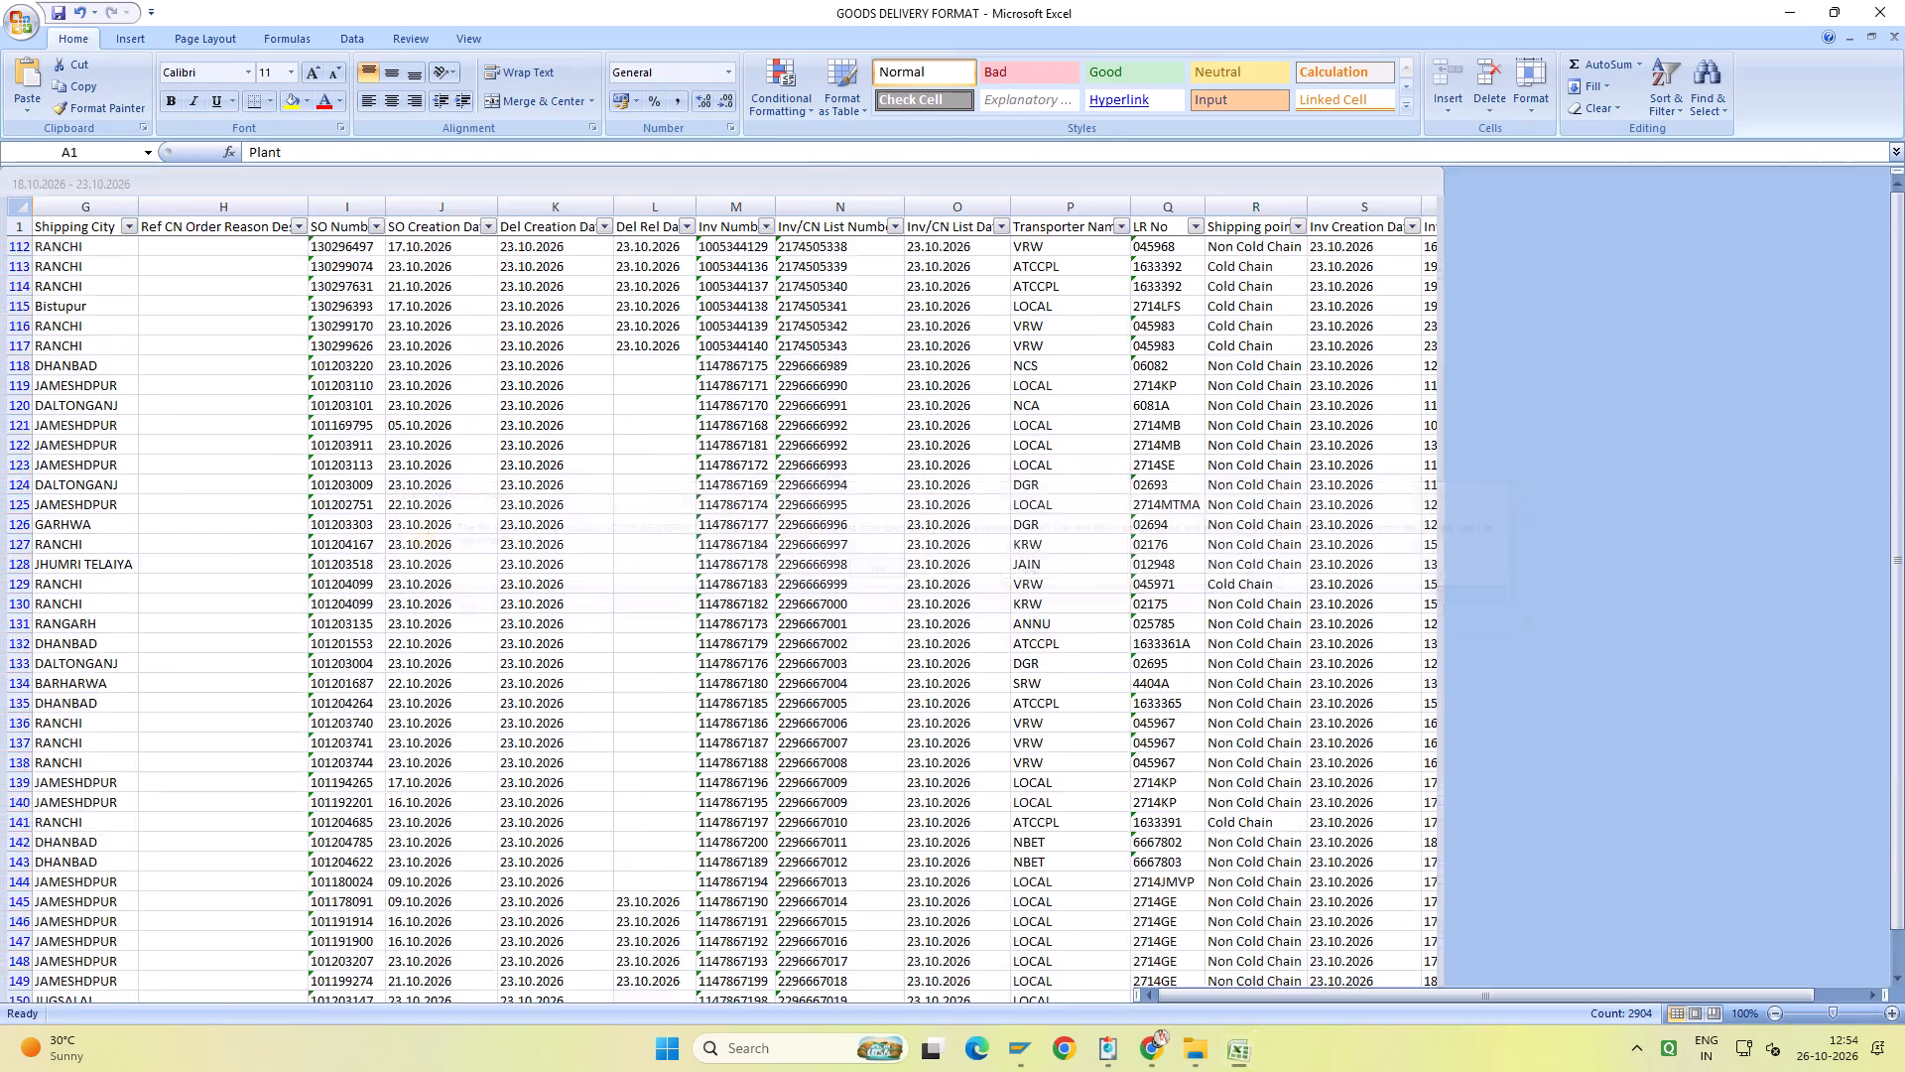
Clear the old data rows 2 to 24 from the Plant column through the Goods Delivery date column, keeping the header.
left_click_drag(54, 215, 1379, 666)
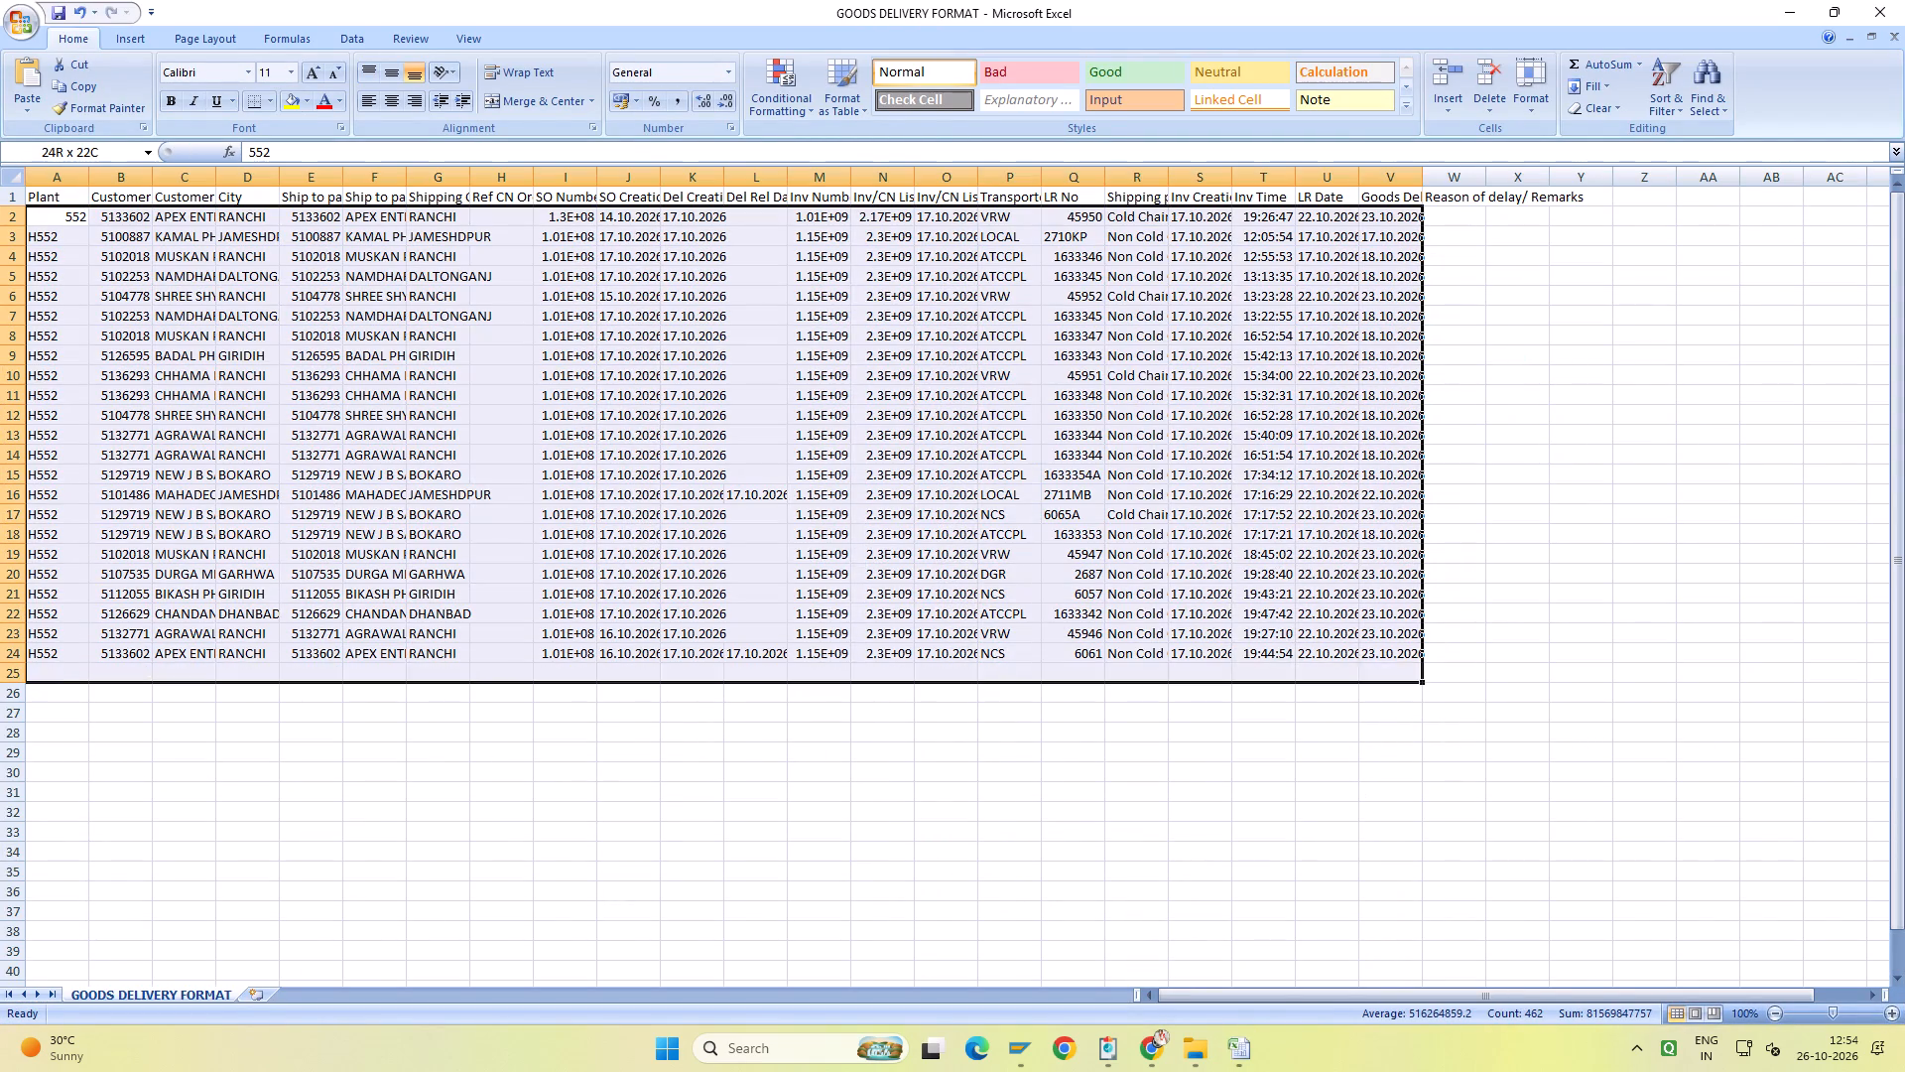
left_click_drag(1379, 666, 1392, 649)
key("Delete")
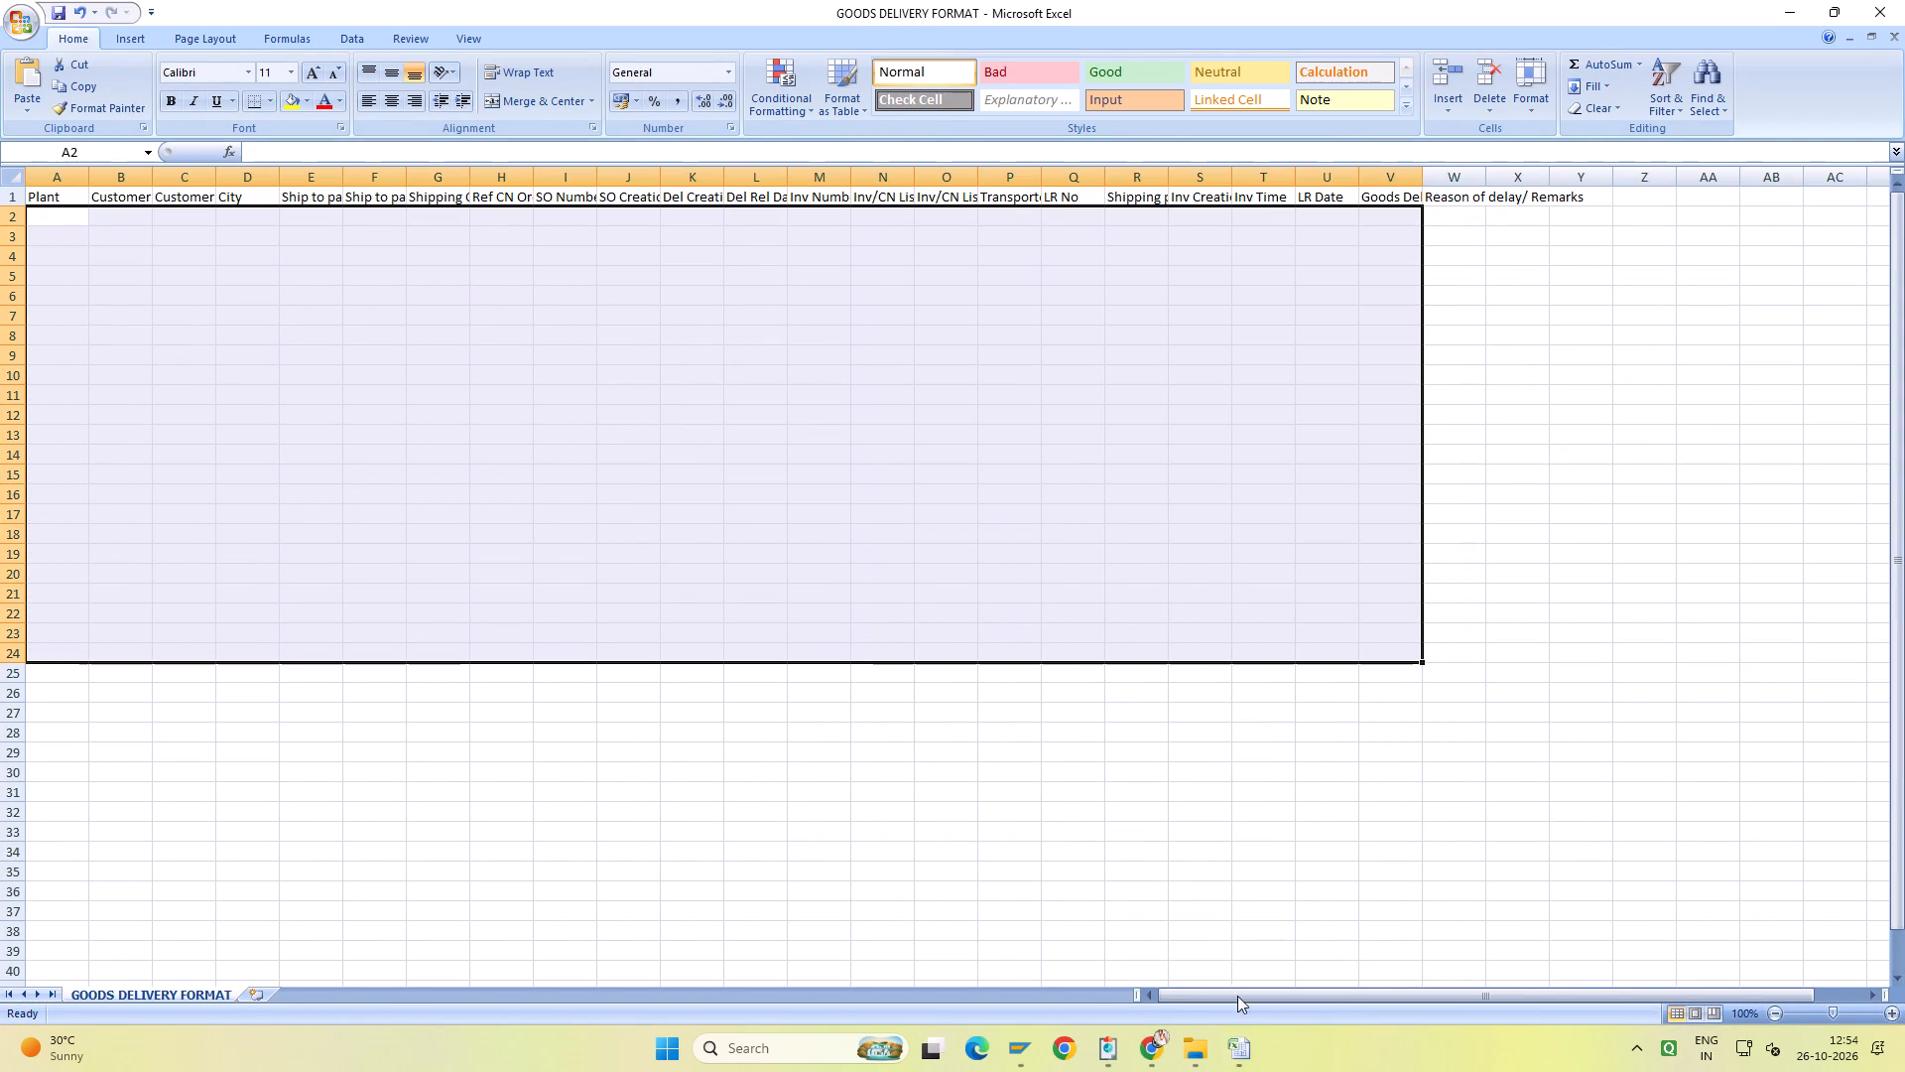
Copy all filtered rows, Plant through Goods Delivery date, from the 18.10.2026 - 23.10.2026 workbook into GOODS DELIVERY FORMAT starting at cell A2.
left_click(1243, 1050)
left_click(1112, 941)
scroll(1111, 941, "up", 5)
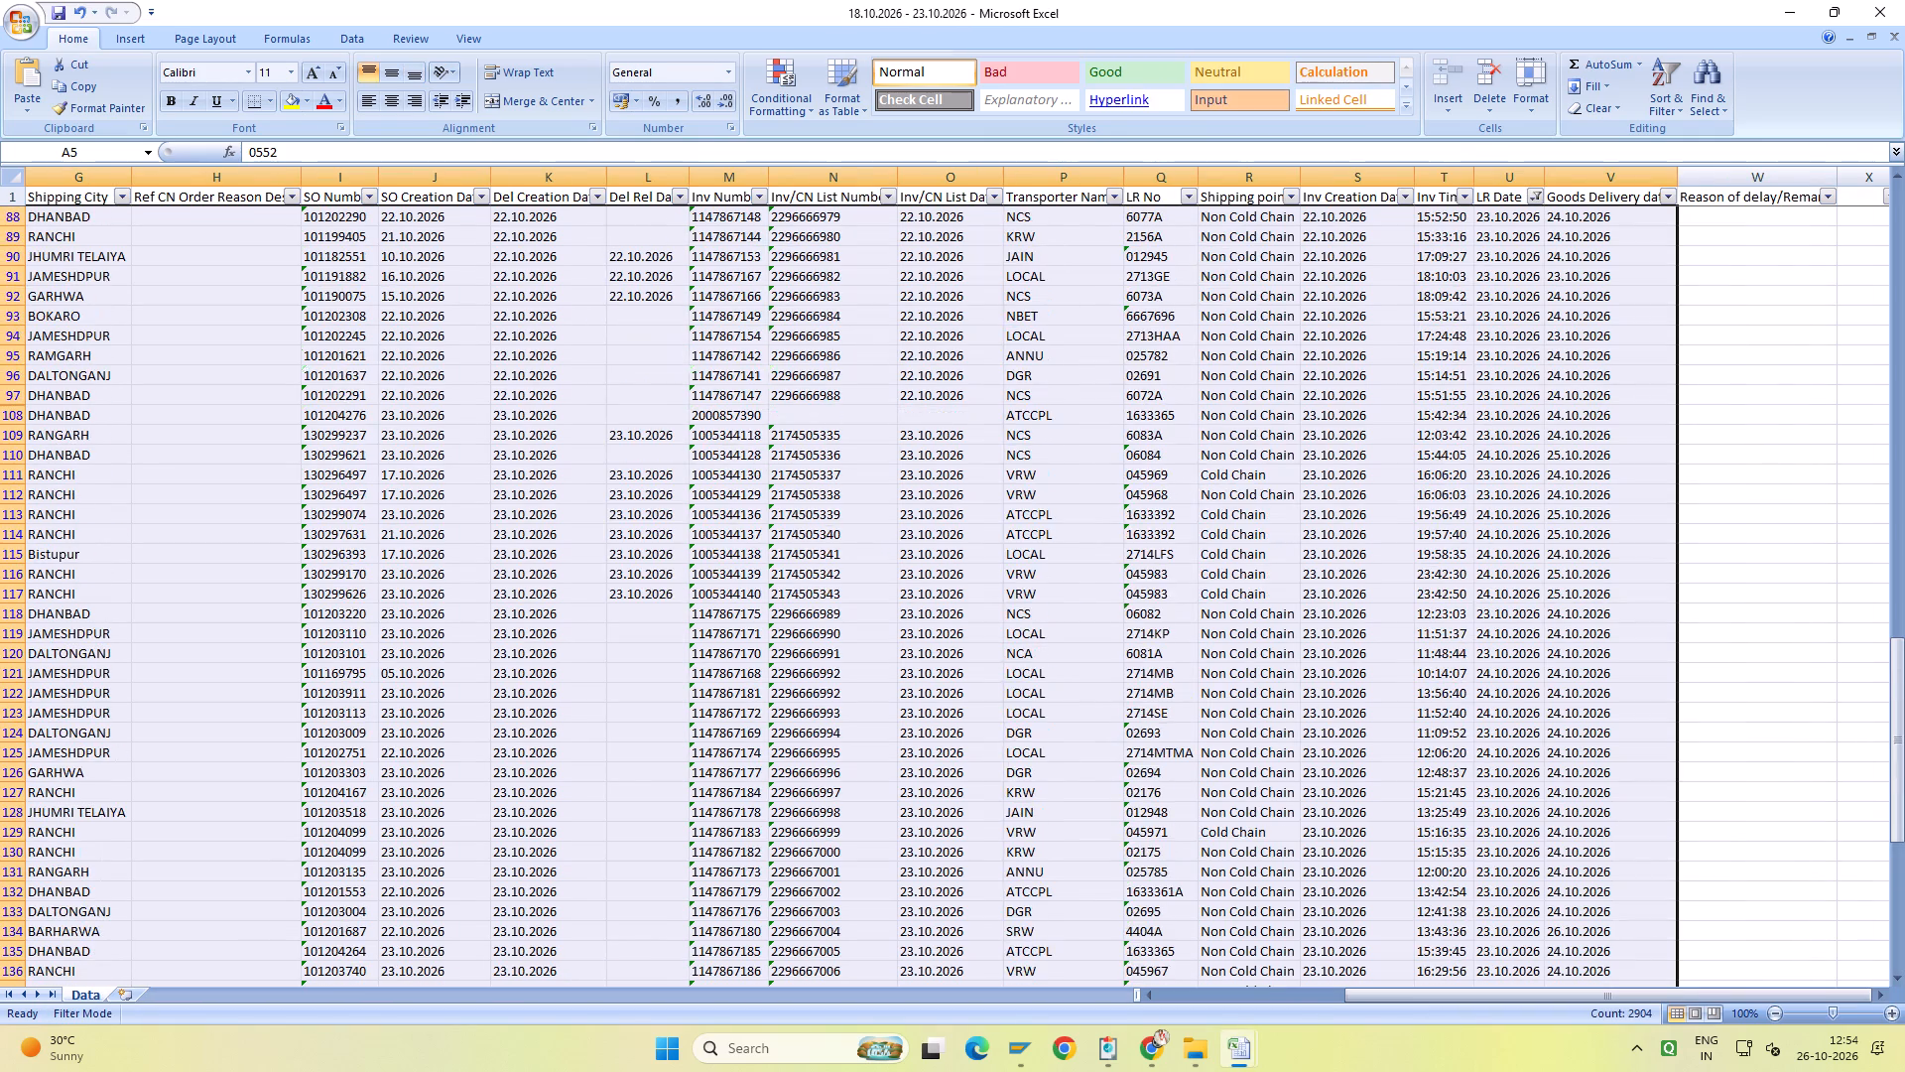
key("ctrl+Left")
key("Up")
key("Down")
key("ctrl+shift+Right")
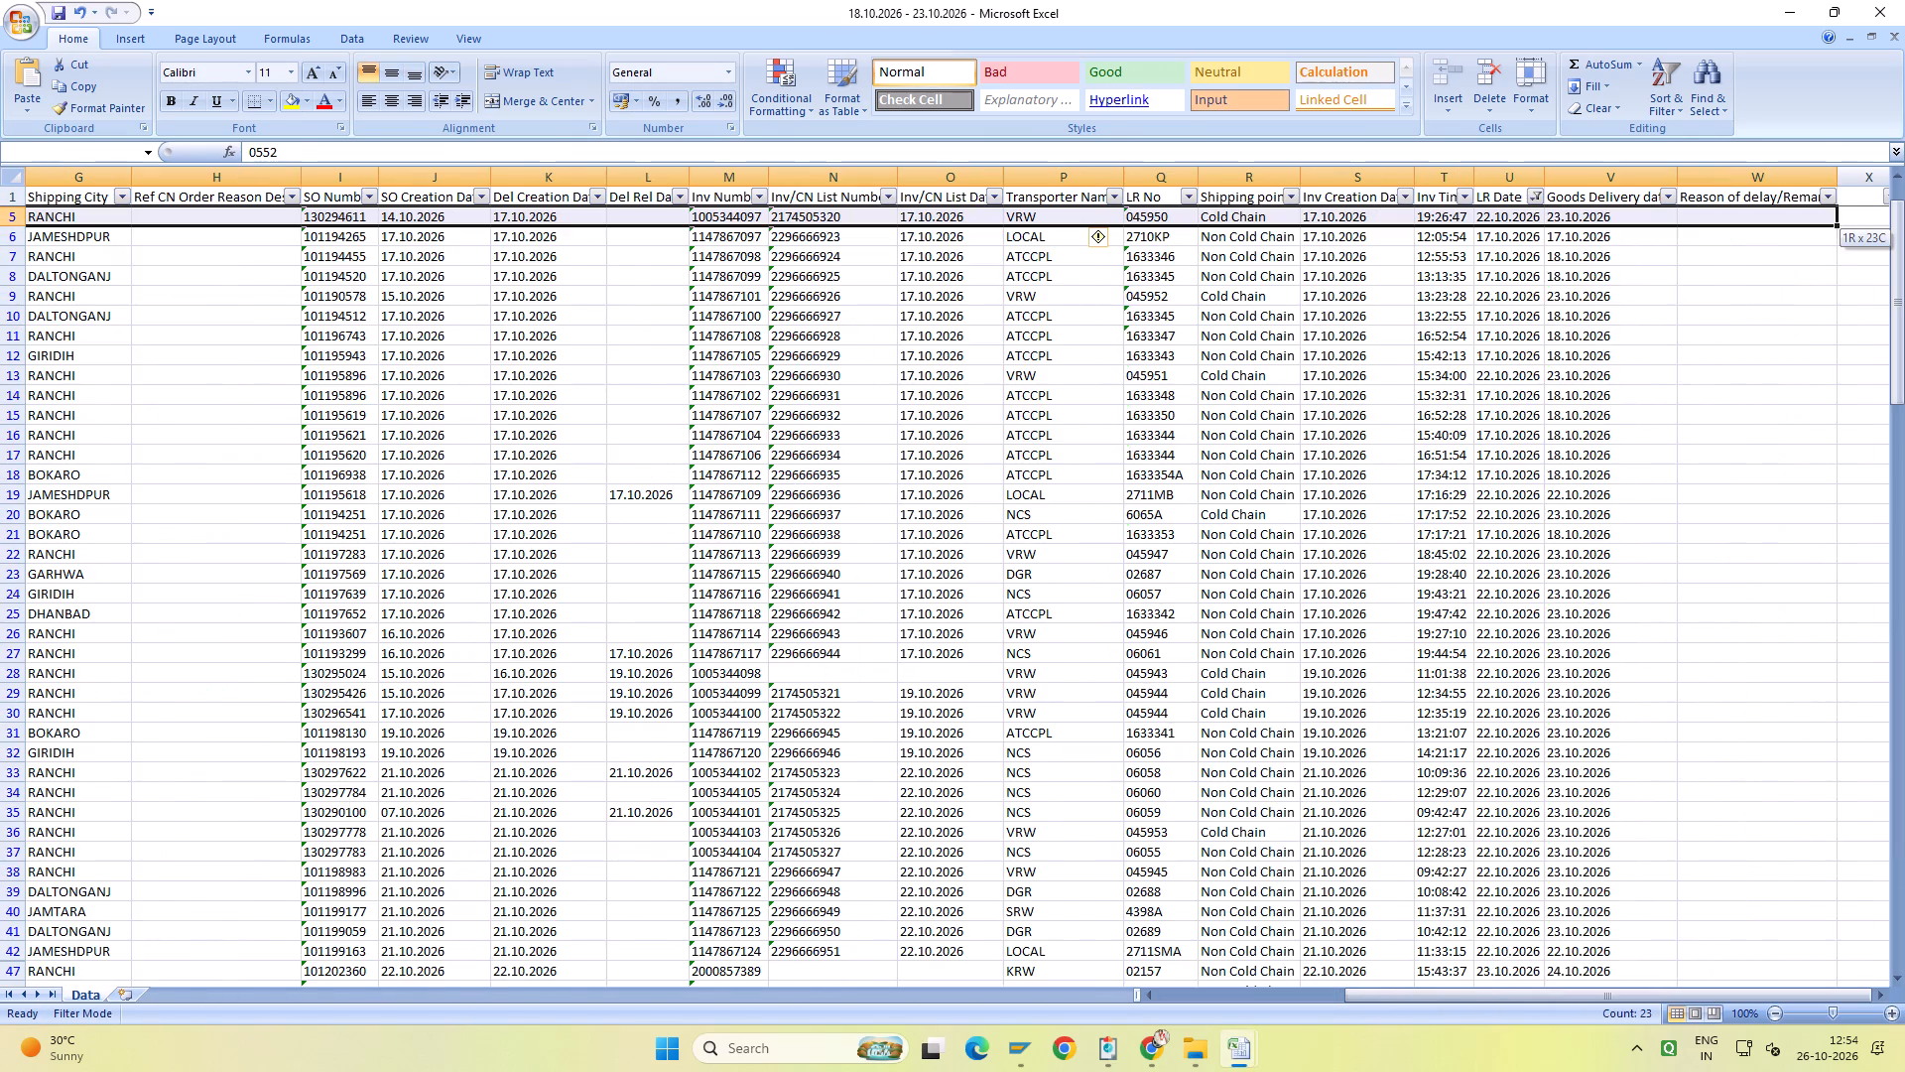
key("shift+Left")
key("ctrl+shift+Down")
key("ctrl+c")
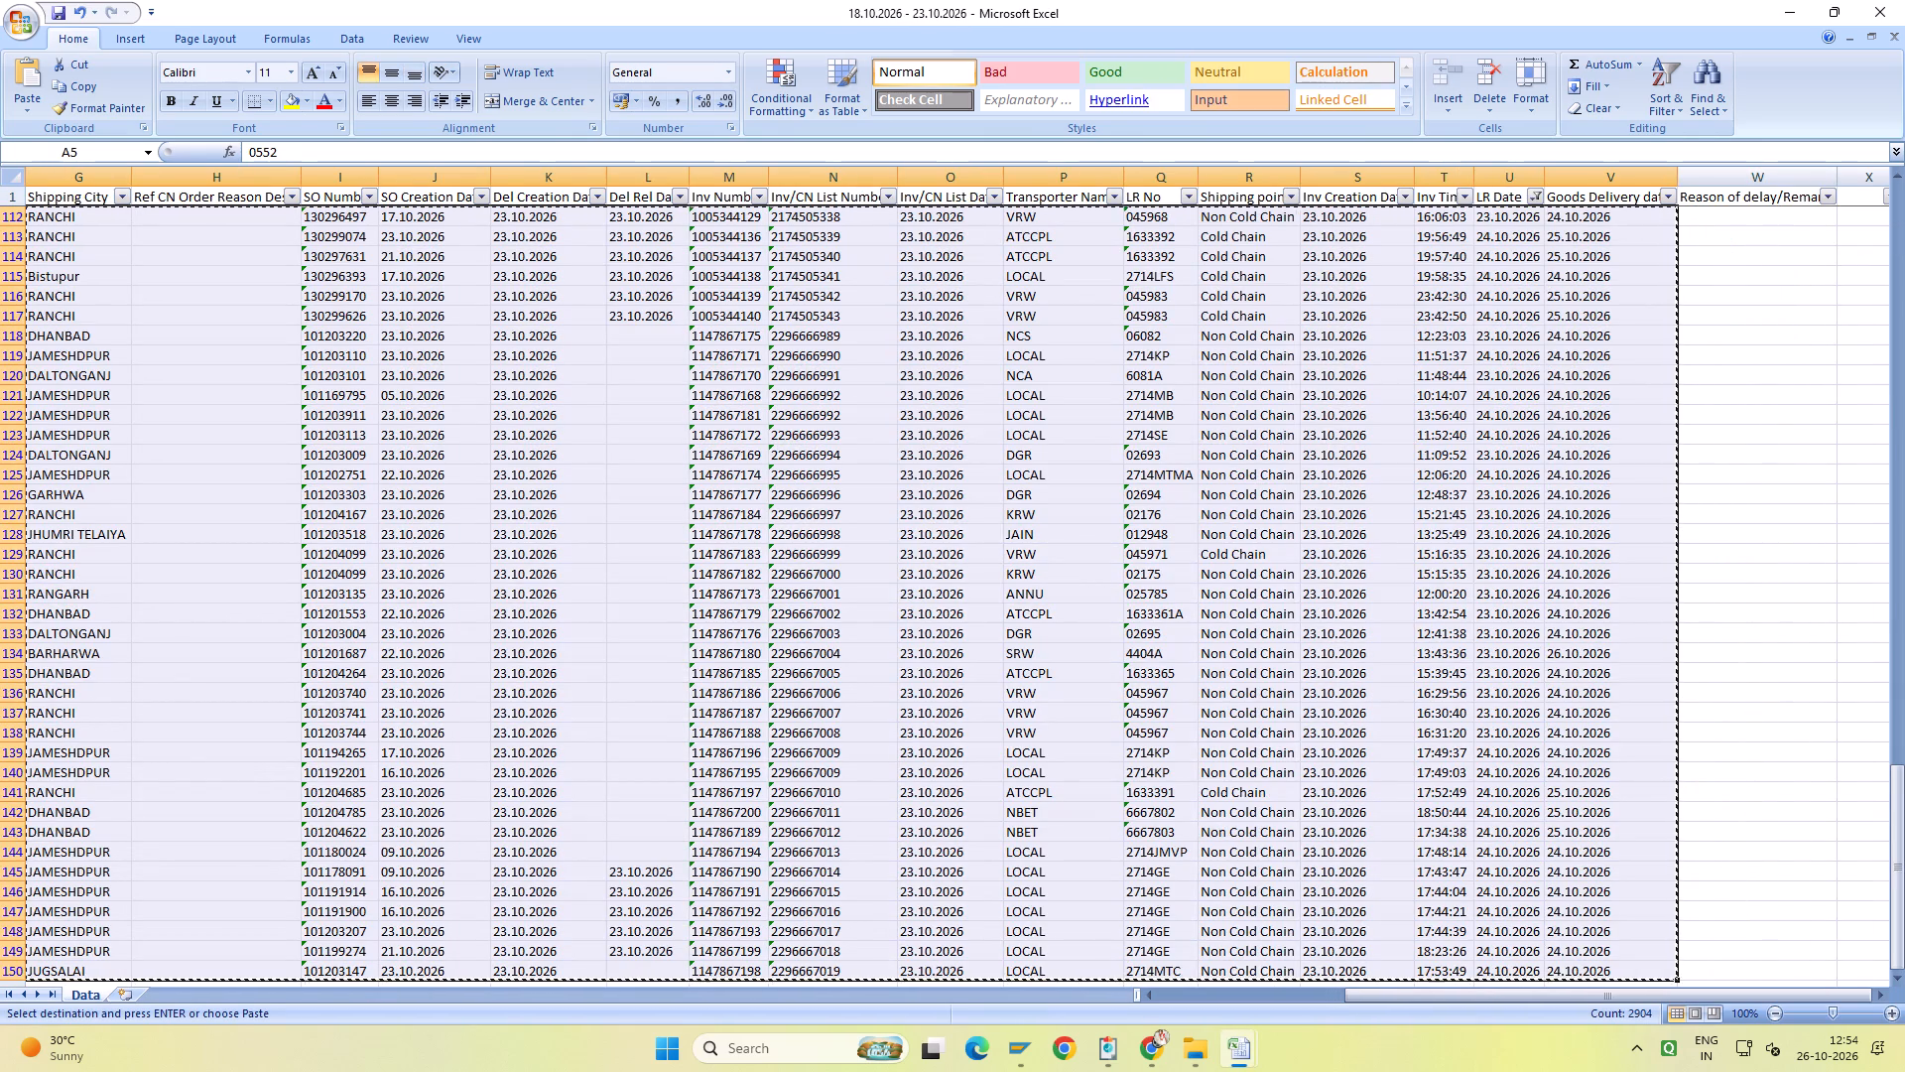
left_click(1238, 1057)
left_click(1342, 975)
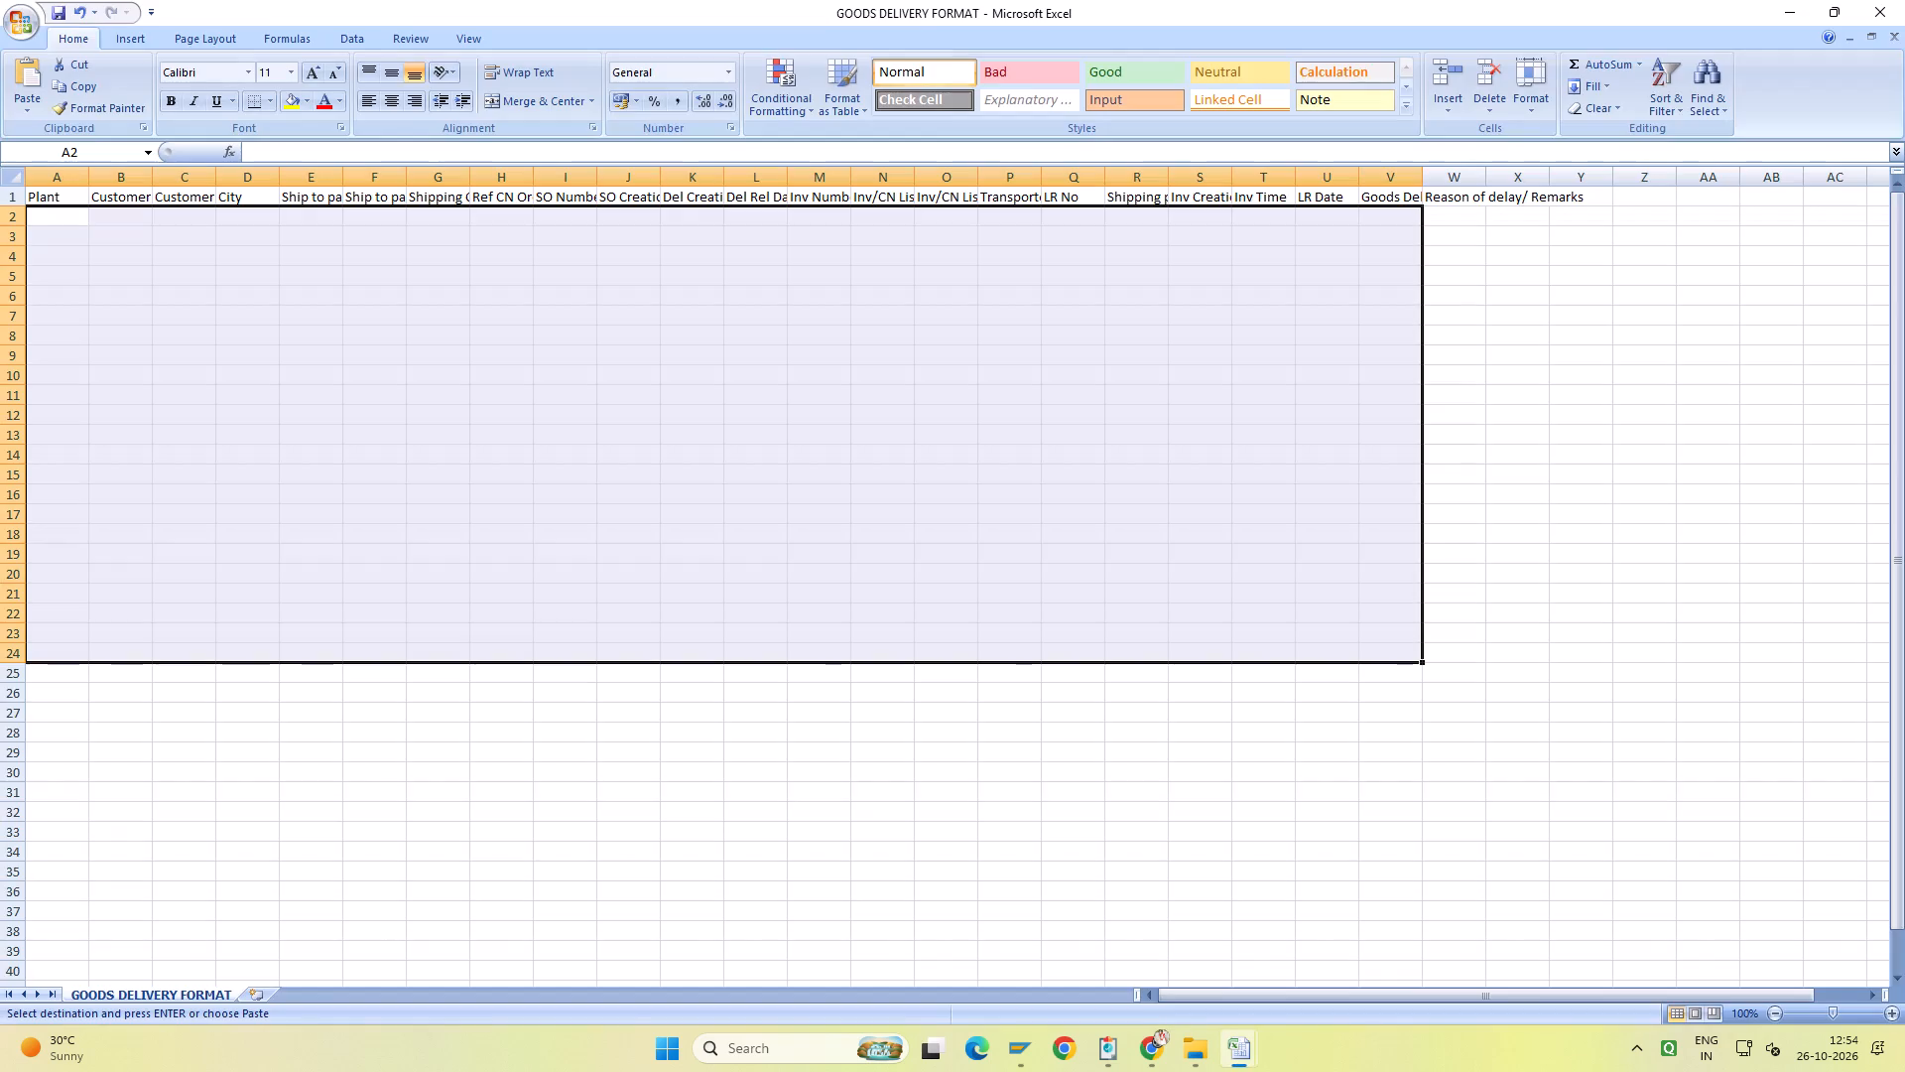
left_click(50, 222)
key("ctrl+v")
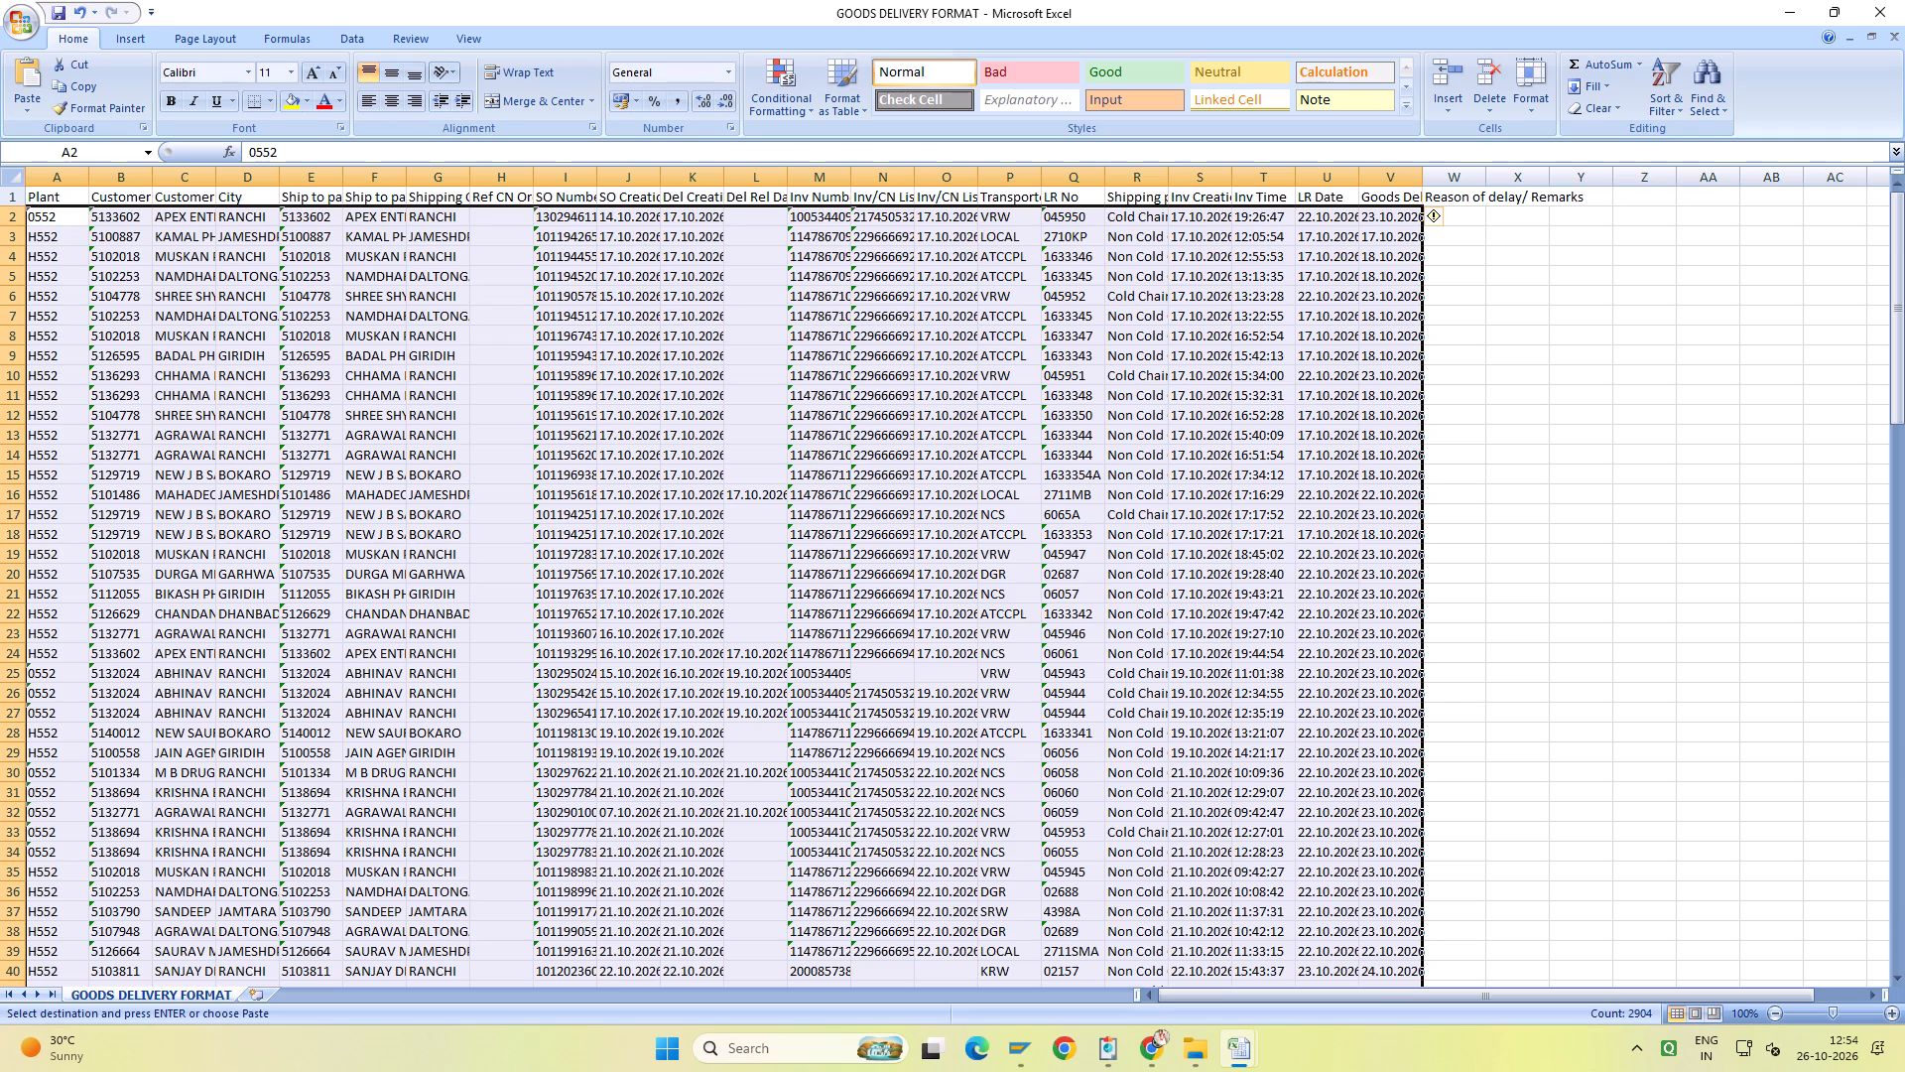
Save the GOODS DELIVERY FORMAT workbook, keeping its Text (Tab delimited) format.
key("ctrl+s")
left_click(866, 599)
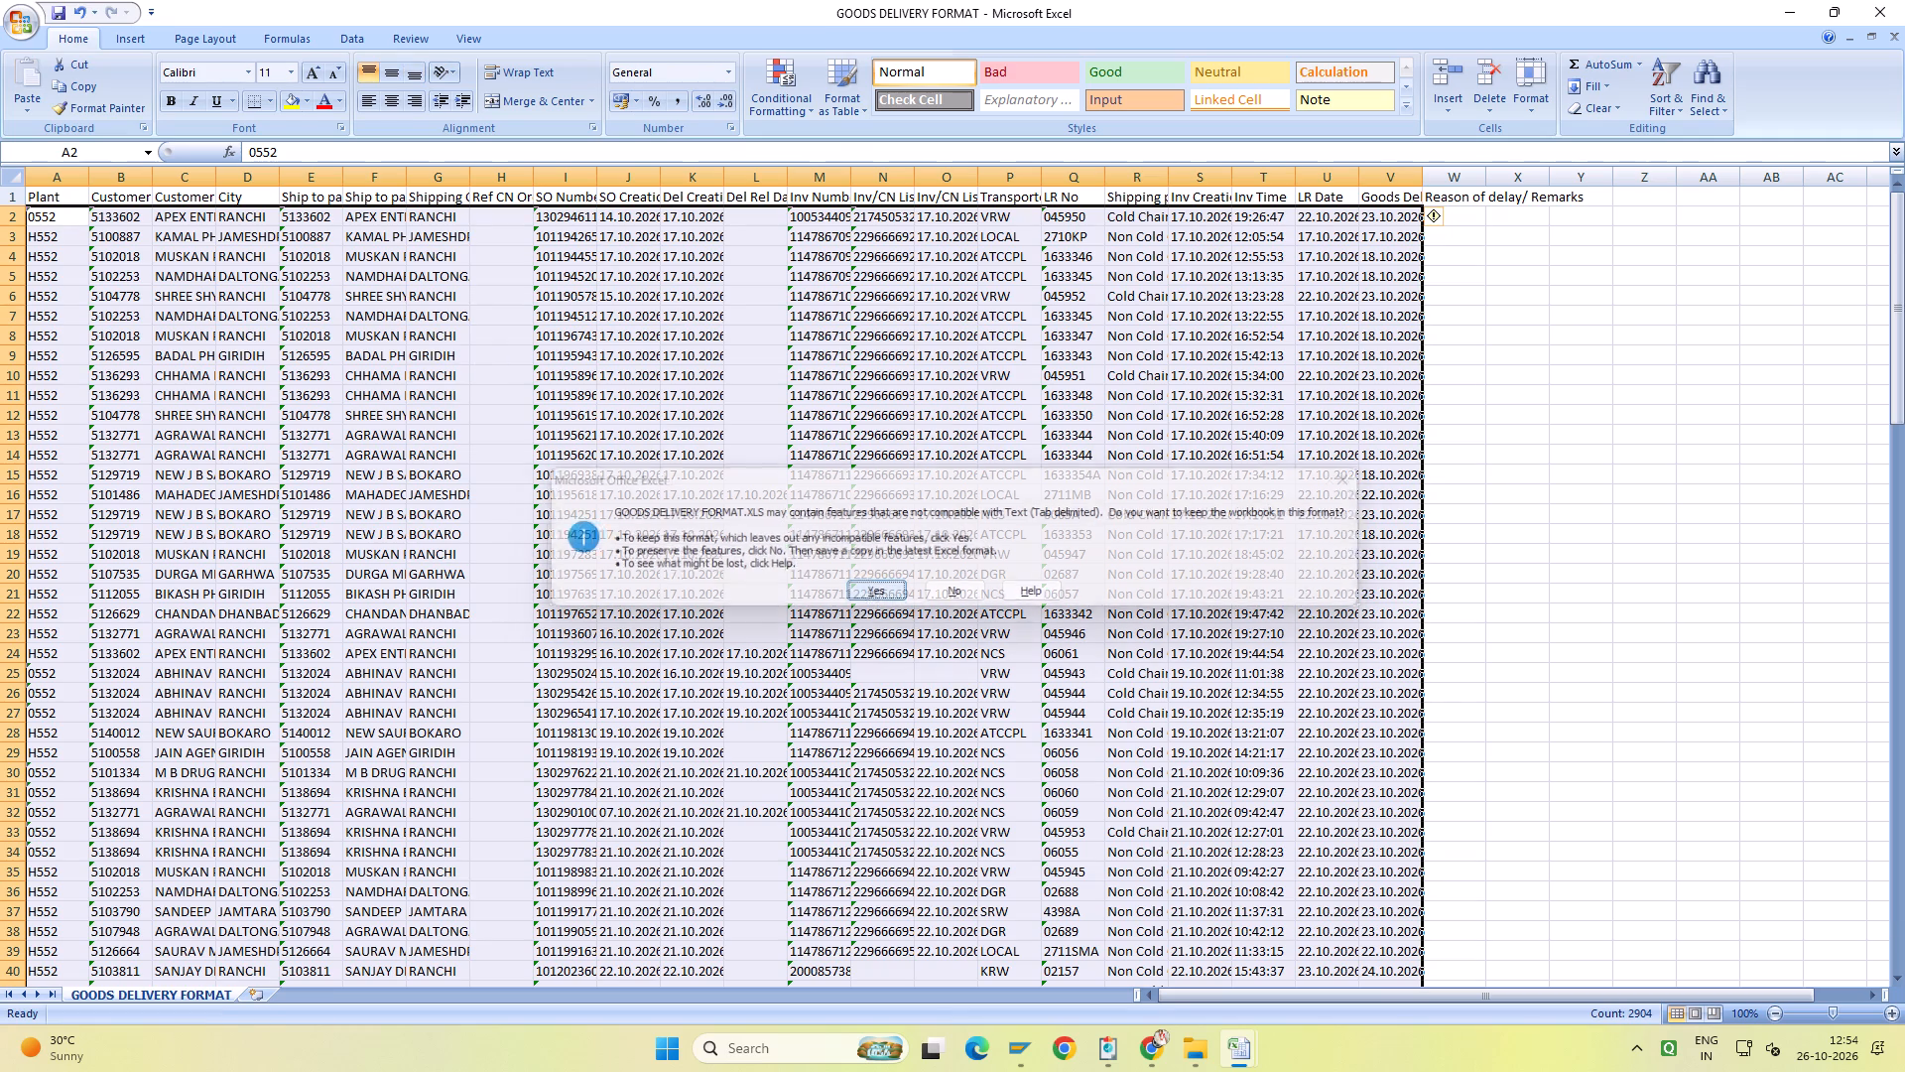
Examine the delivery date columns of SAP's INVOICE CREATED list and the filtered rows of the 18.10.2026 - 23.10.2026 workbook.
left_click(1018, 1056)
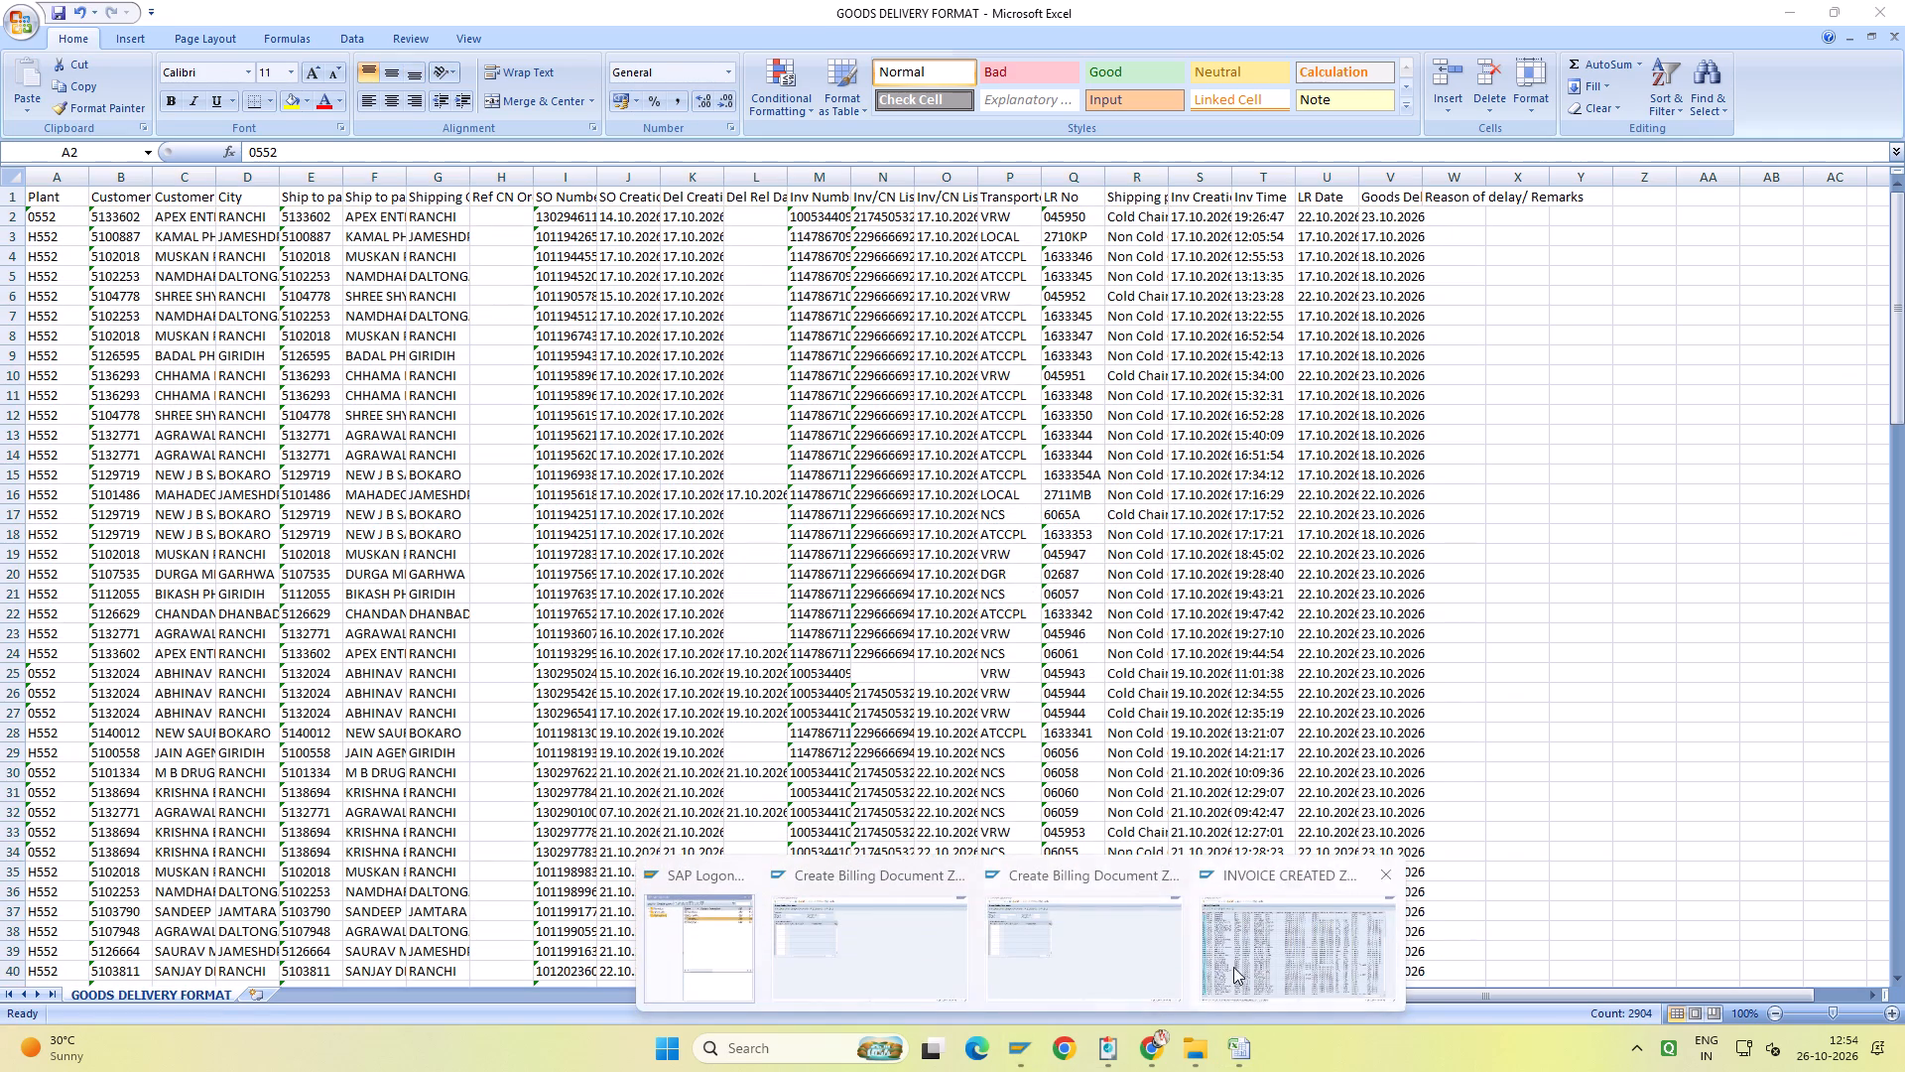
left_click(1233, 967)
left_click_drag(974, 968, 1479, 965)
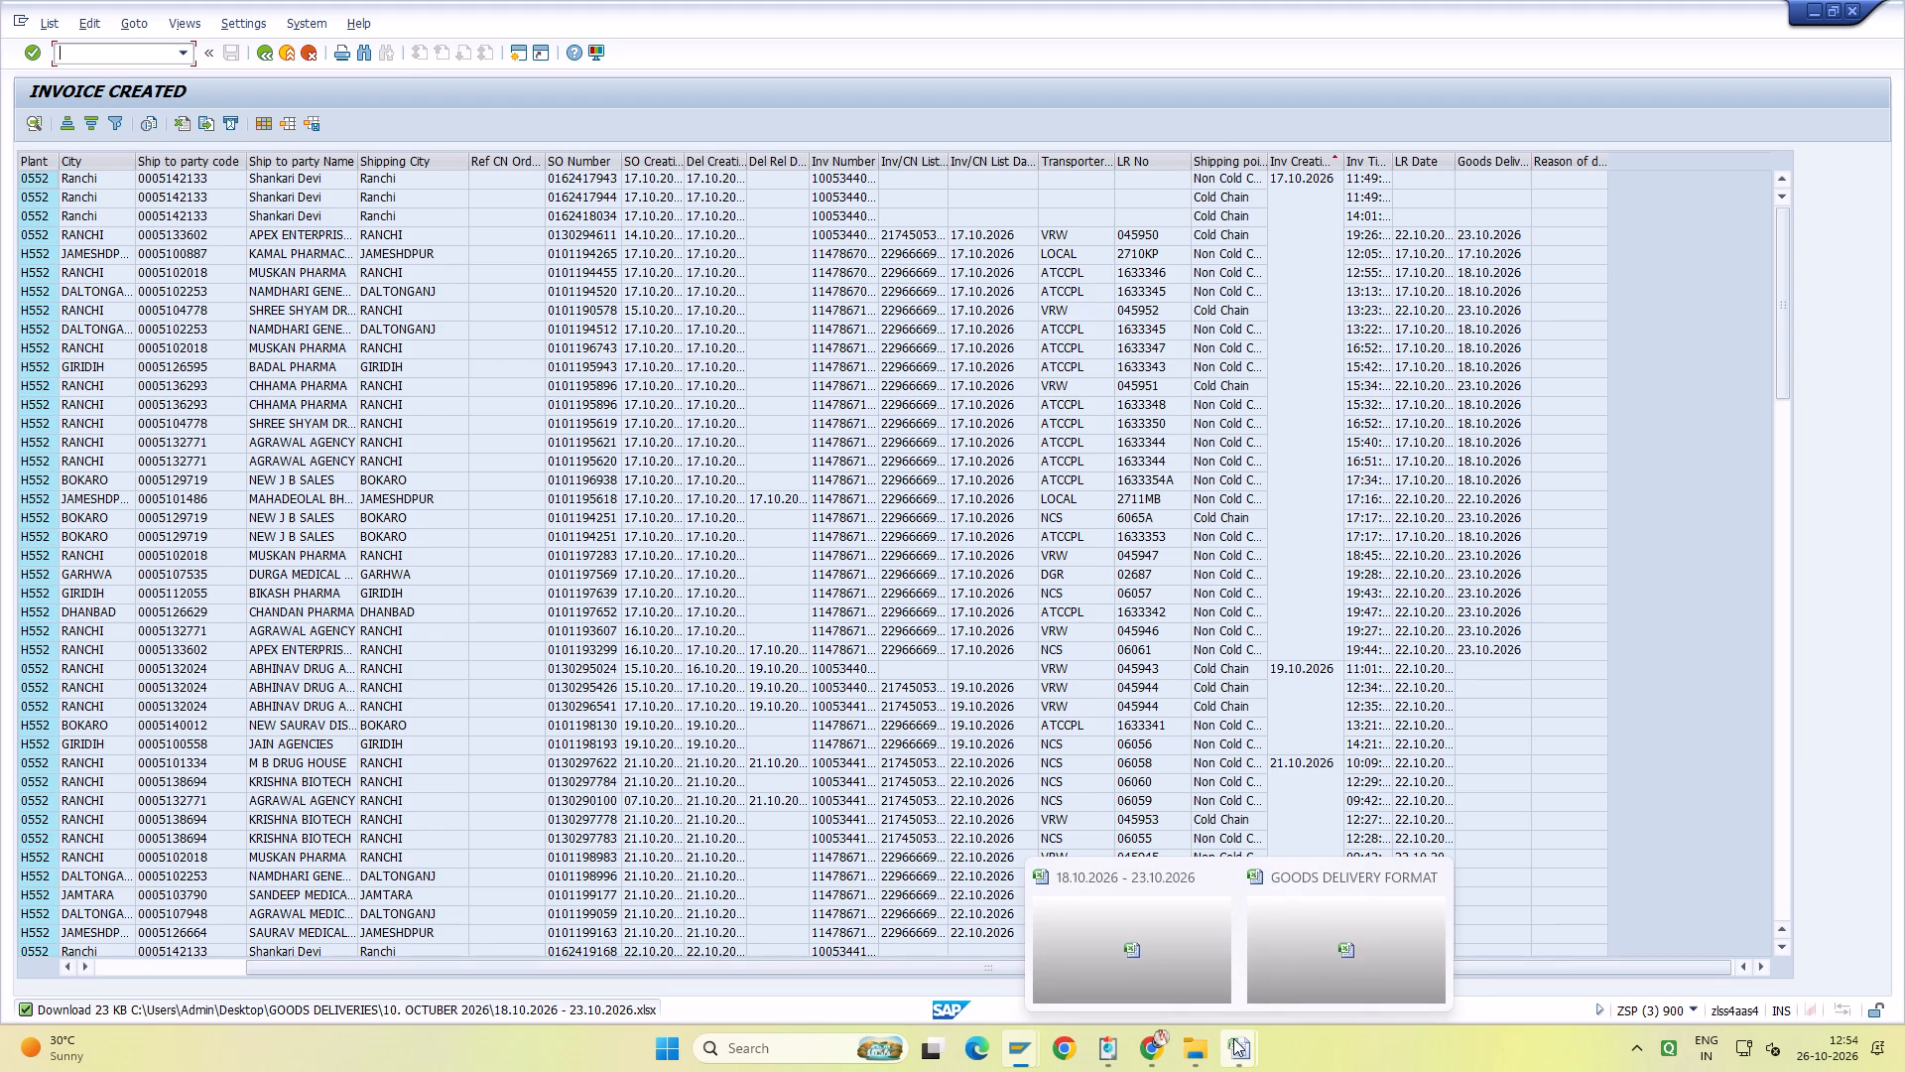
left_click(1177, 953)
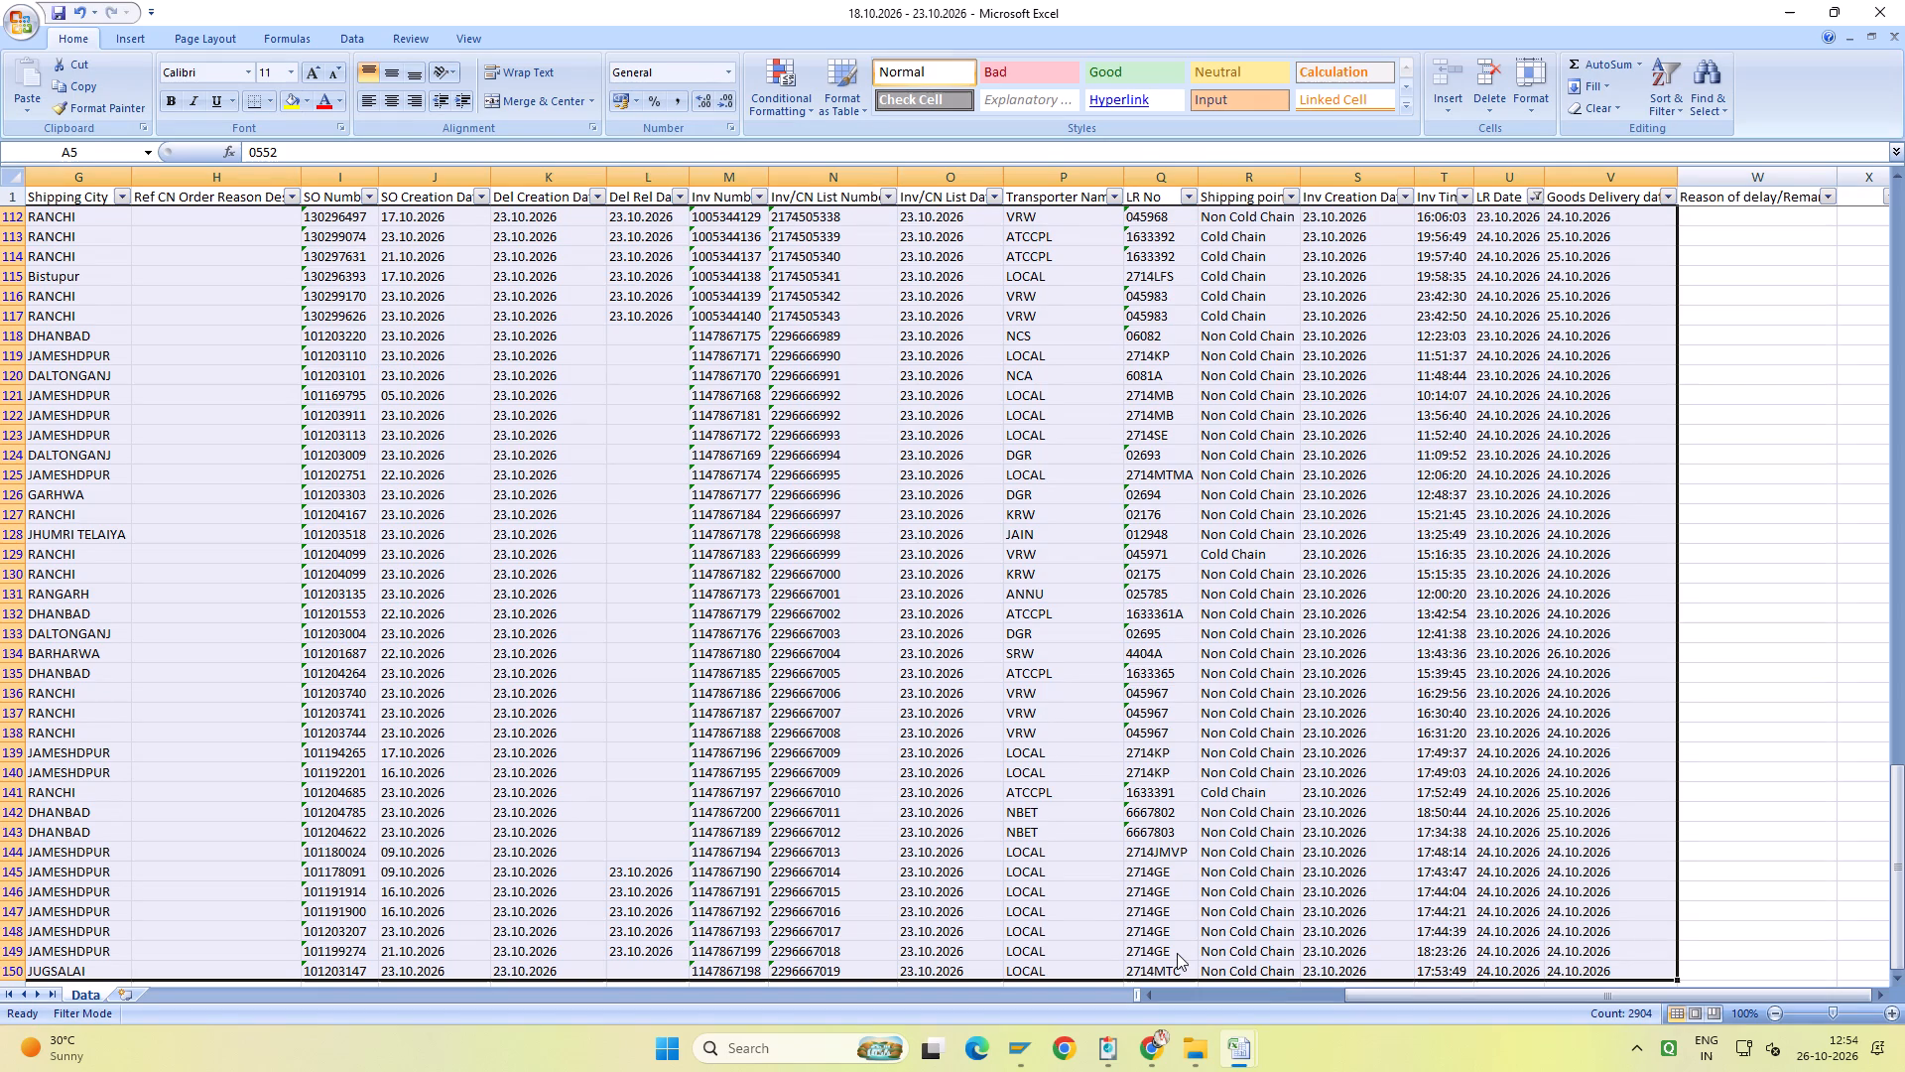
scroll(1177, 953, "up", 11)
scroll(1466, 270, "up", 4)
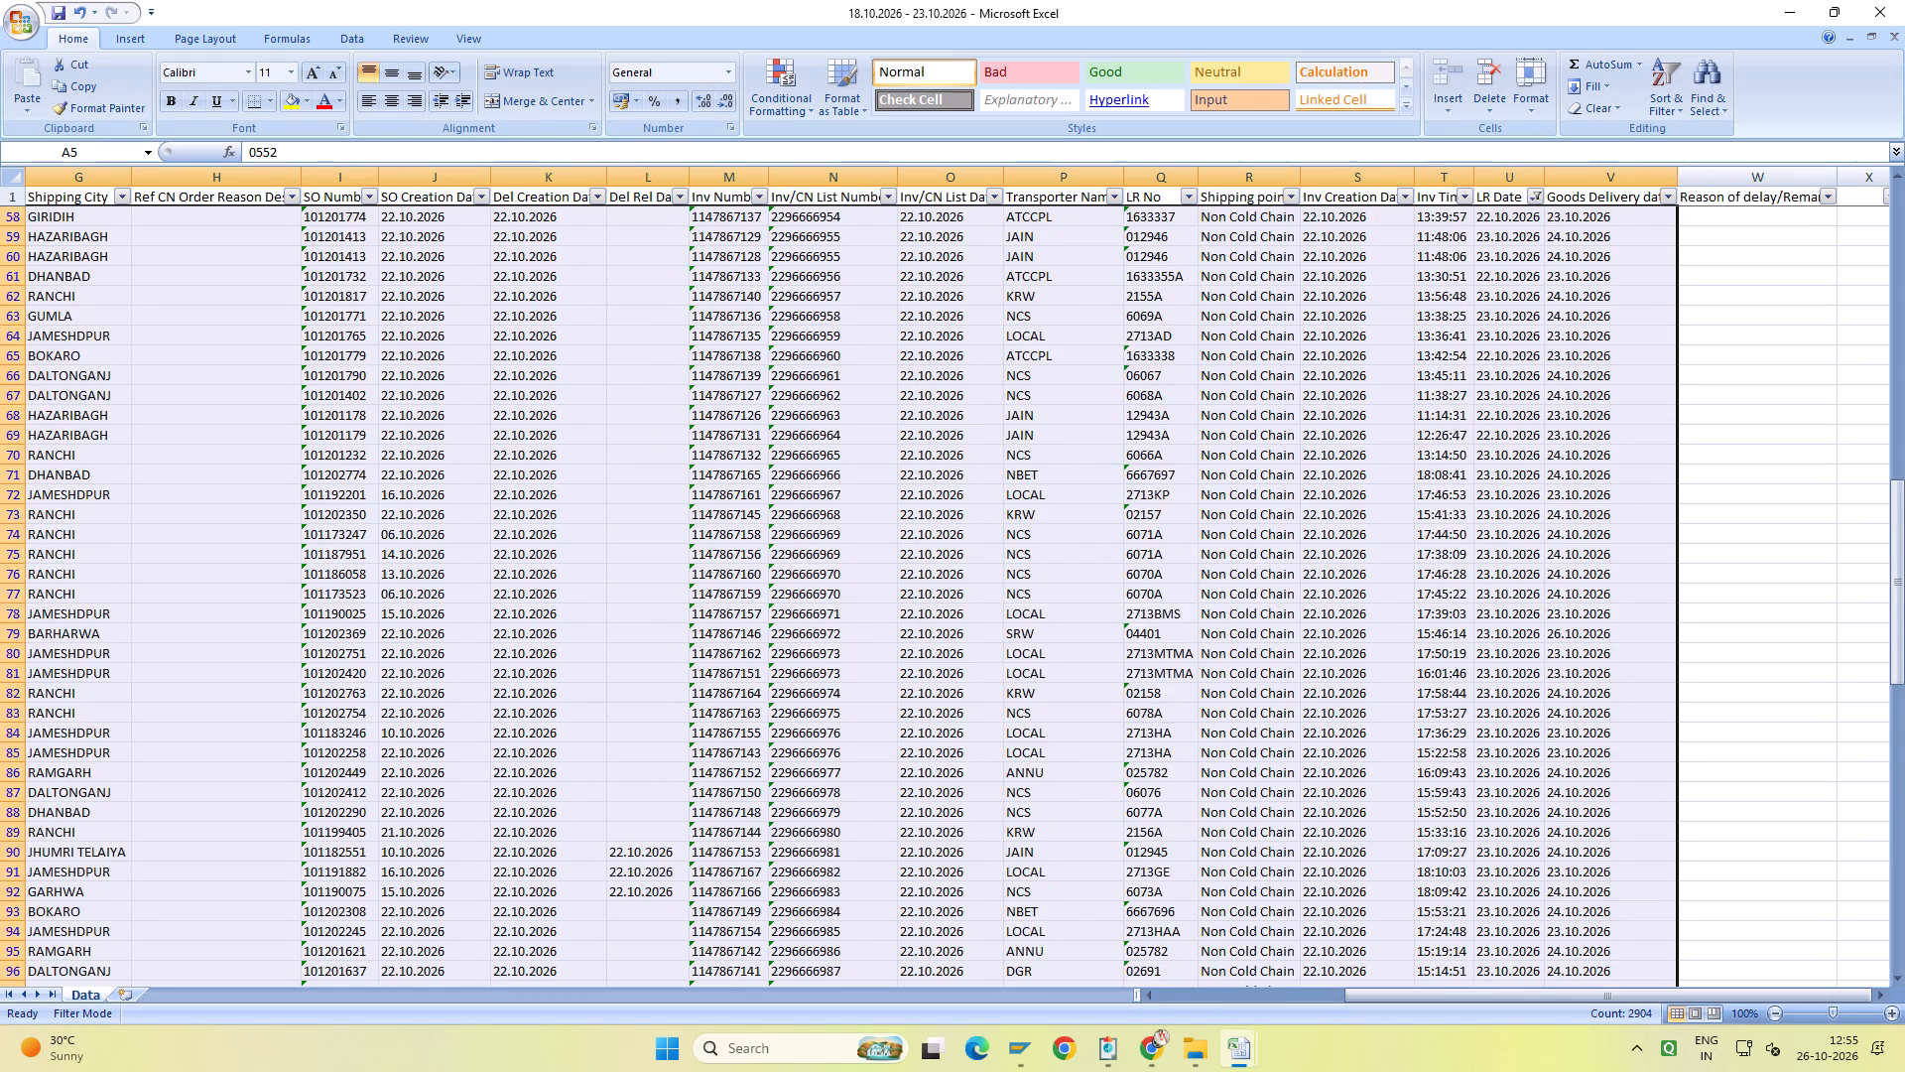
scroll(1447, 285, "up", 19)
scroll(1447, 285, "up", 4)
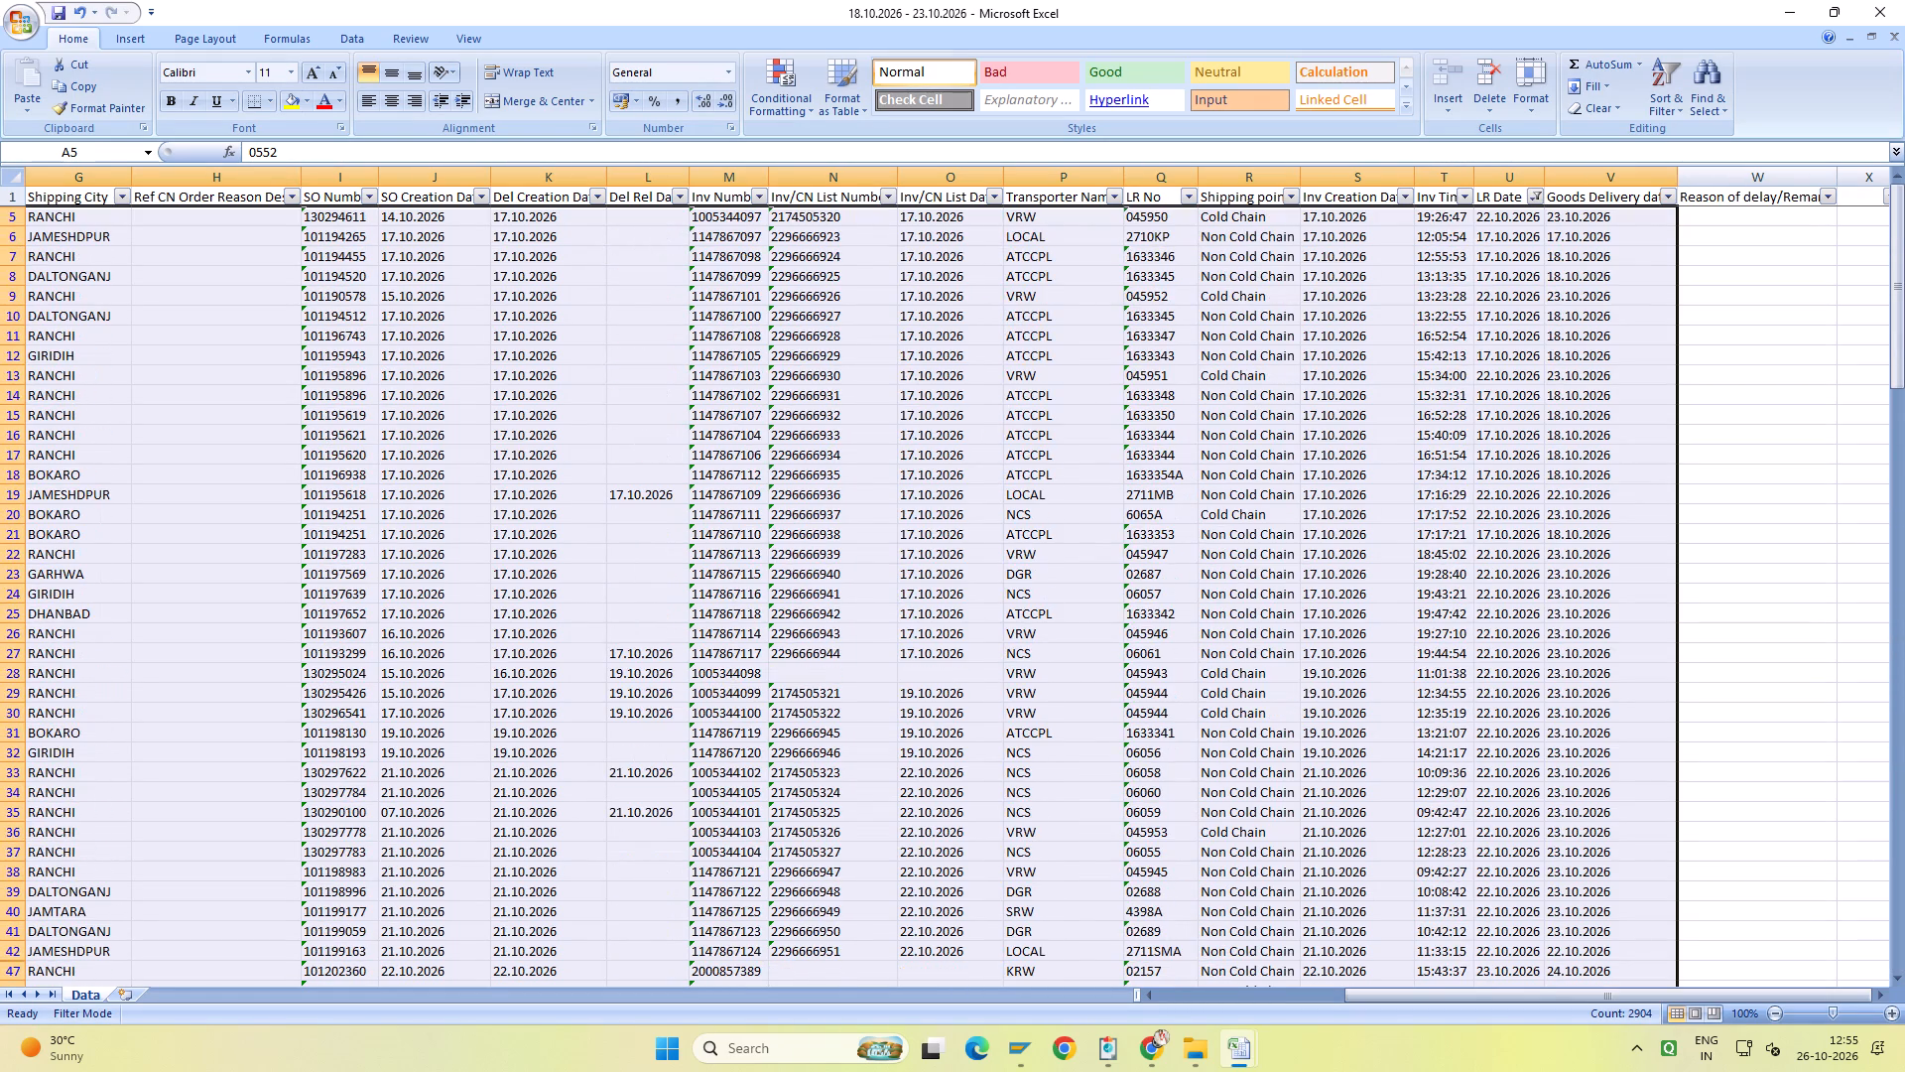
left_click_drag(1900, 356, 1901, 213)
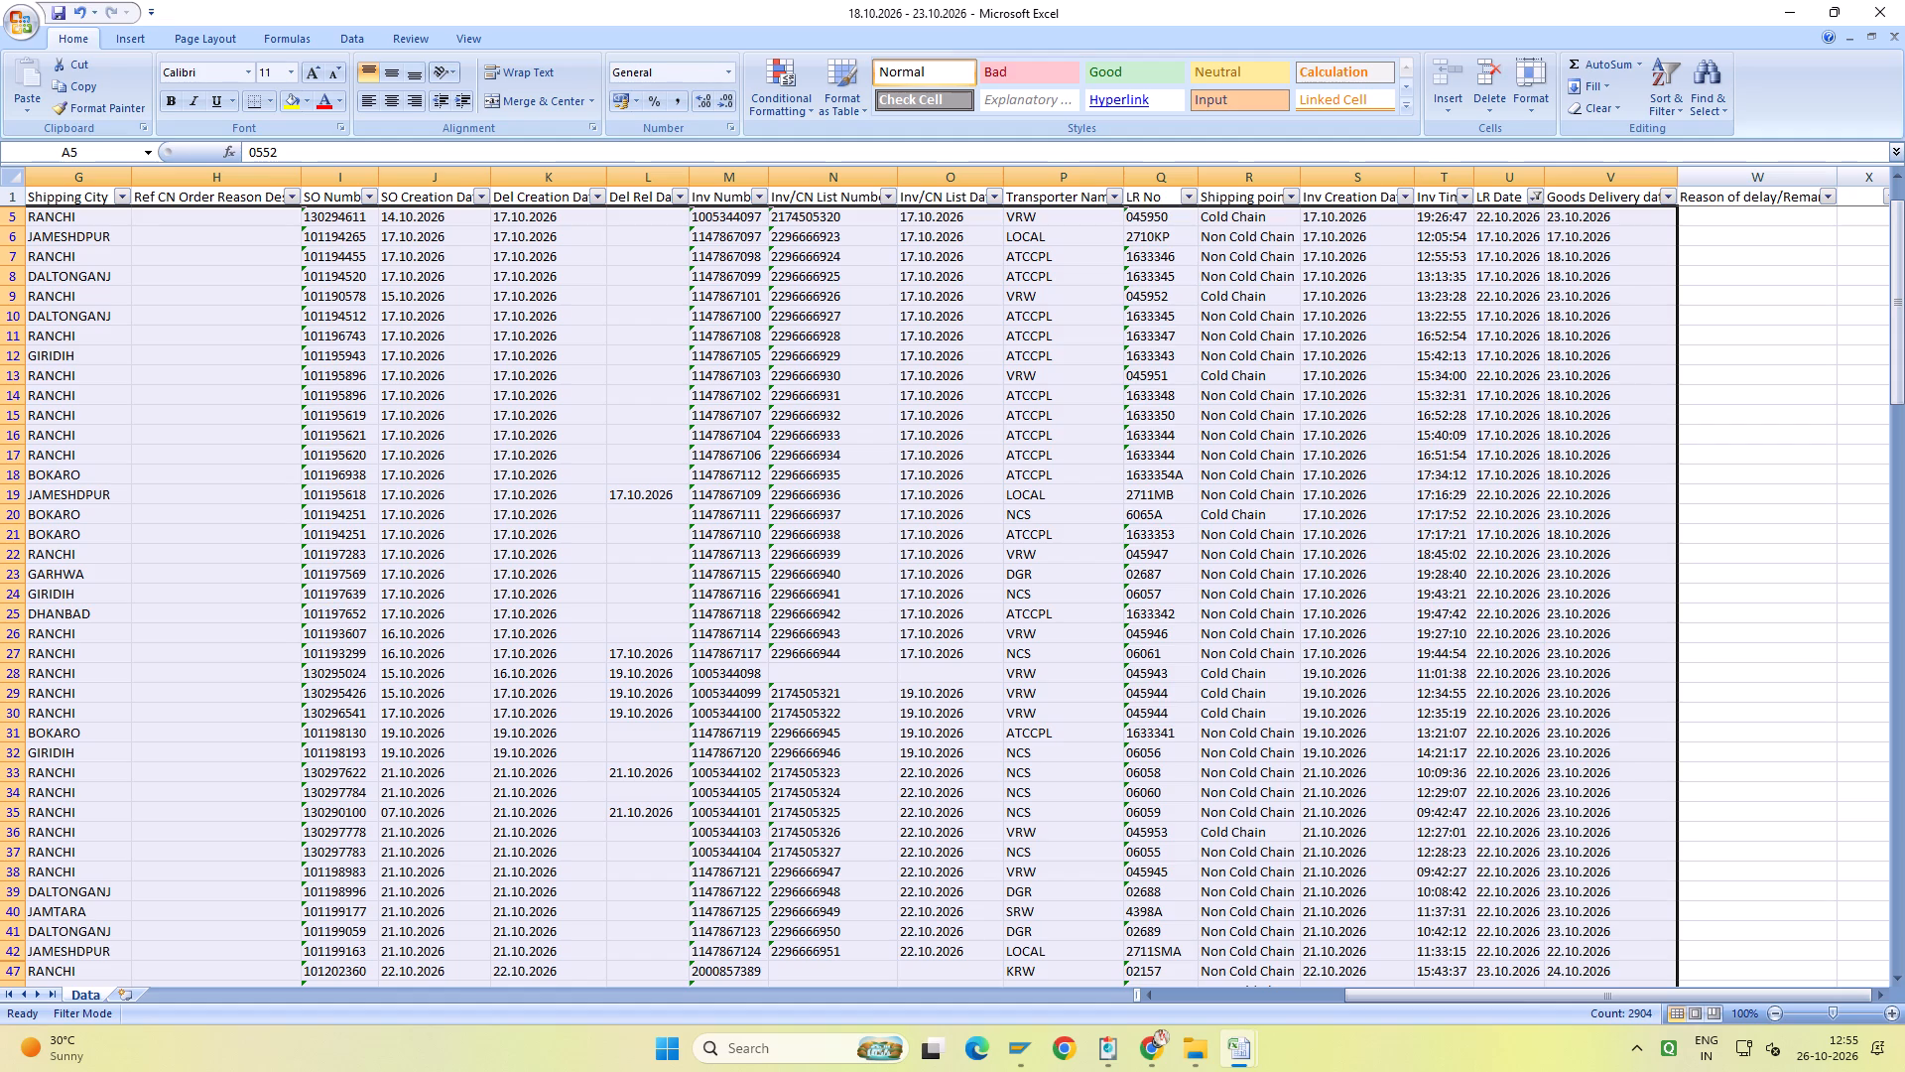
scroll(996, 210, "up", 2)
Rerun the INVOICE CREATED report in SAP with the same selection and apply the //DELIVERY (Goods Delivery data) layout.
left_click(1030, 1051)
left_click(1252, 990)
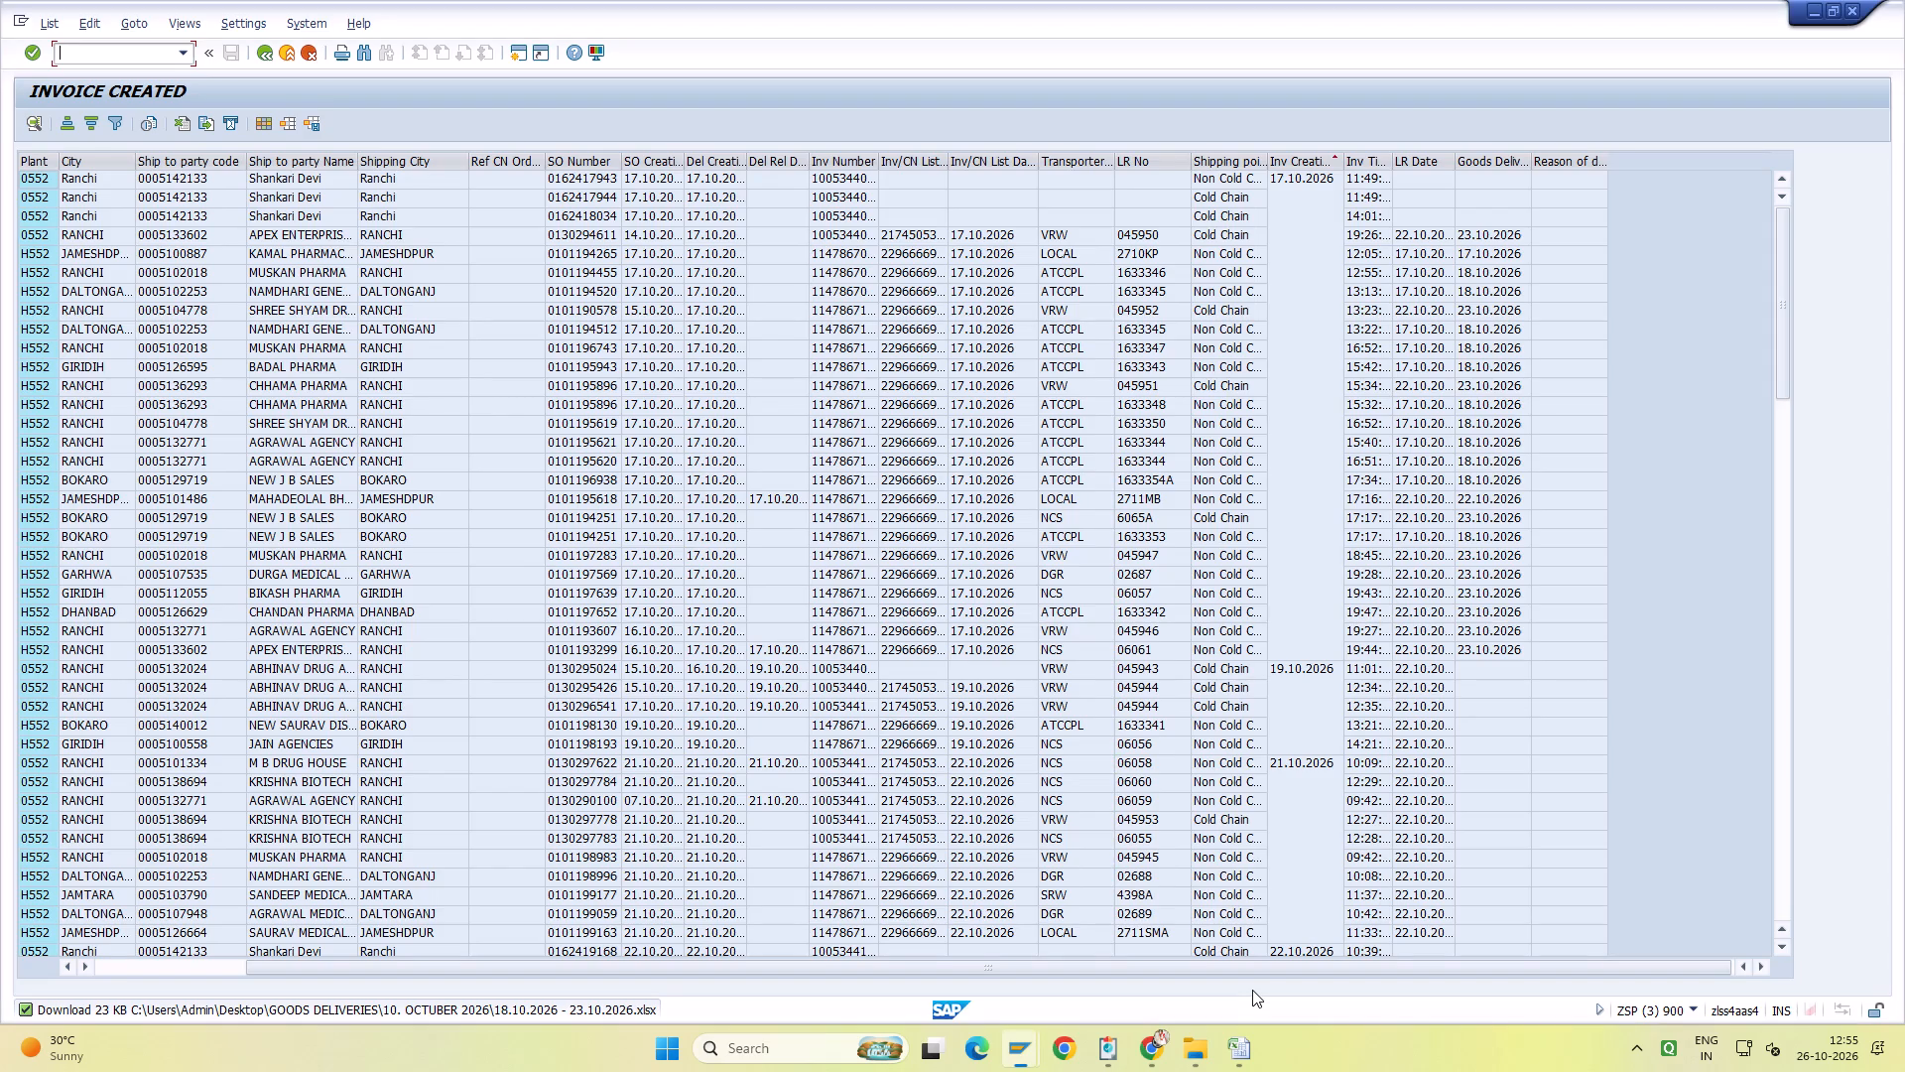
key("F3")
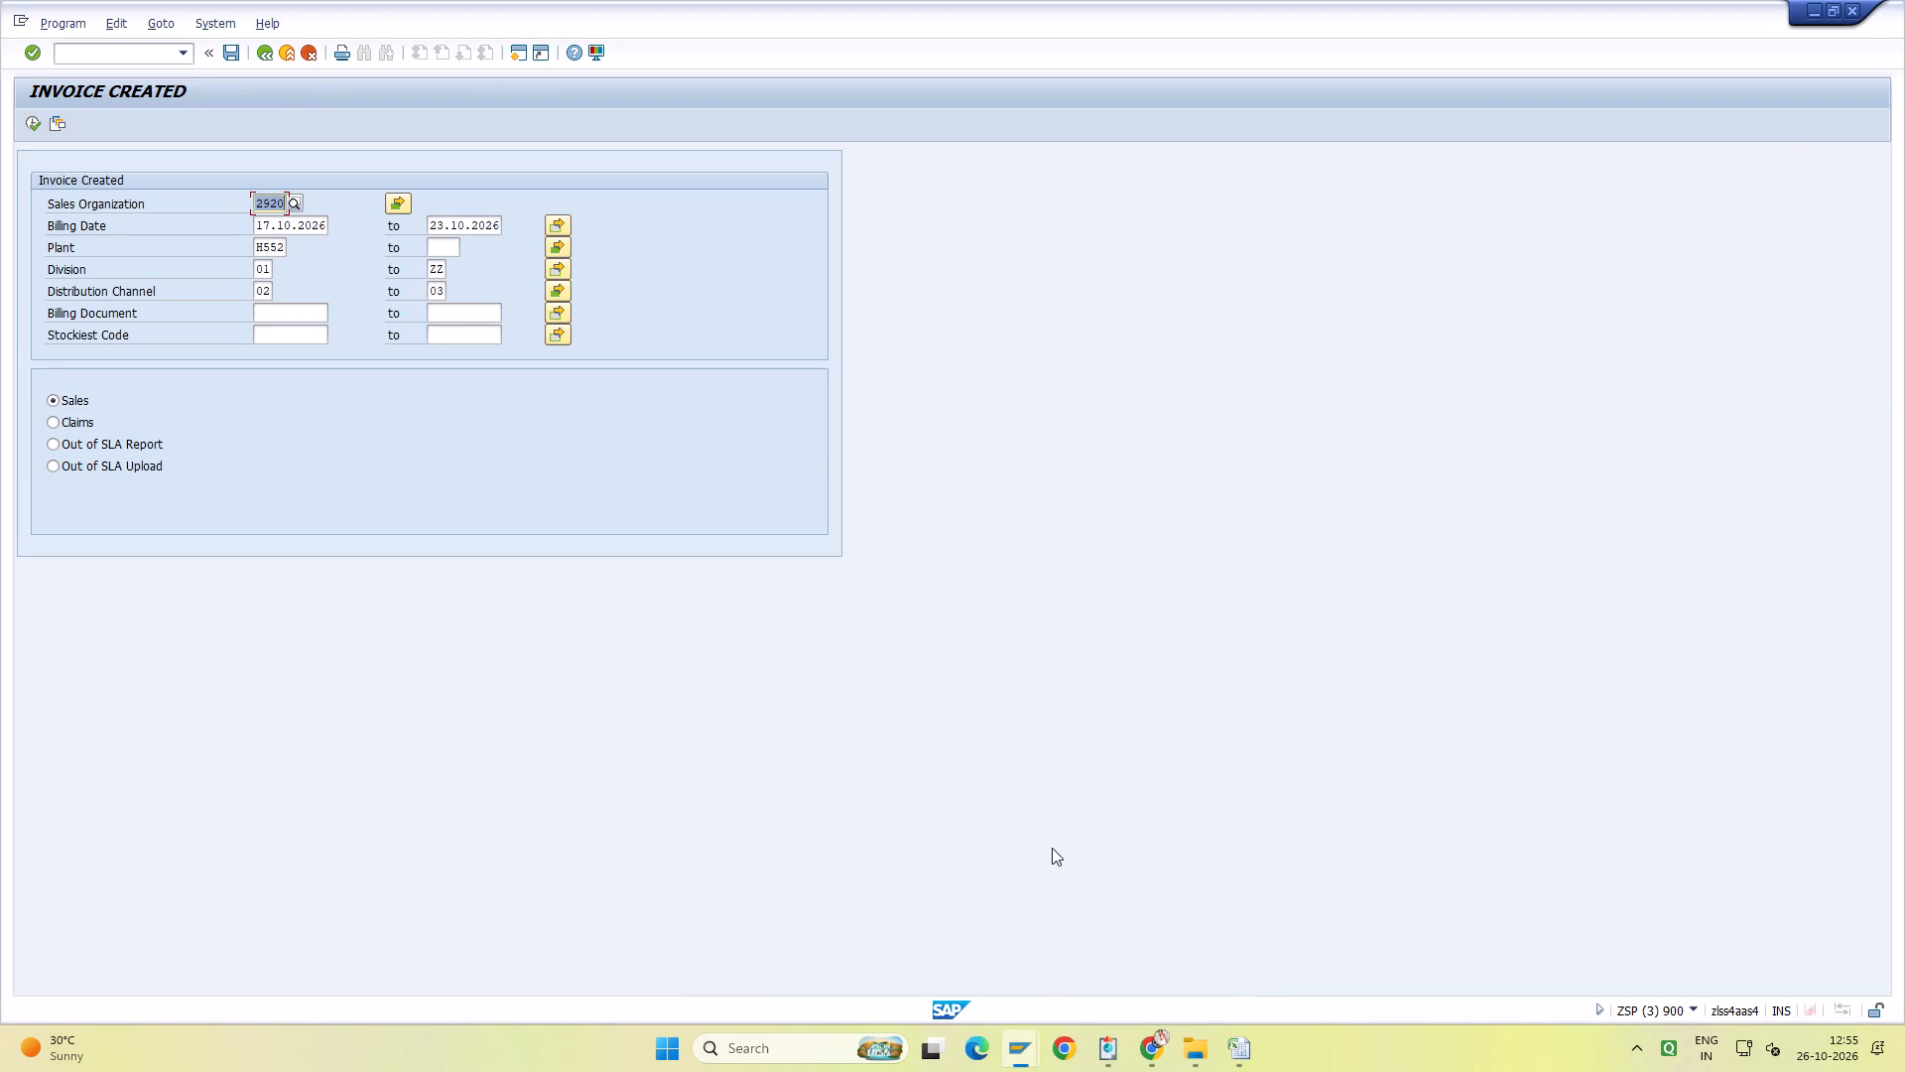
key("F8")
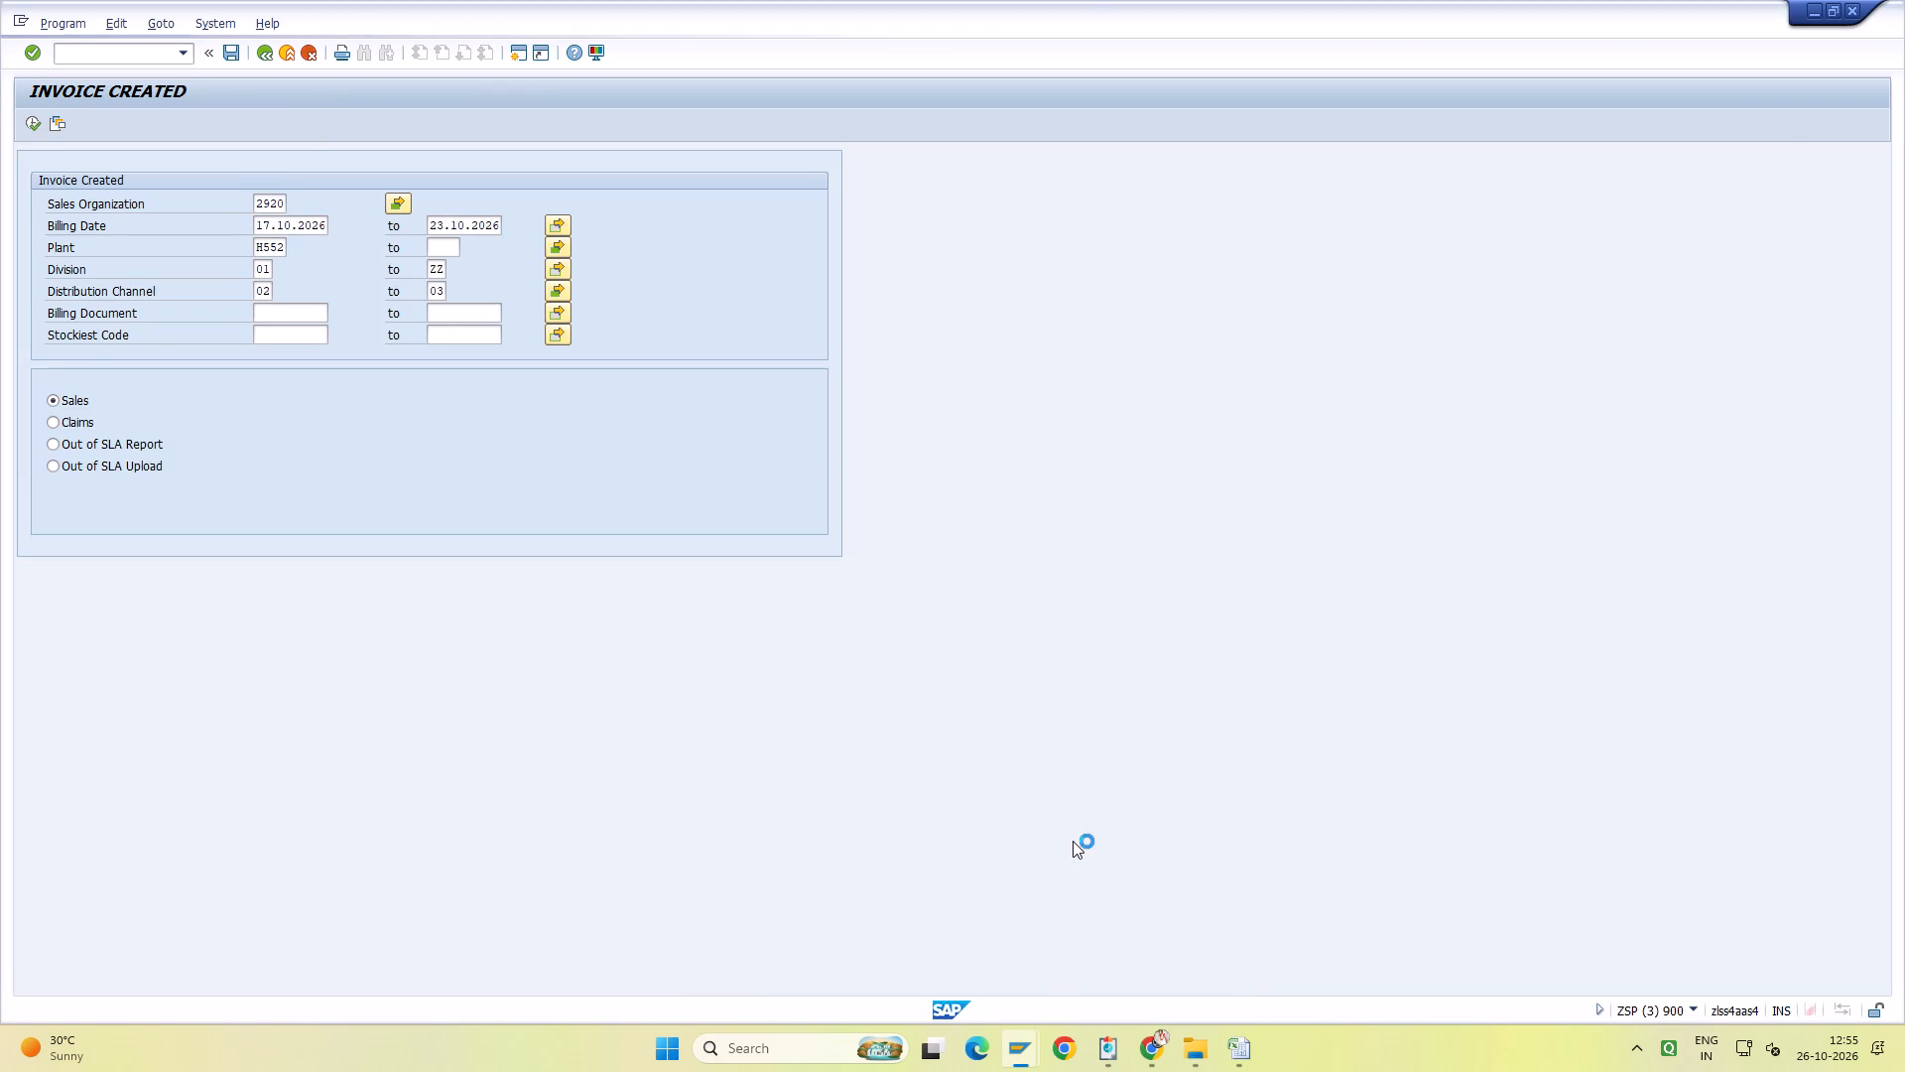
left_click(322, 122)
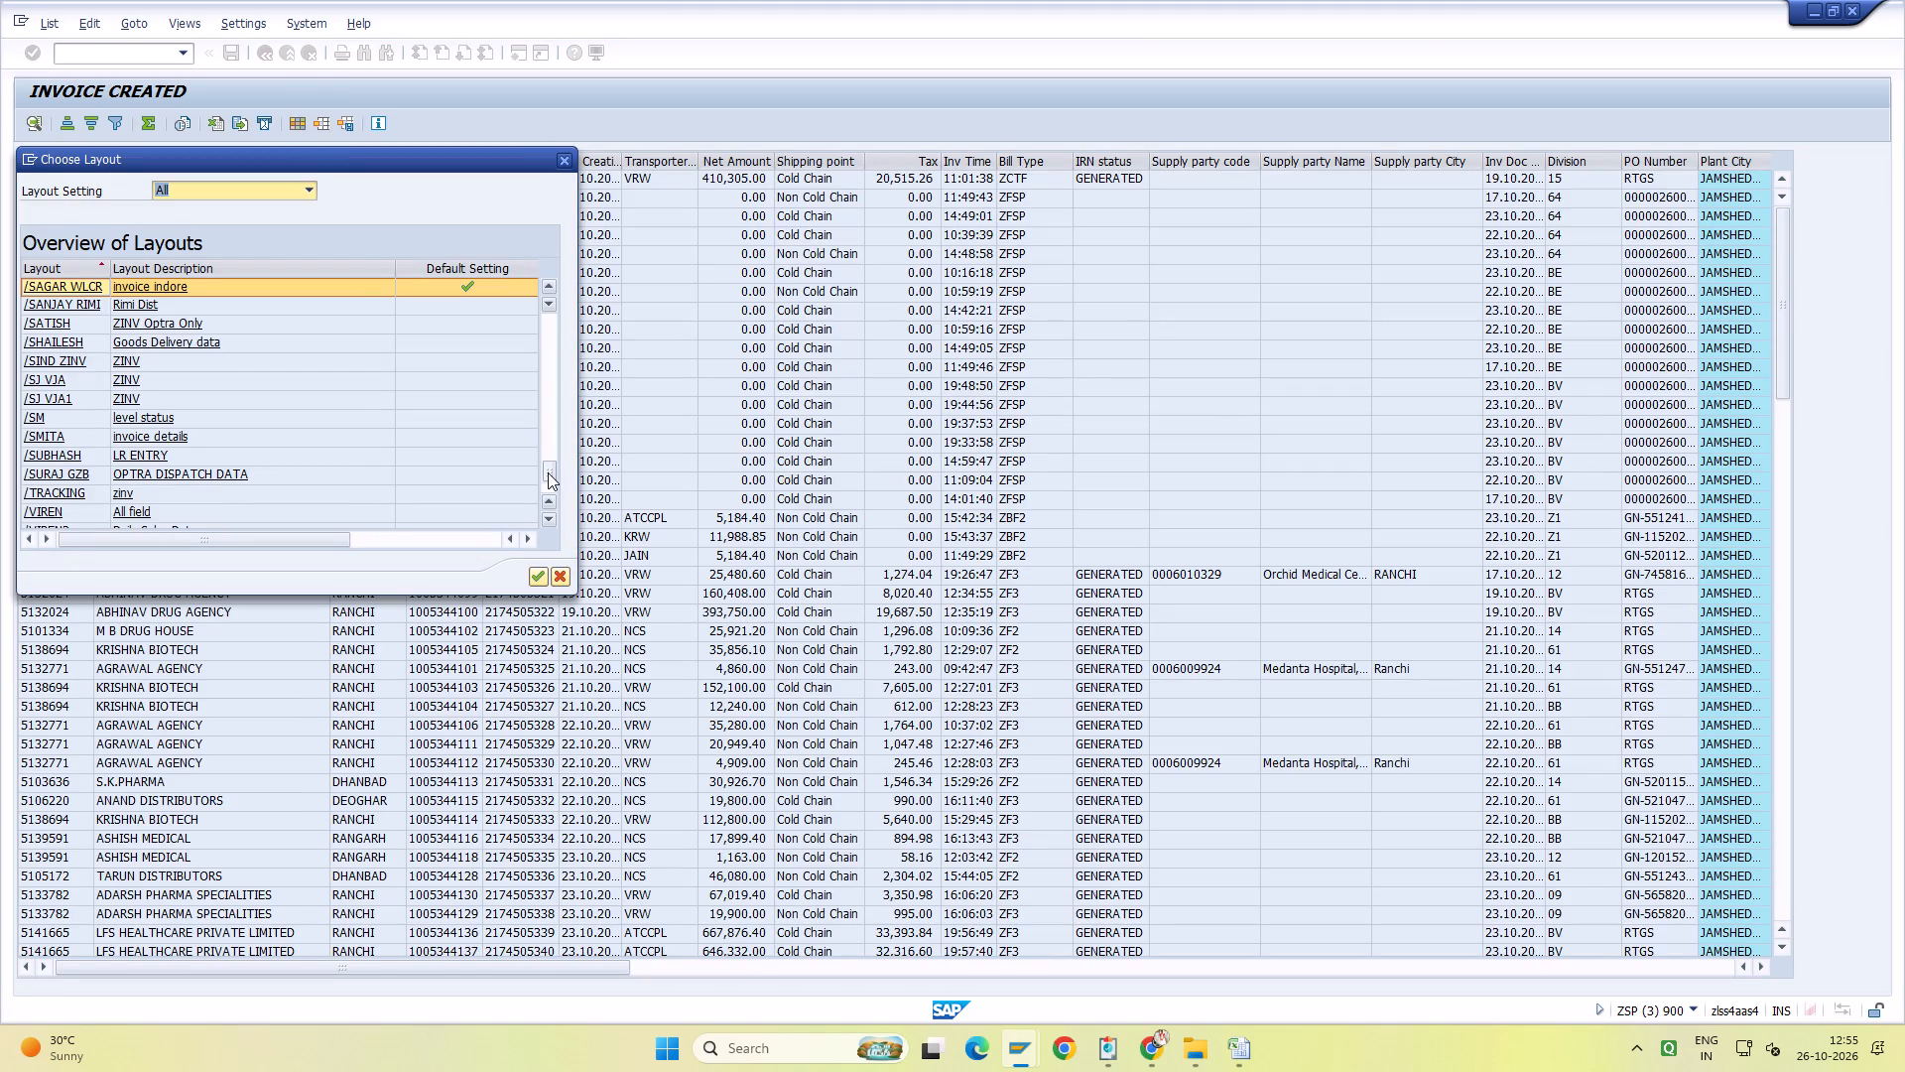
left_click_drag(547, 477, 547, 409)
left_click_drag(547, 409, 547, 264)
scroll(356, 395, "down", 1)
scroll(265, 464, "down", 2)
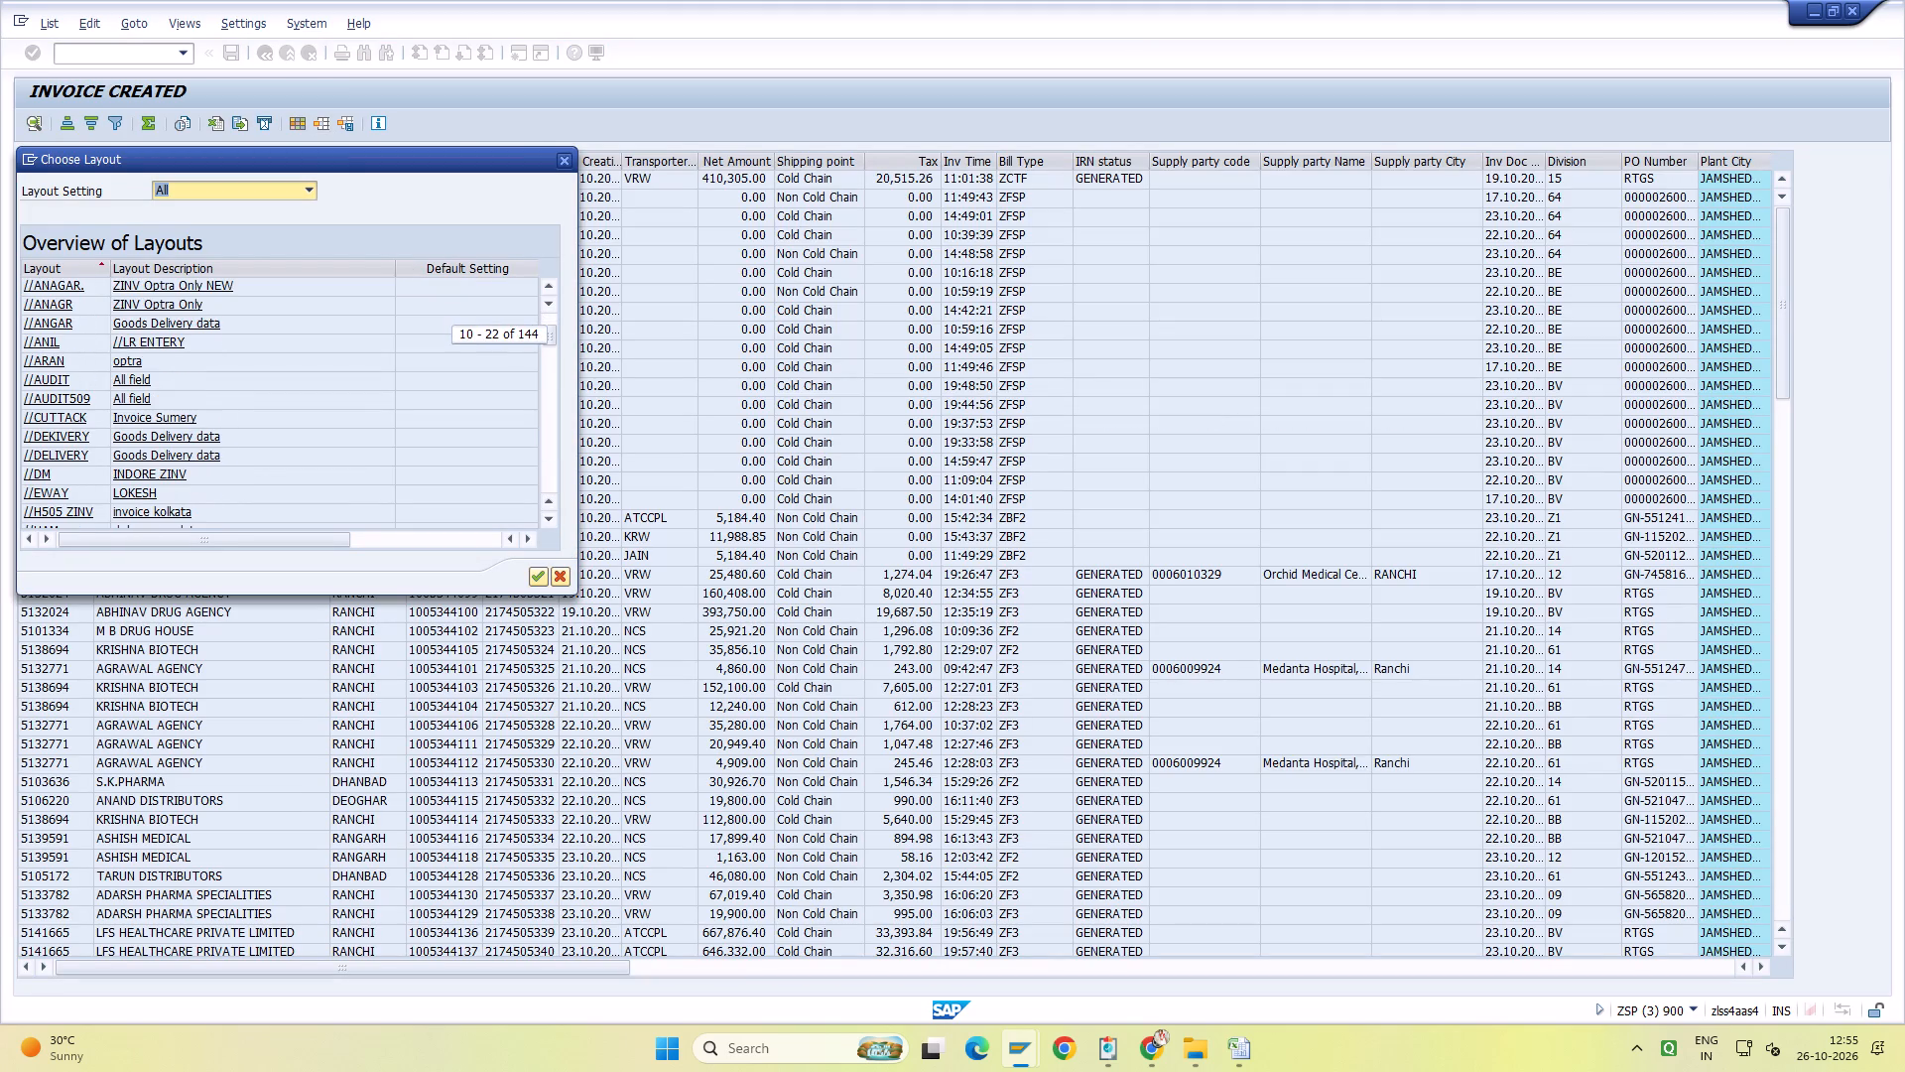
left_click(265, 453)
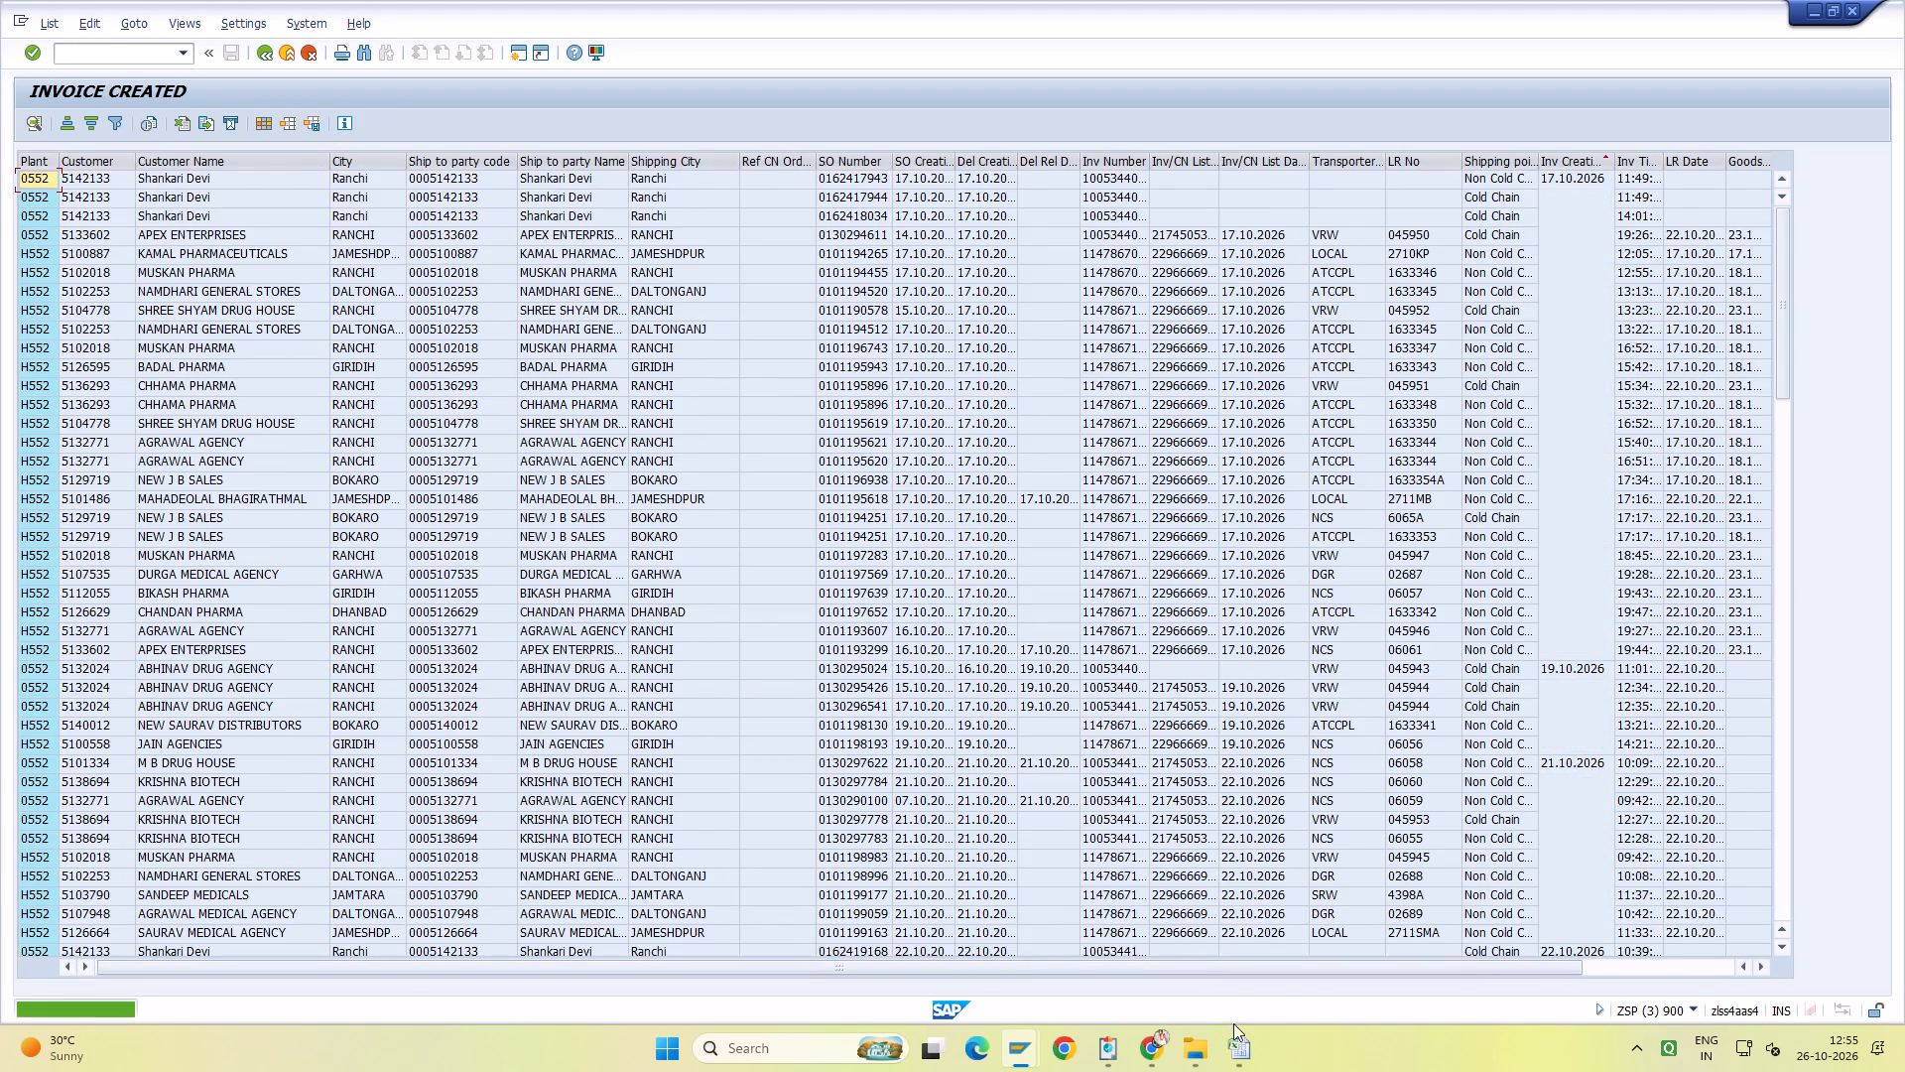
In the 18.10.2026 - 23.10.2026 workbook, filter Inv/CN List Date to show only 17.10.2026.
left_click(1241, 1044)
left_click(1149, 956)
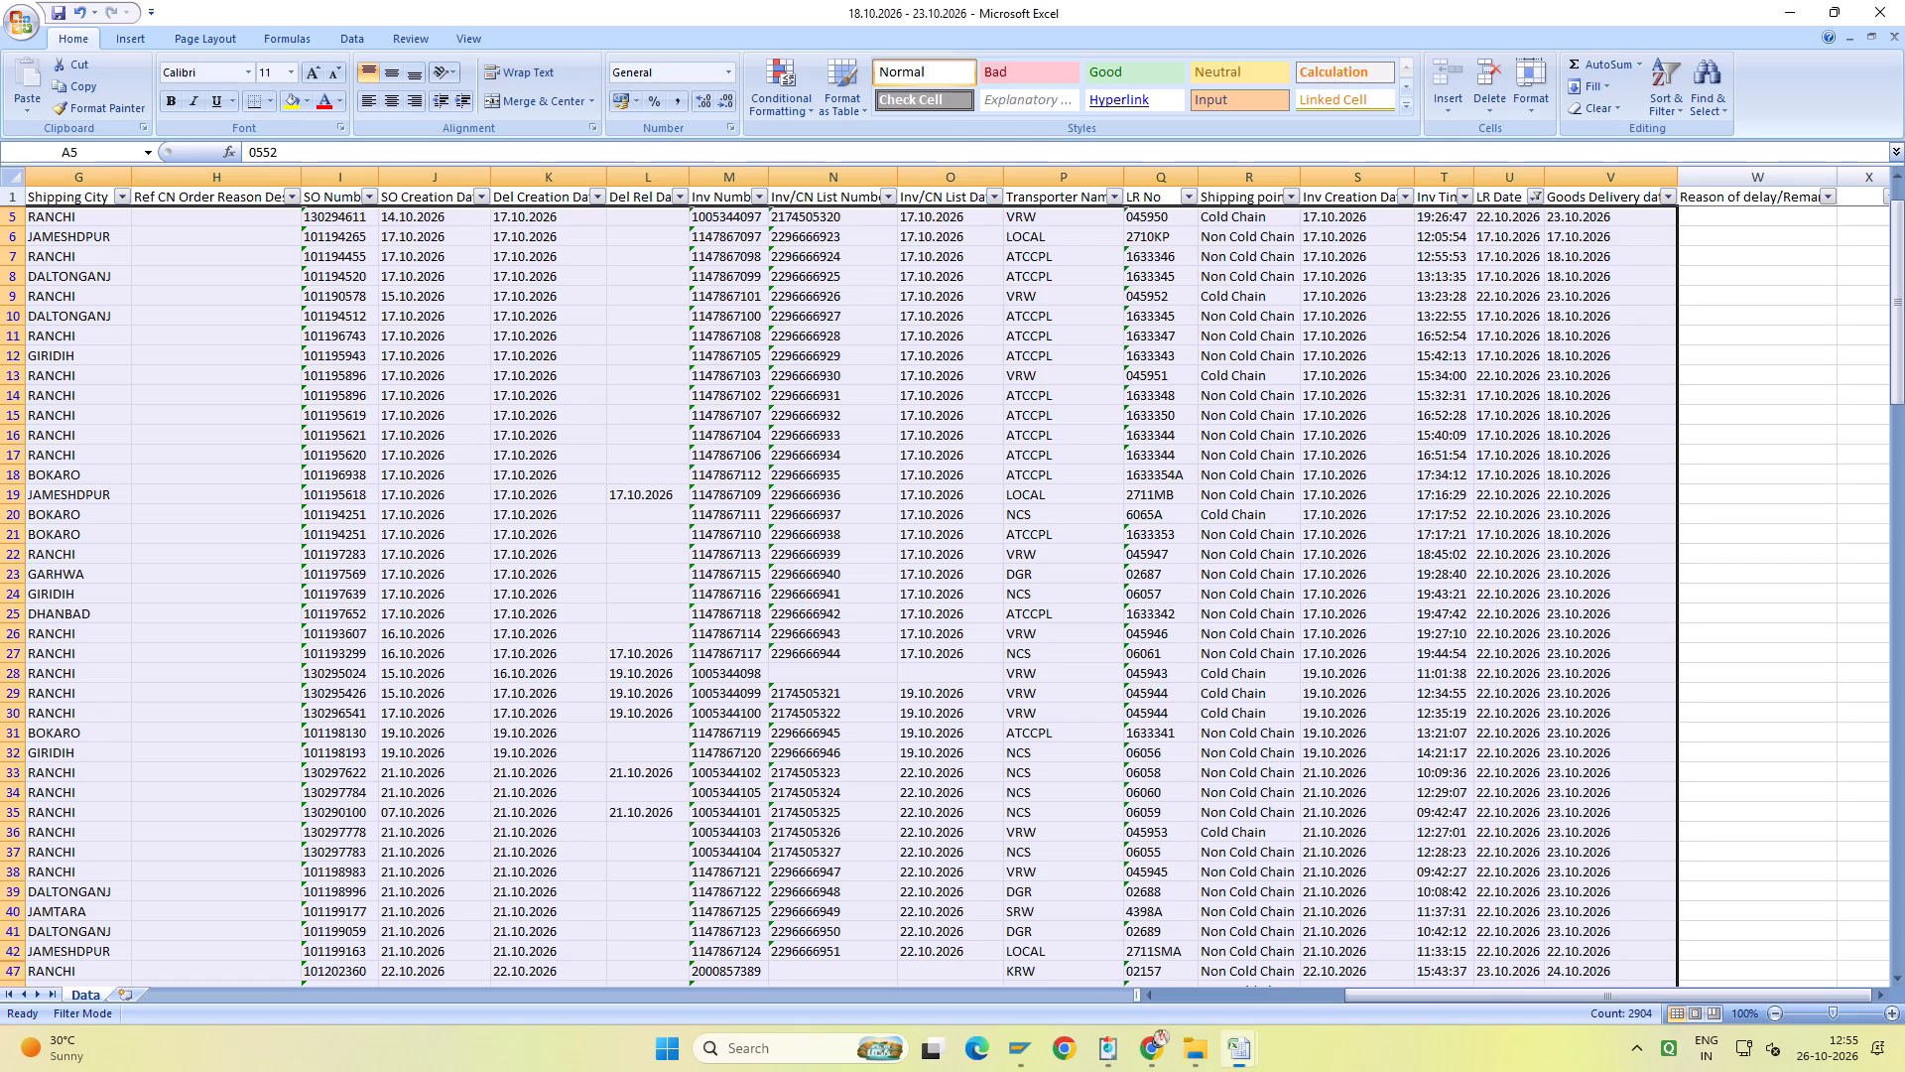
scroll(1406, 358, "up", 3)
left_click(996, 196)
left_click(875, 351)
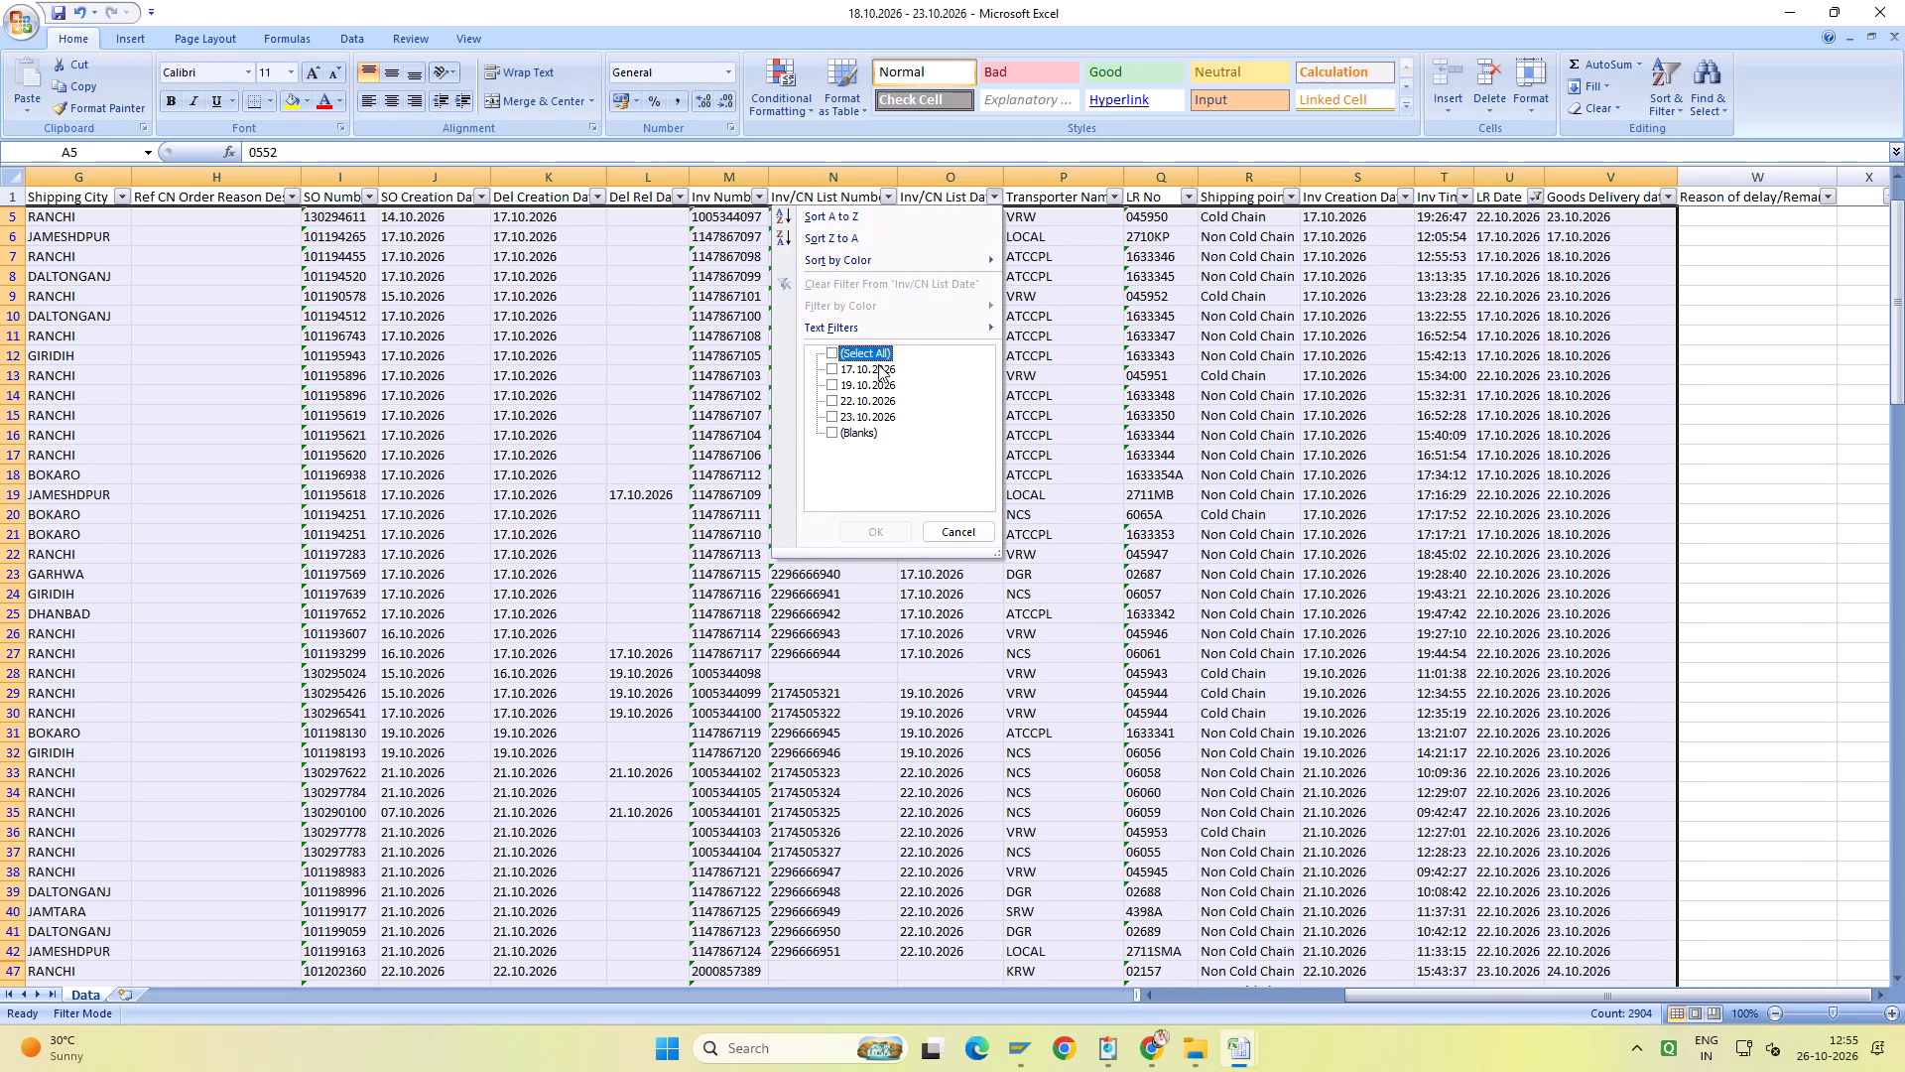
left_click(878, 365)
left_click(890, 536)
scroll(1147, 587, "up", 5)
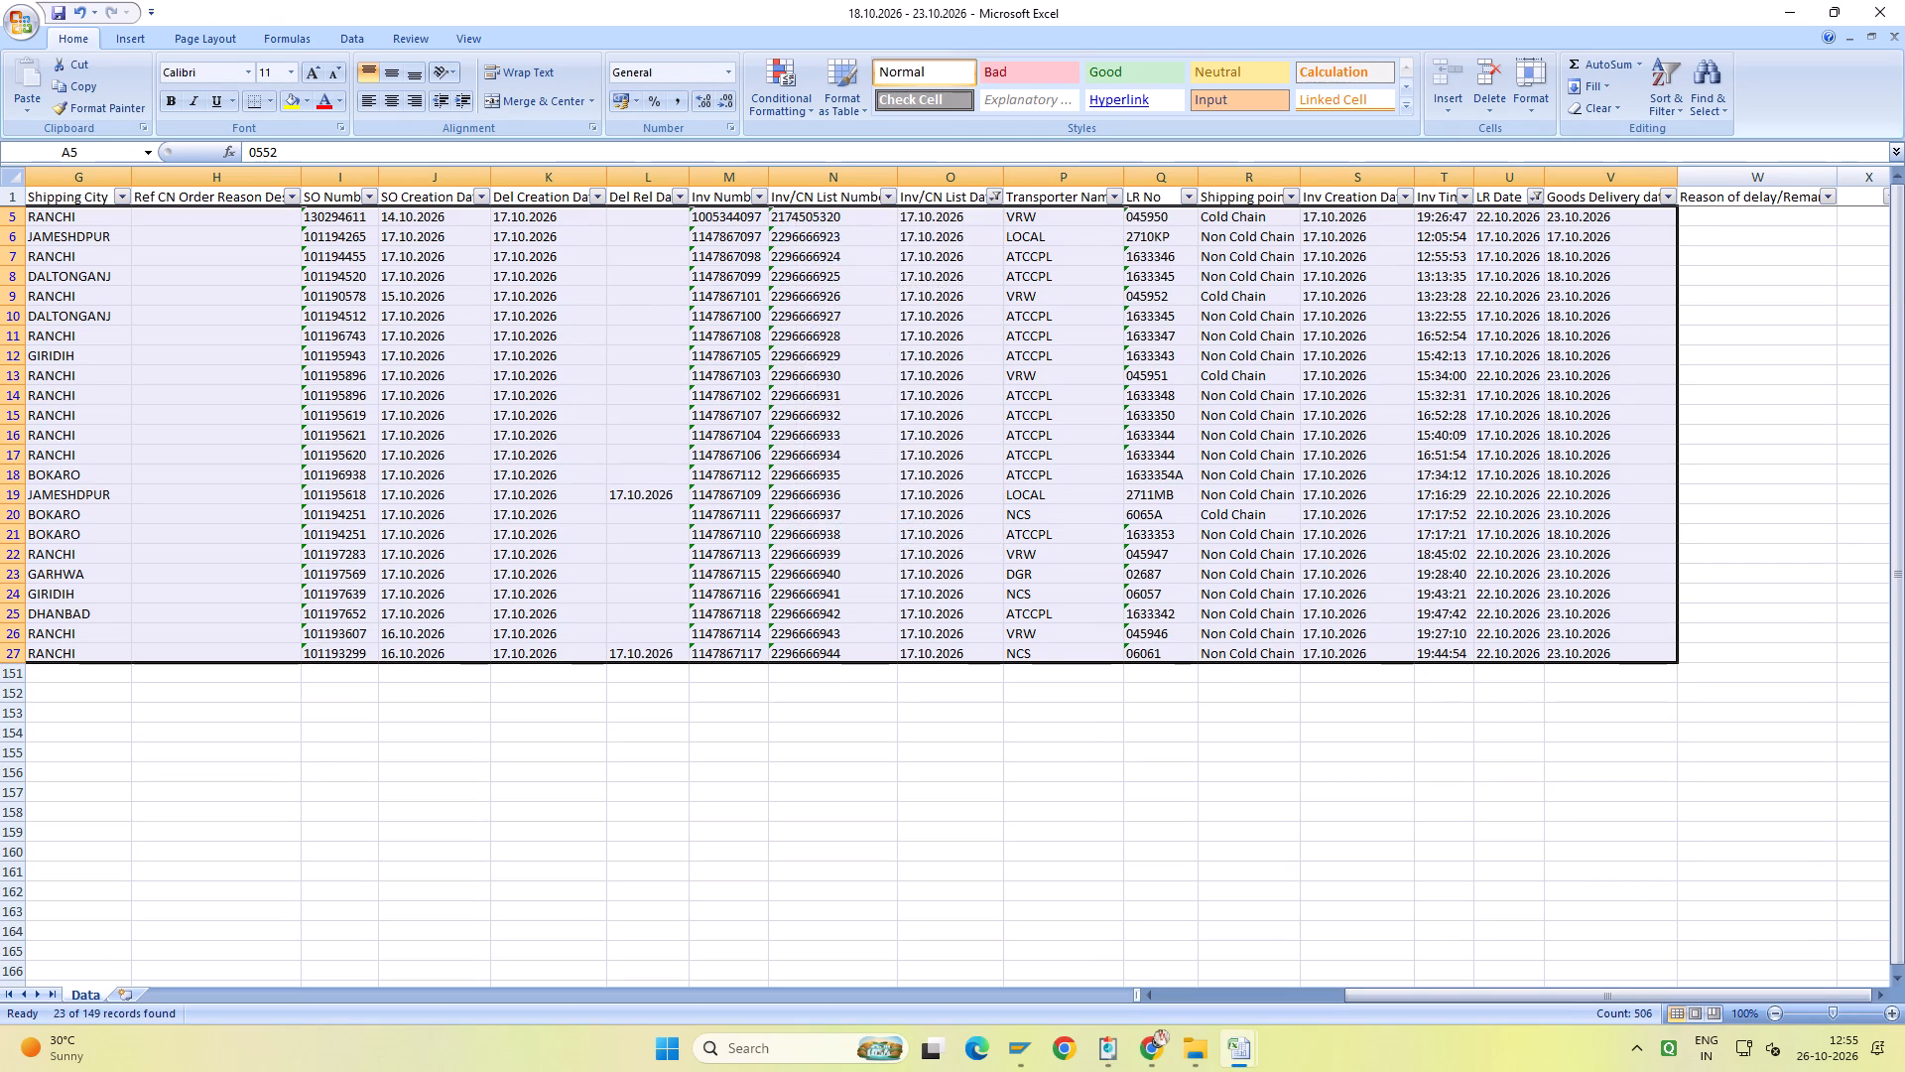
scroll(1443, 456, "up", 4)
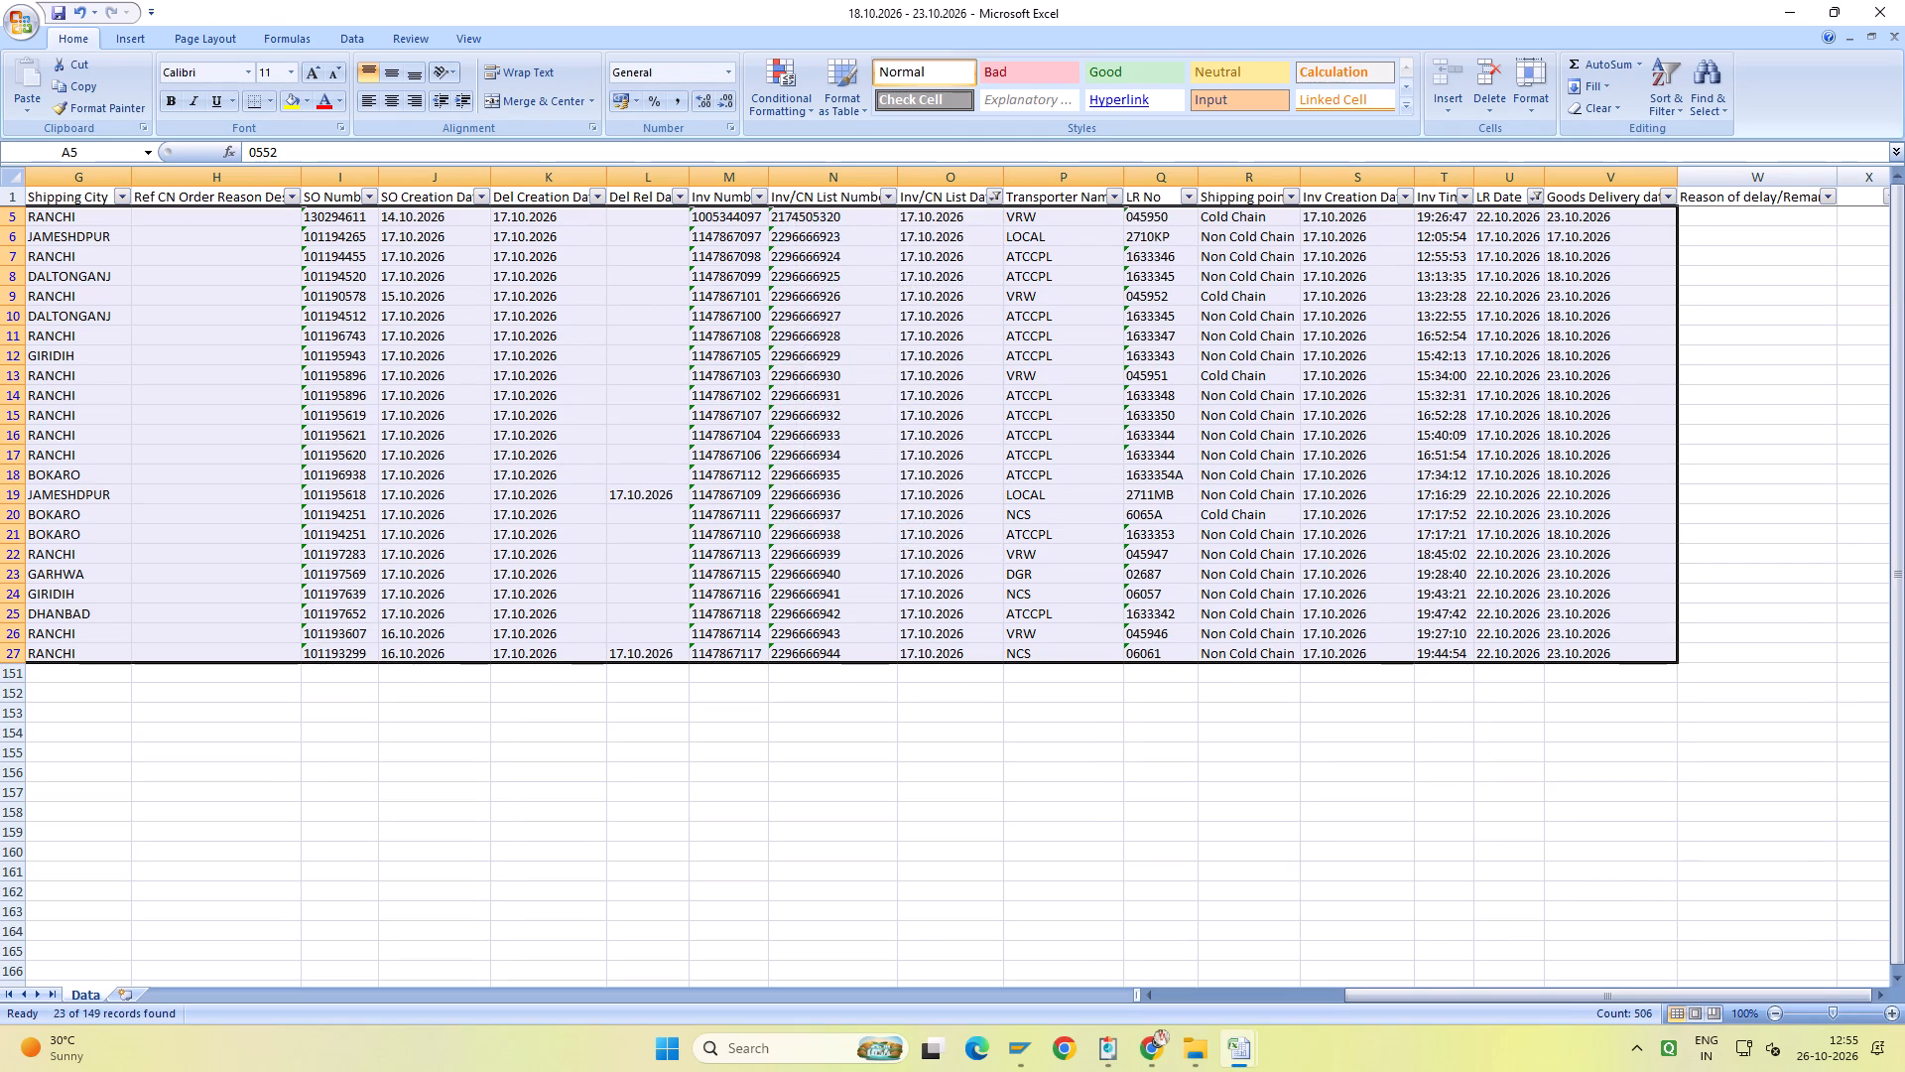
Examine the 17.10.2026 rows and the filter values of Shipping City and Del Creation Date.
left_click(1510, 199)
key("ctrl+Left")
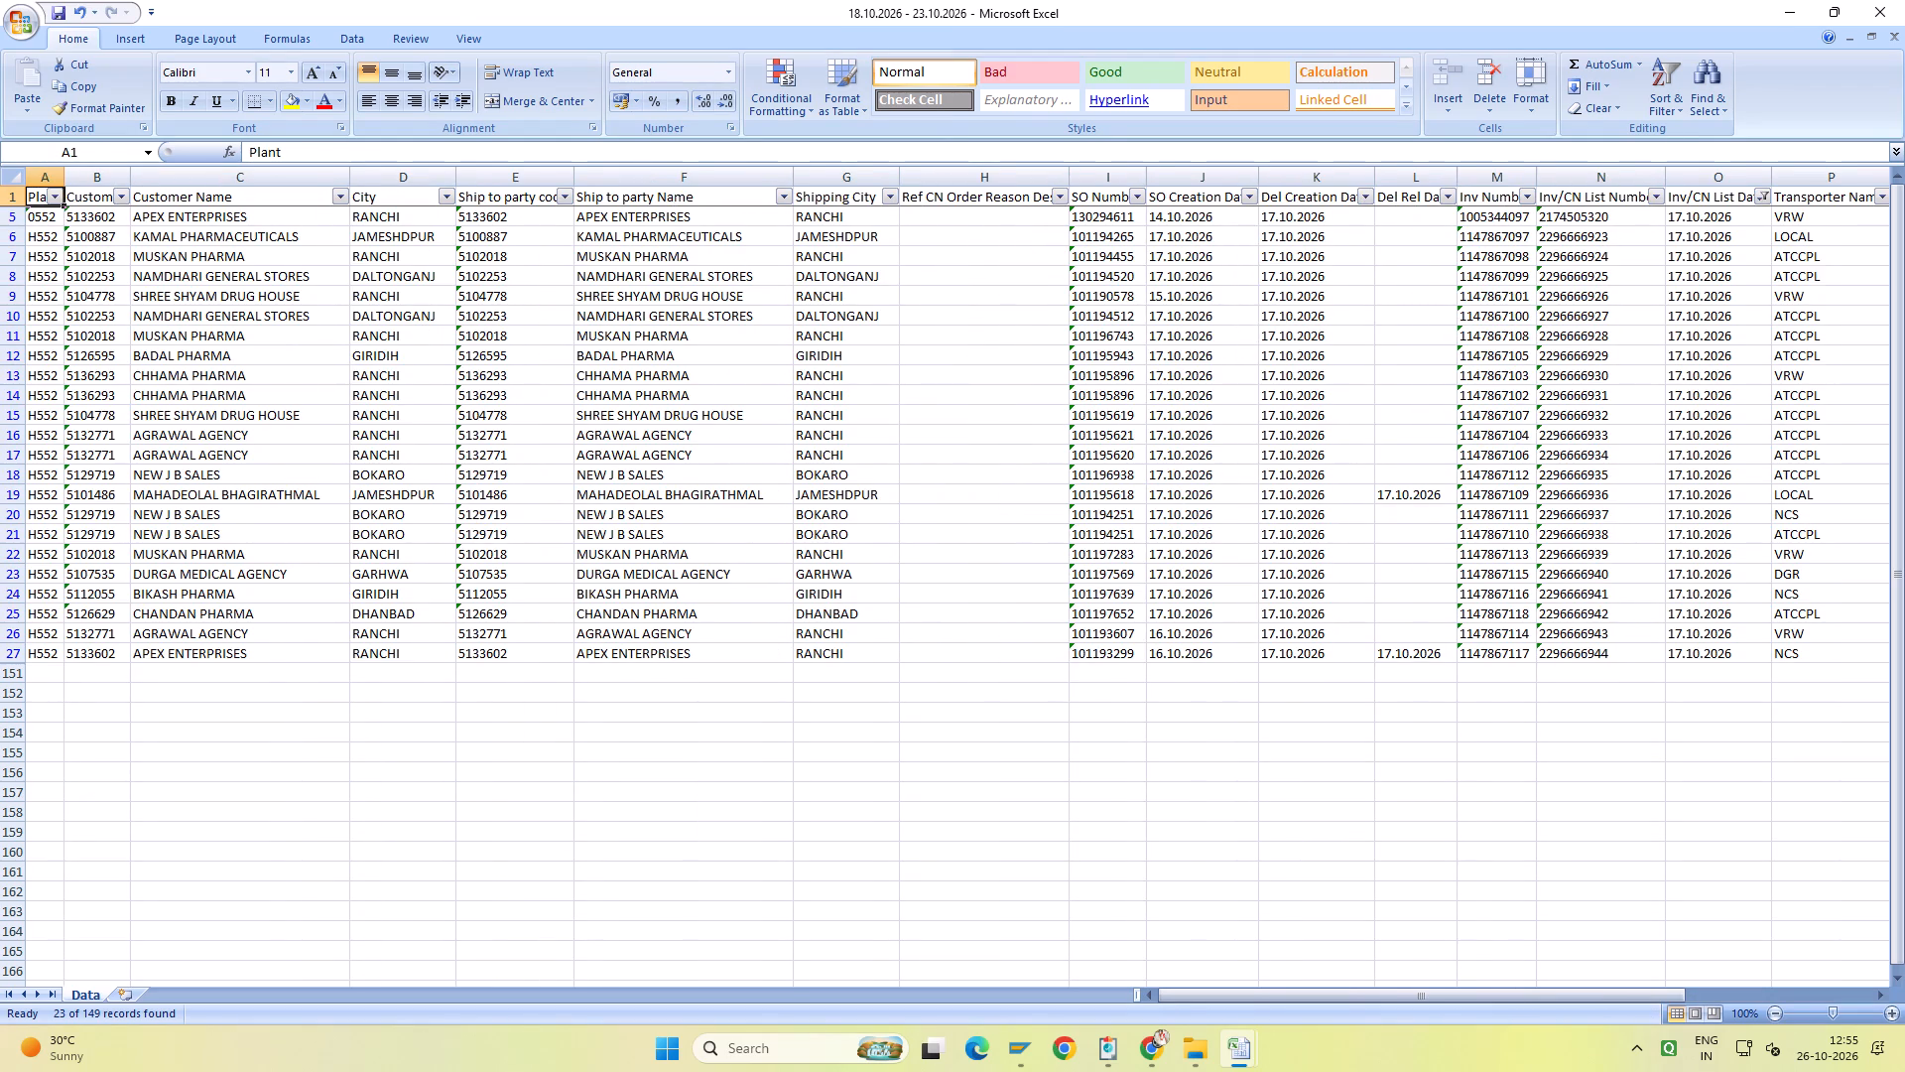
left_click(887, 198)
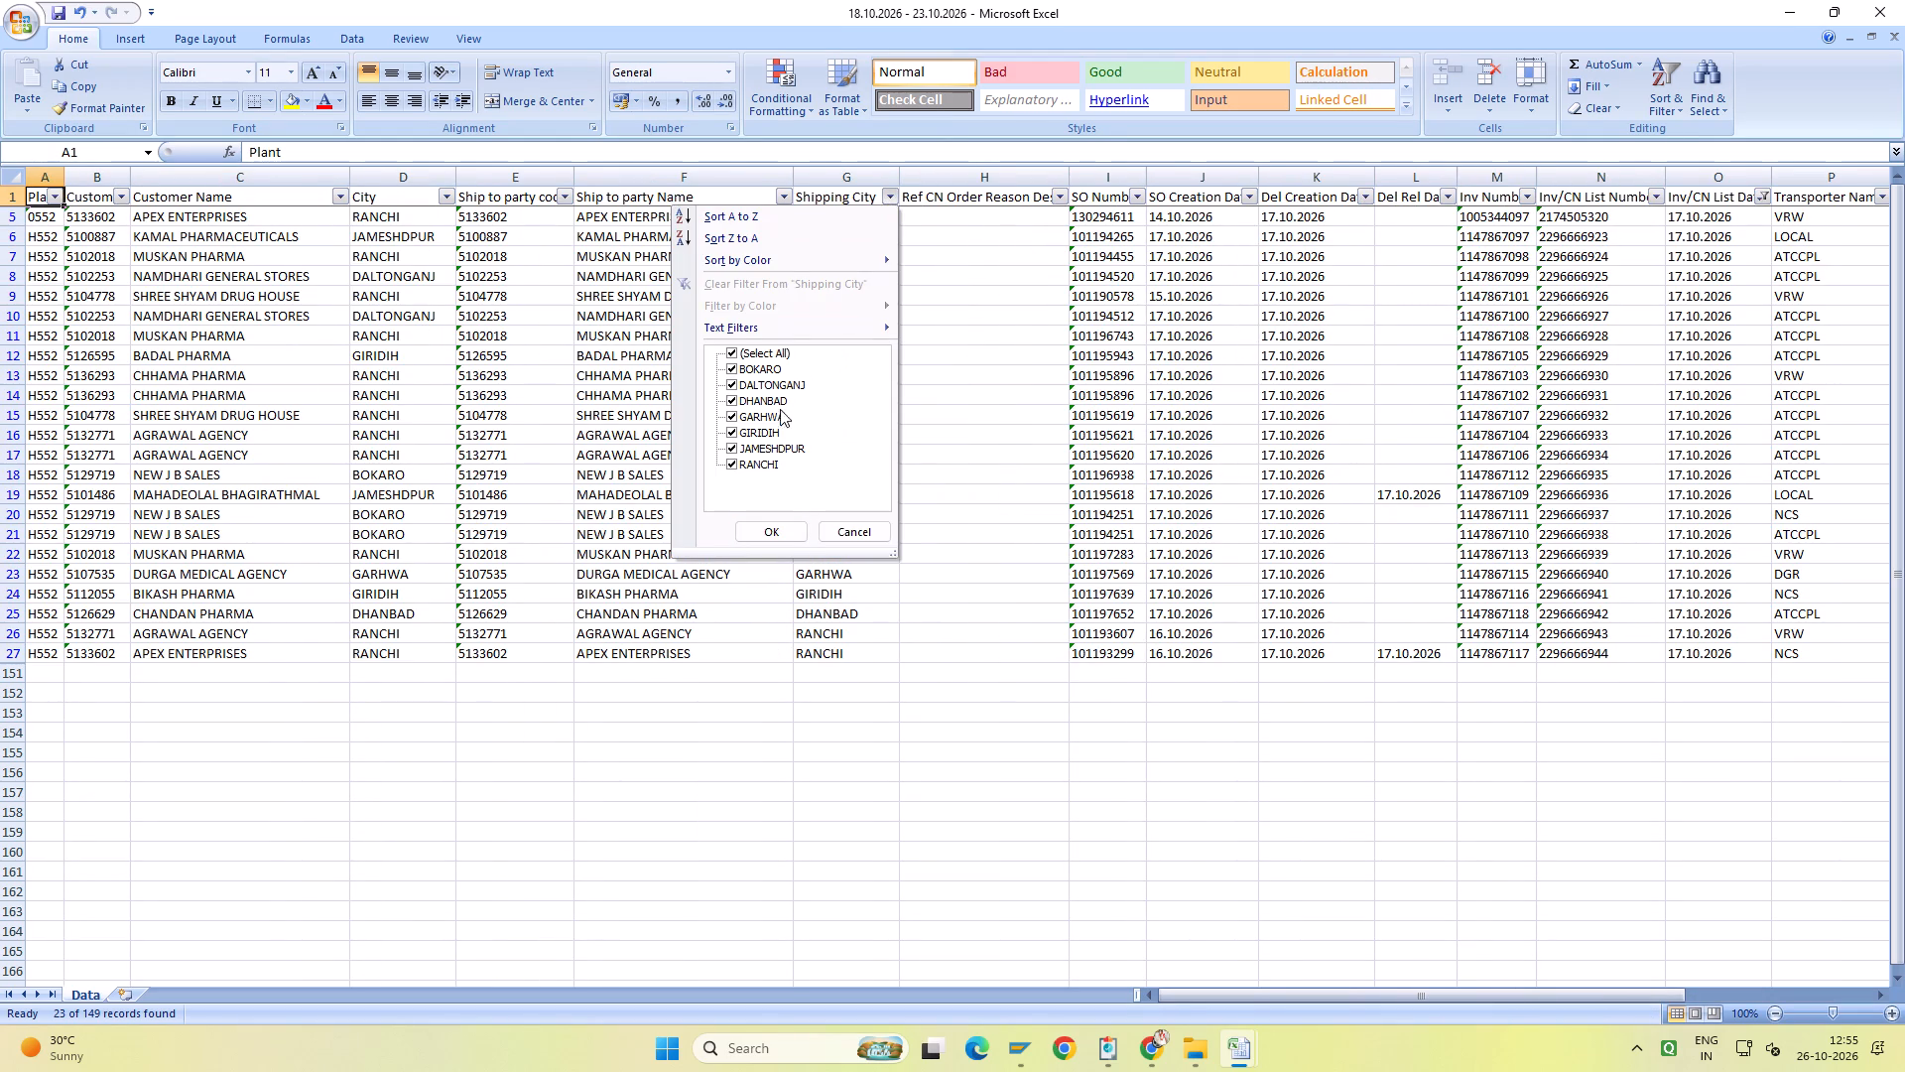
left_click(773, 531)
scroll(773, 531, "up", 5)
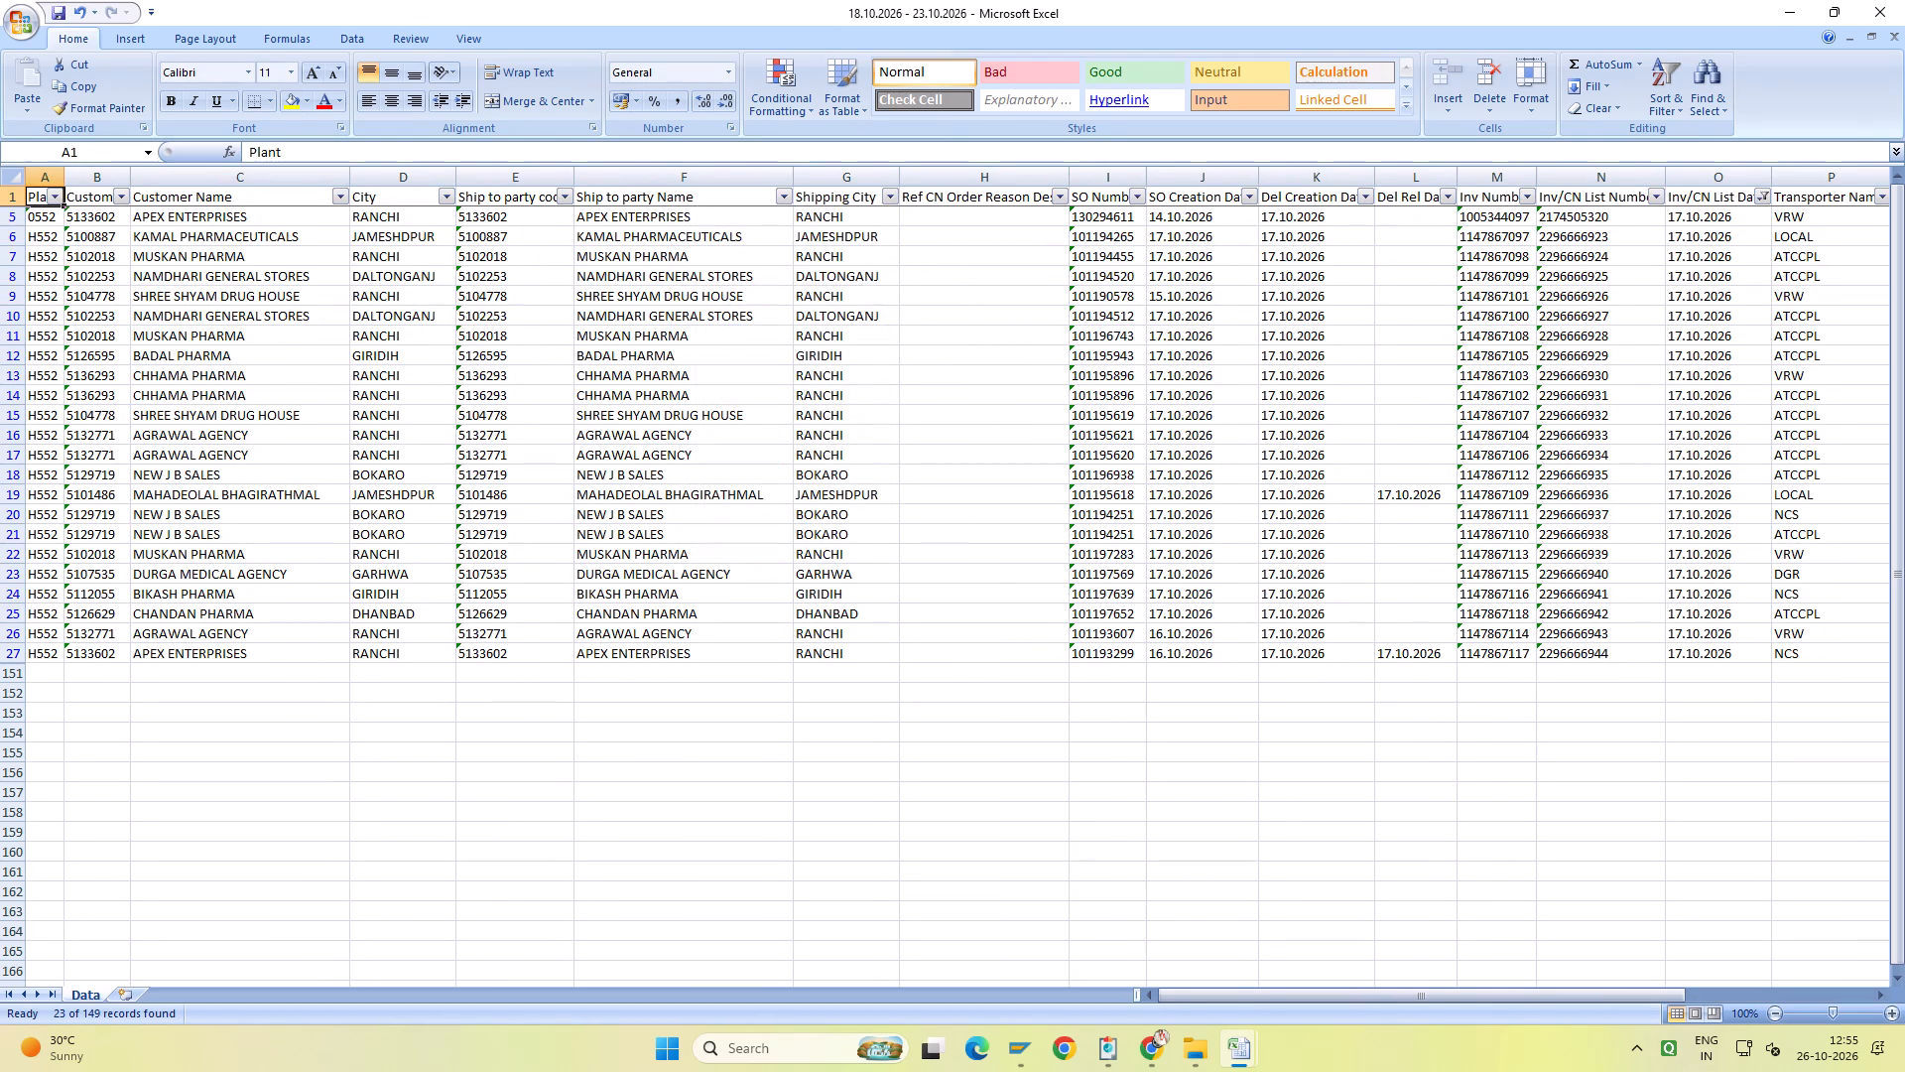
left_click(850, 197)
left_click(1363, 201)
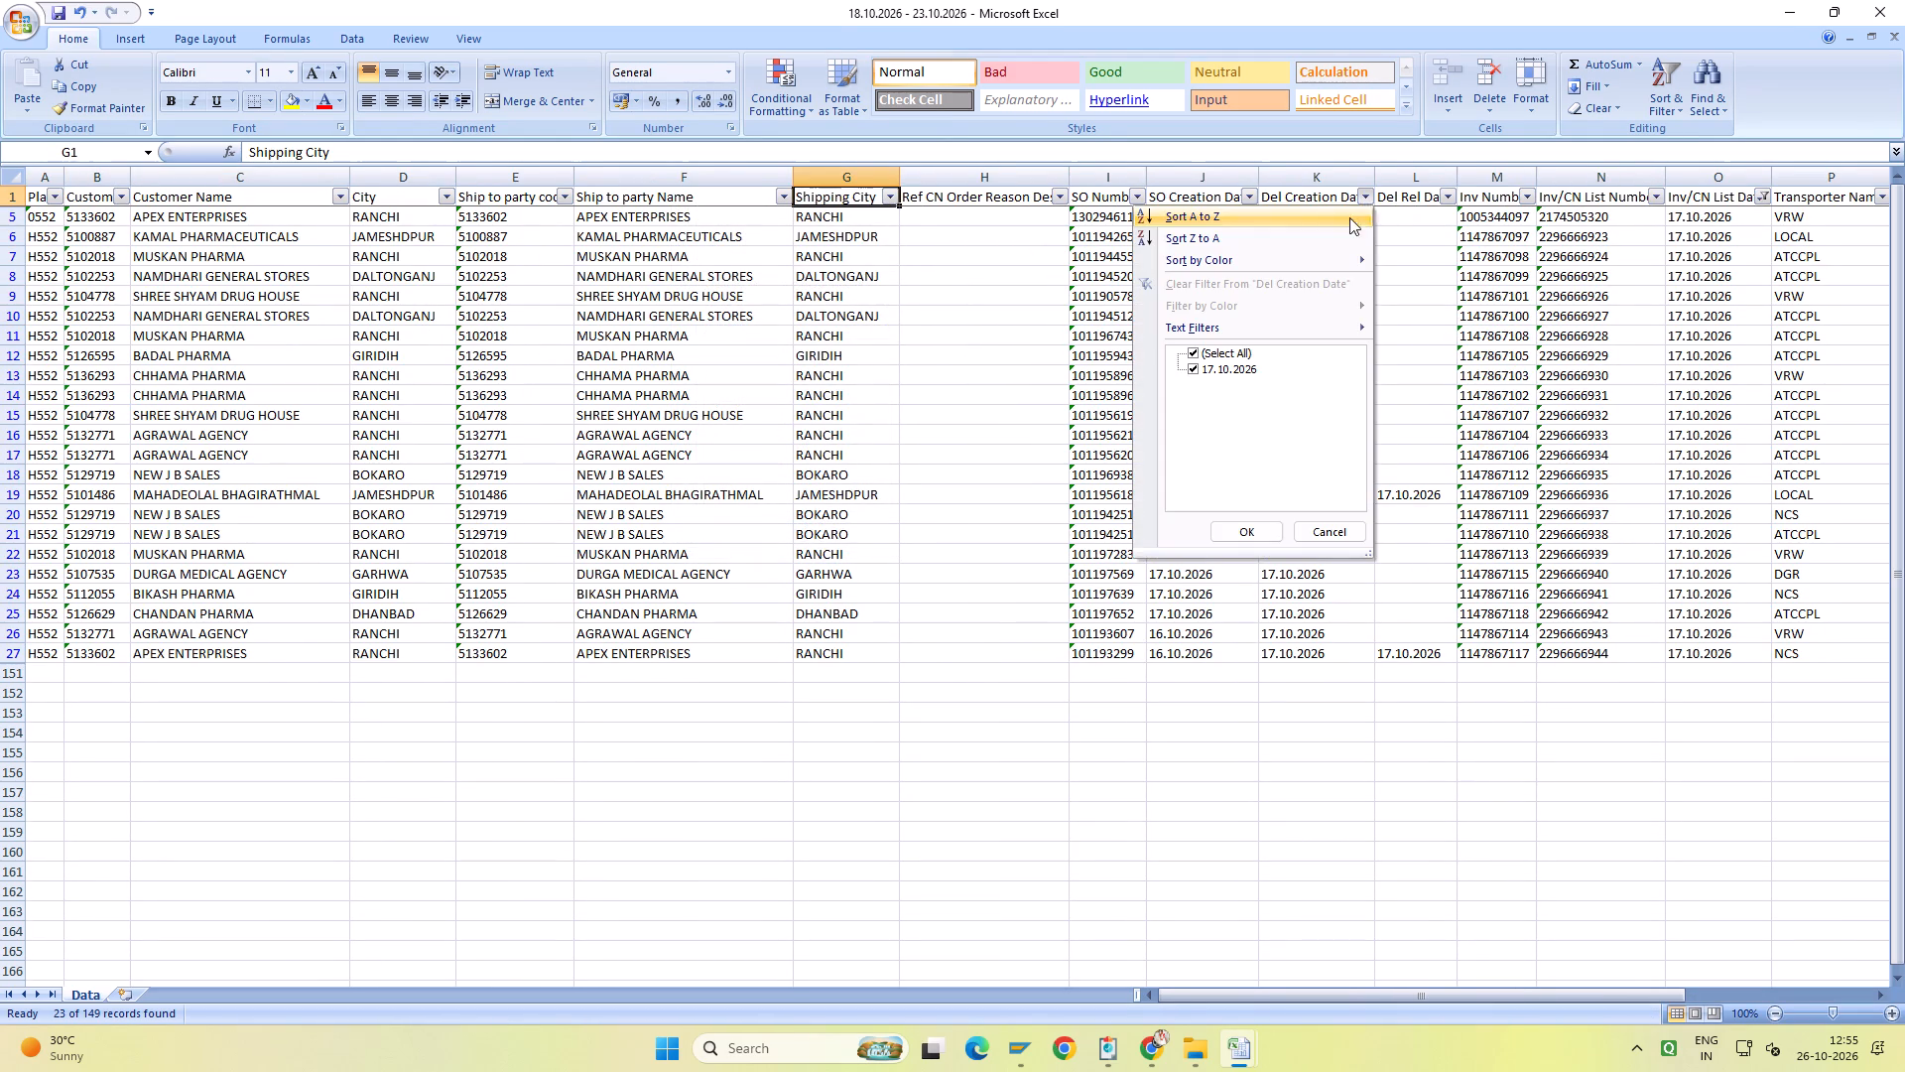
left_click(1447, 351)
left_click(1419, 197)
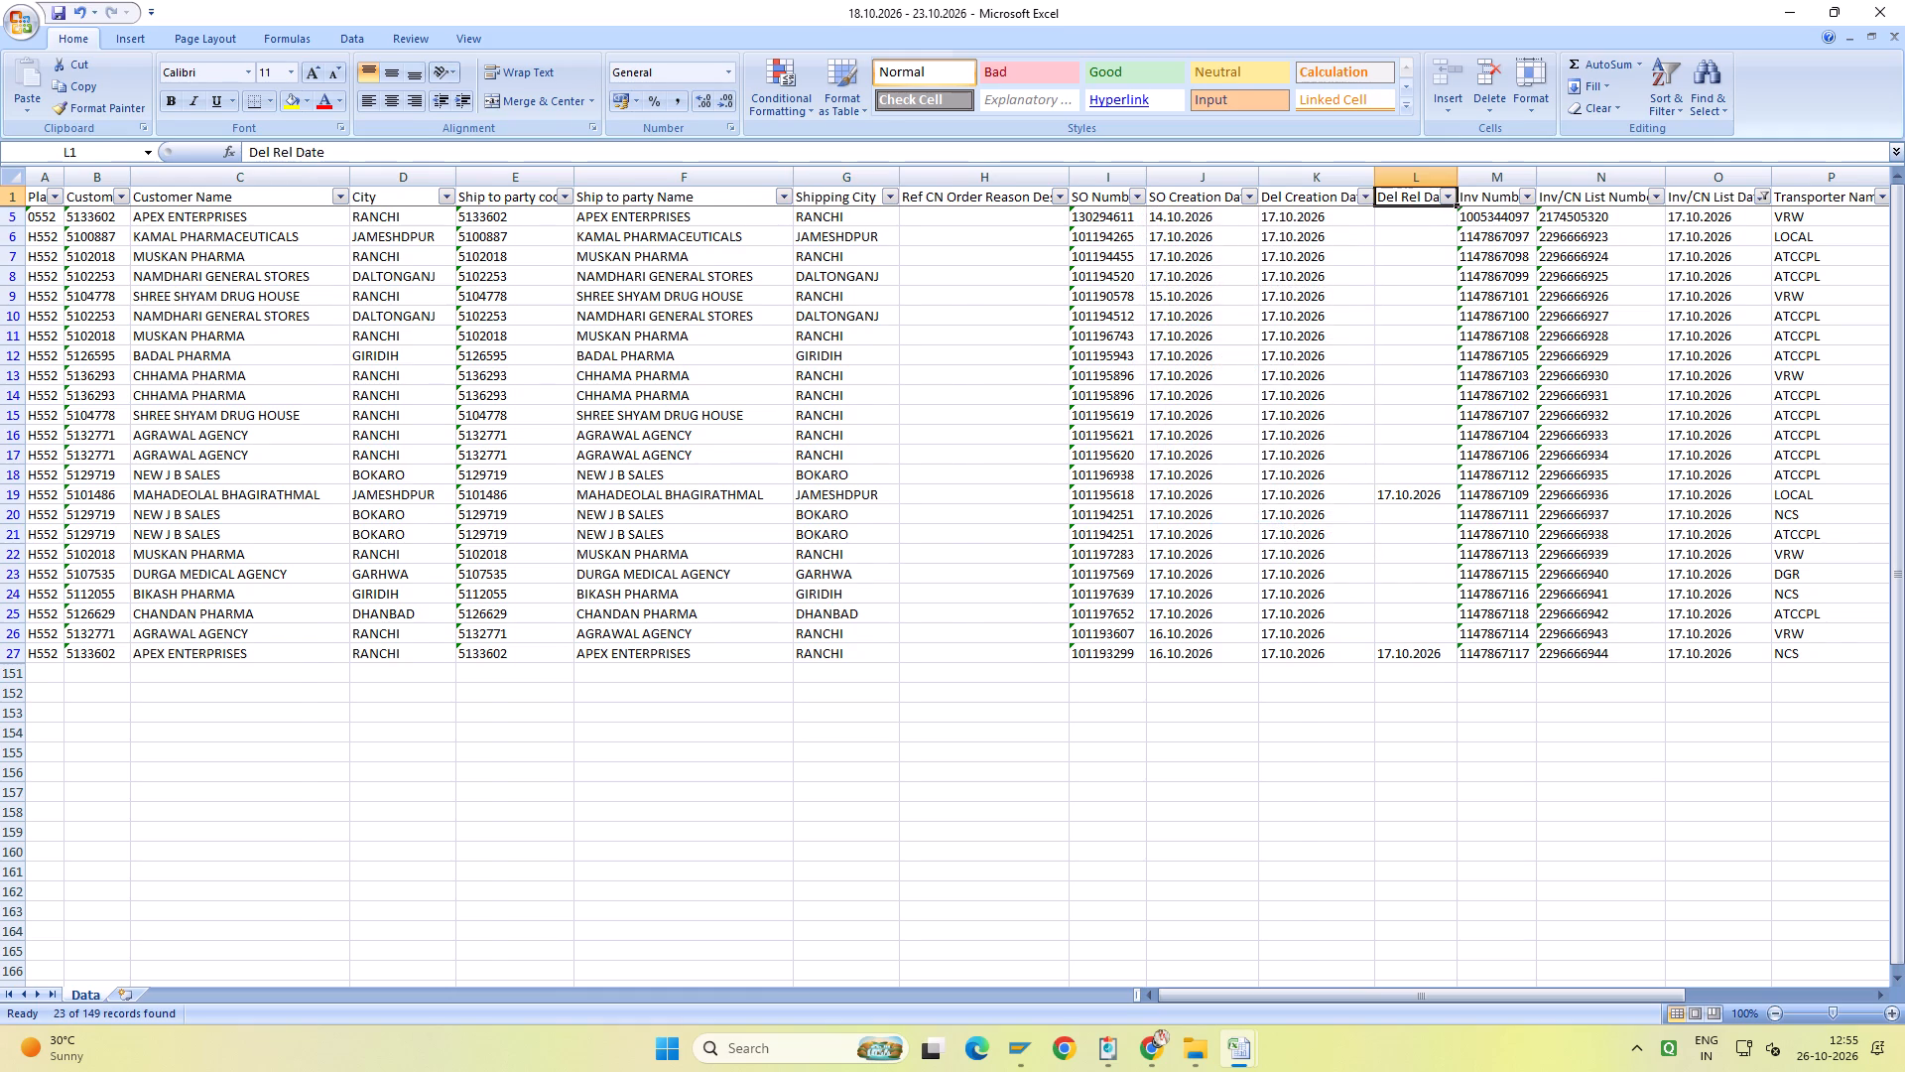
Filter Inv/CN List Date to show all dates again and save the 18.10.2026 - 23.10.2026 workbook.
key("ctrl+Right")
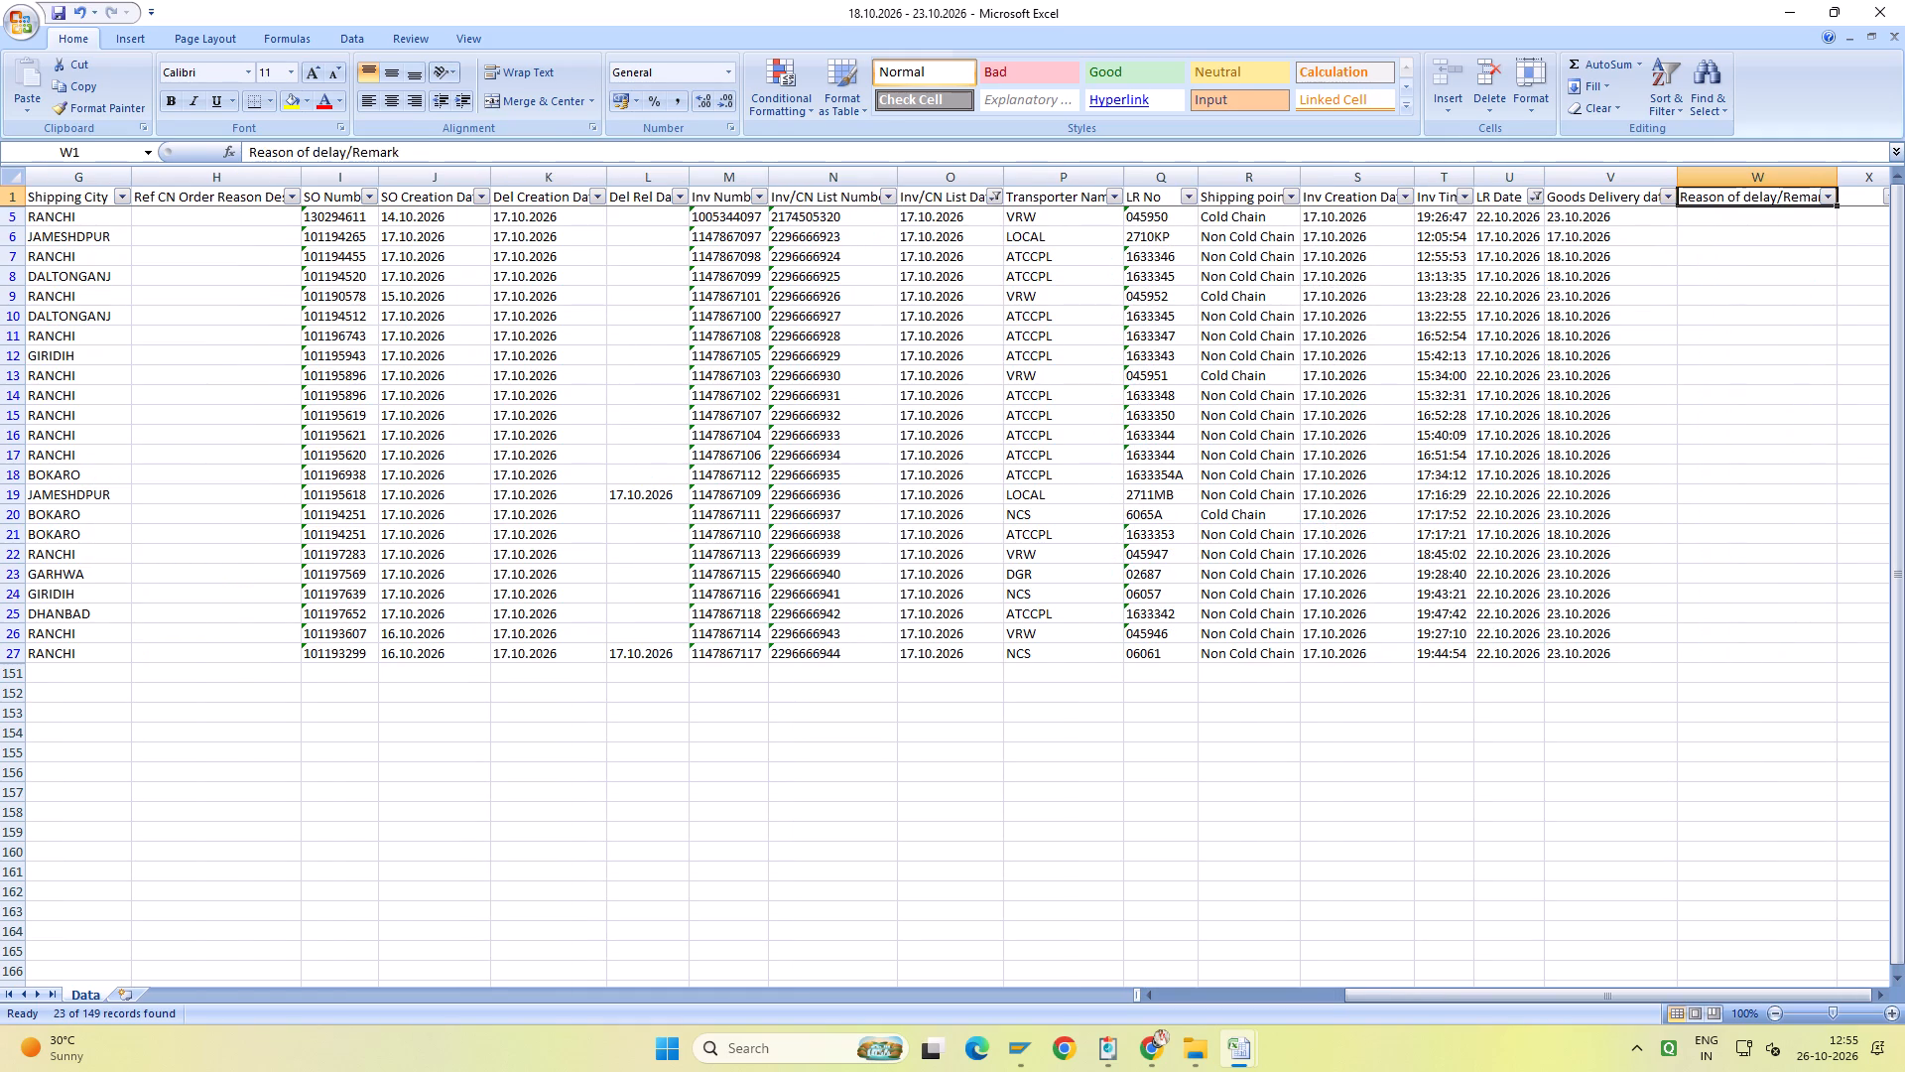
left_click(996, 199)
left_click(859, 359)
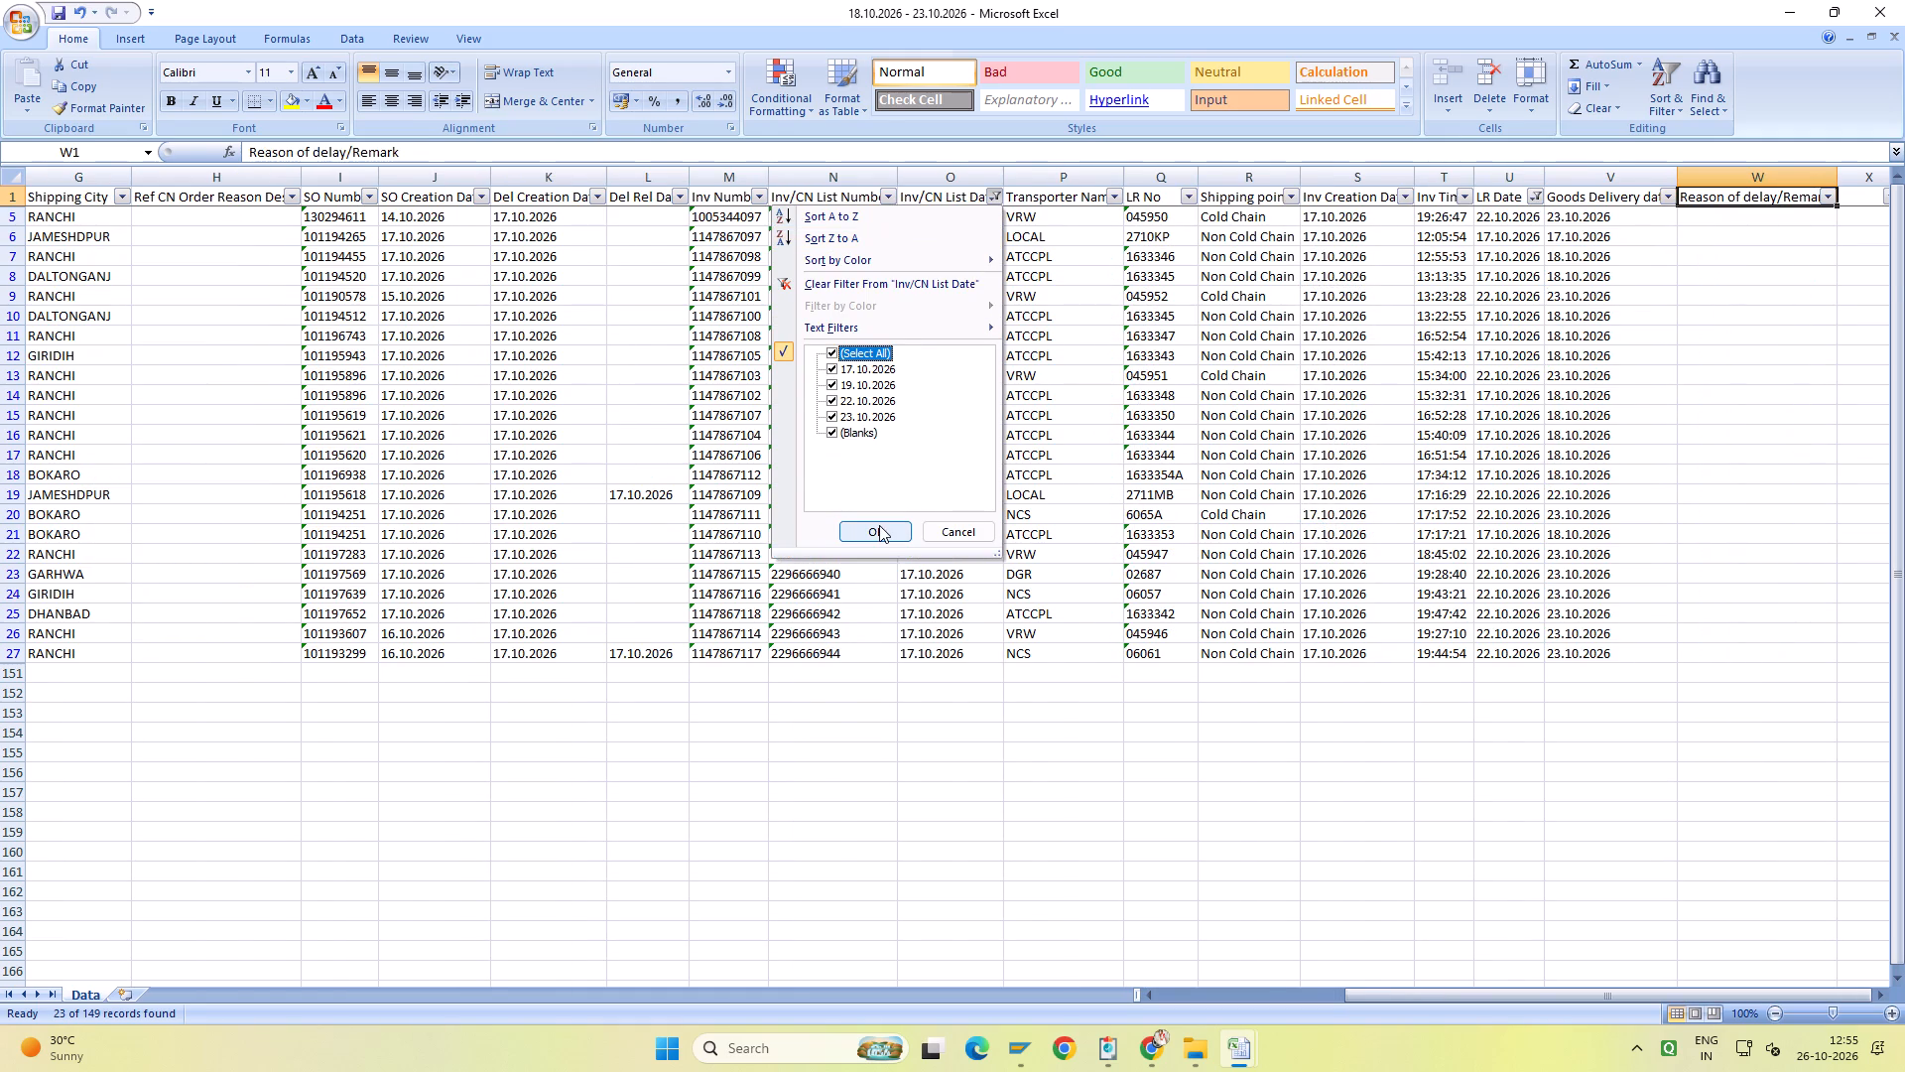
left_click(879, 525)
scroll(879, 525, "up", 11)
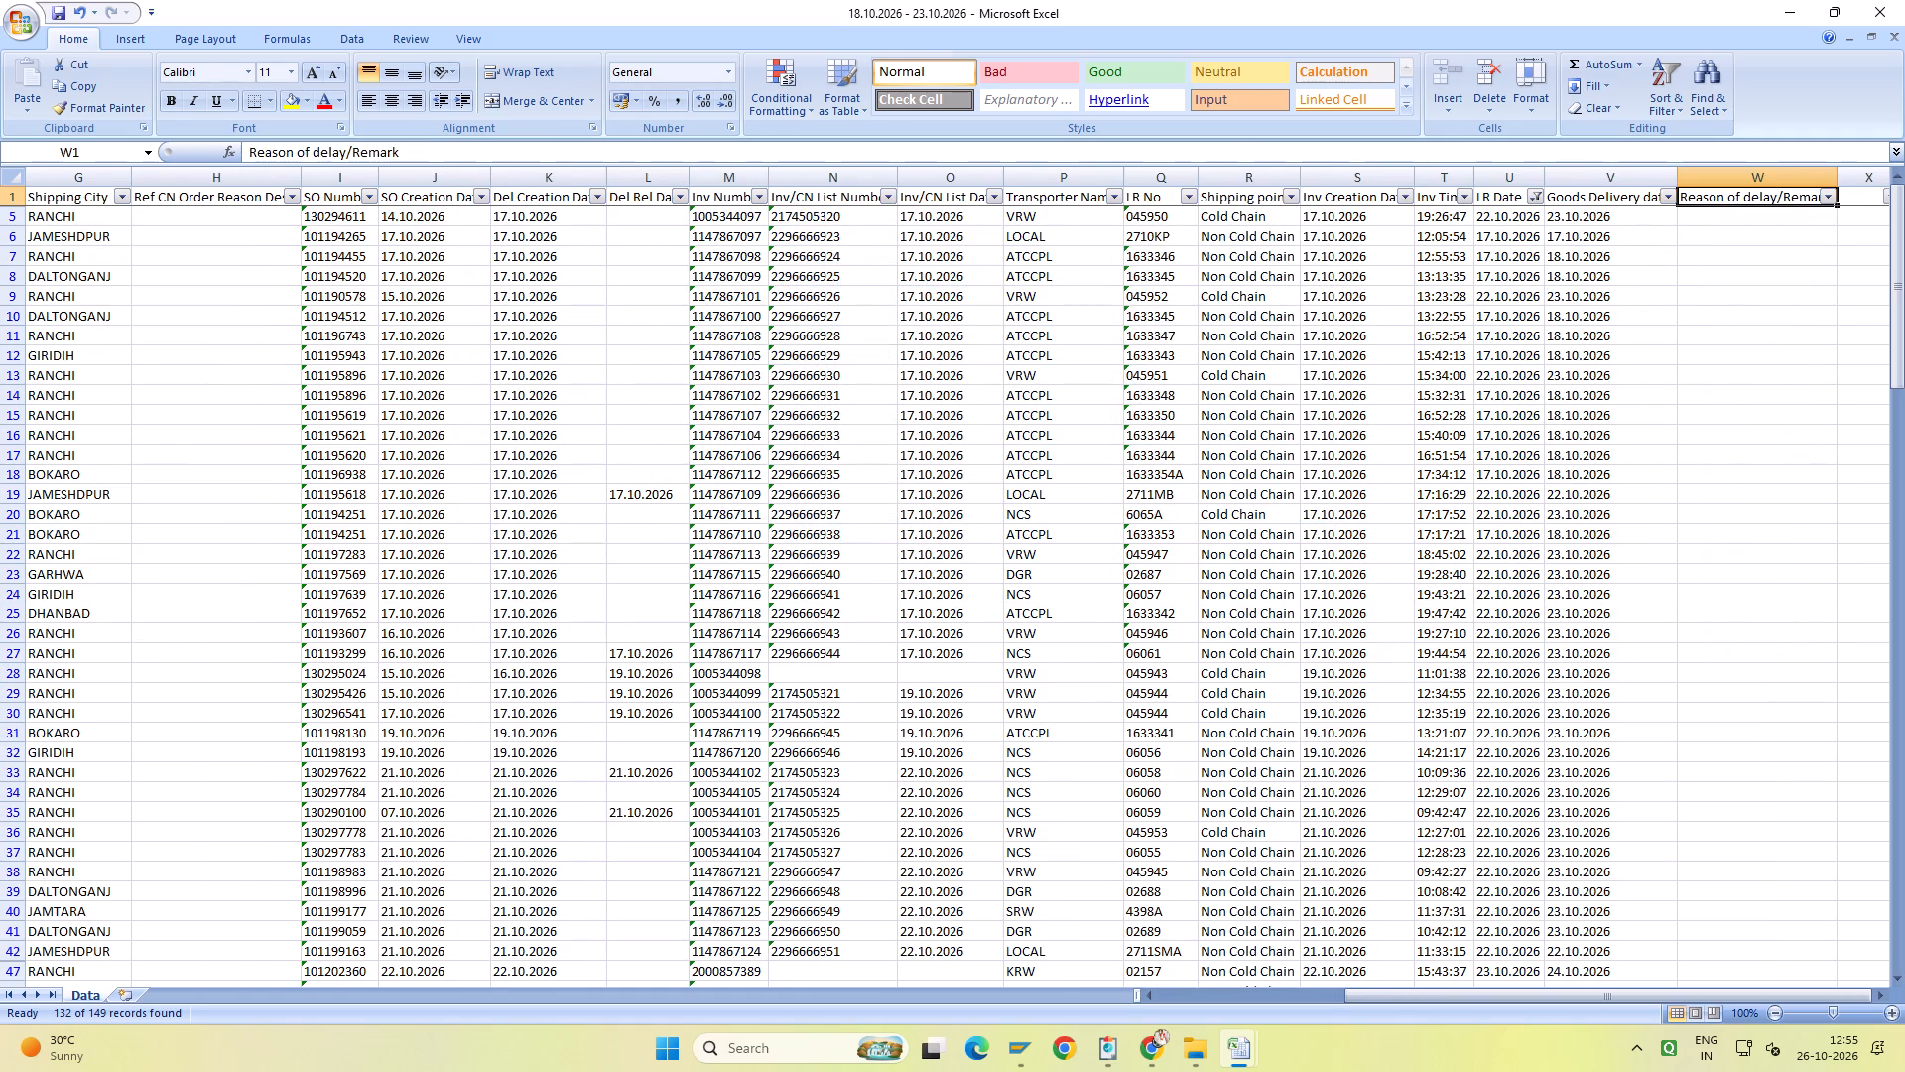
left_click(1508, 198)
key("ctrl+s")
Select all LR-dated data rows from Plant through Goods Delivery date, starting at A5 and extending down to the last row.
key("ctrl+Left")
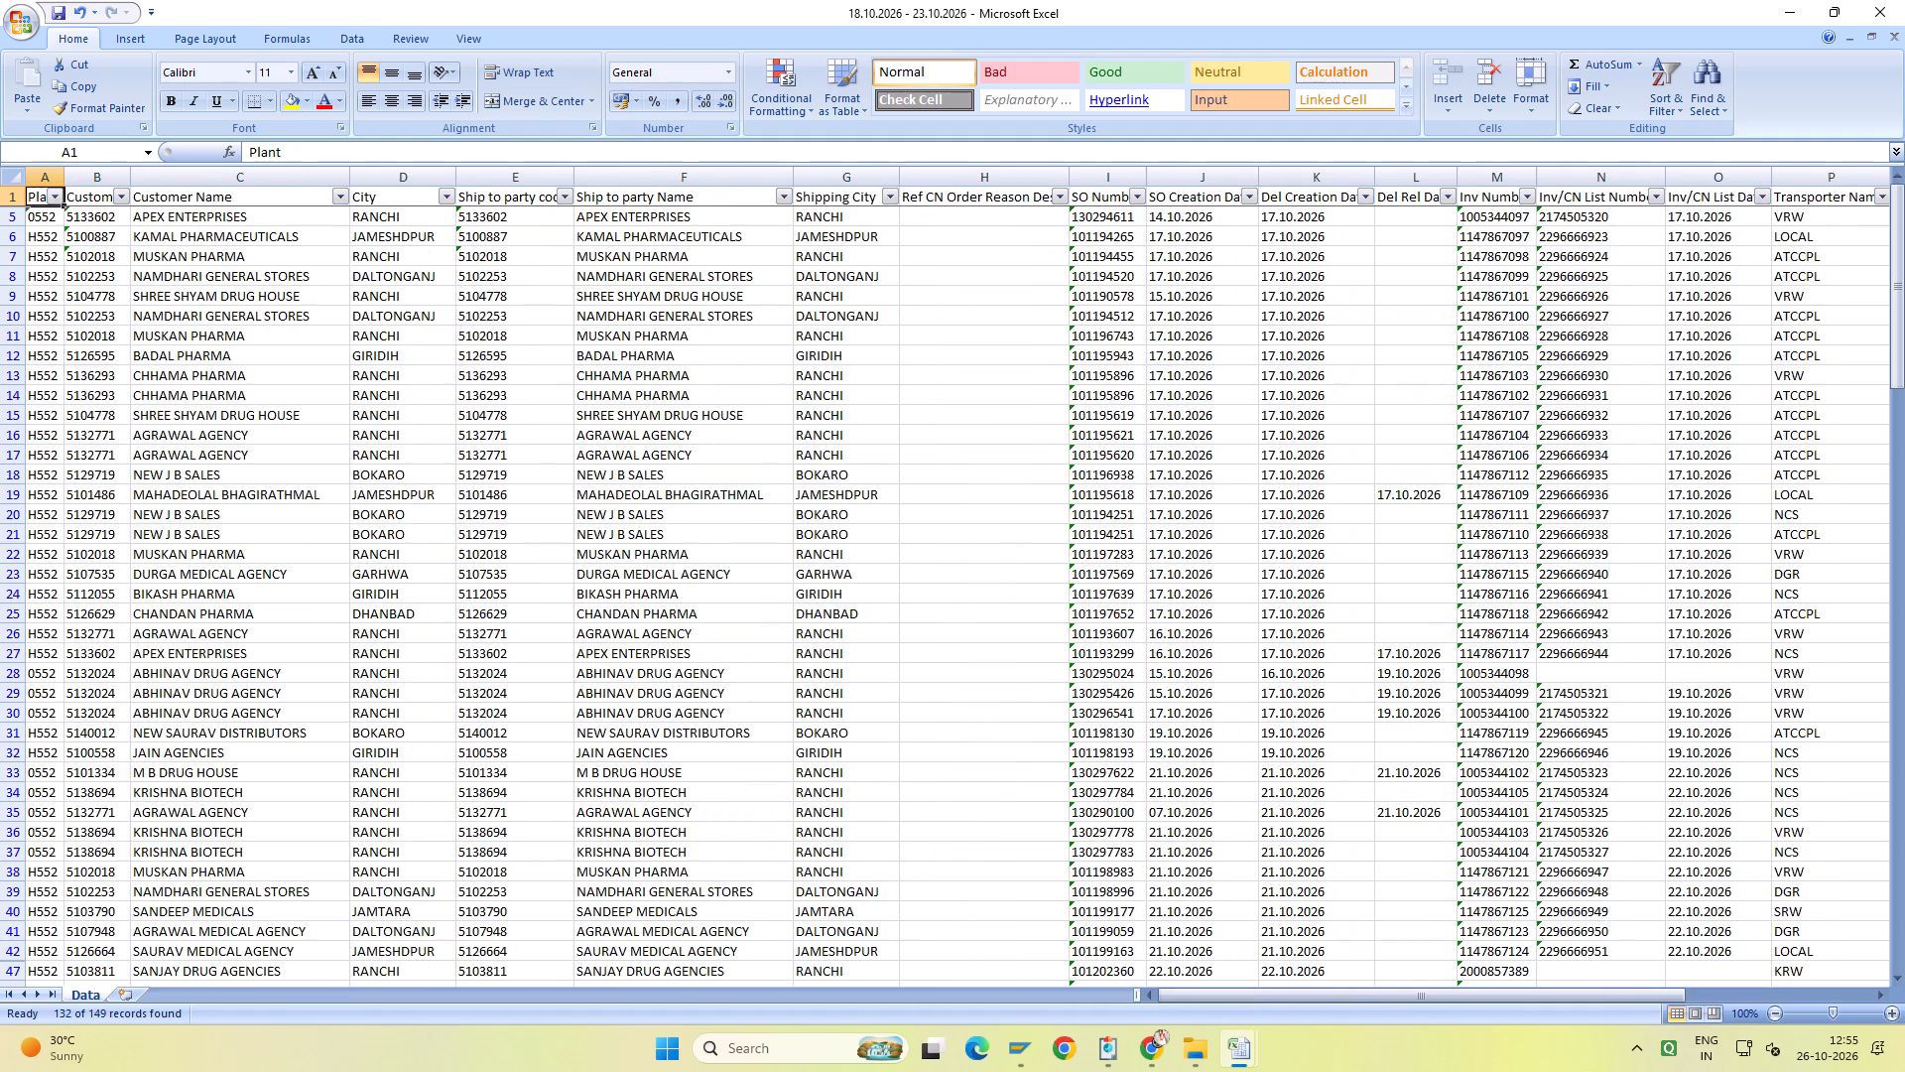
left_click(889, 196)
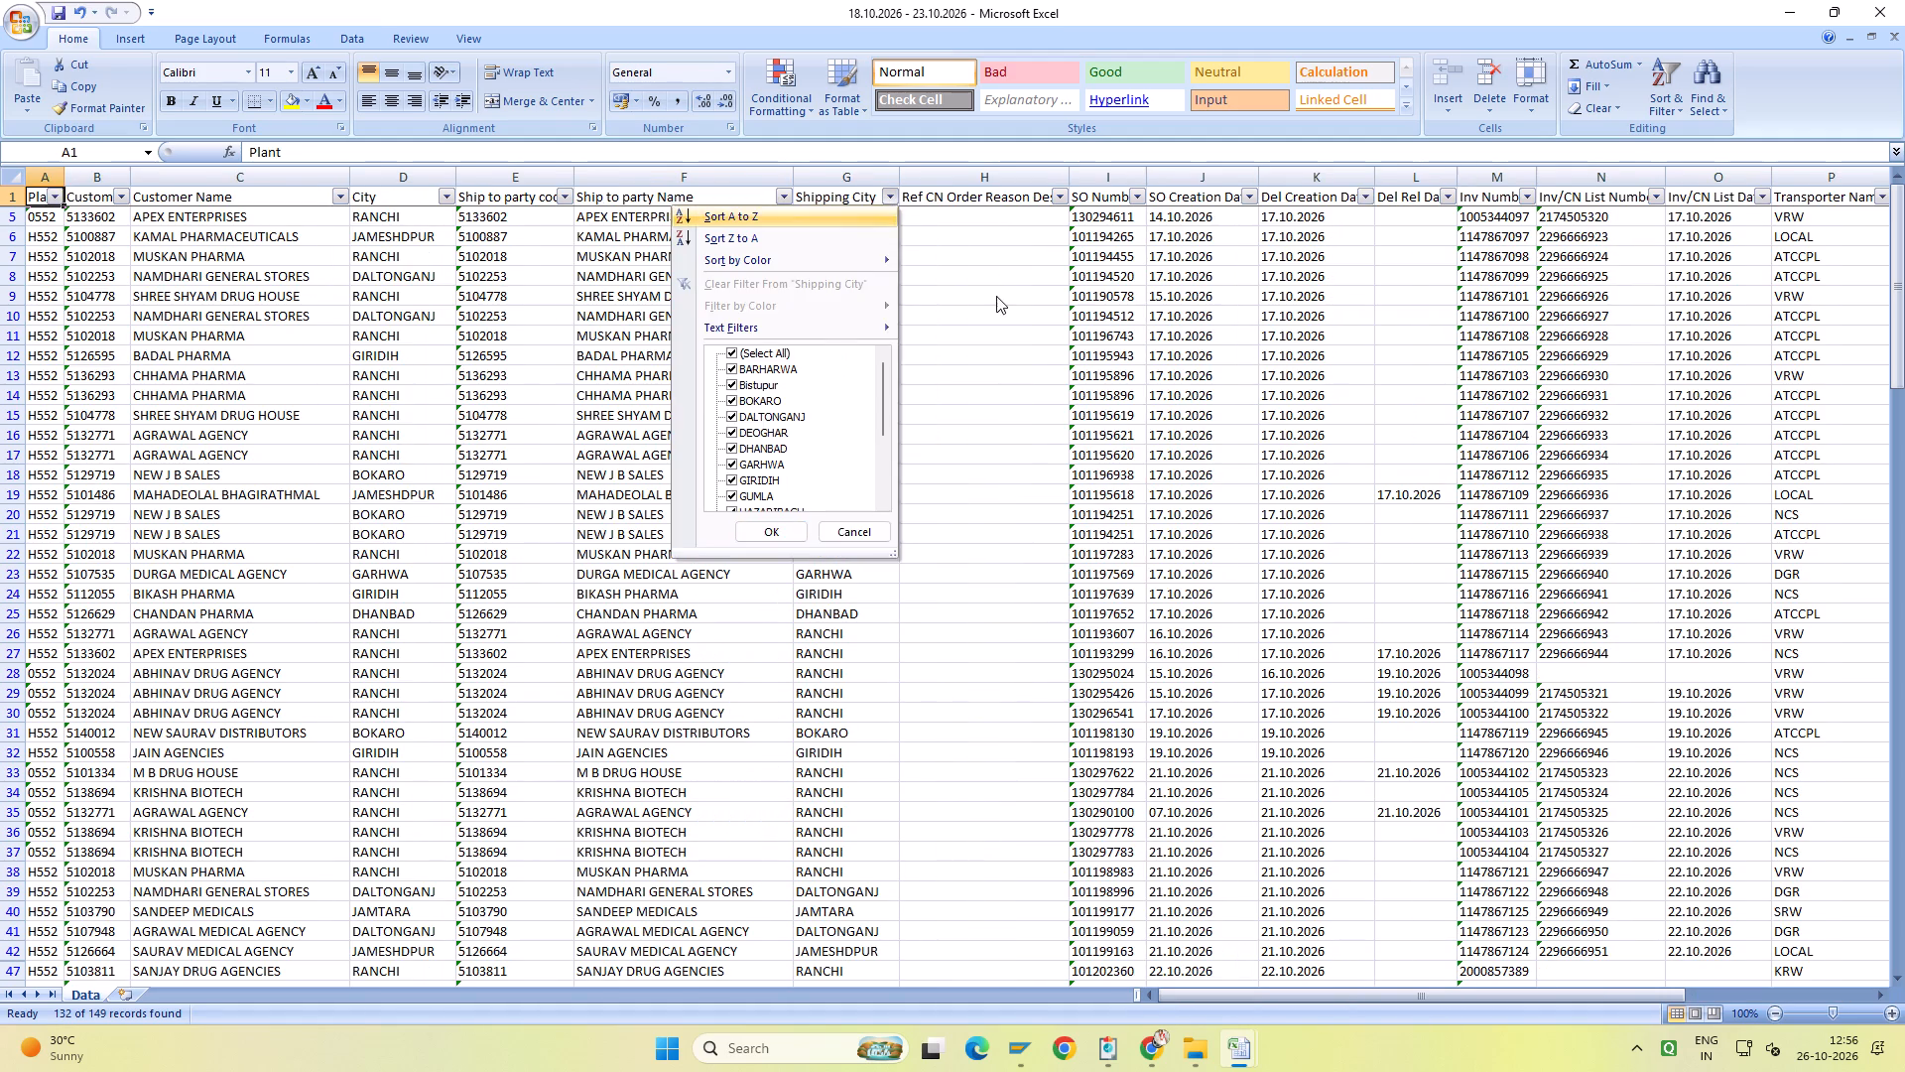
left_click(996, 296)
scroll(814, 334, "up", 3)
key("Up")
key("Down")
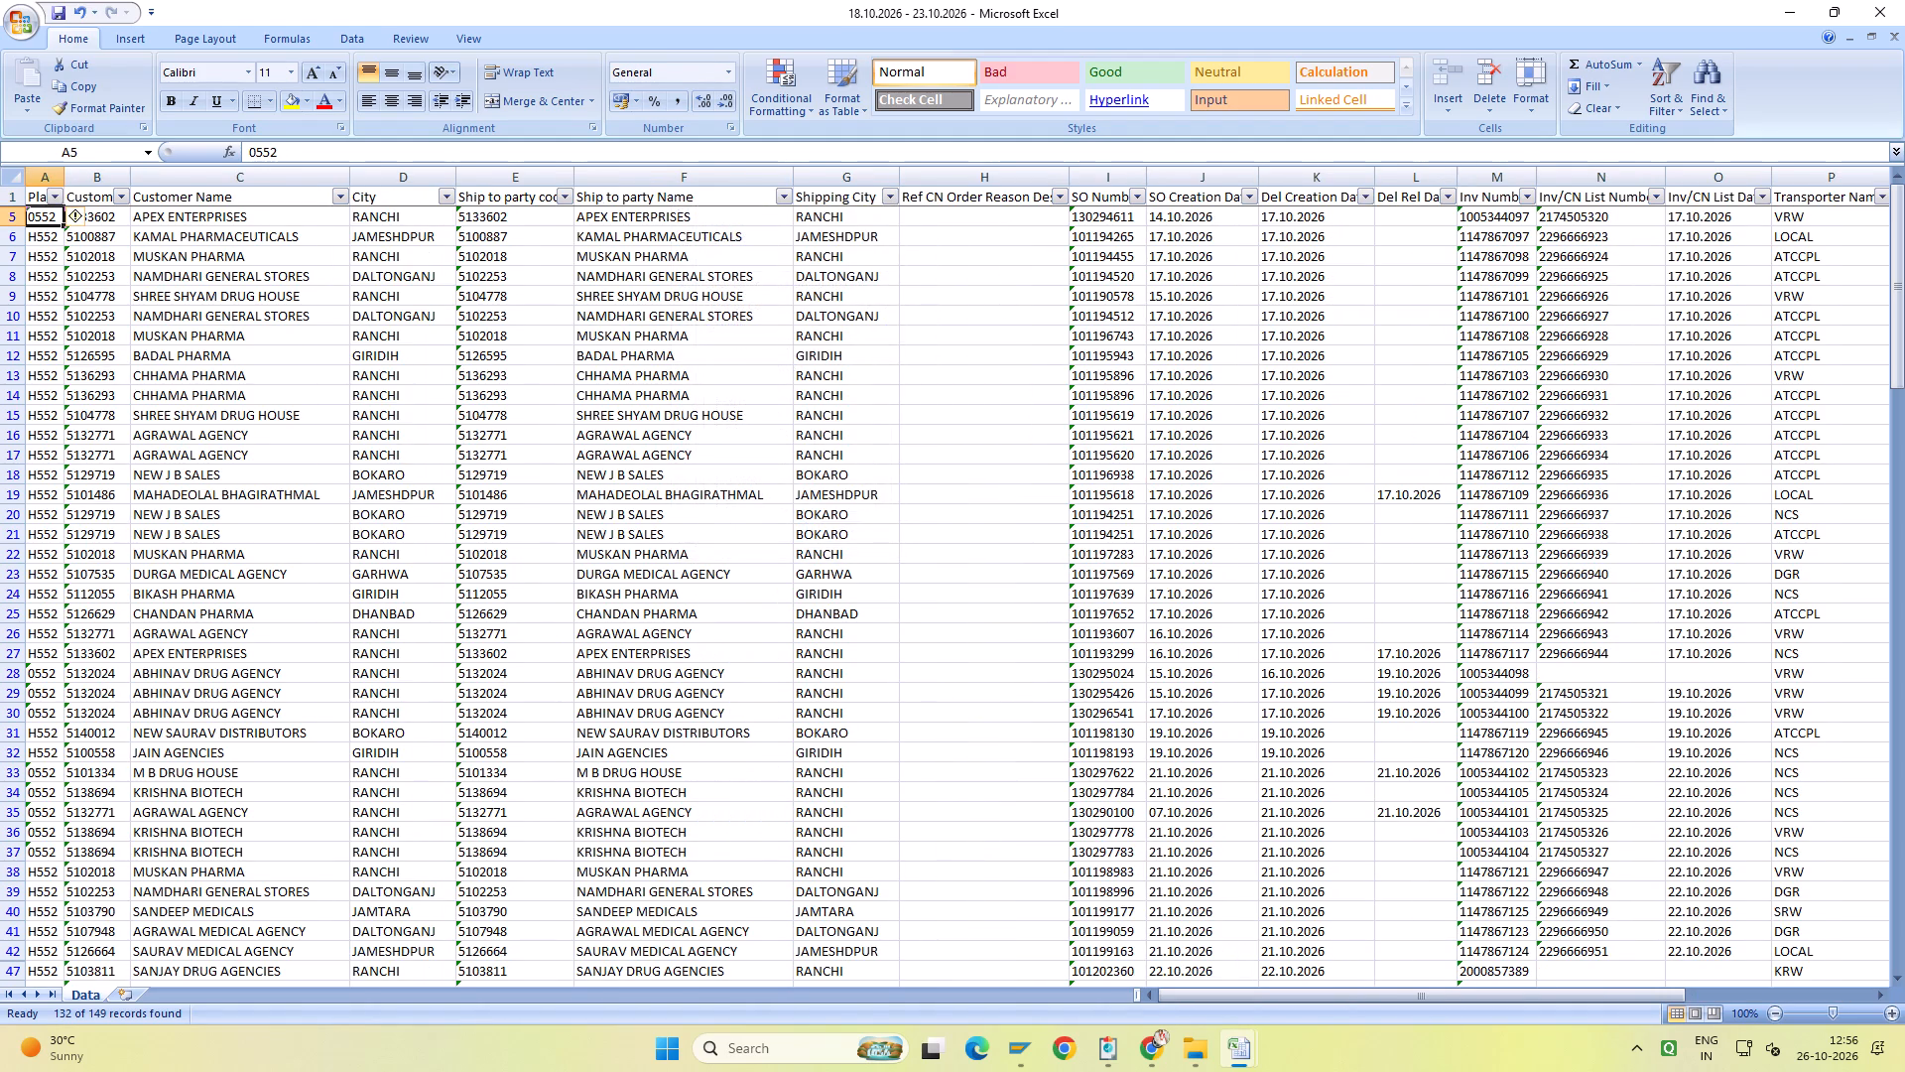
key("ctrl+shift+Right")
key("shift+Left")
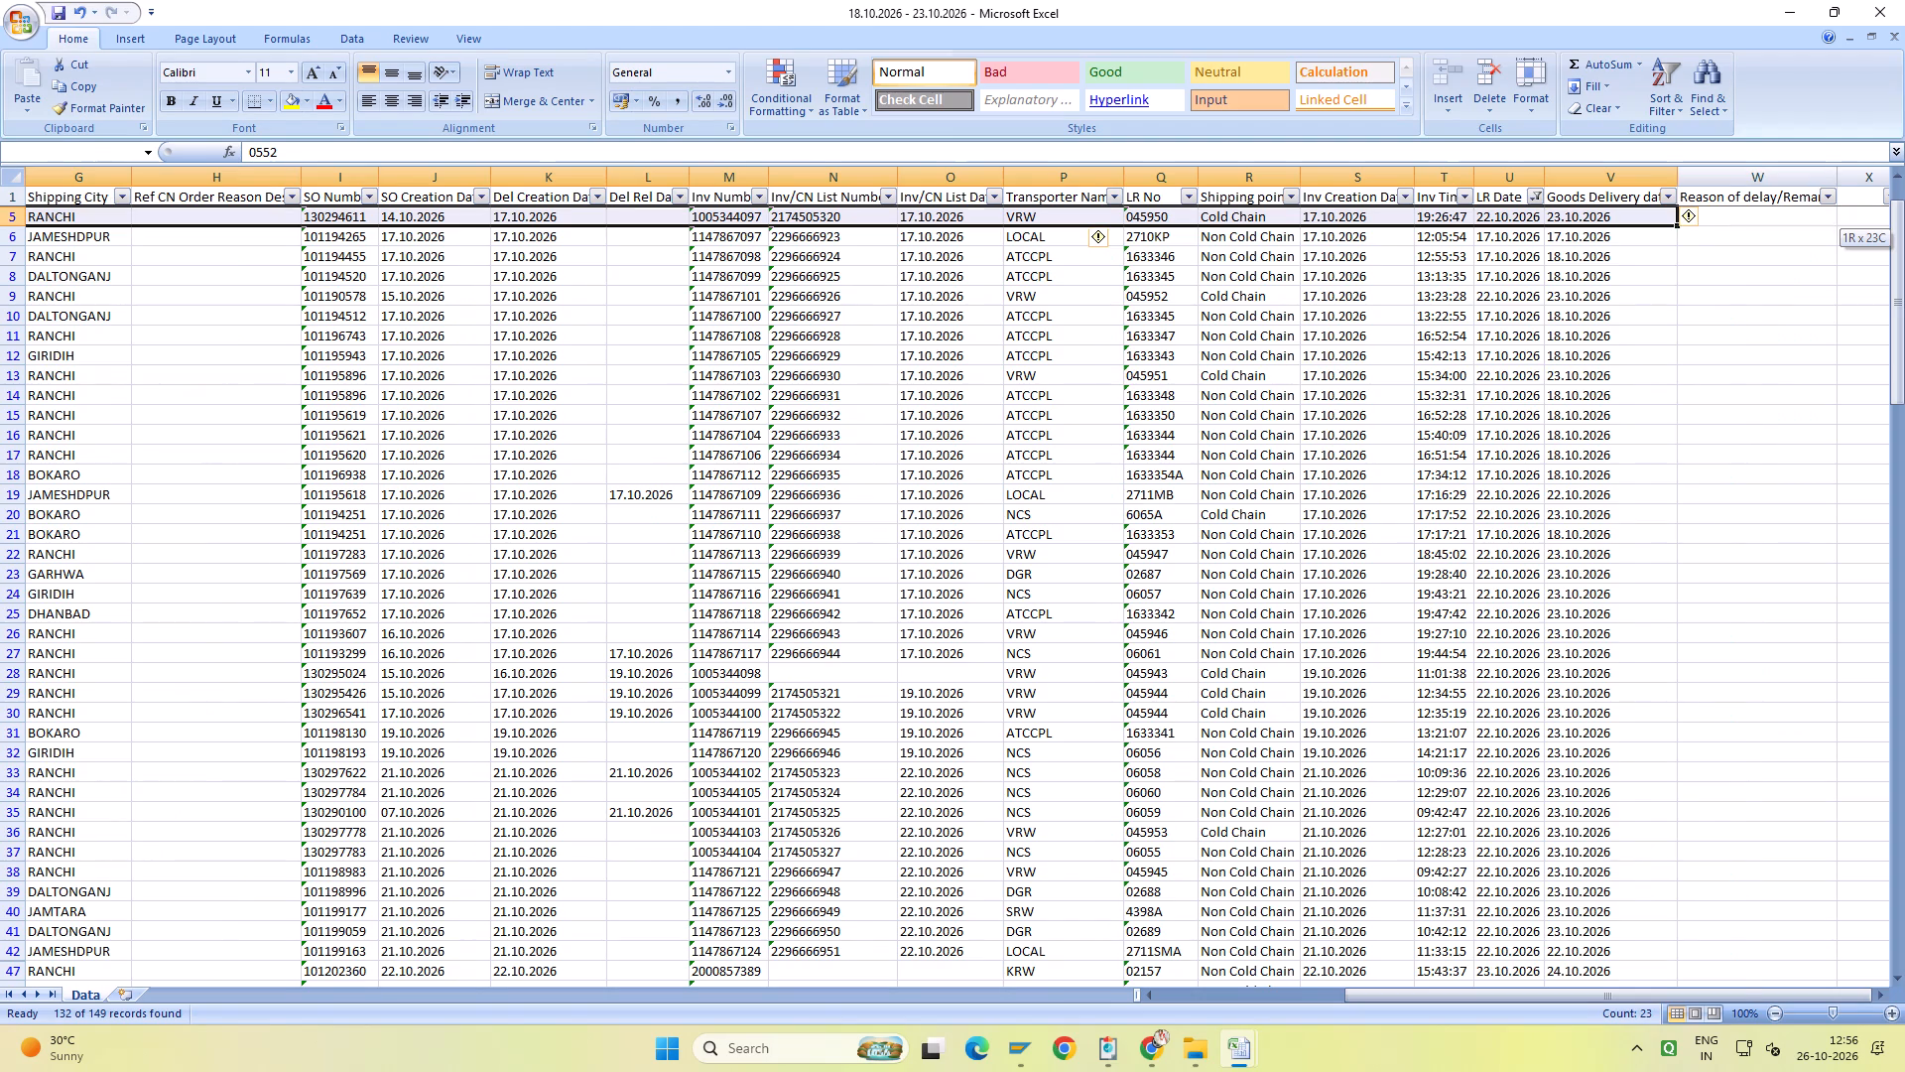
key("ctrl+shift+Down")
In the GOODS DELIVERY FORMAT workbook, clear the previously pasted rows below the header.
left_click(1246, 1047)
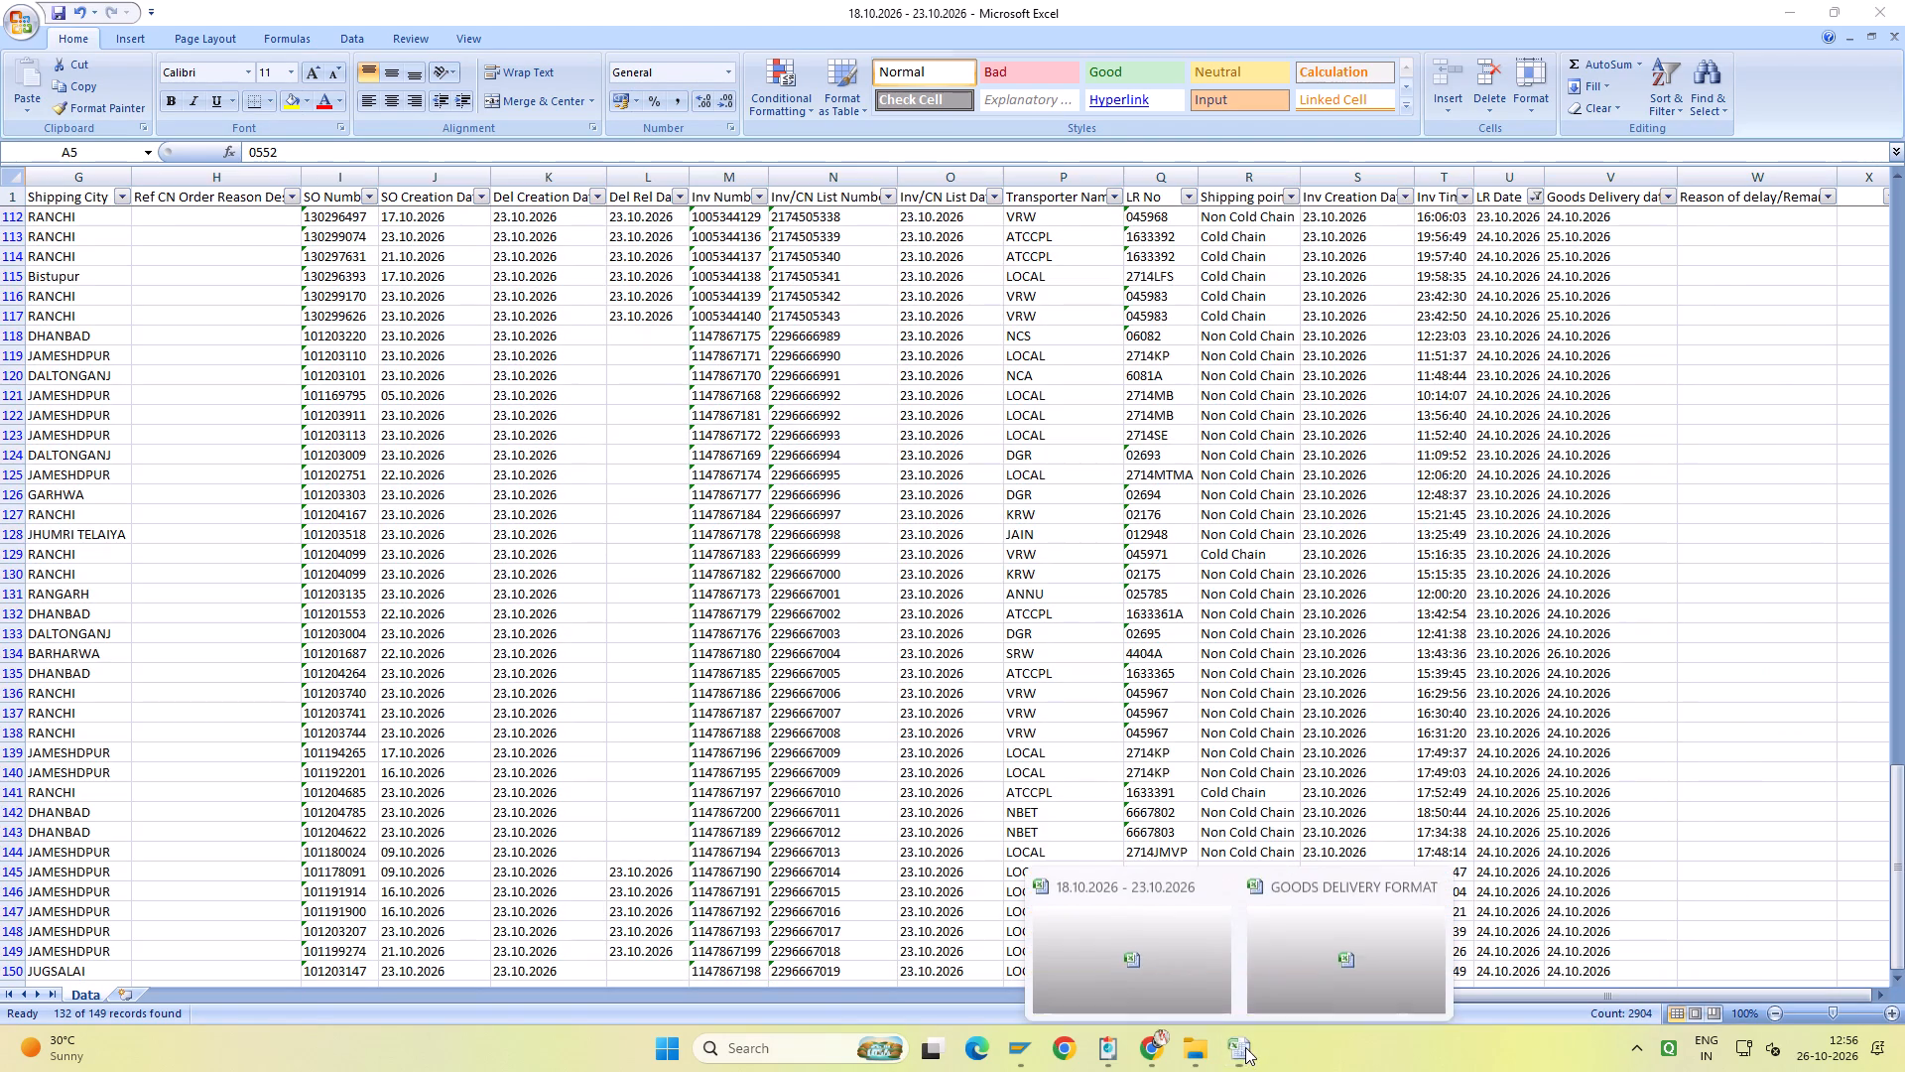
left_click(1302, 949)
key("Delete")
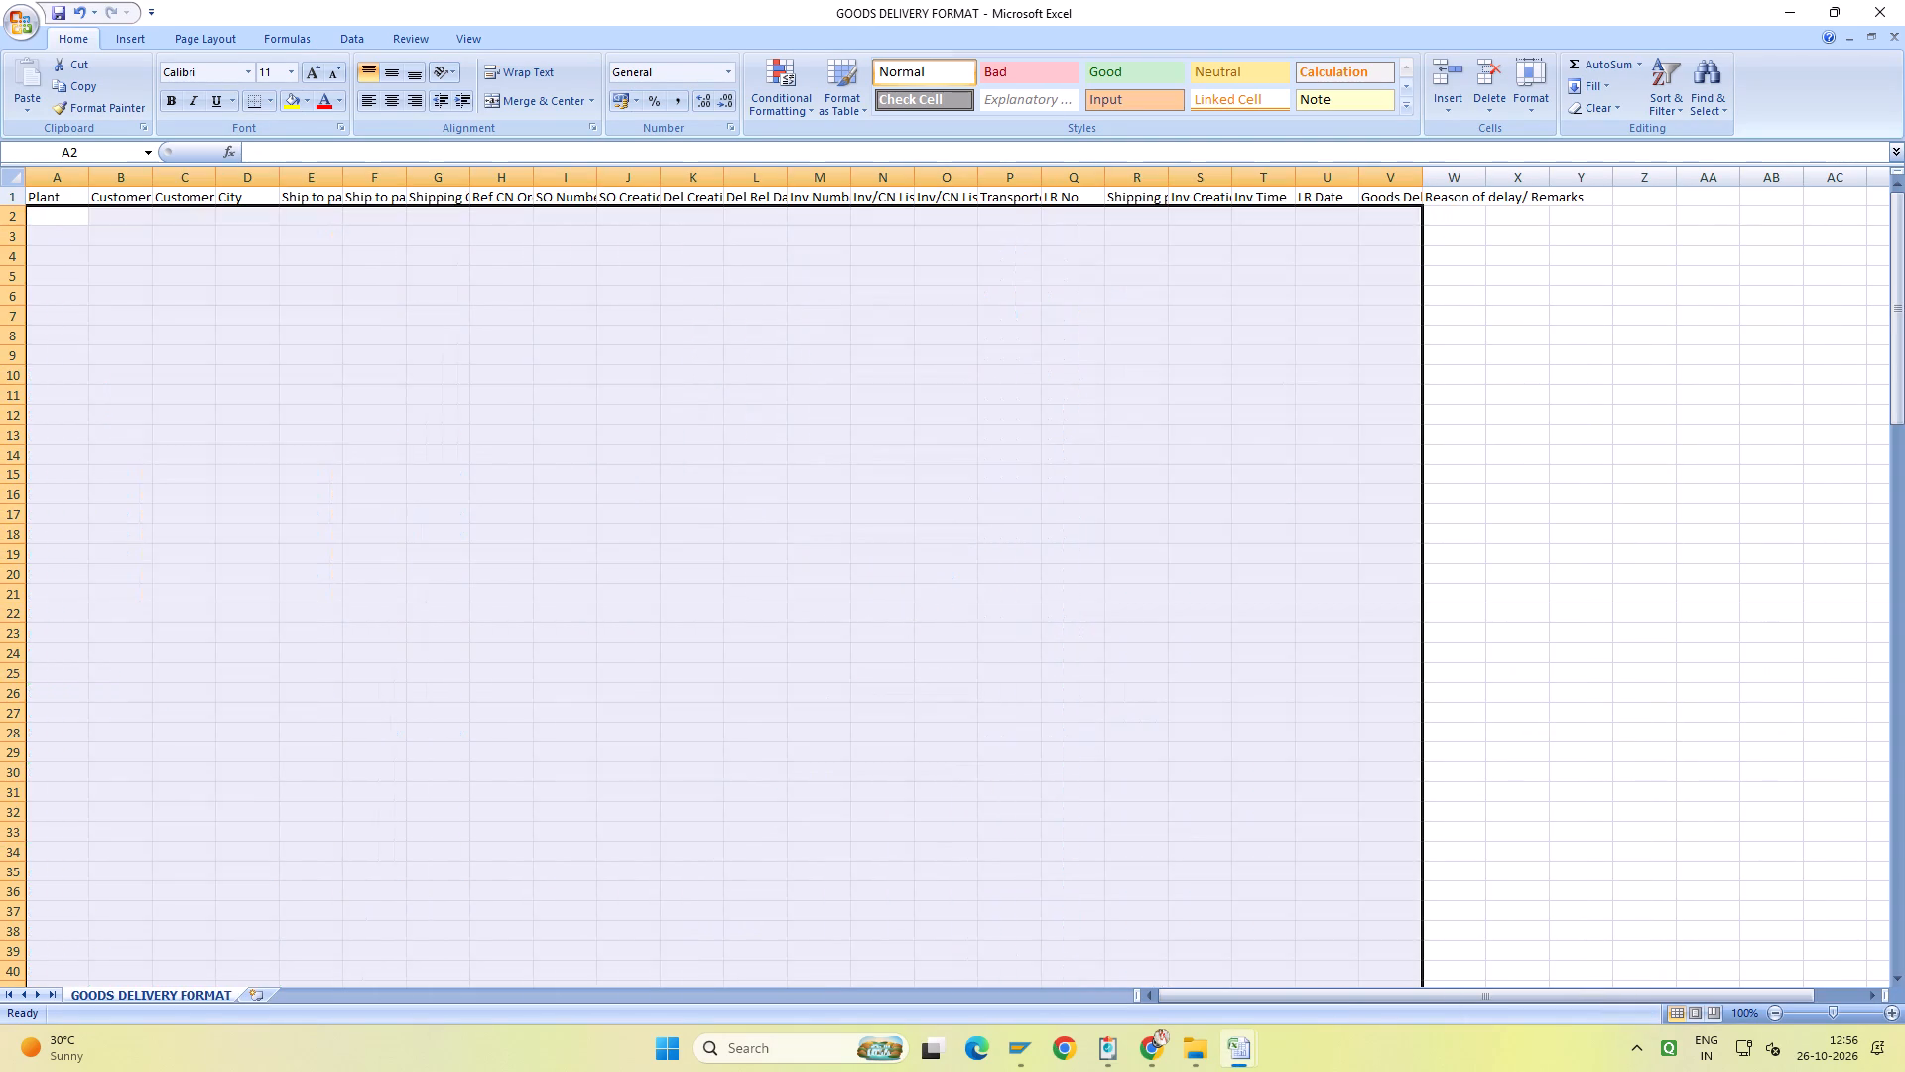
left_click(64, 212)
Copy the selected rows from the 18.10.2026 - 23.10.2026 workbook and paste them into GOODS DELIVERY FORMAT starting at A2.
left_click(1246, 1052)
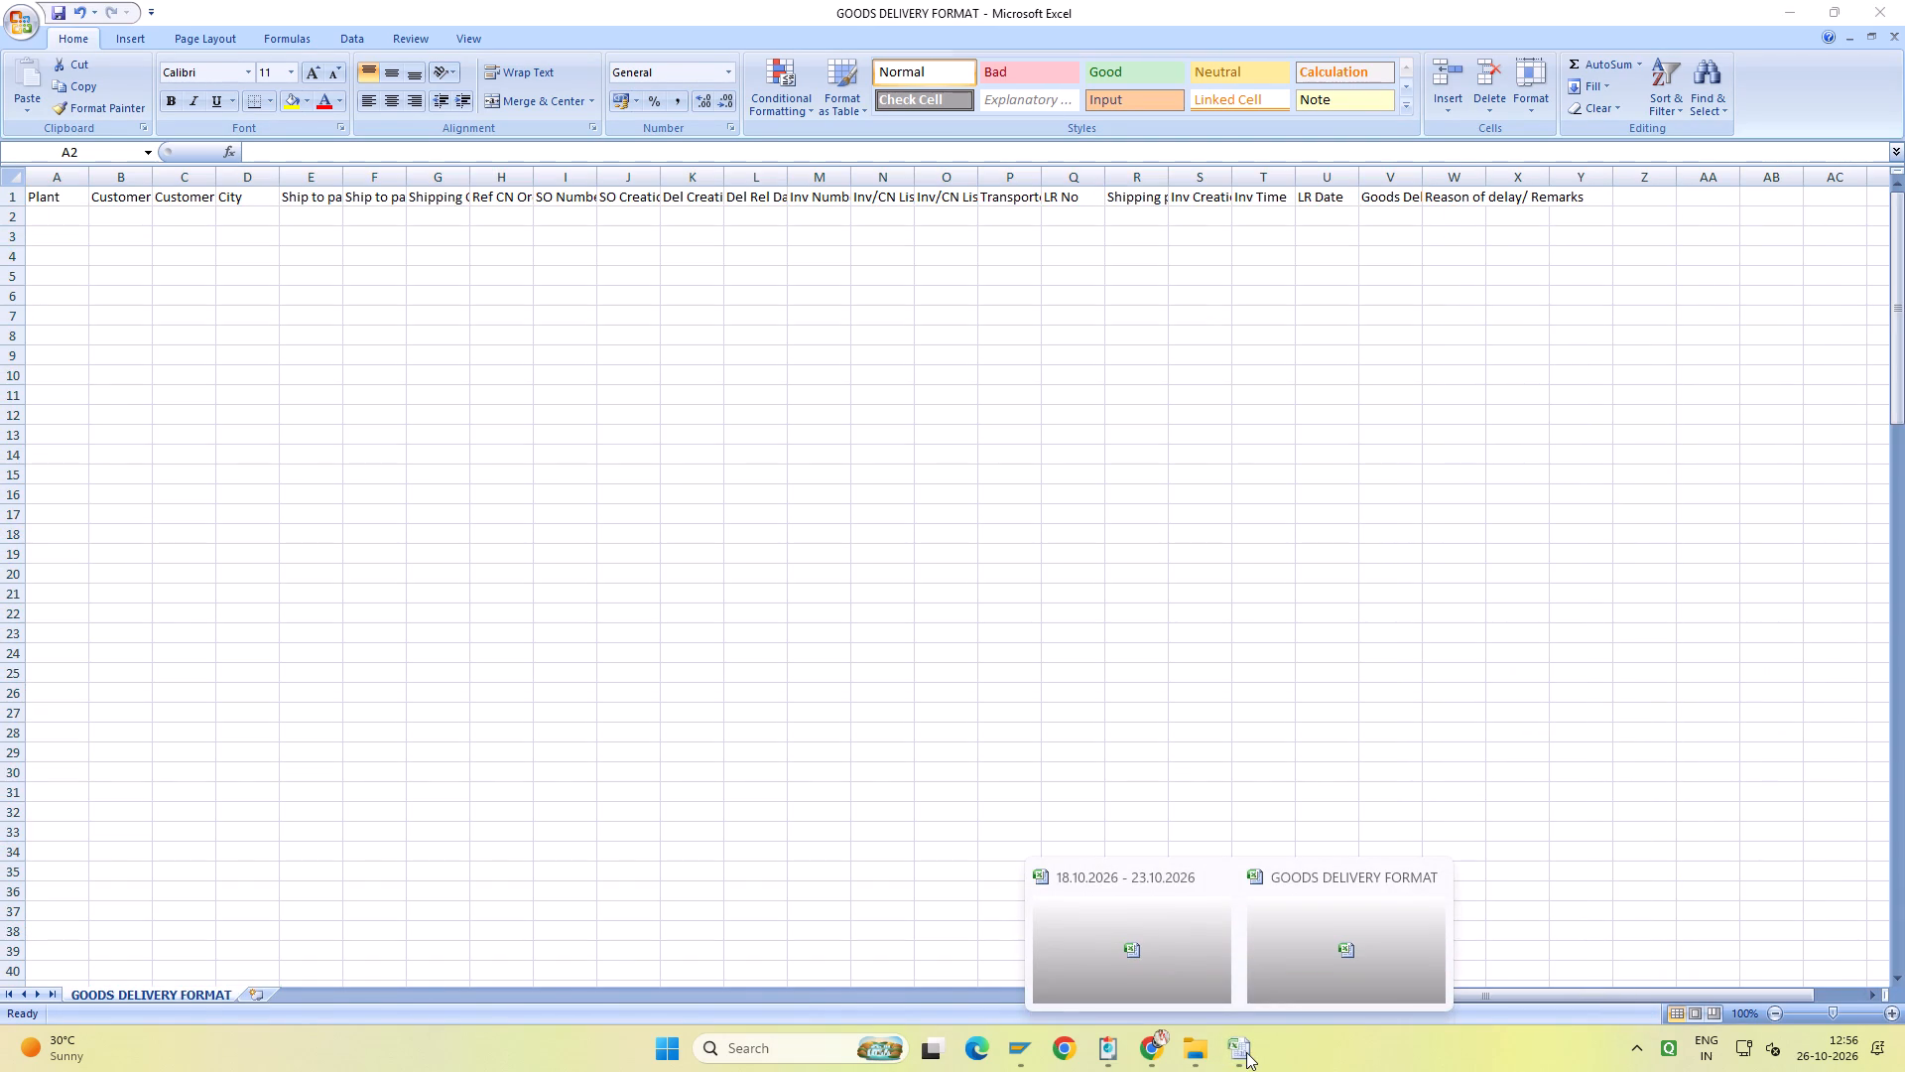
left_click(1167, 961)
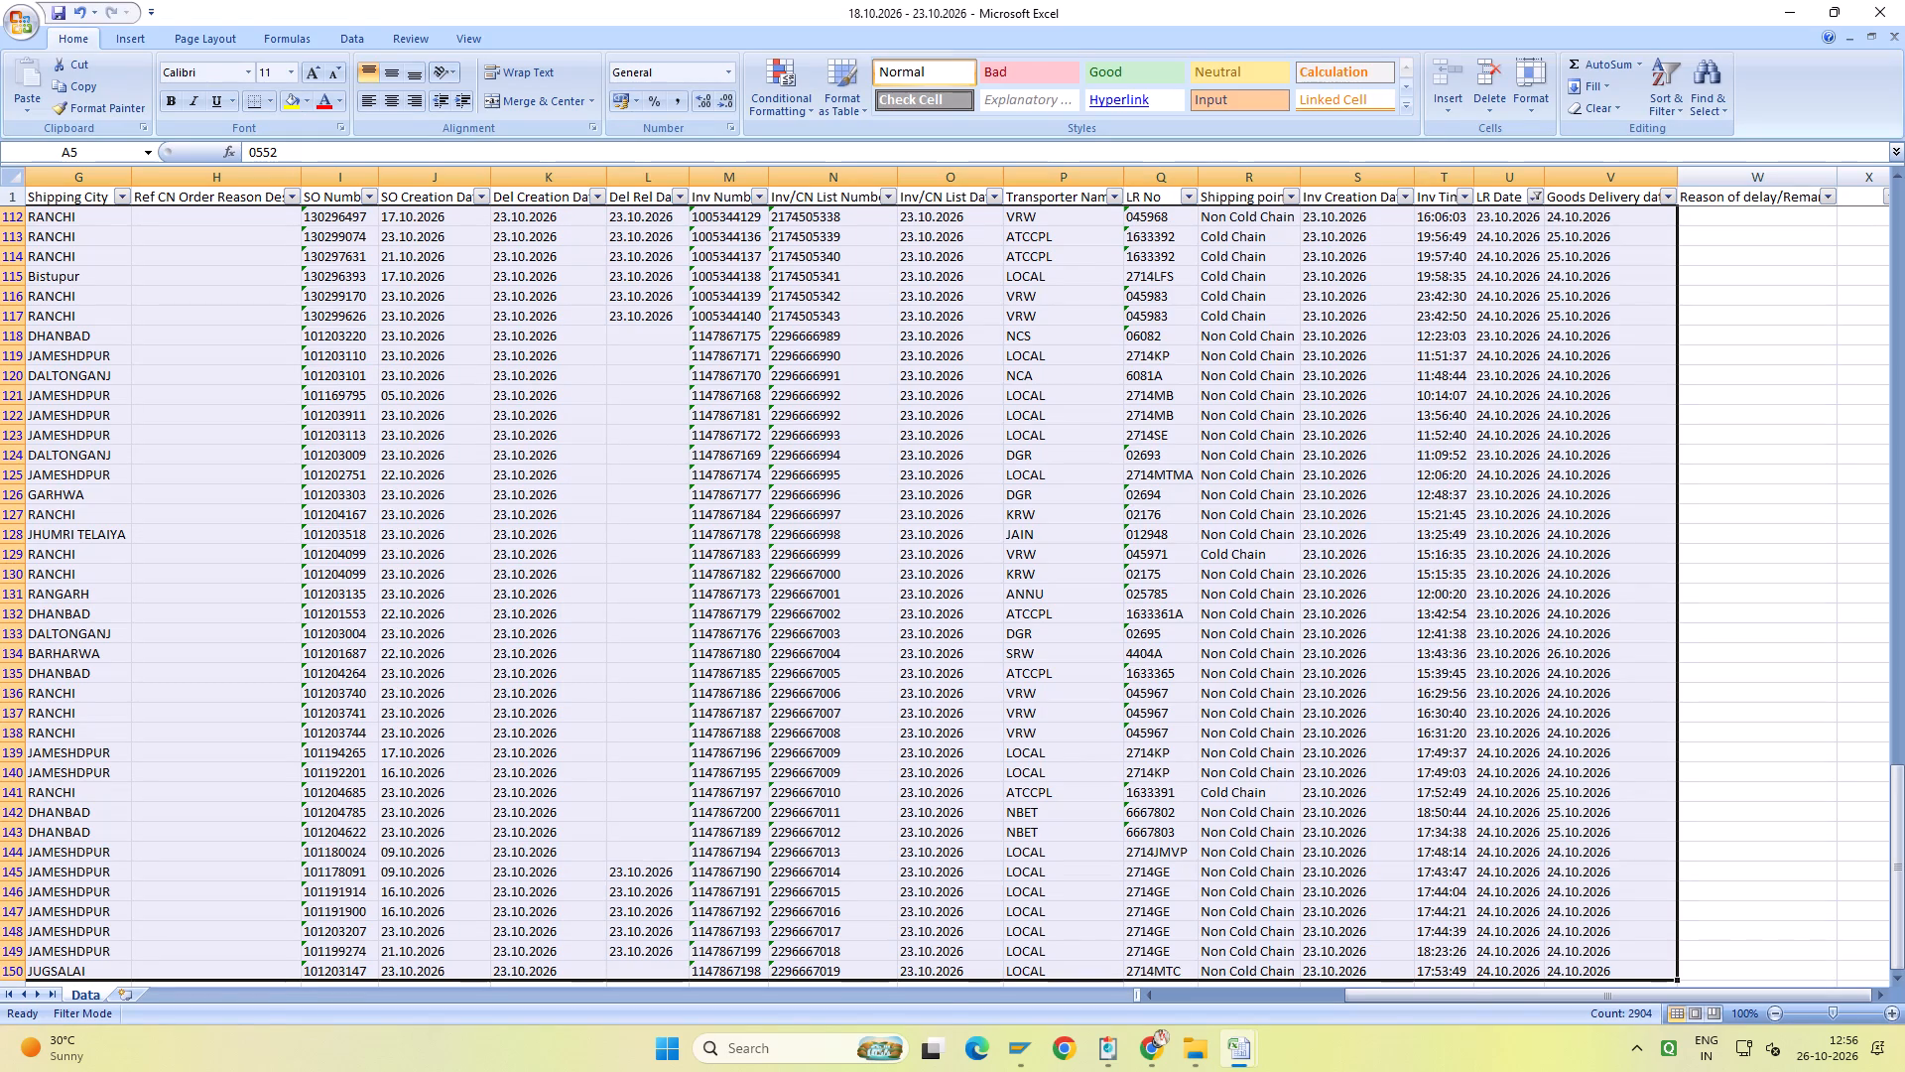
key("ctrl+c")
left_click_drag(1419, 987, 1139, 999)
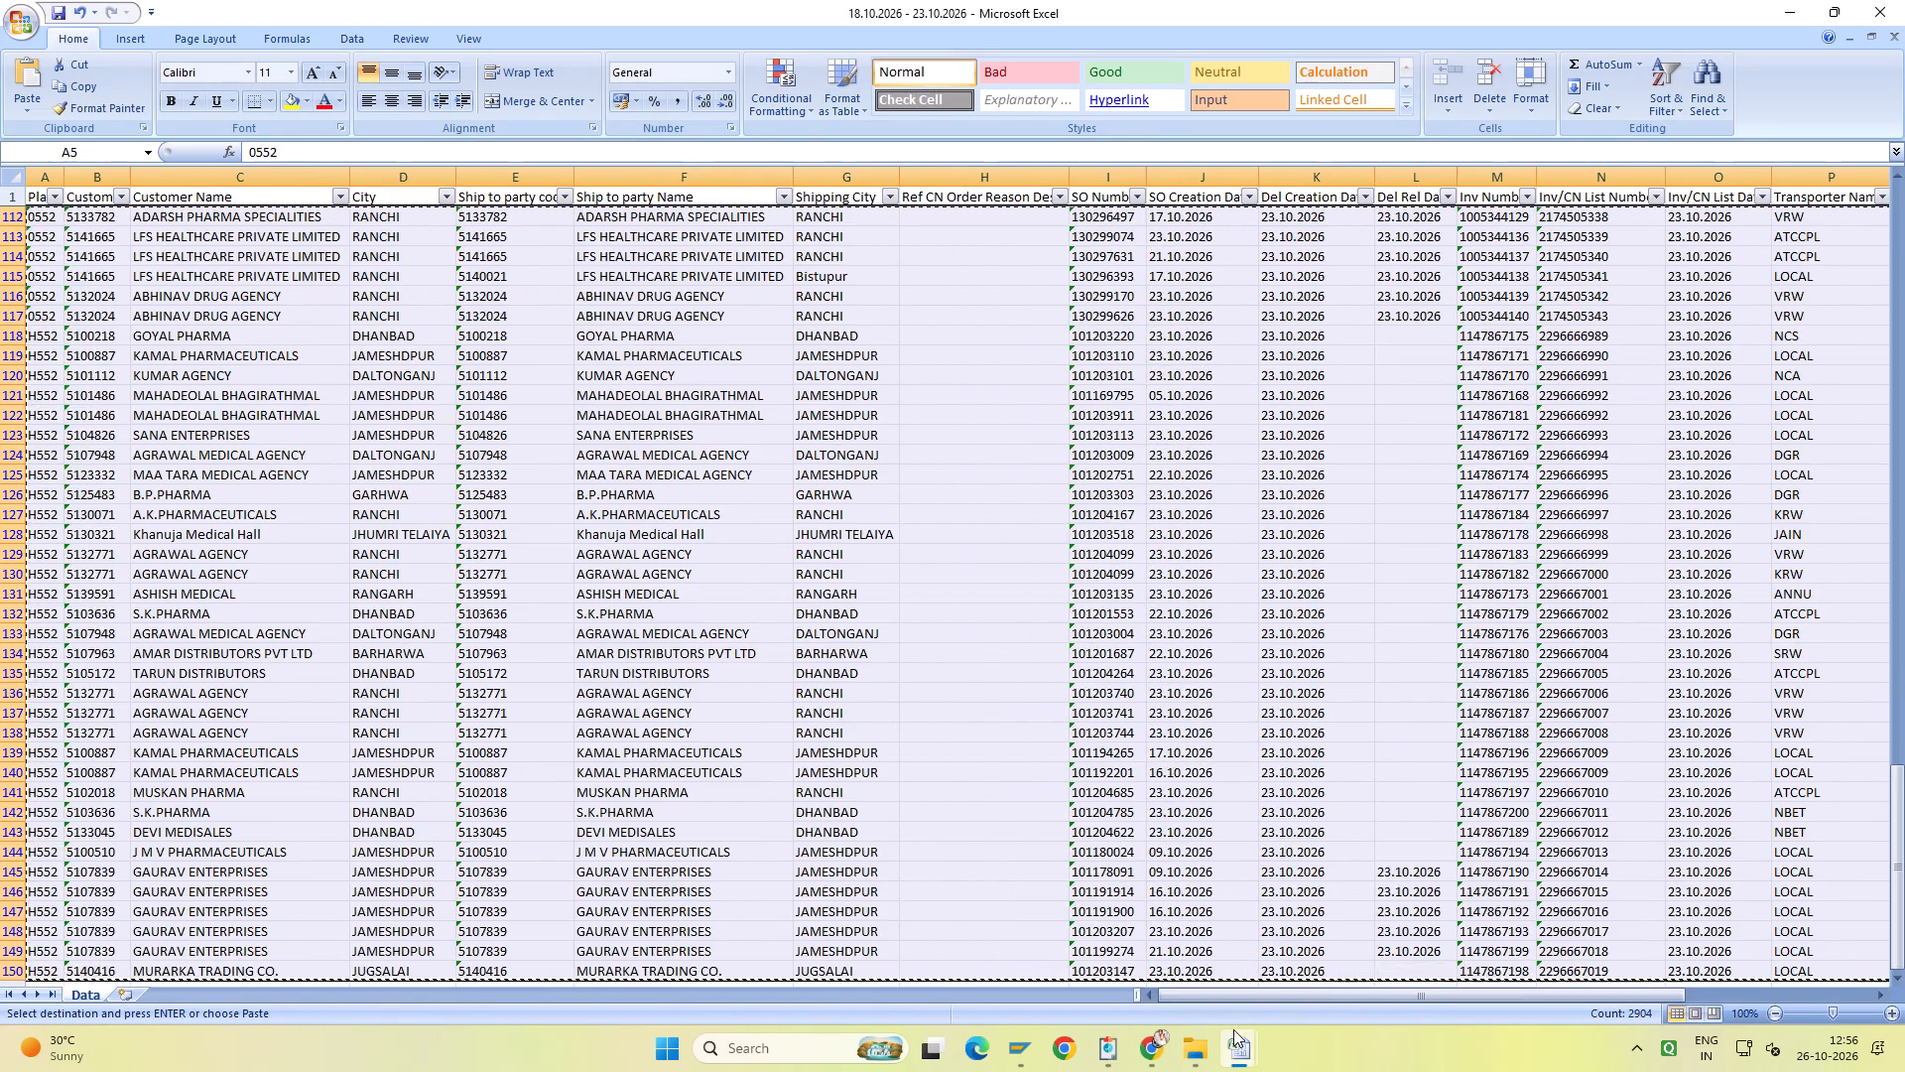
left_click(1236, 1032)
left_click(1346, 956)
key("ctrl+v")
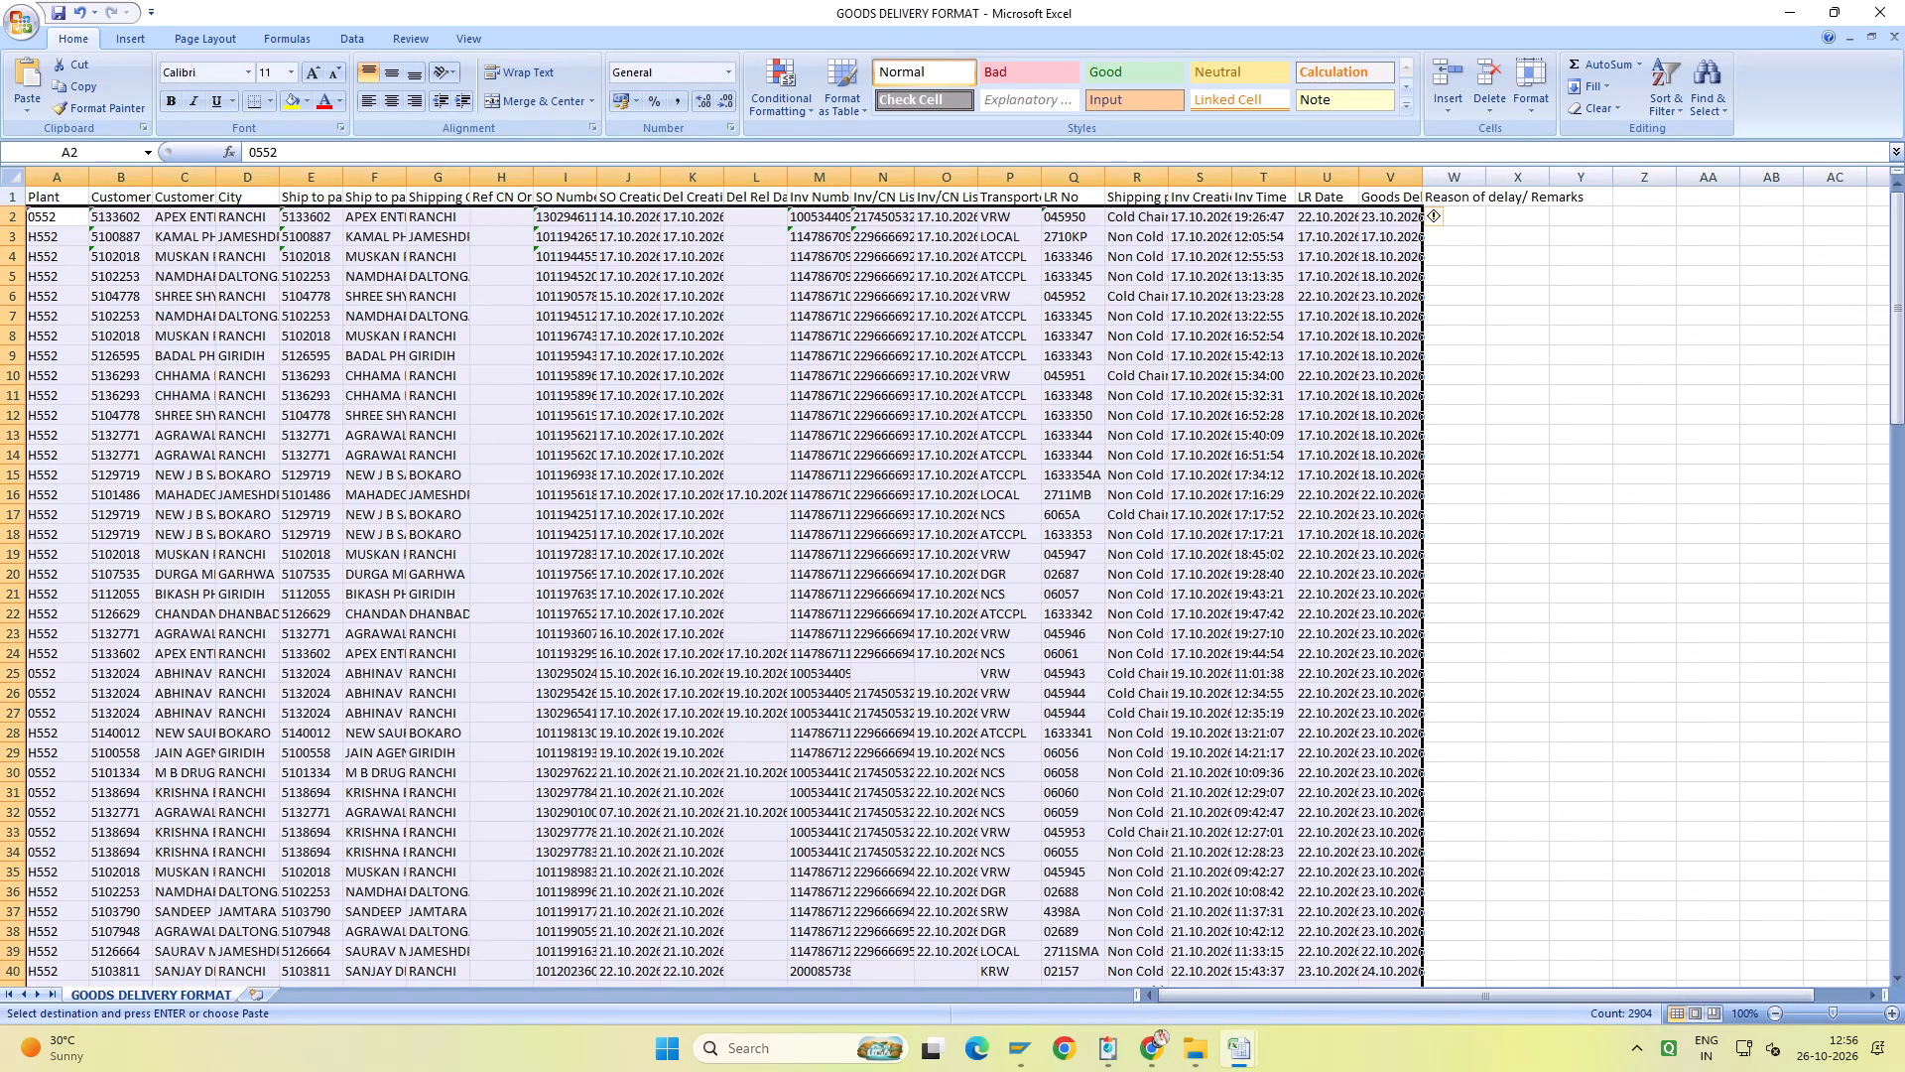
Save the GOODS DELIVERY FORMAT workbook, keeping its Text (Tab delimited) format.
key("ctrl+s")
left_click(859, 599)
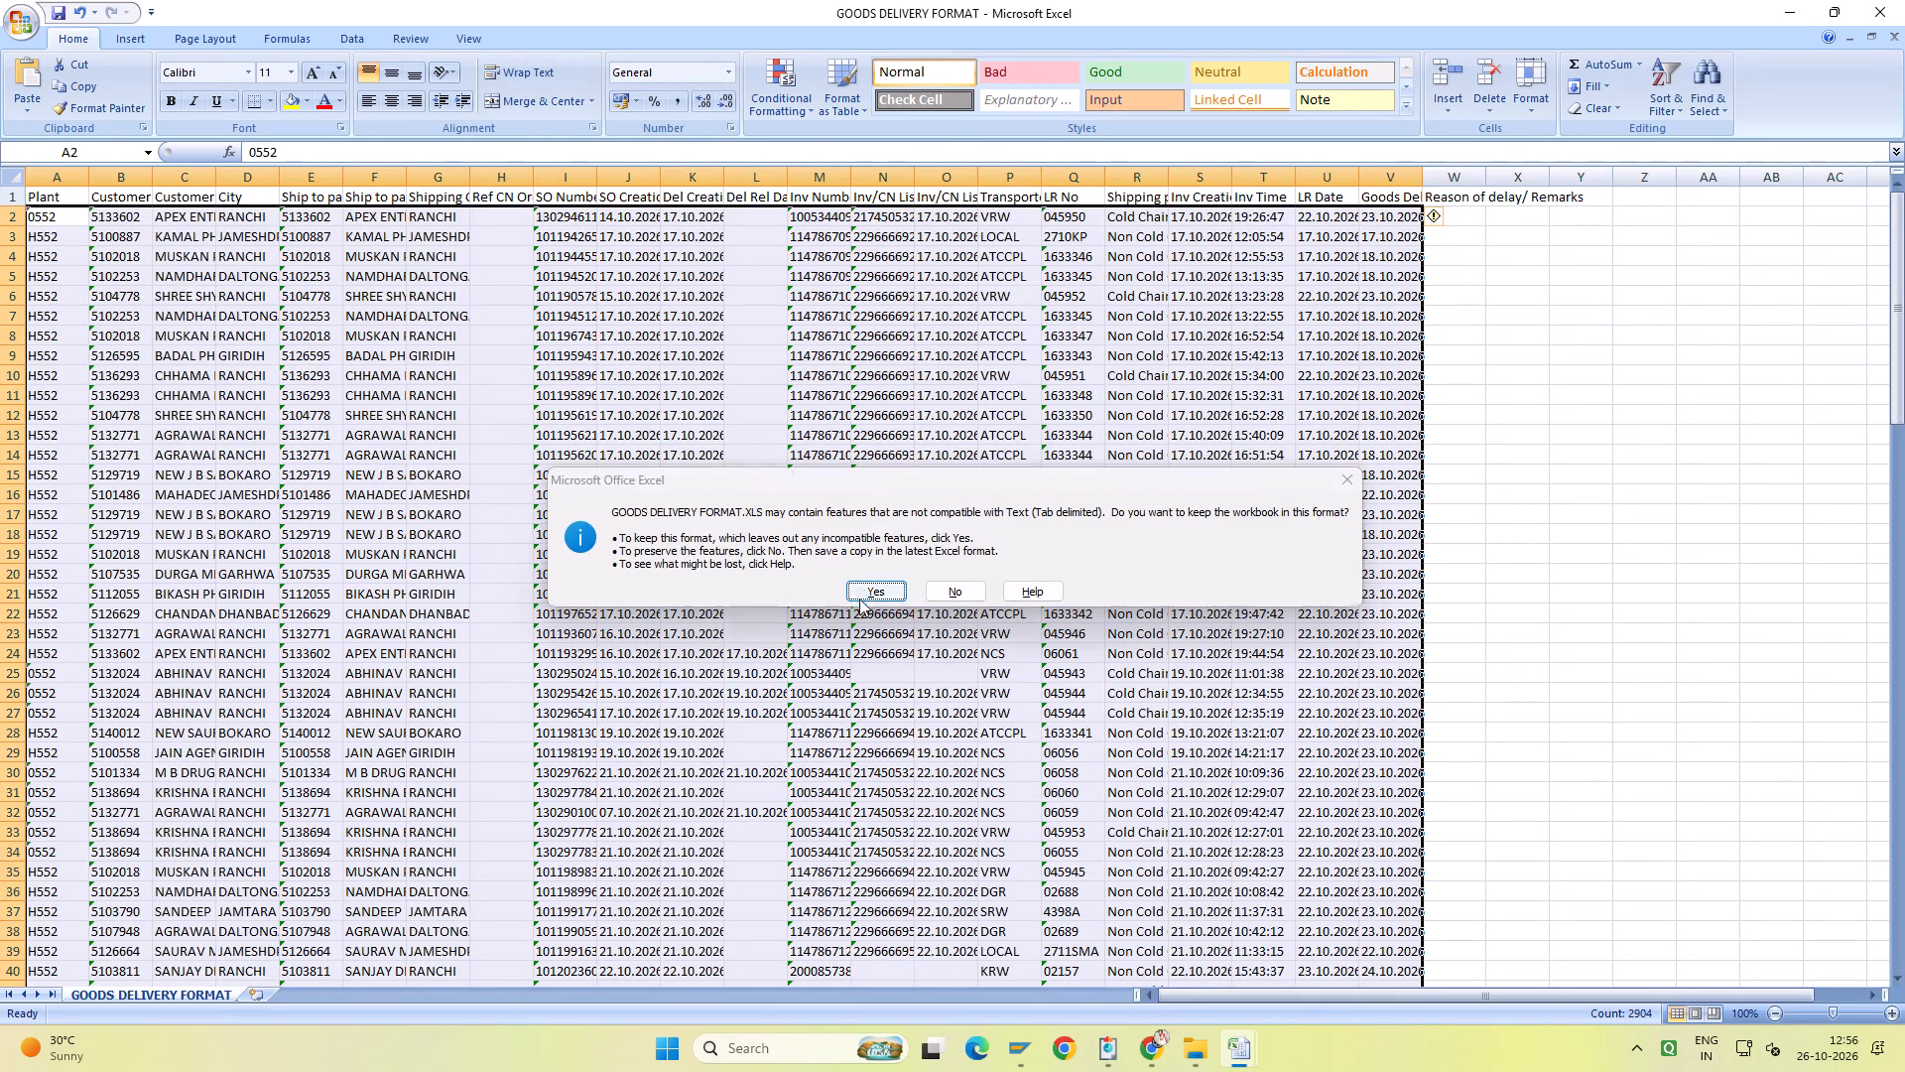
Switch to SAP's Create Billing Document session, start transaction ZUPLOAD_DD and open the file selection for File Name with Path.
left_click(1012, 1059)
left_click(1020, 984)
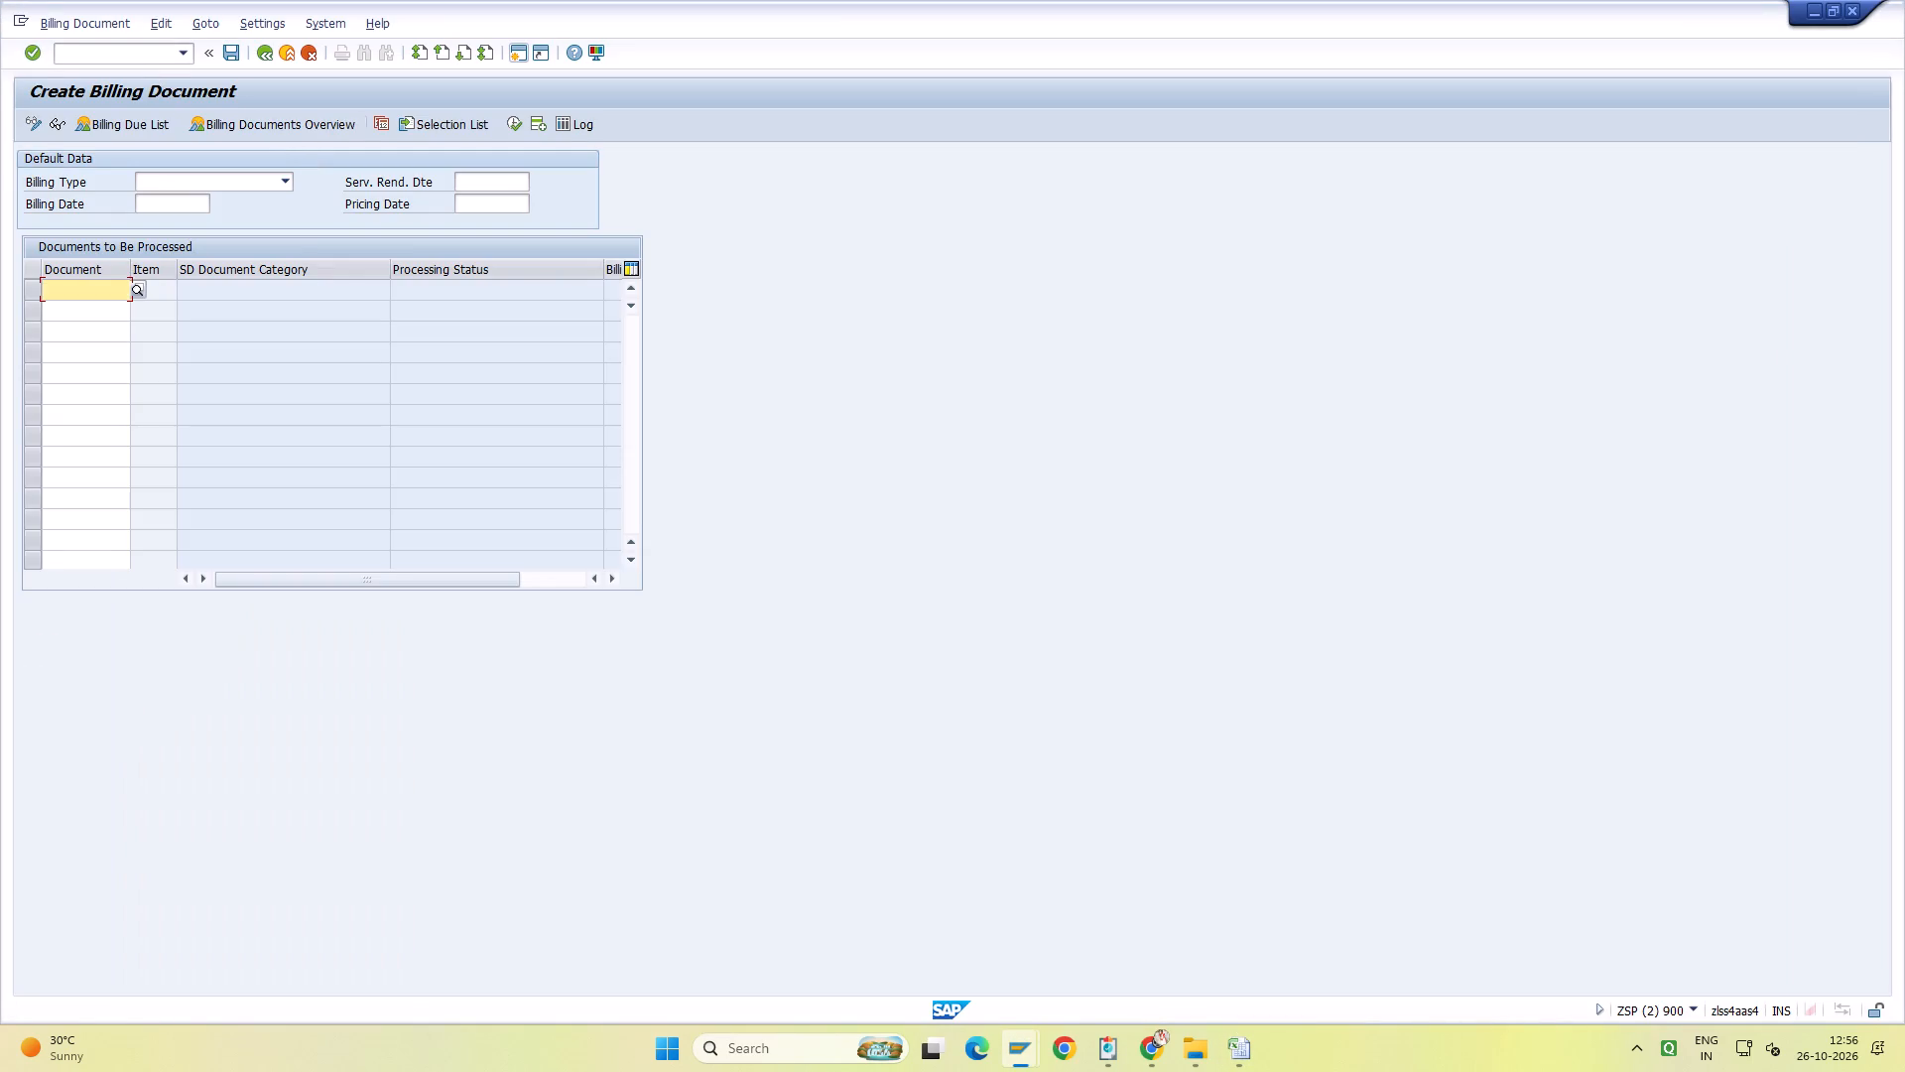
left_click(141, 56)
type("/NZ")
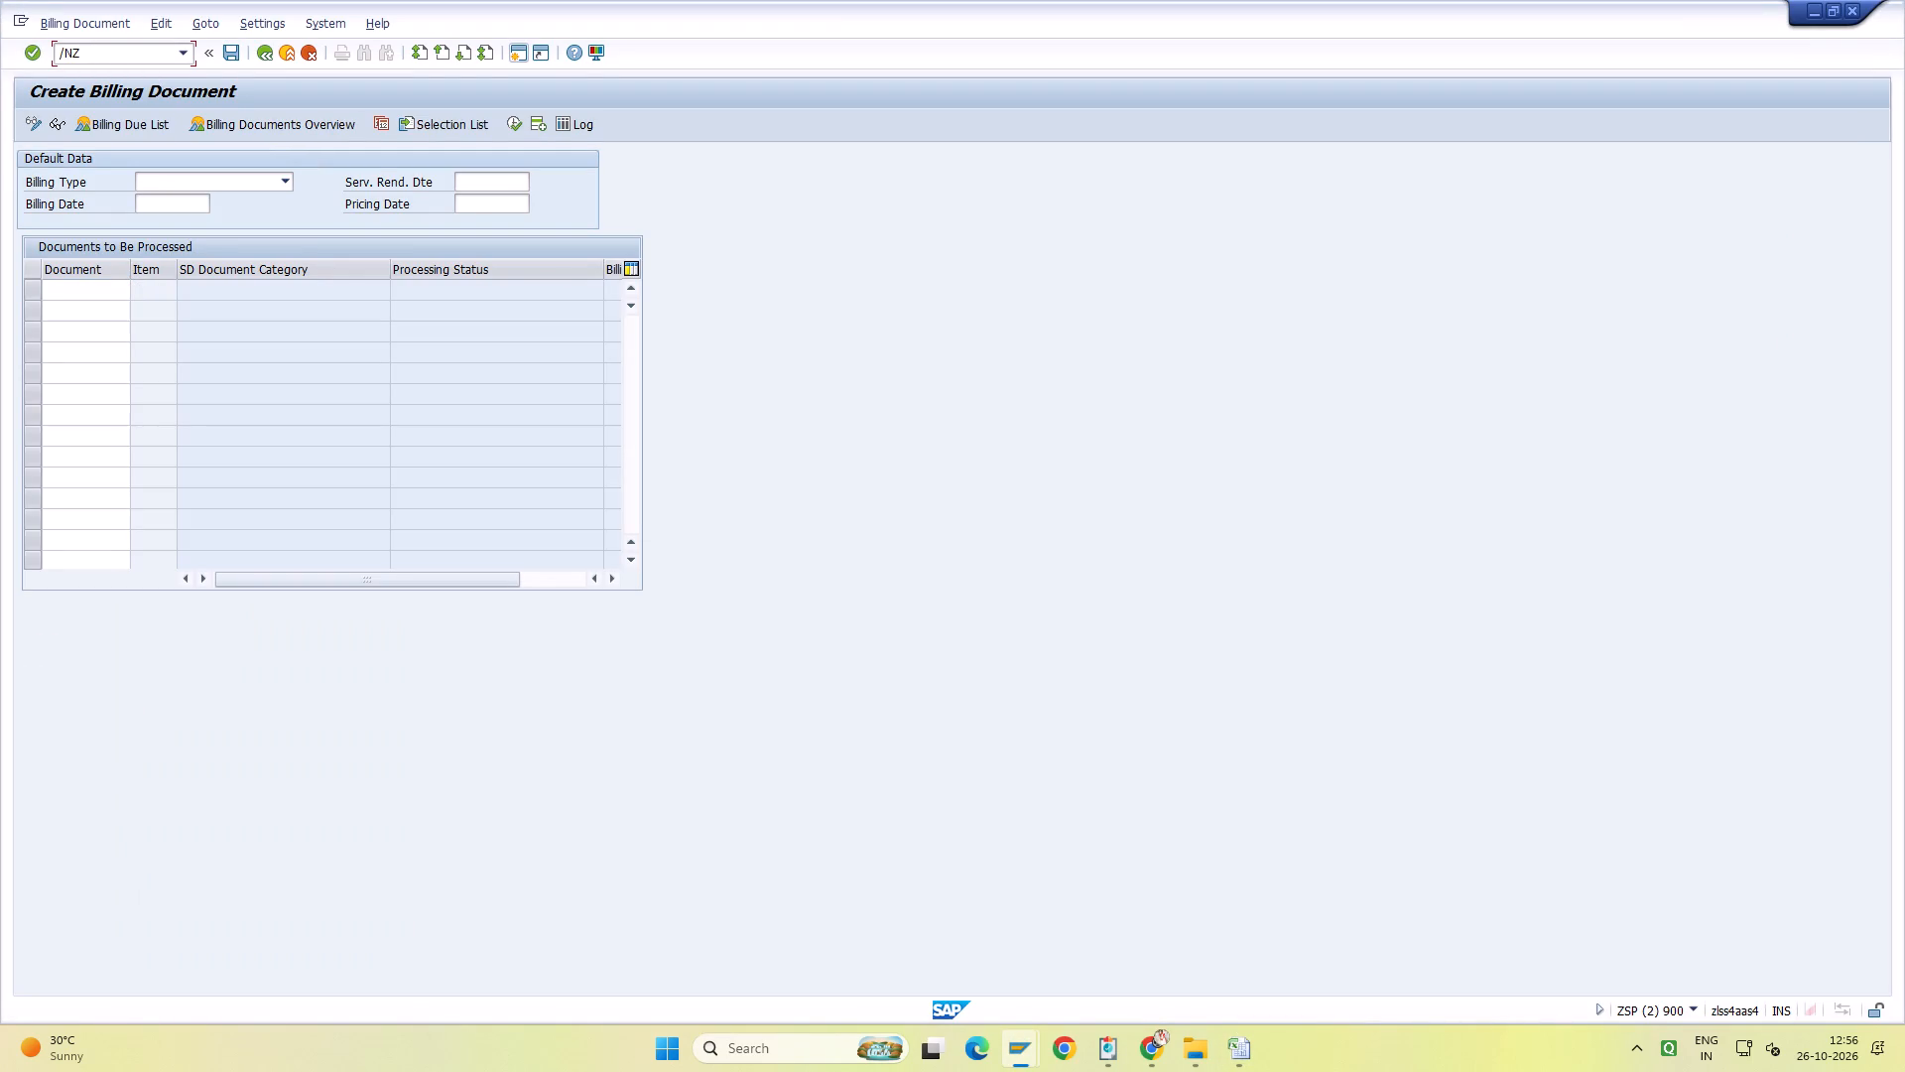
type("UPLOAD_DD")
key("Return")
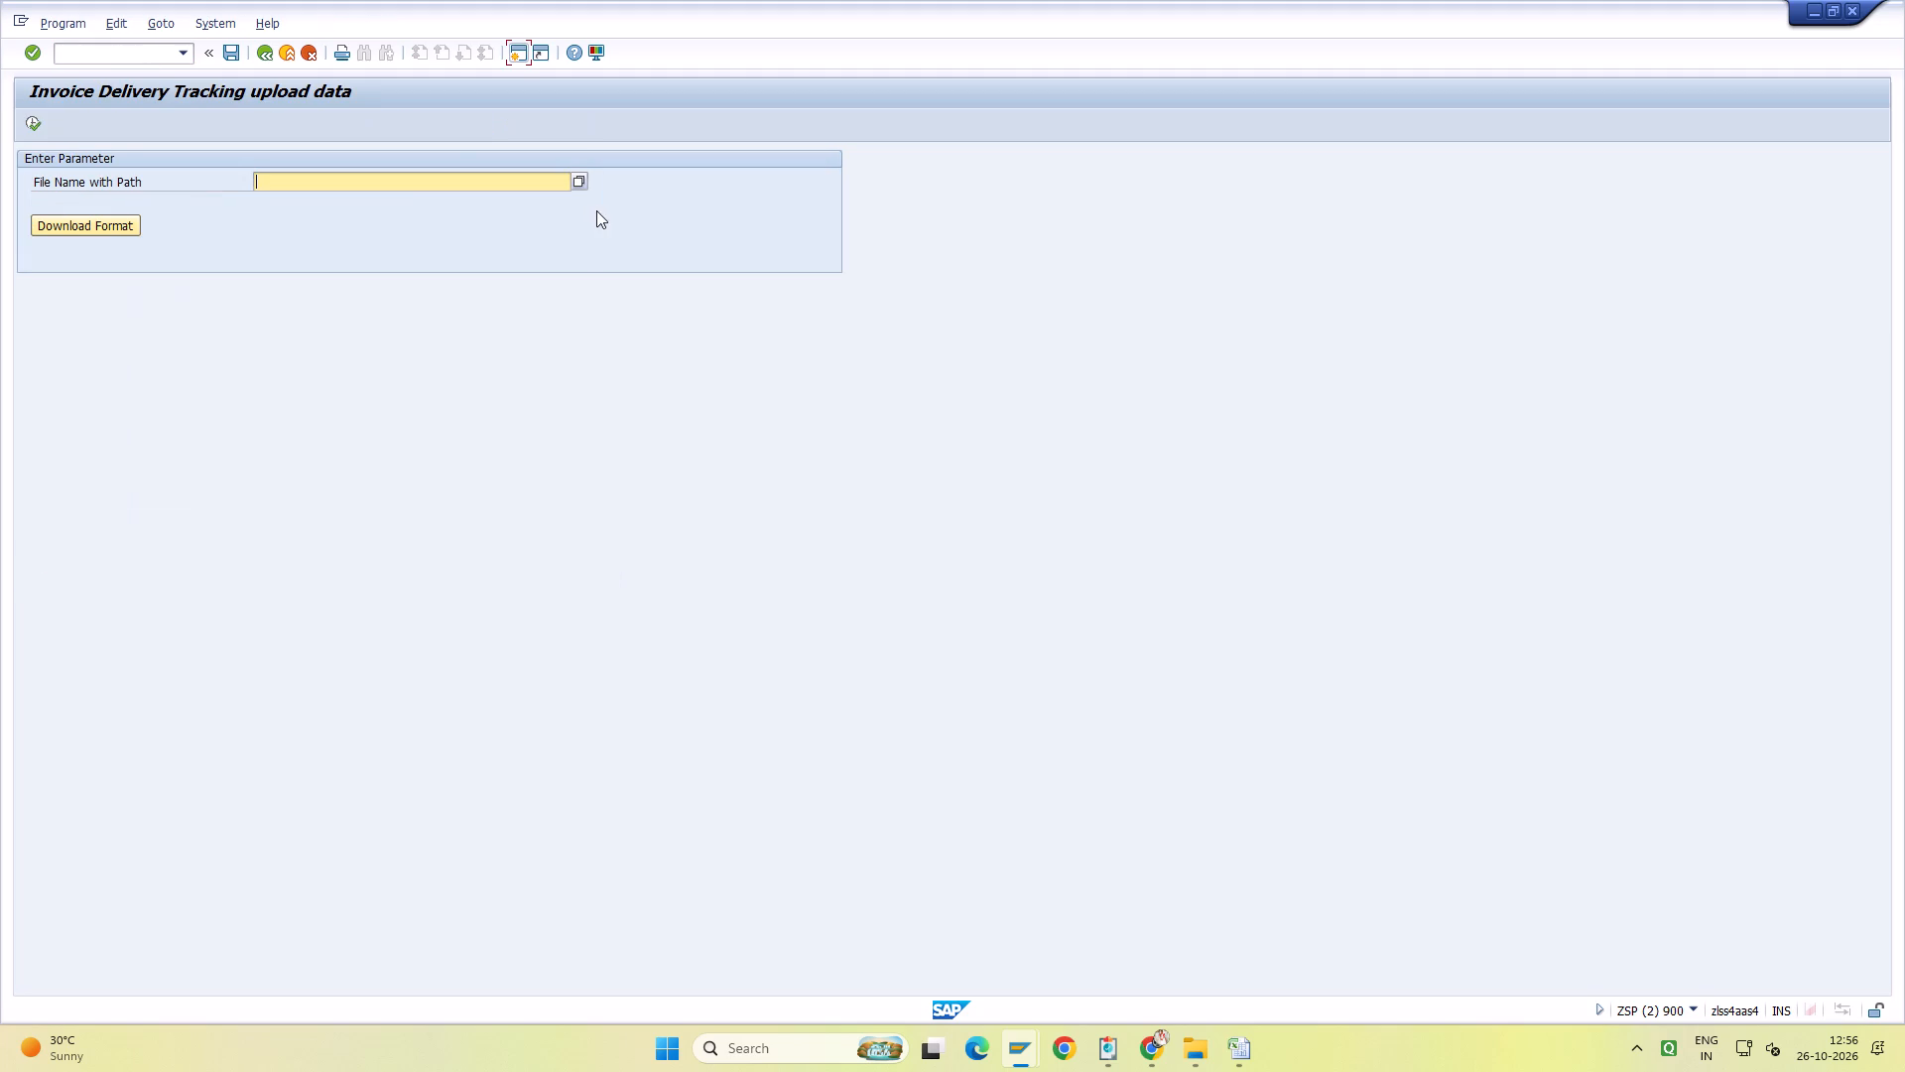
left_click(580, 180)
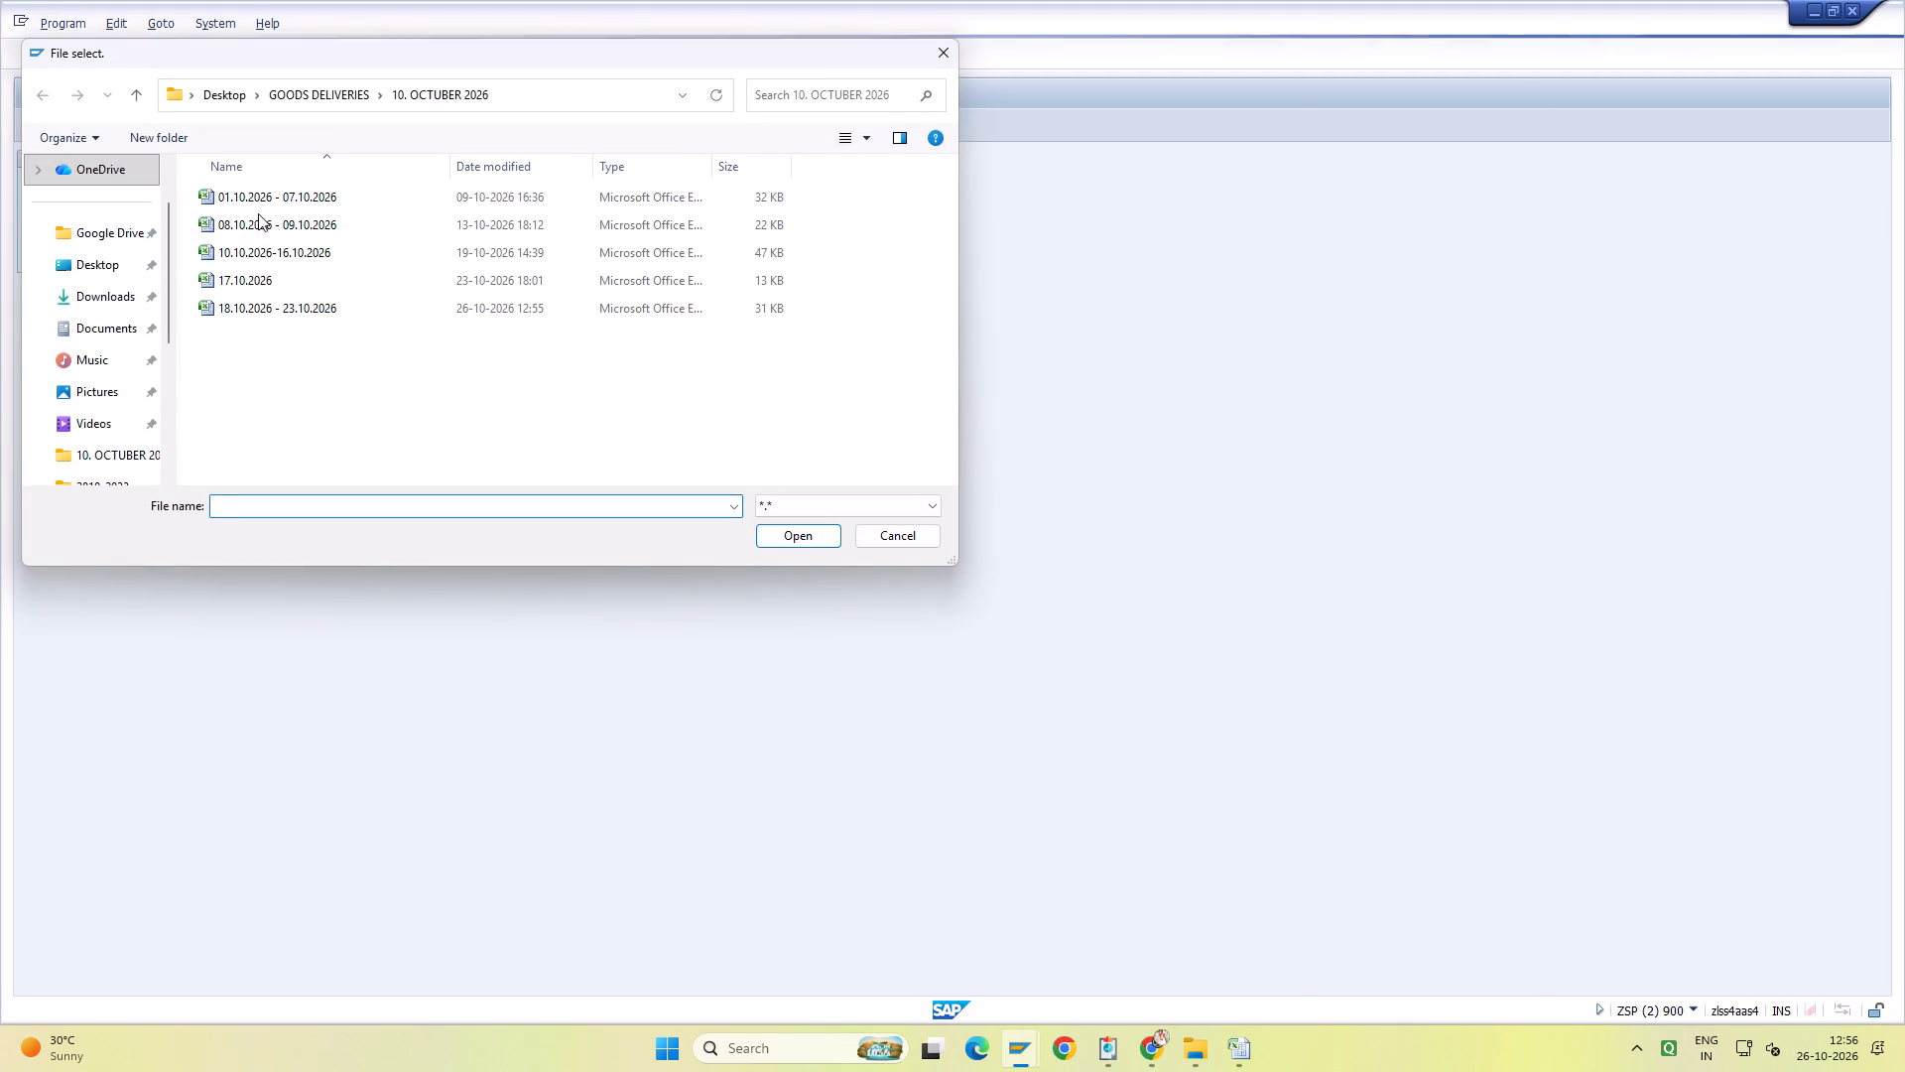
Choose the GOODS DELIVERY FORMAT file from the Desktop as the upload file and execute the Invoice Delivery Tracking upload.
left_click(136, 266)
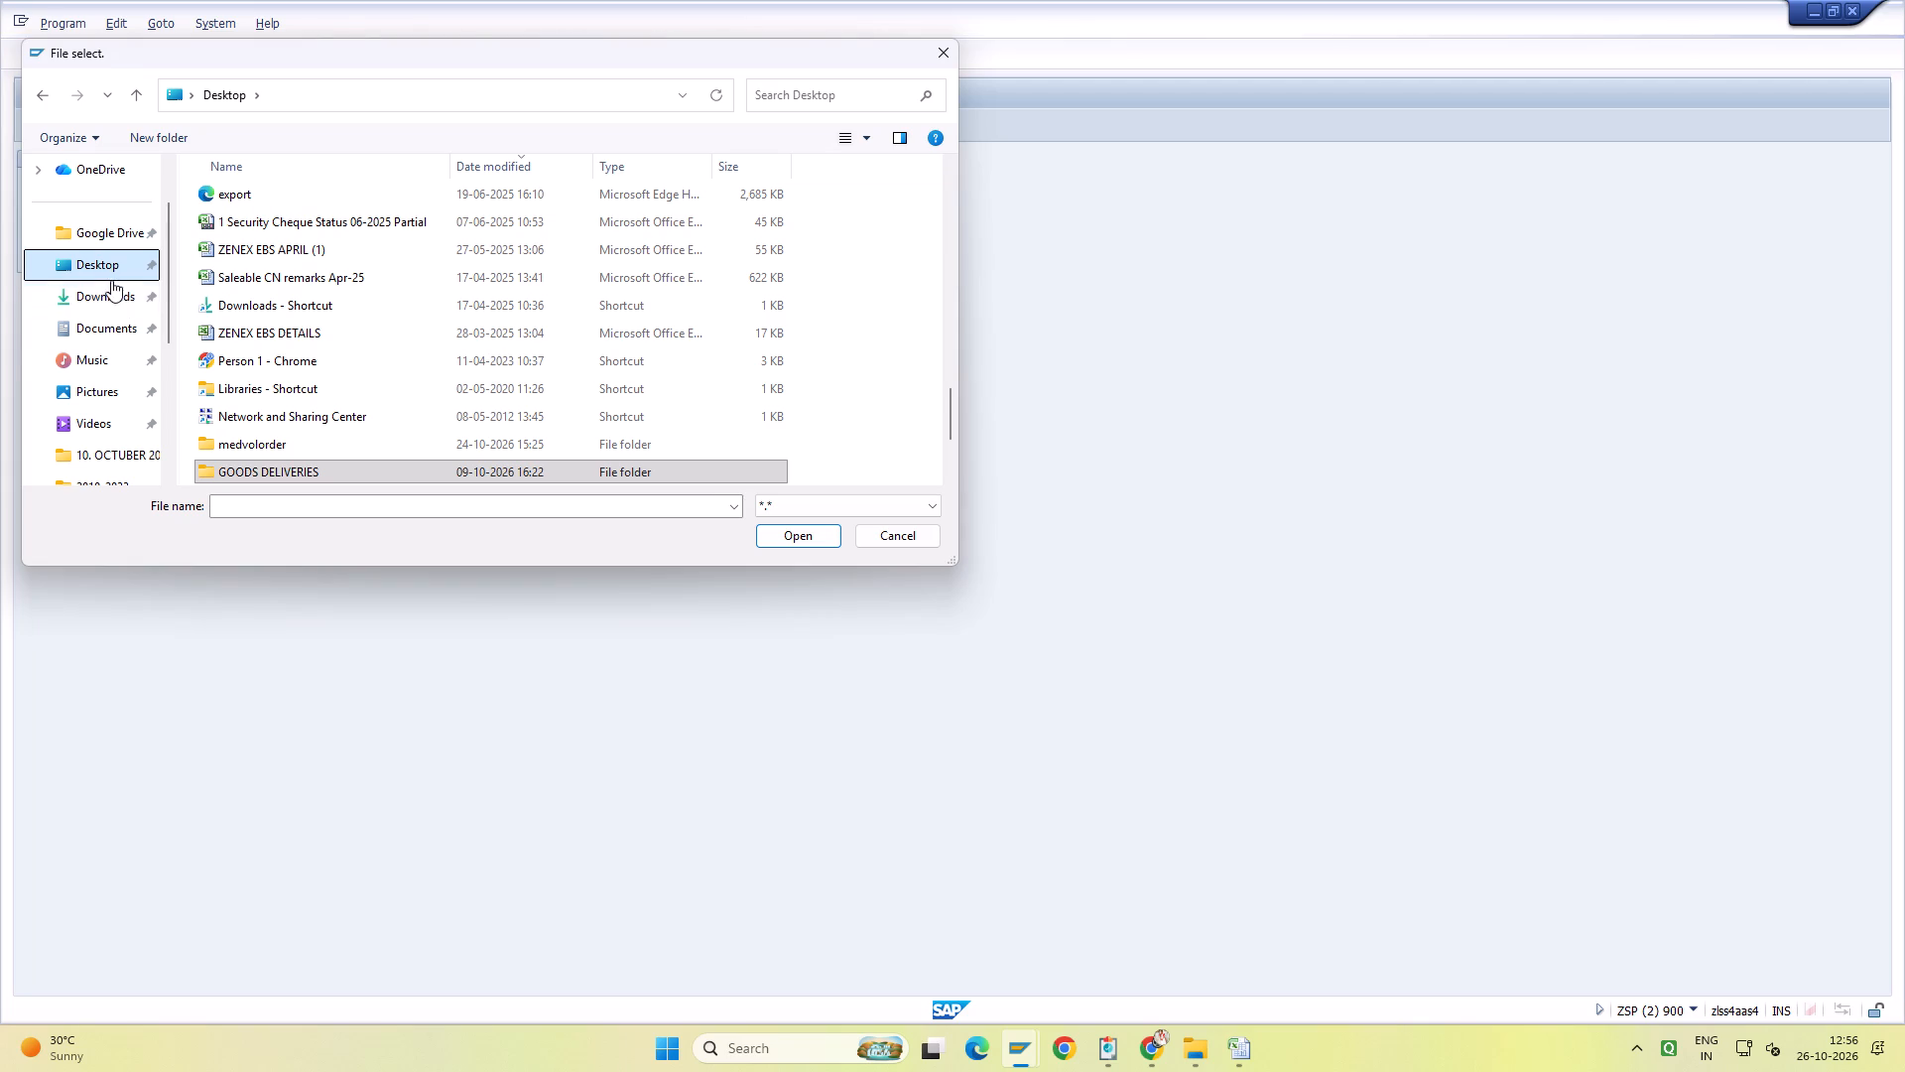
scroll(111, 280, "up", 4)
scroll(379, 258, "up", 11)
scroll(379, 258, "up", 15)
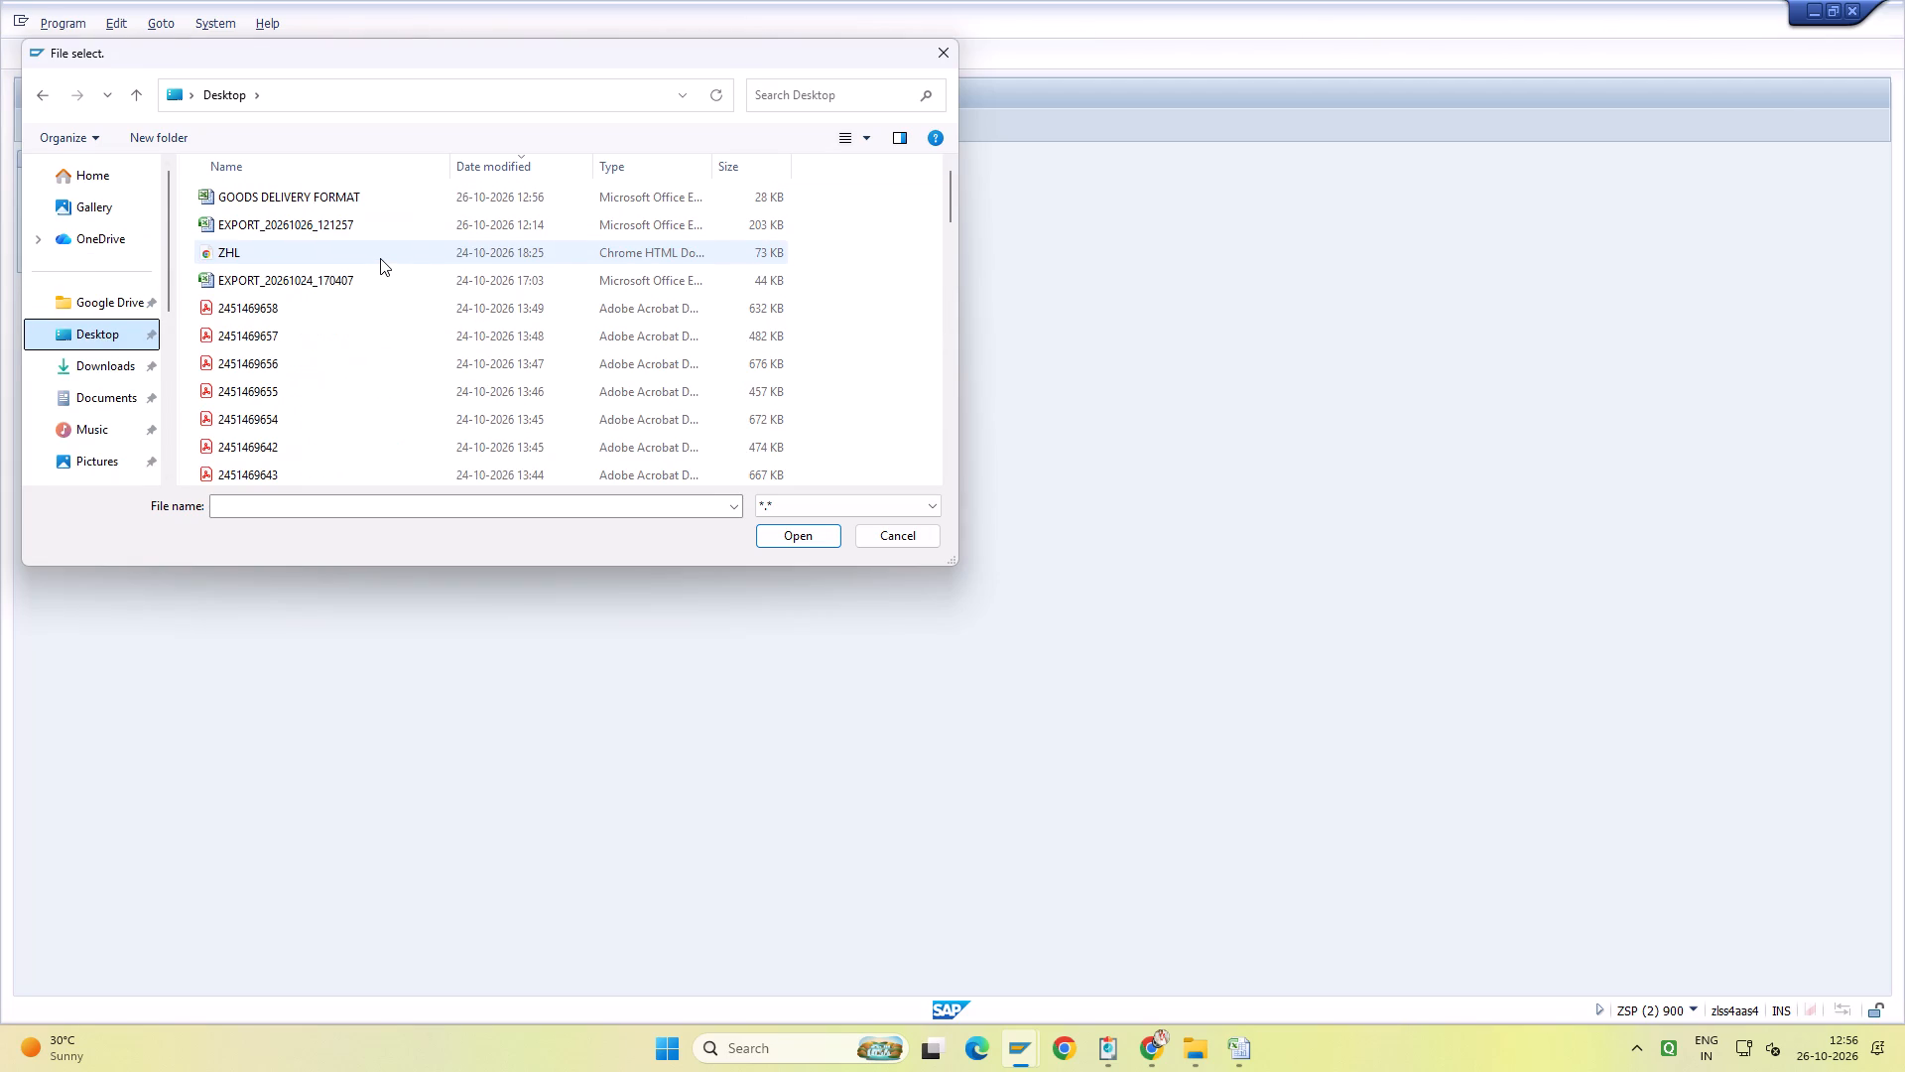
scroll(380, 258, "up", 2)
double_click(452, 197)
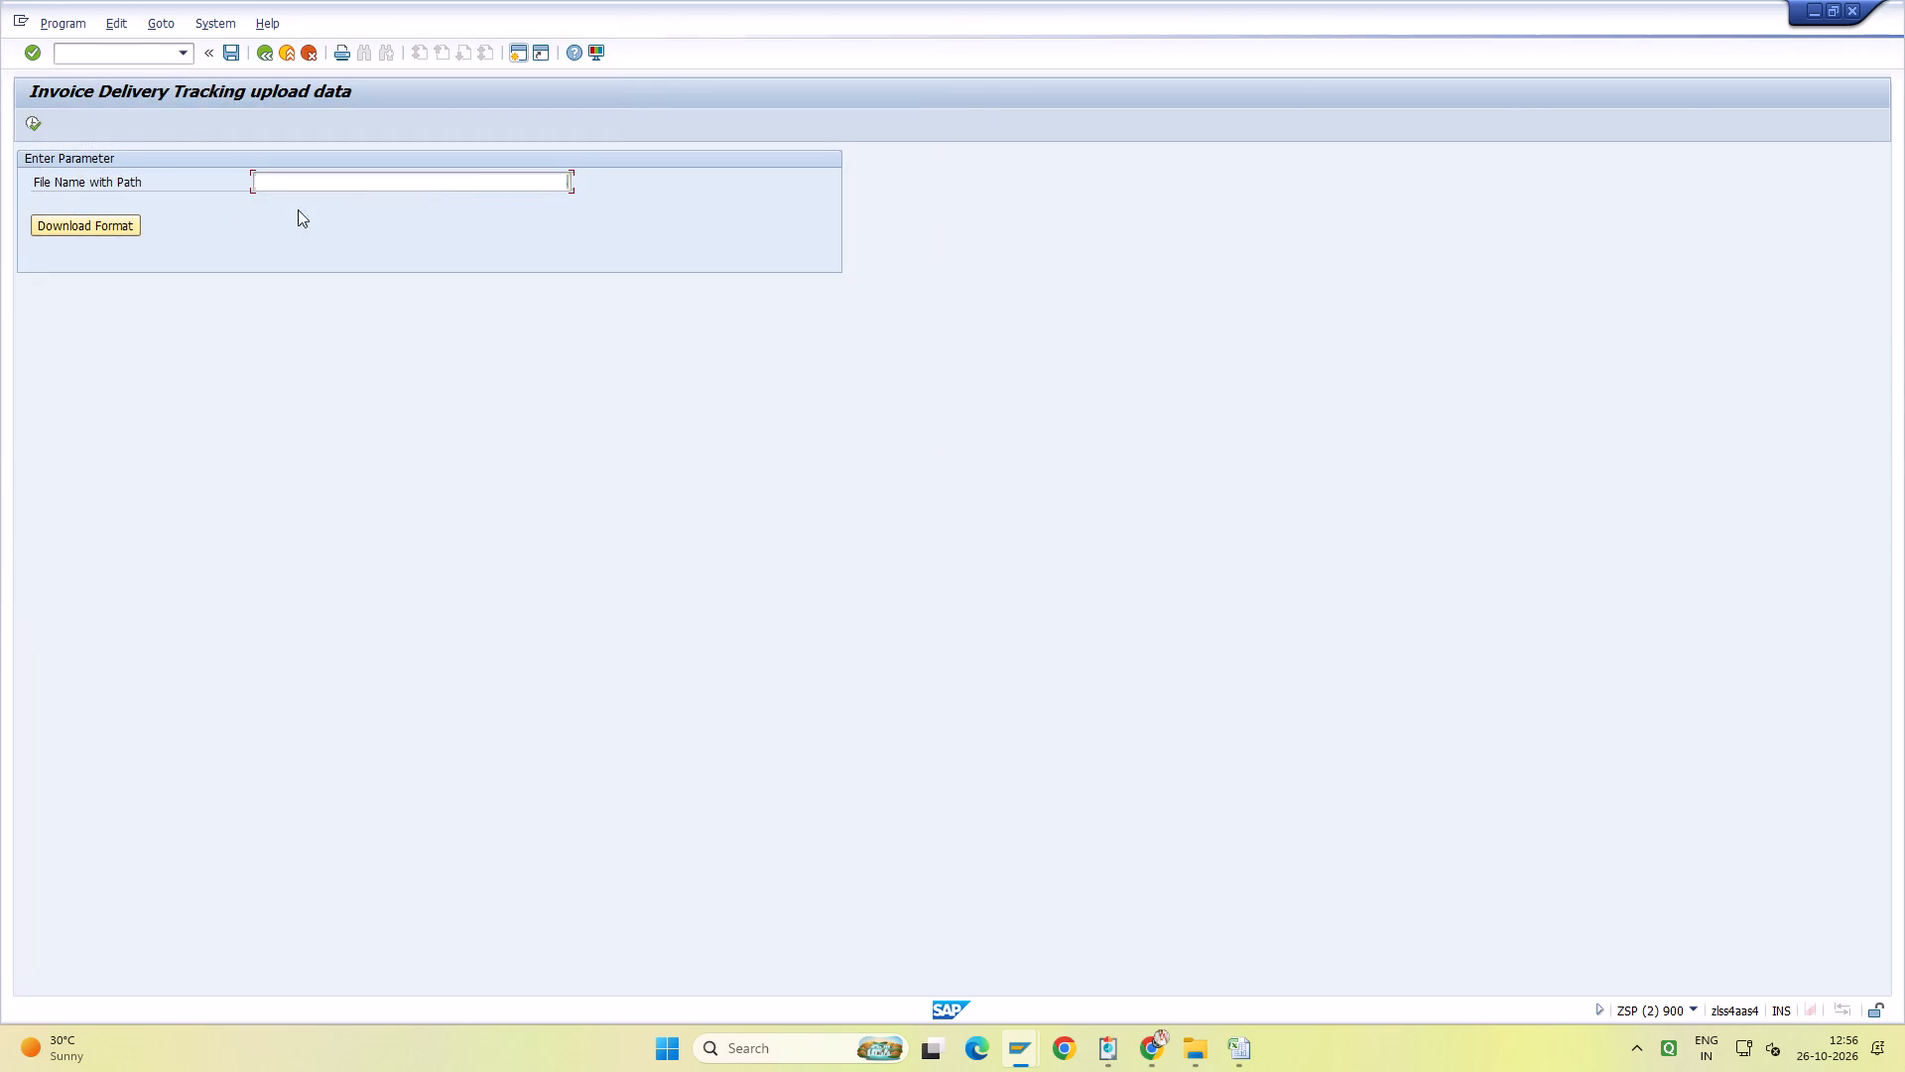
left_click(35, 123)
left_click(710, 560)
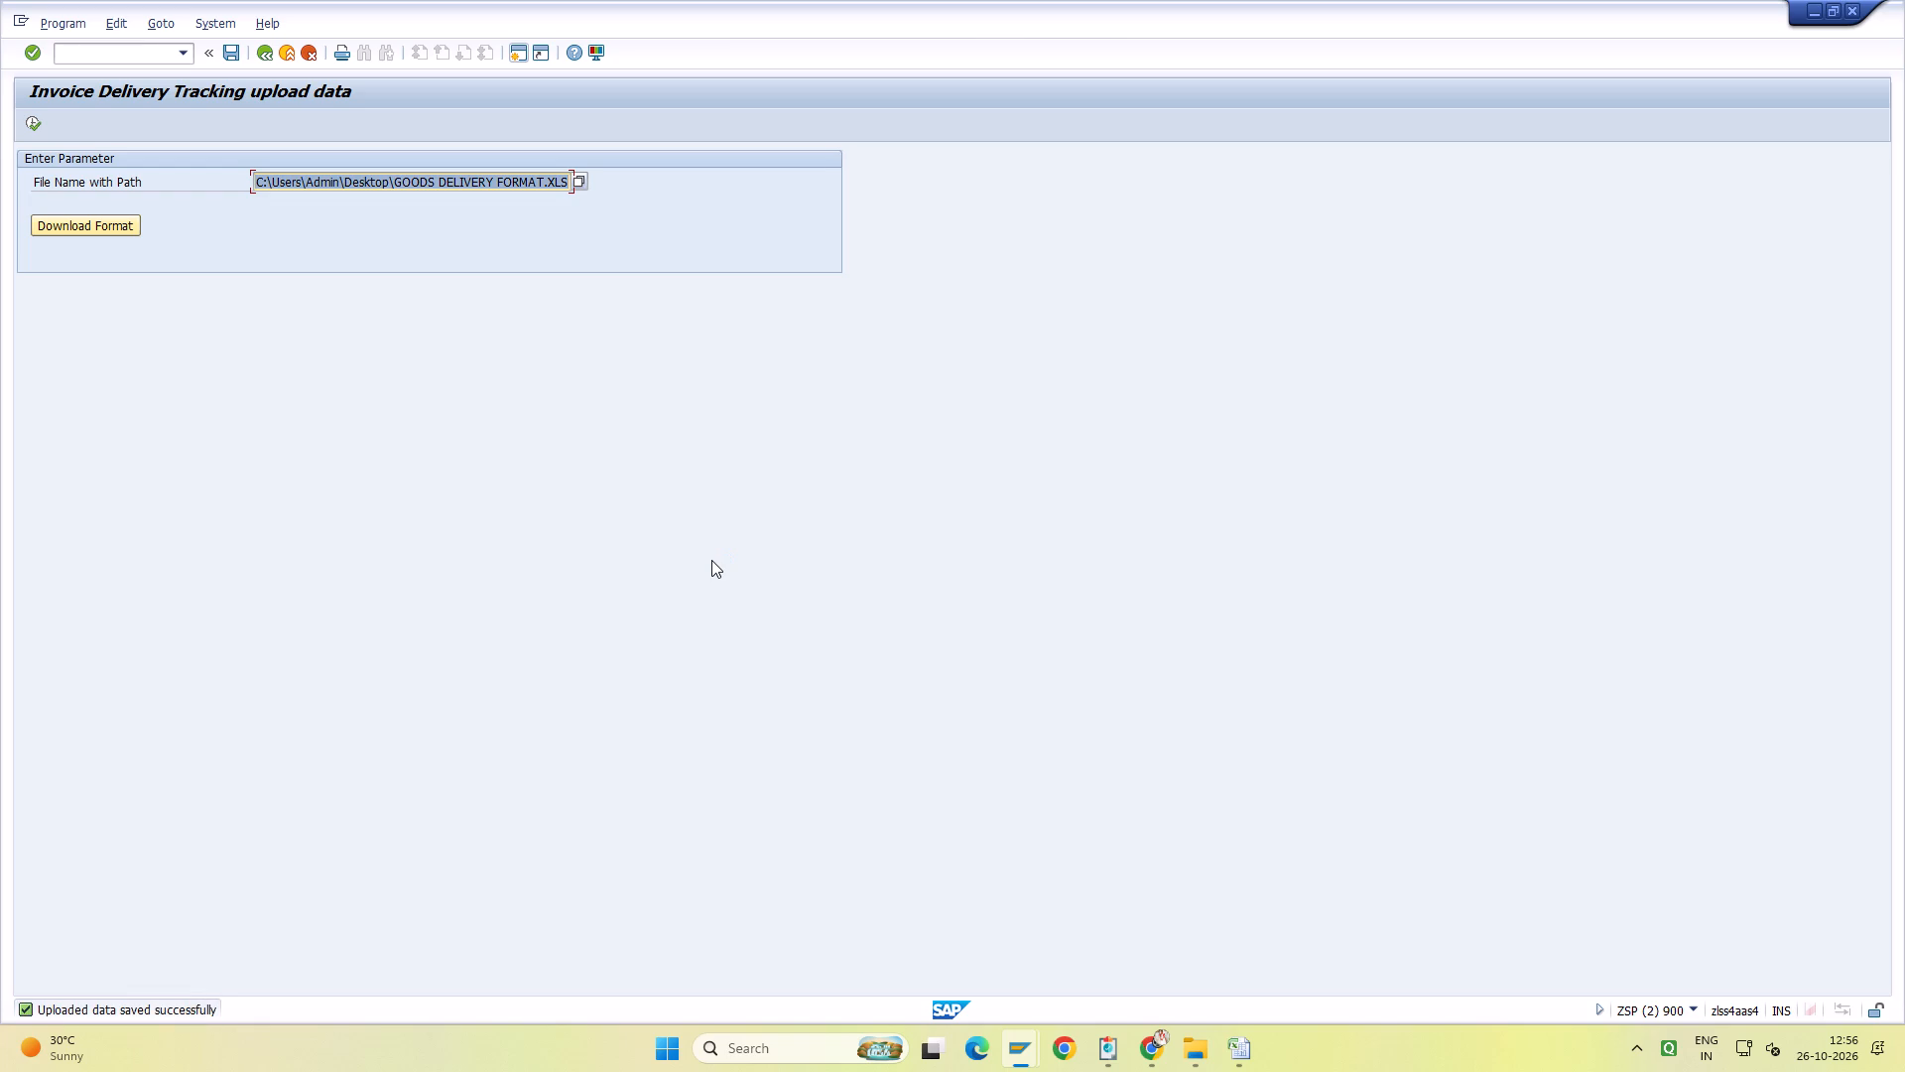
Switch to the INVOICE CREATED report session, return to its selection screen and run the report again.
key("alt+Tab")
key("F3")
key("F8")
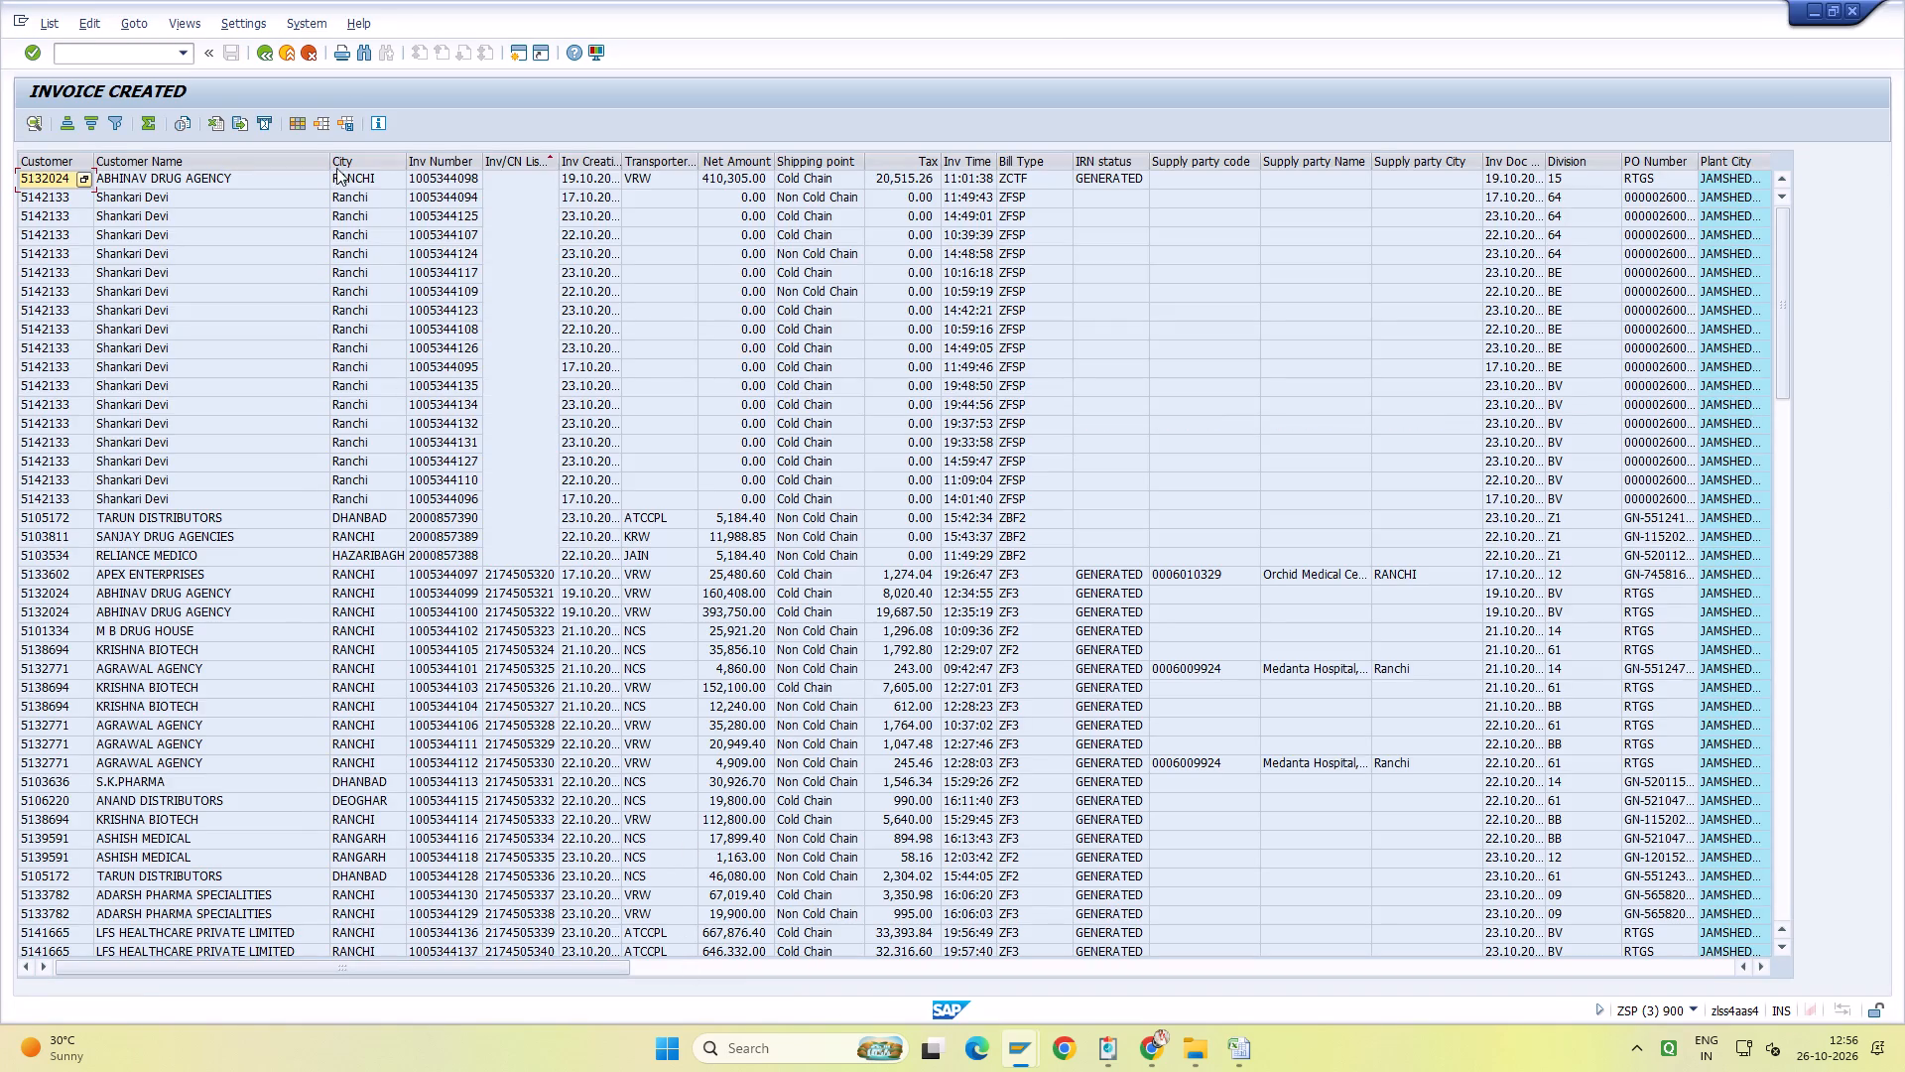
Open the layout selection for the INVOICE CREATED list and look through the available layouts.
left_click(321, 121)
left_click_drag(545, 475, 548, 259)
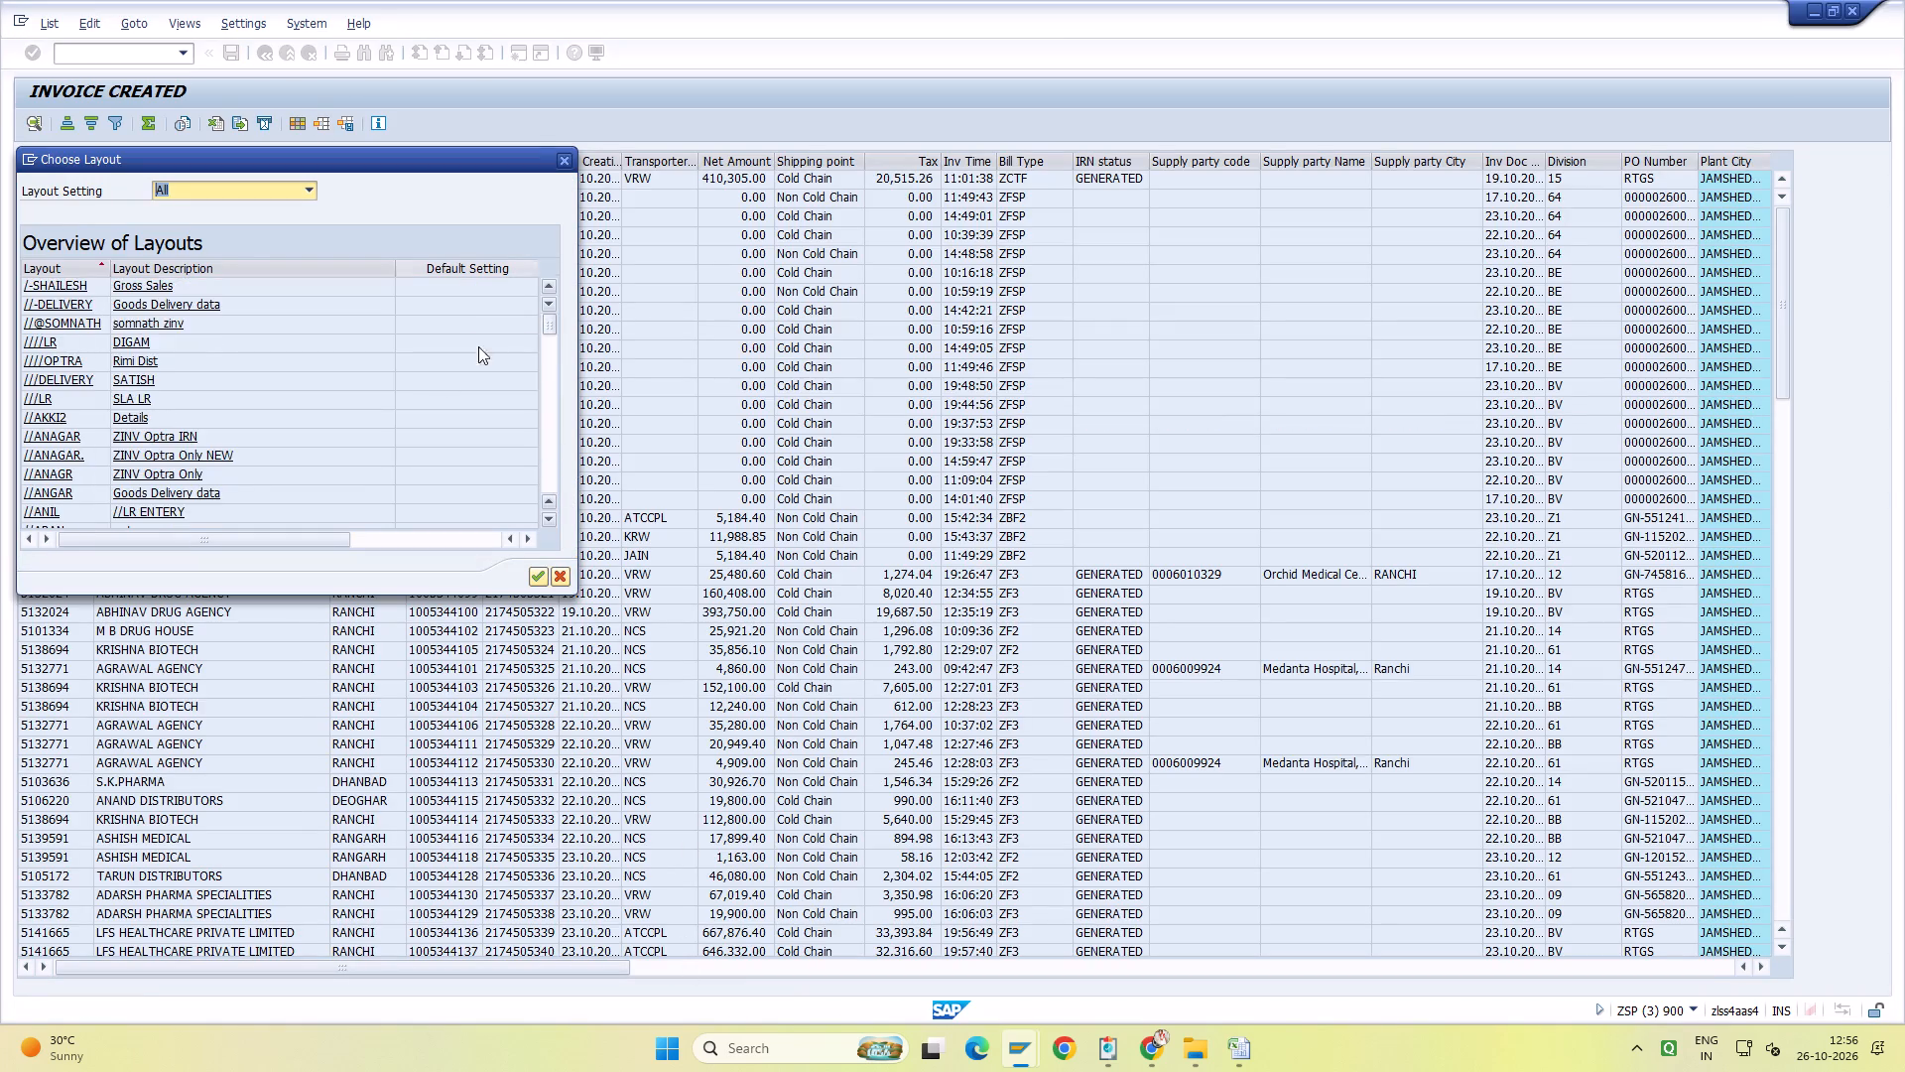
Apply the Goods Delivery data layout to SAP's INVOICE CREATED list.
scroll(381, 418, "down", 3)
left_click(242, 451)
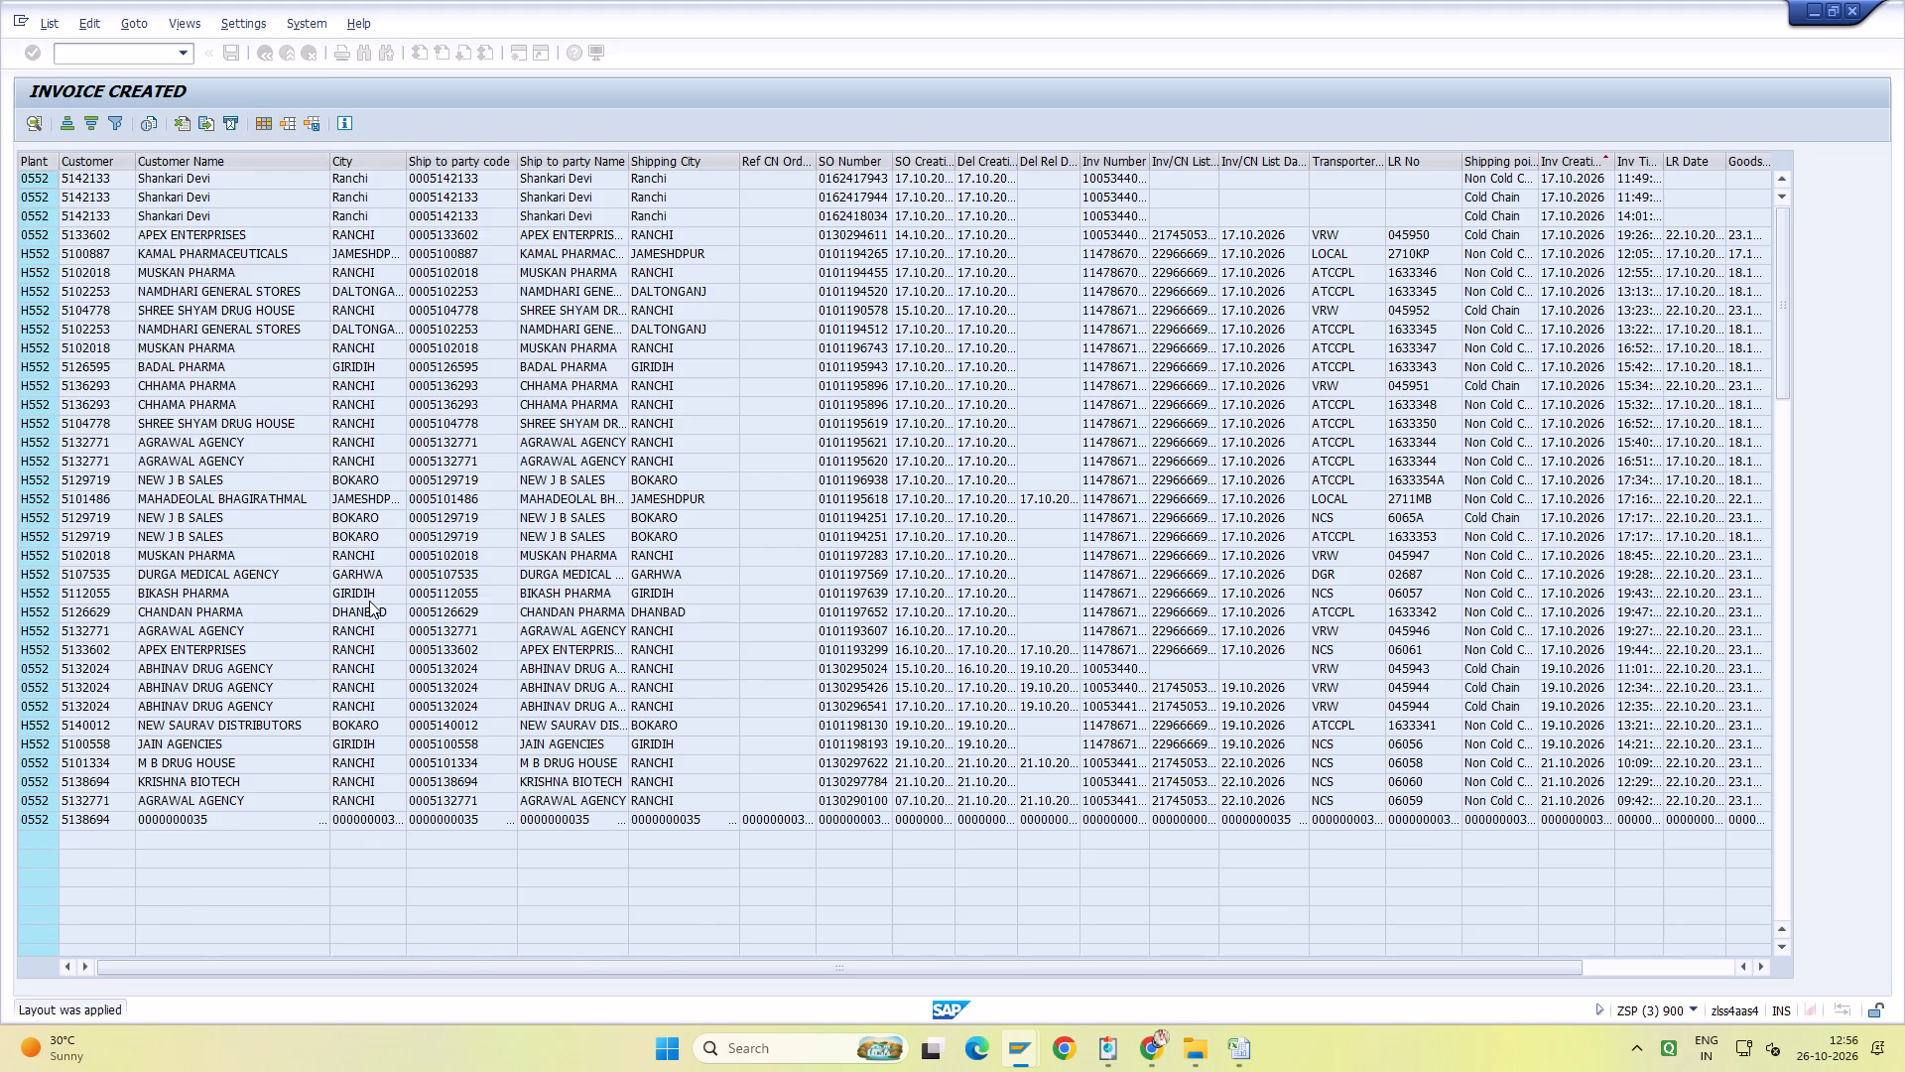
Examine the LR Date and Goods Delivery date columns of the INVOICE CREATED list down to the last row.
left_click_drag(444, 964, 1230, 996)
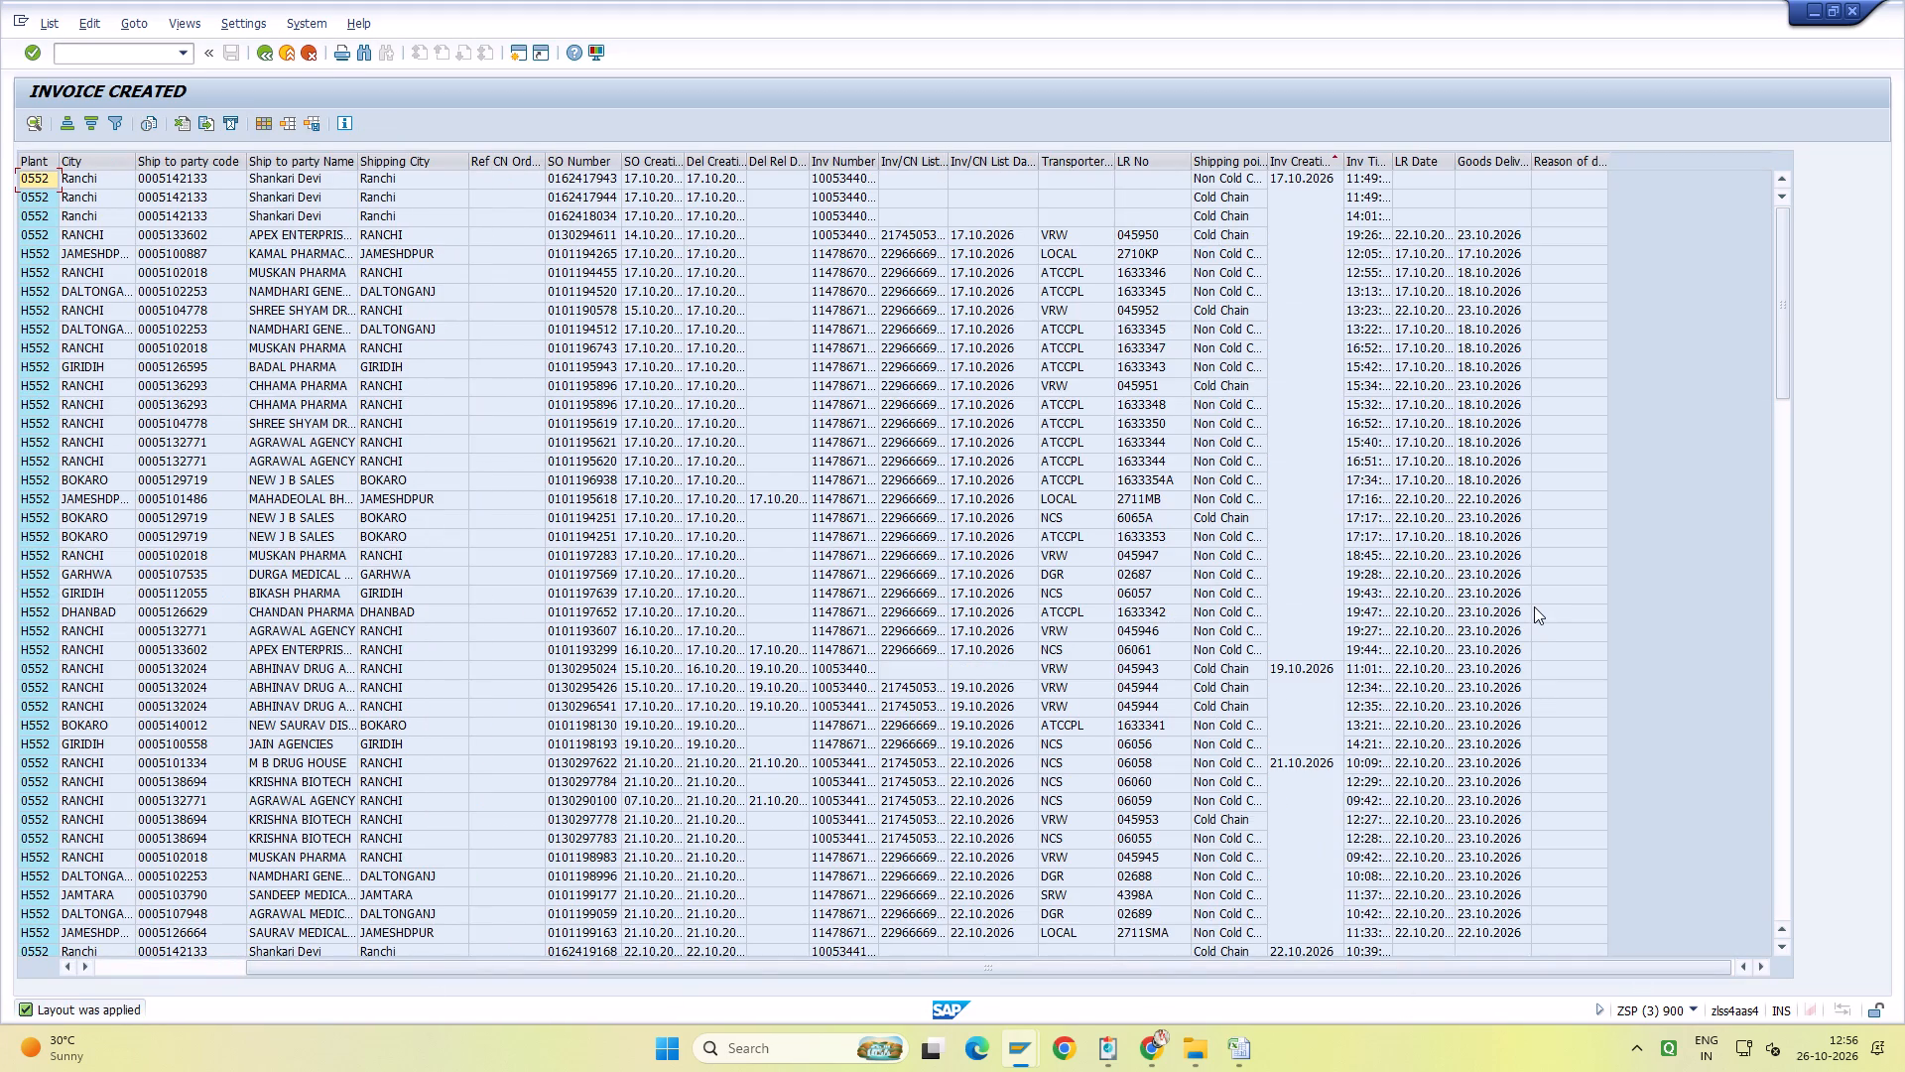
scroll(1534, 606, "down", 14)
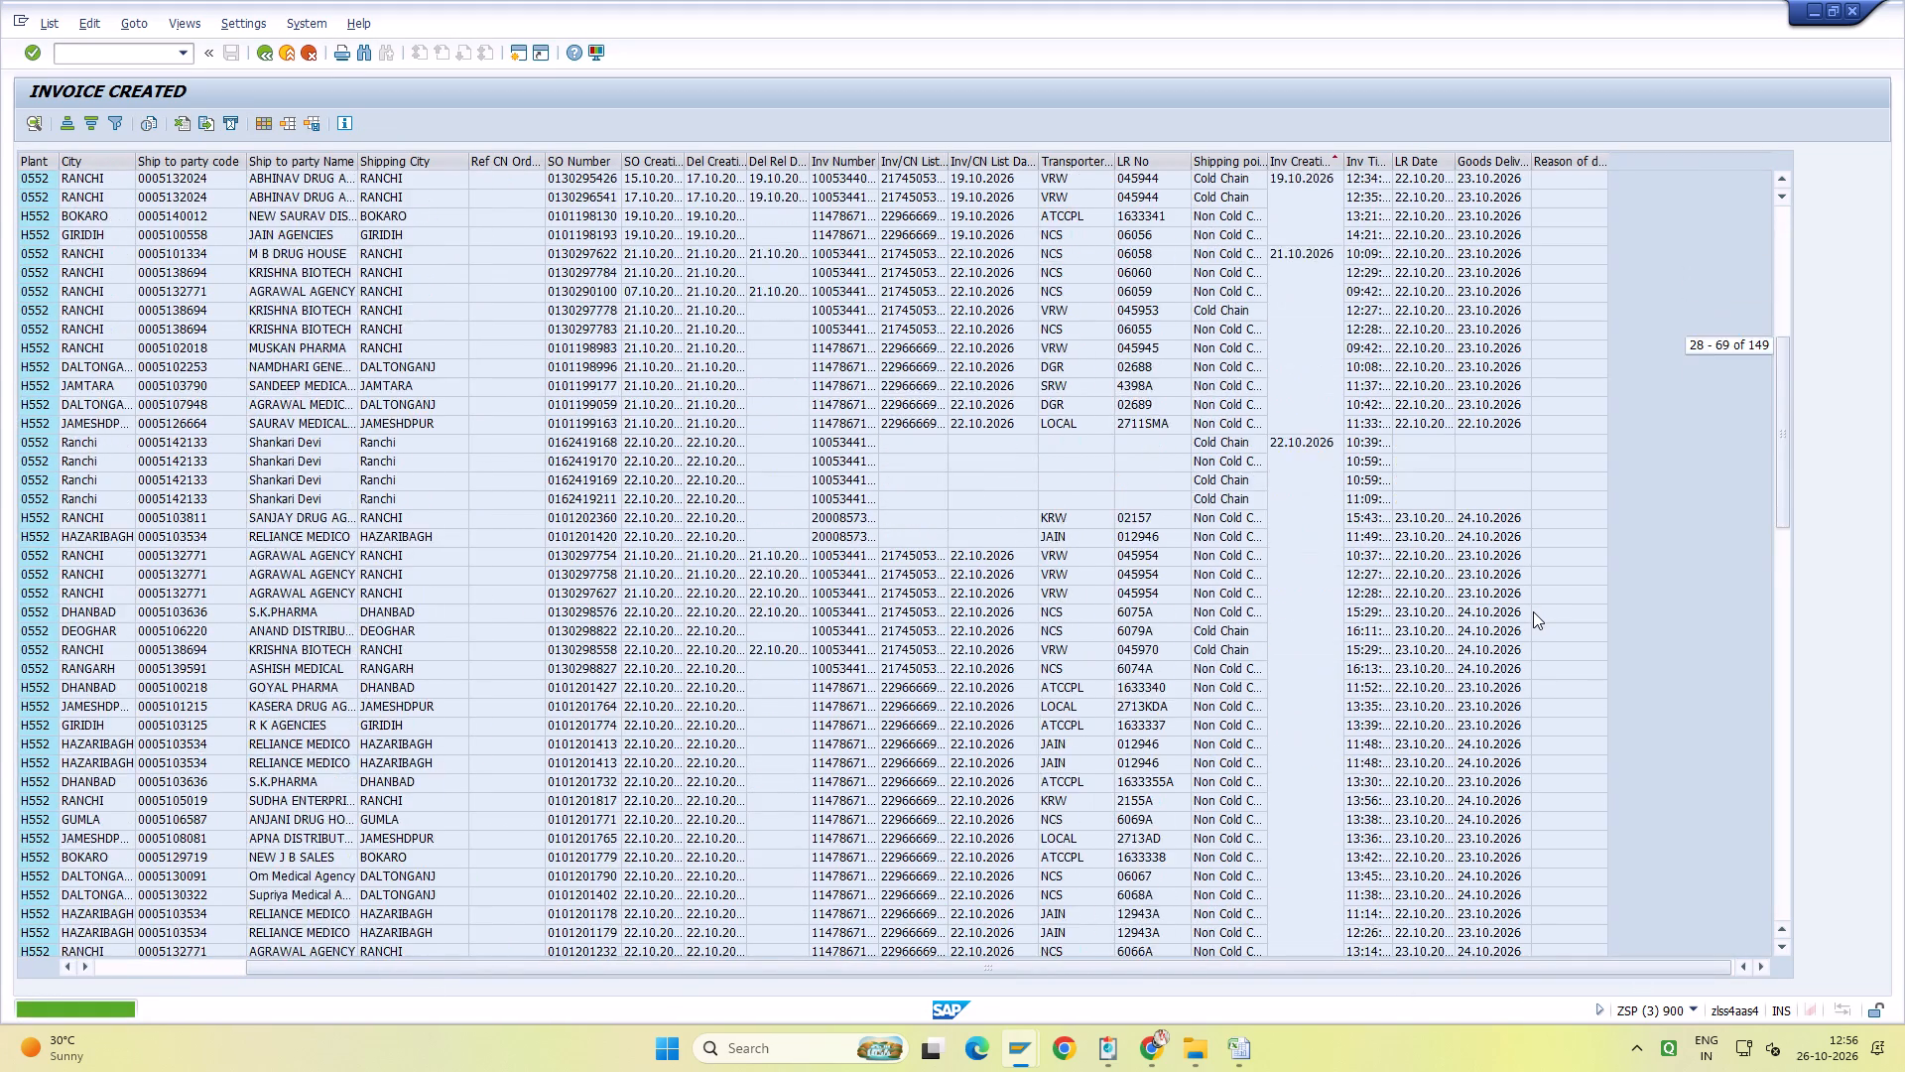
scroll(1533, 611, "down", 19)
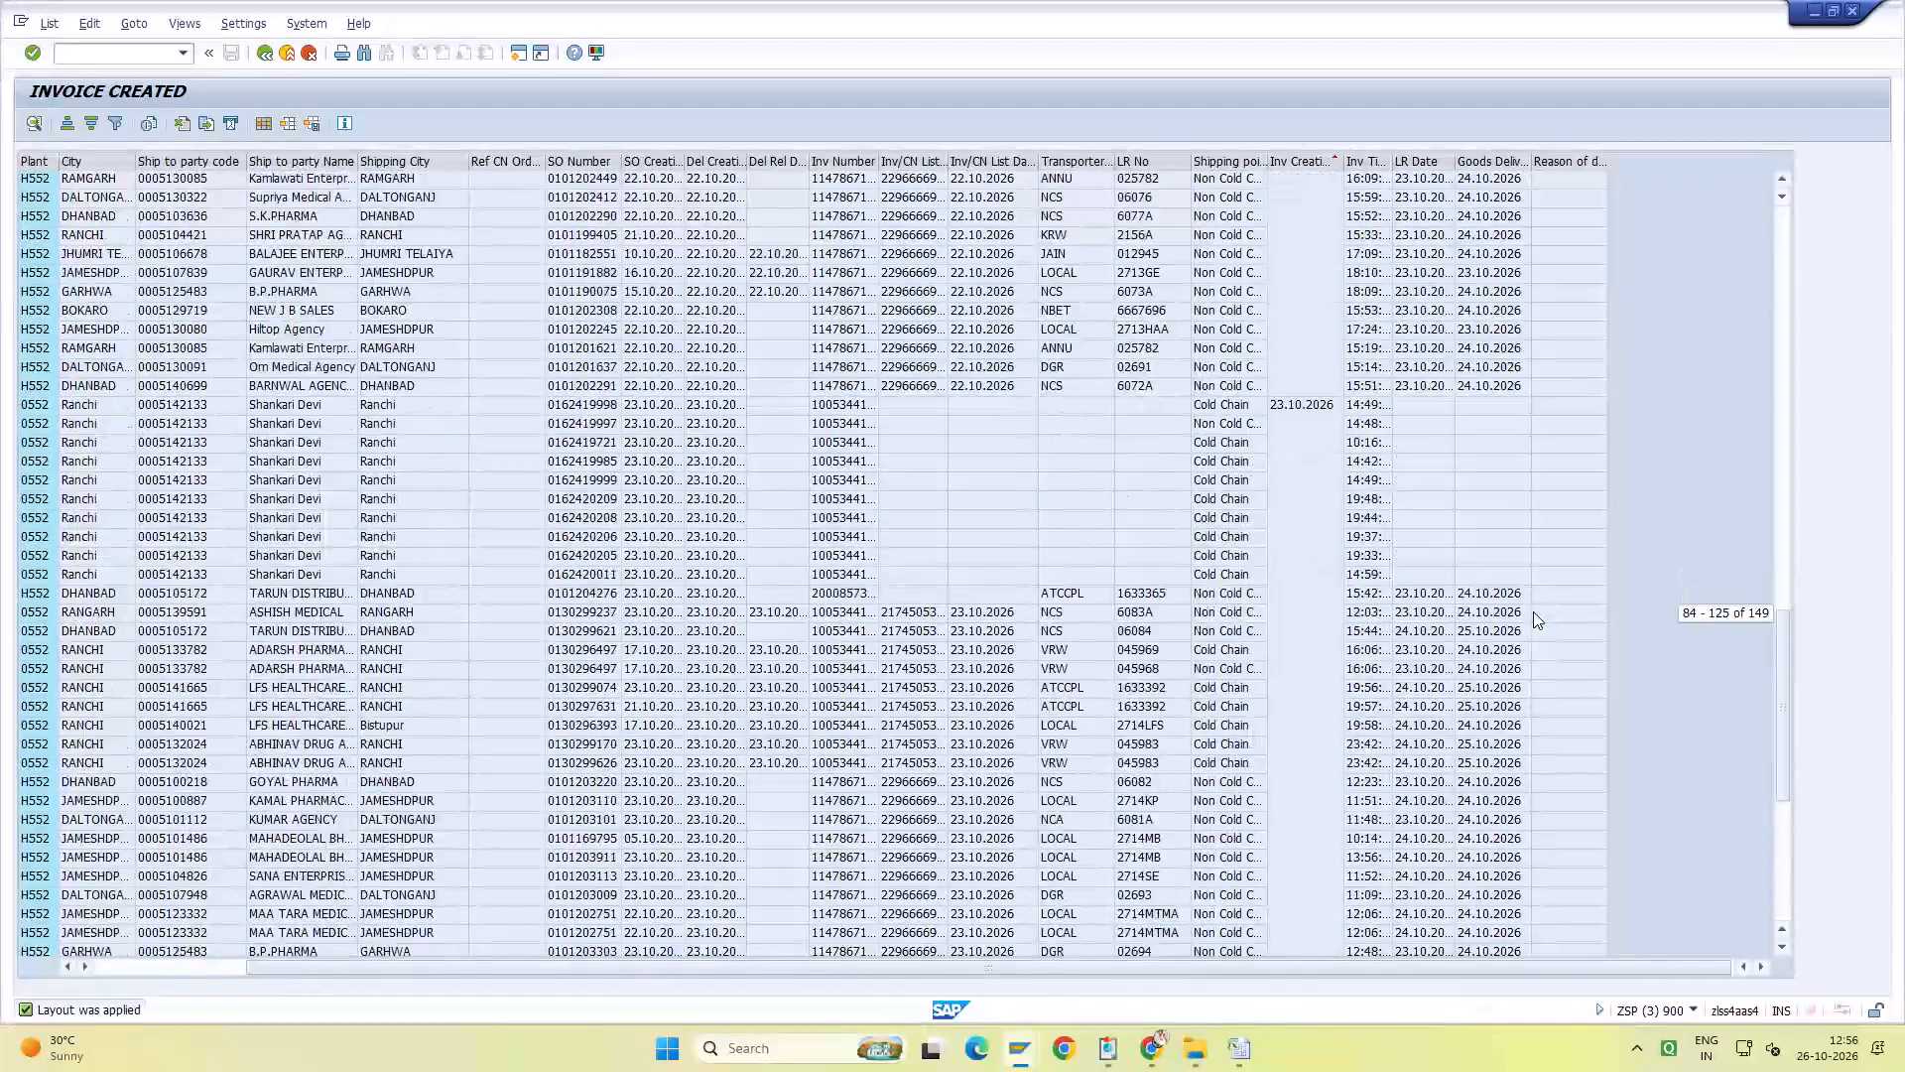
scroll(1533, 611, "down", 19)
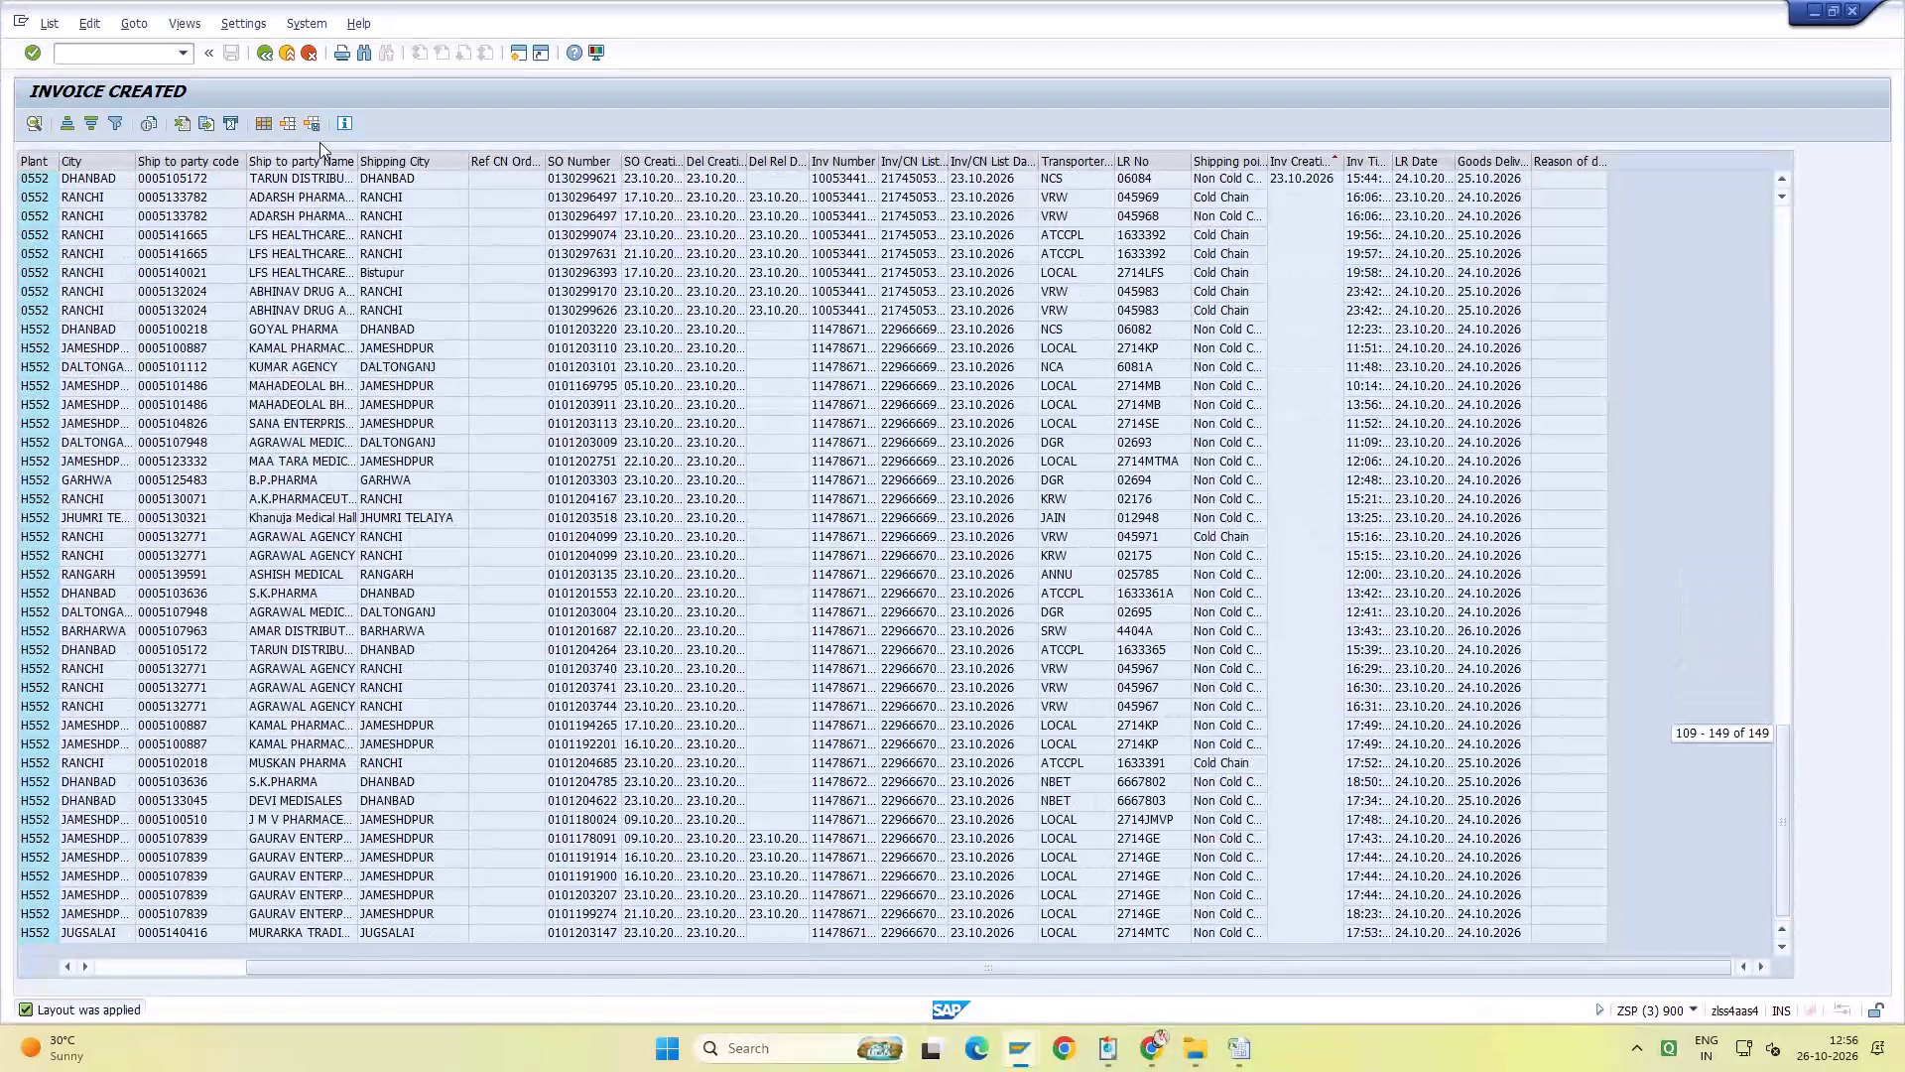
Leave the INVOICE CREATED report with /N to return to the SAP Easy Access menu.
left_click(154, 54)
type("/N")
key("Return")
Close the GOODS DELIVERY FORMAT workbook without saving its changes again.
left_click(1234, 1054)
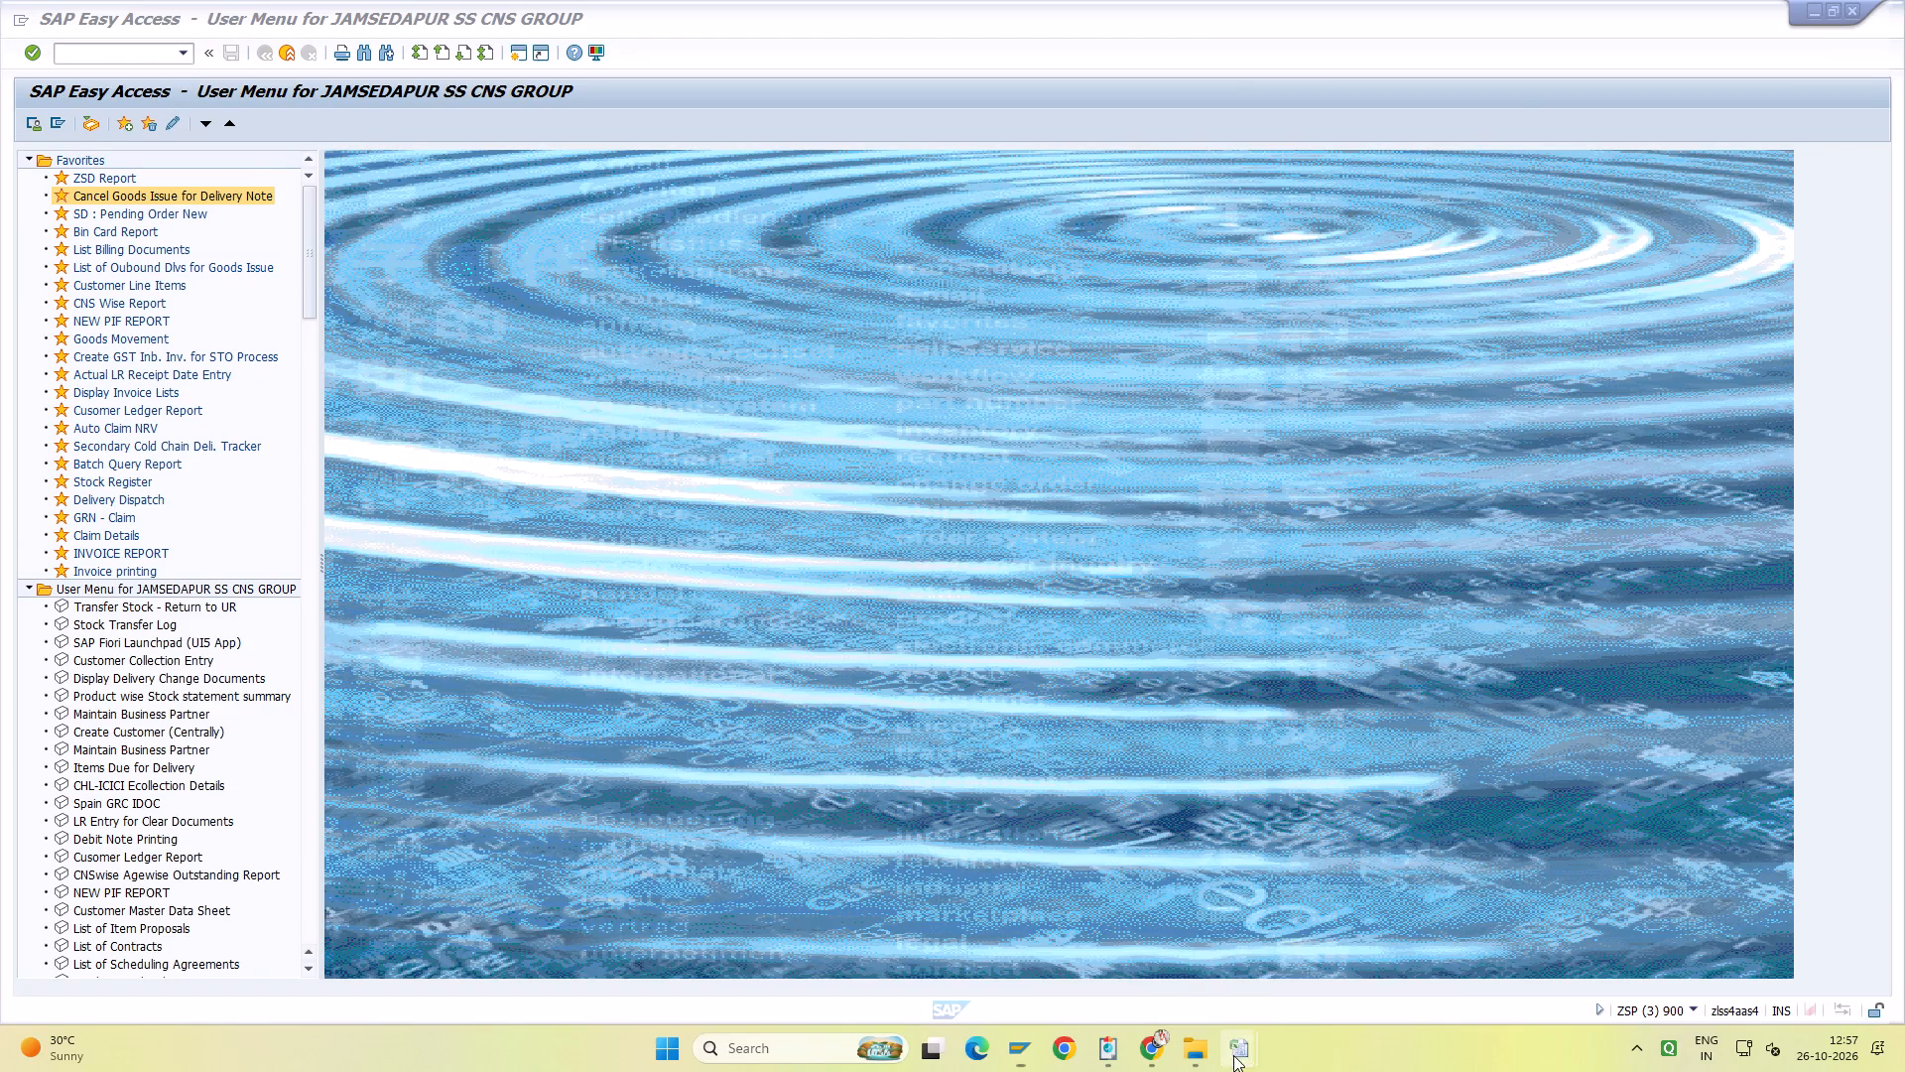
left_click(1301, 986)
left_click(1904, 0)
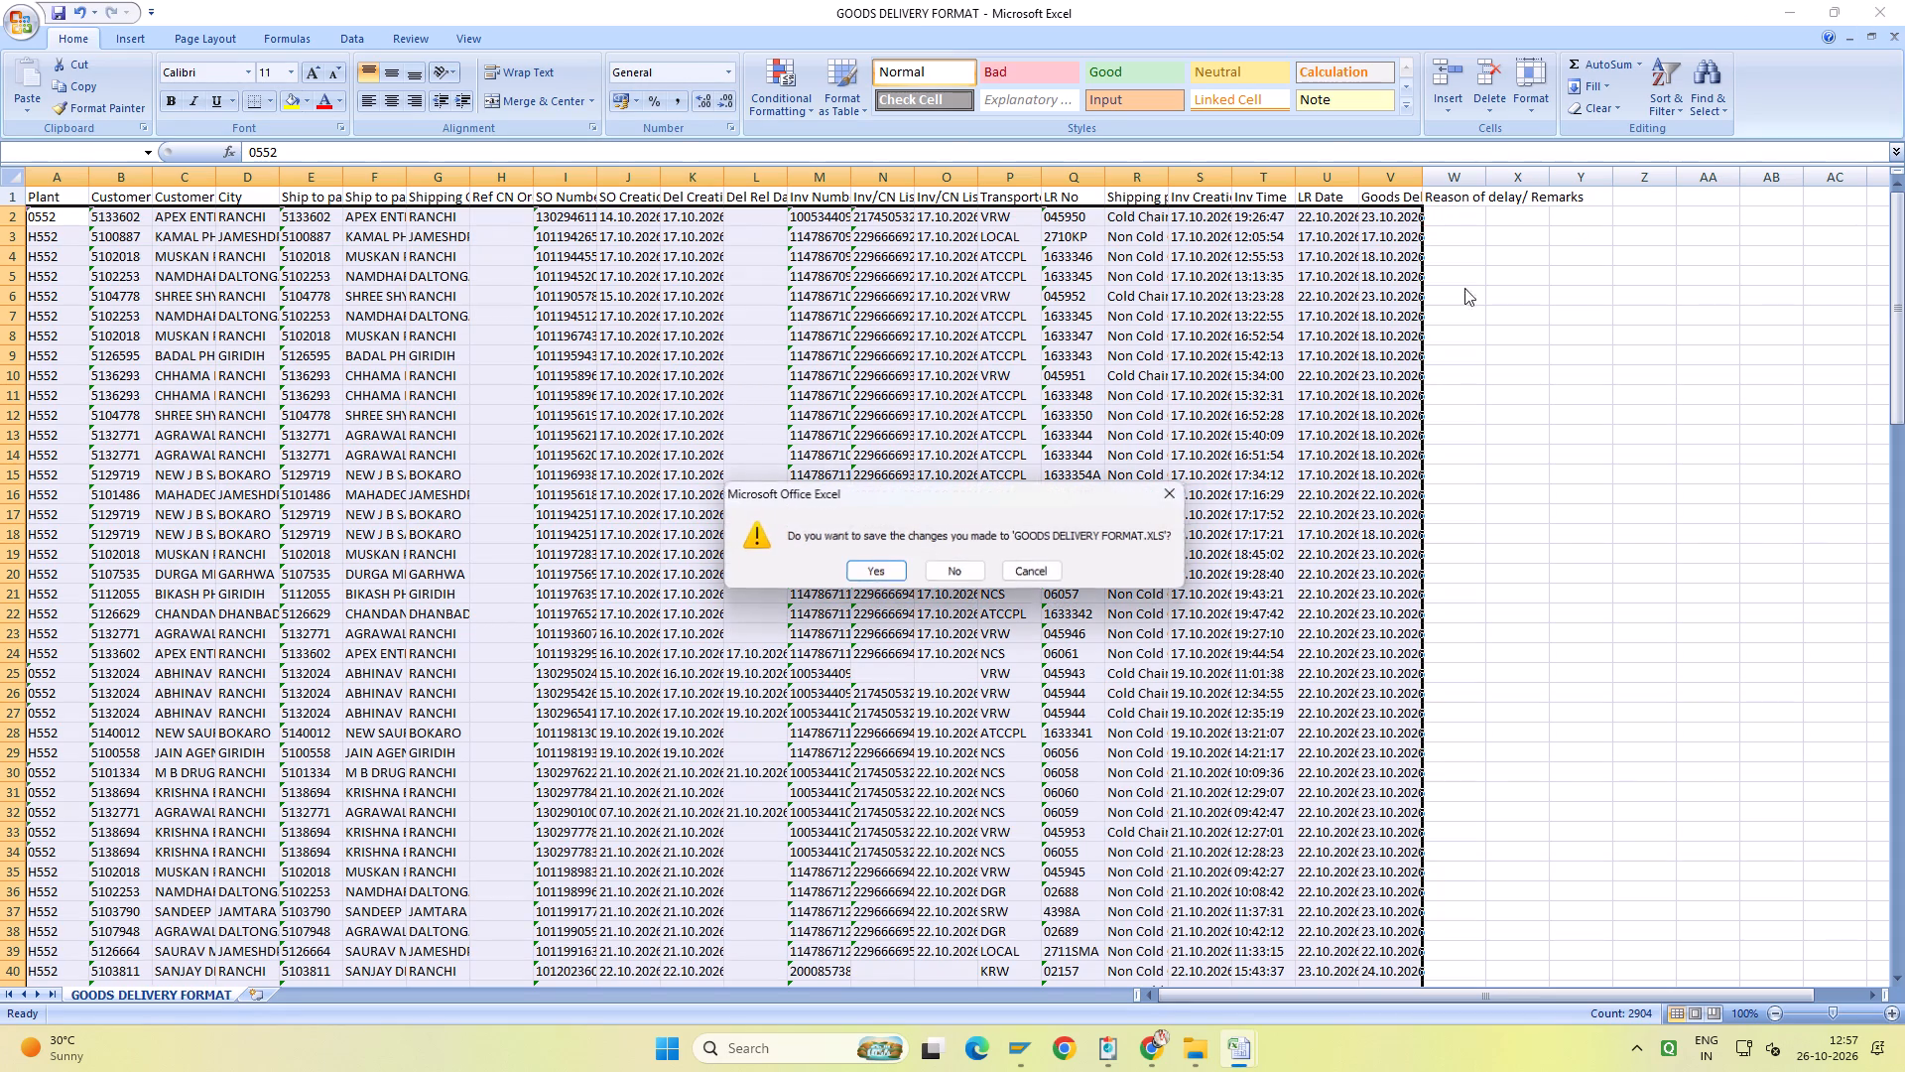
left_click(940, 572)
Save and close the 18.10.2026 - 23.10.2026 workbook.
key("ctrl+s")
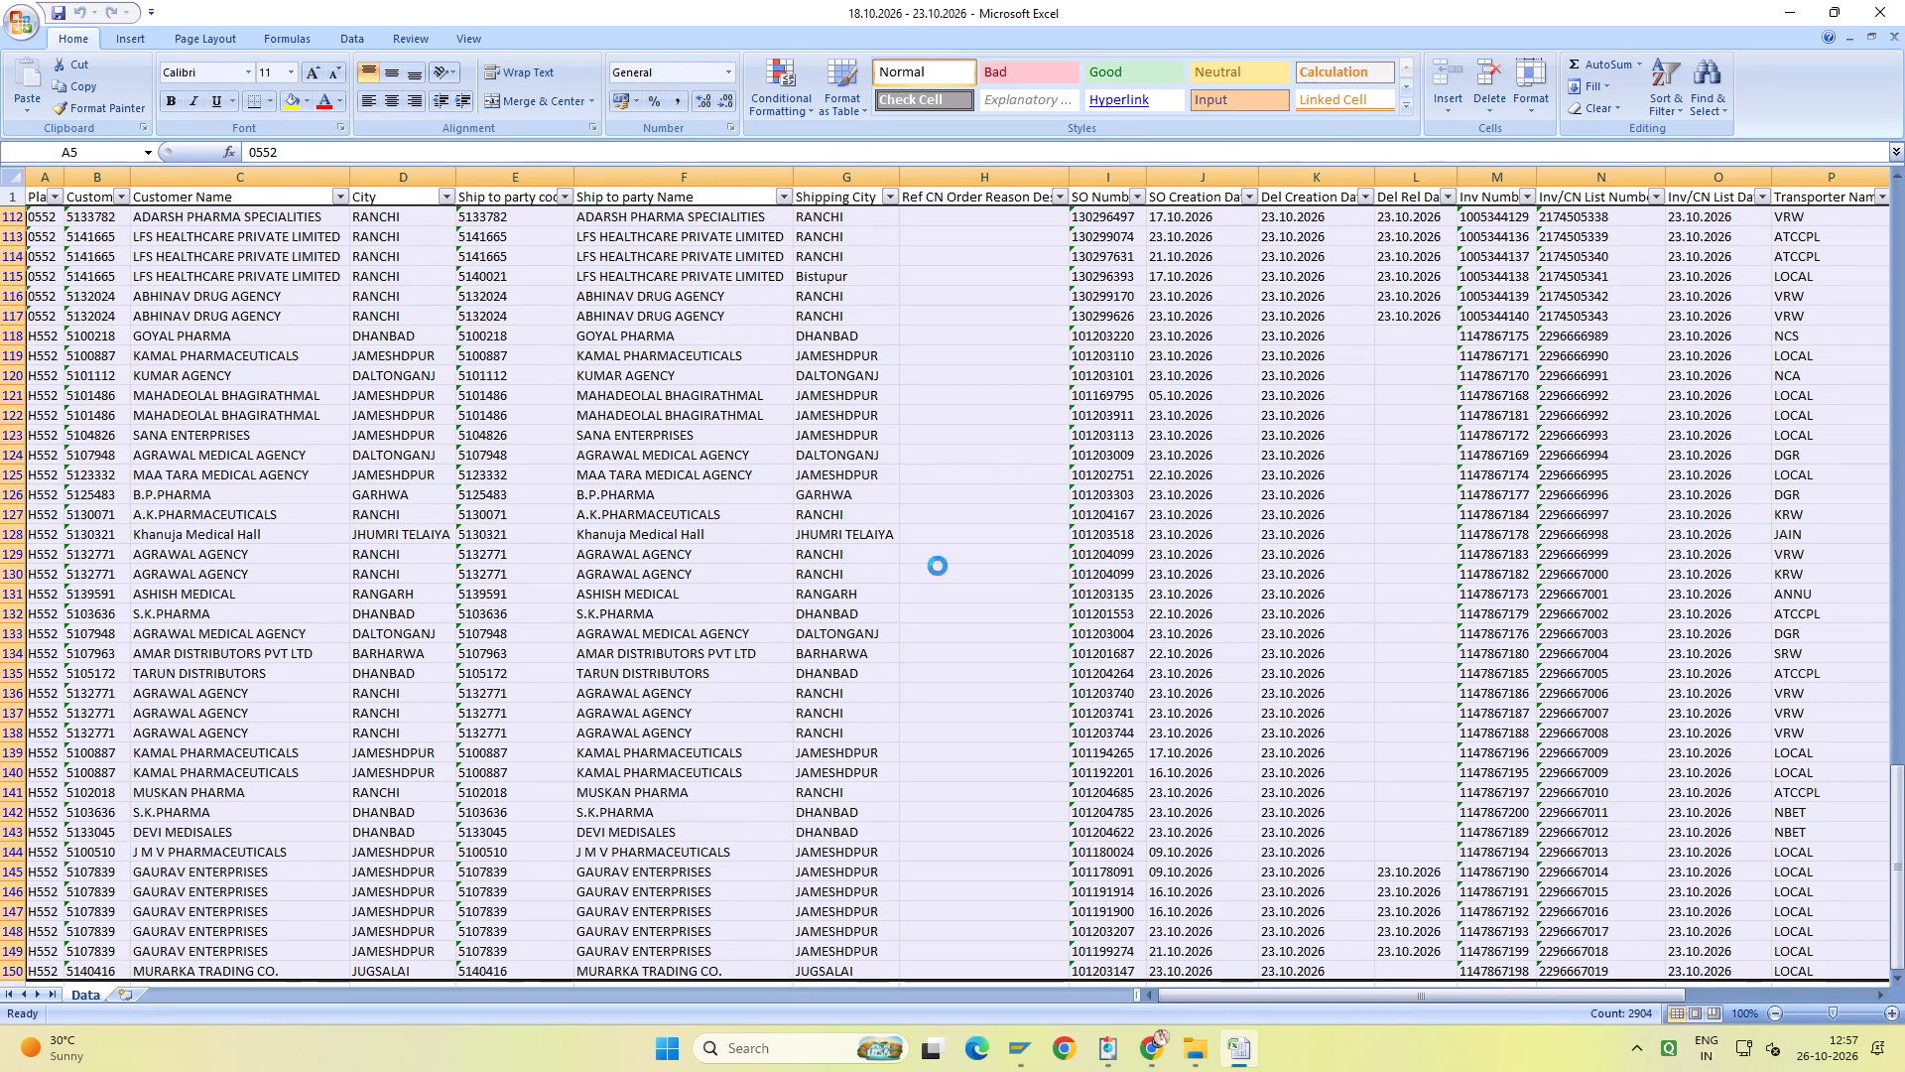
key("ctrl+s")
left_click(1900, 0)
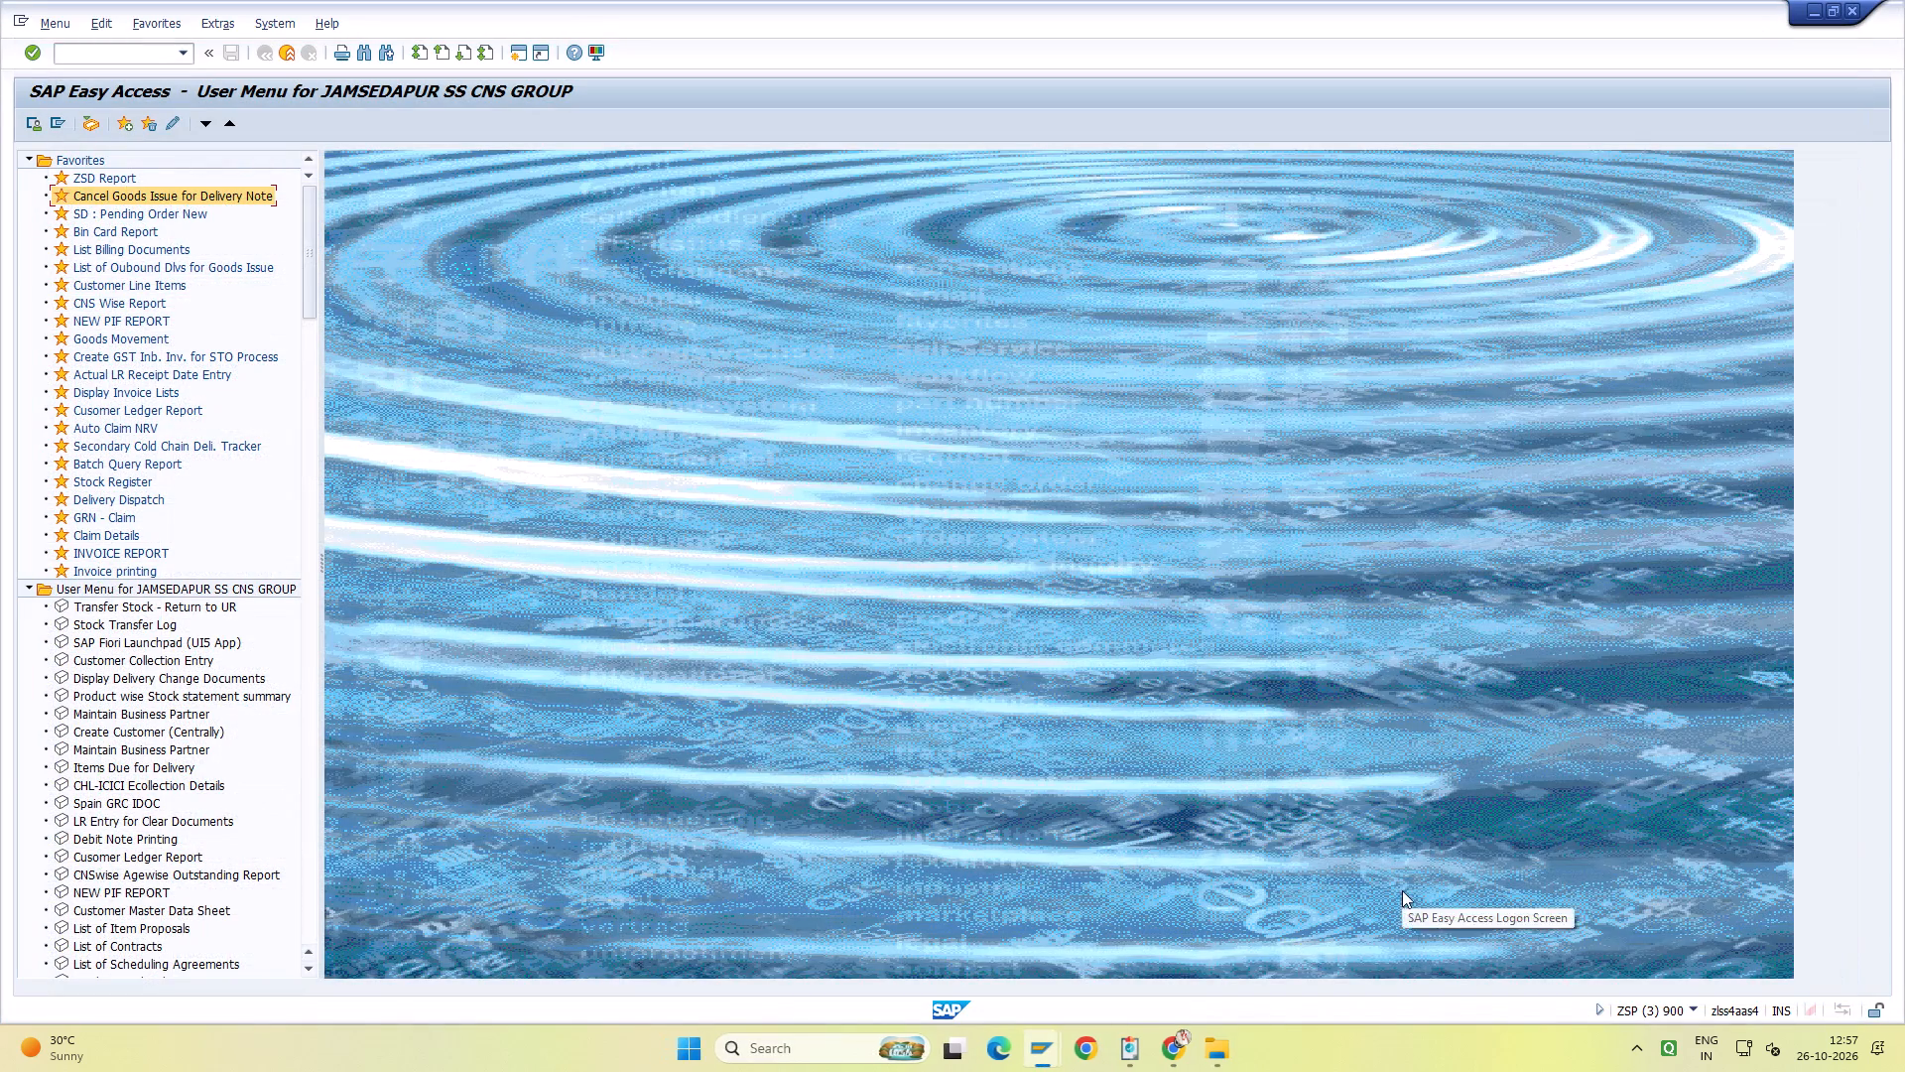
Close the 10. OCTUBER 2026 folder window.
left_click(1206, 1048)
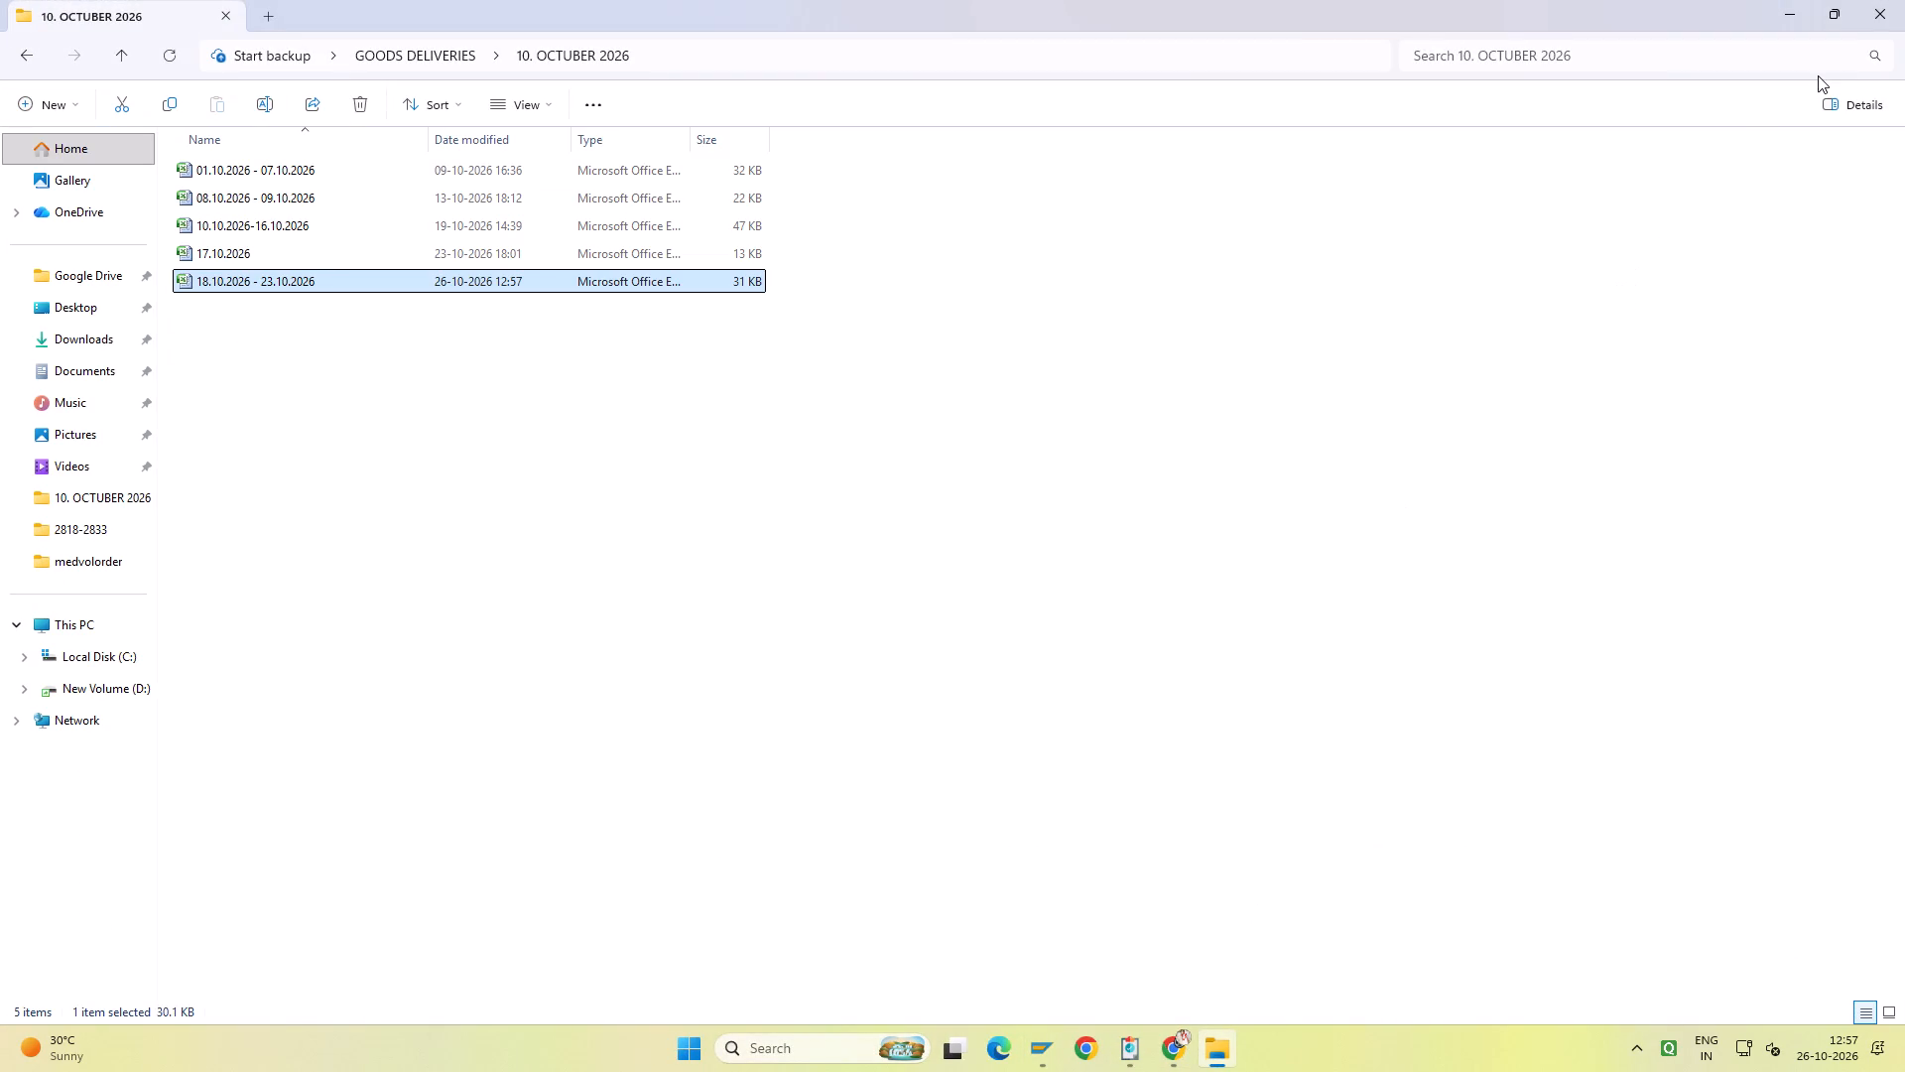
left_click(1903, 0)
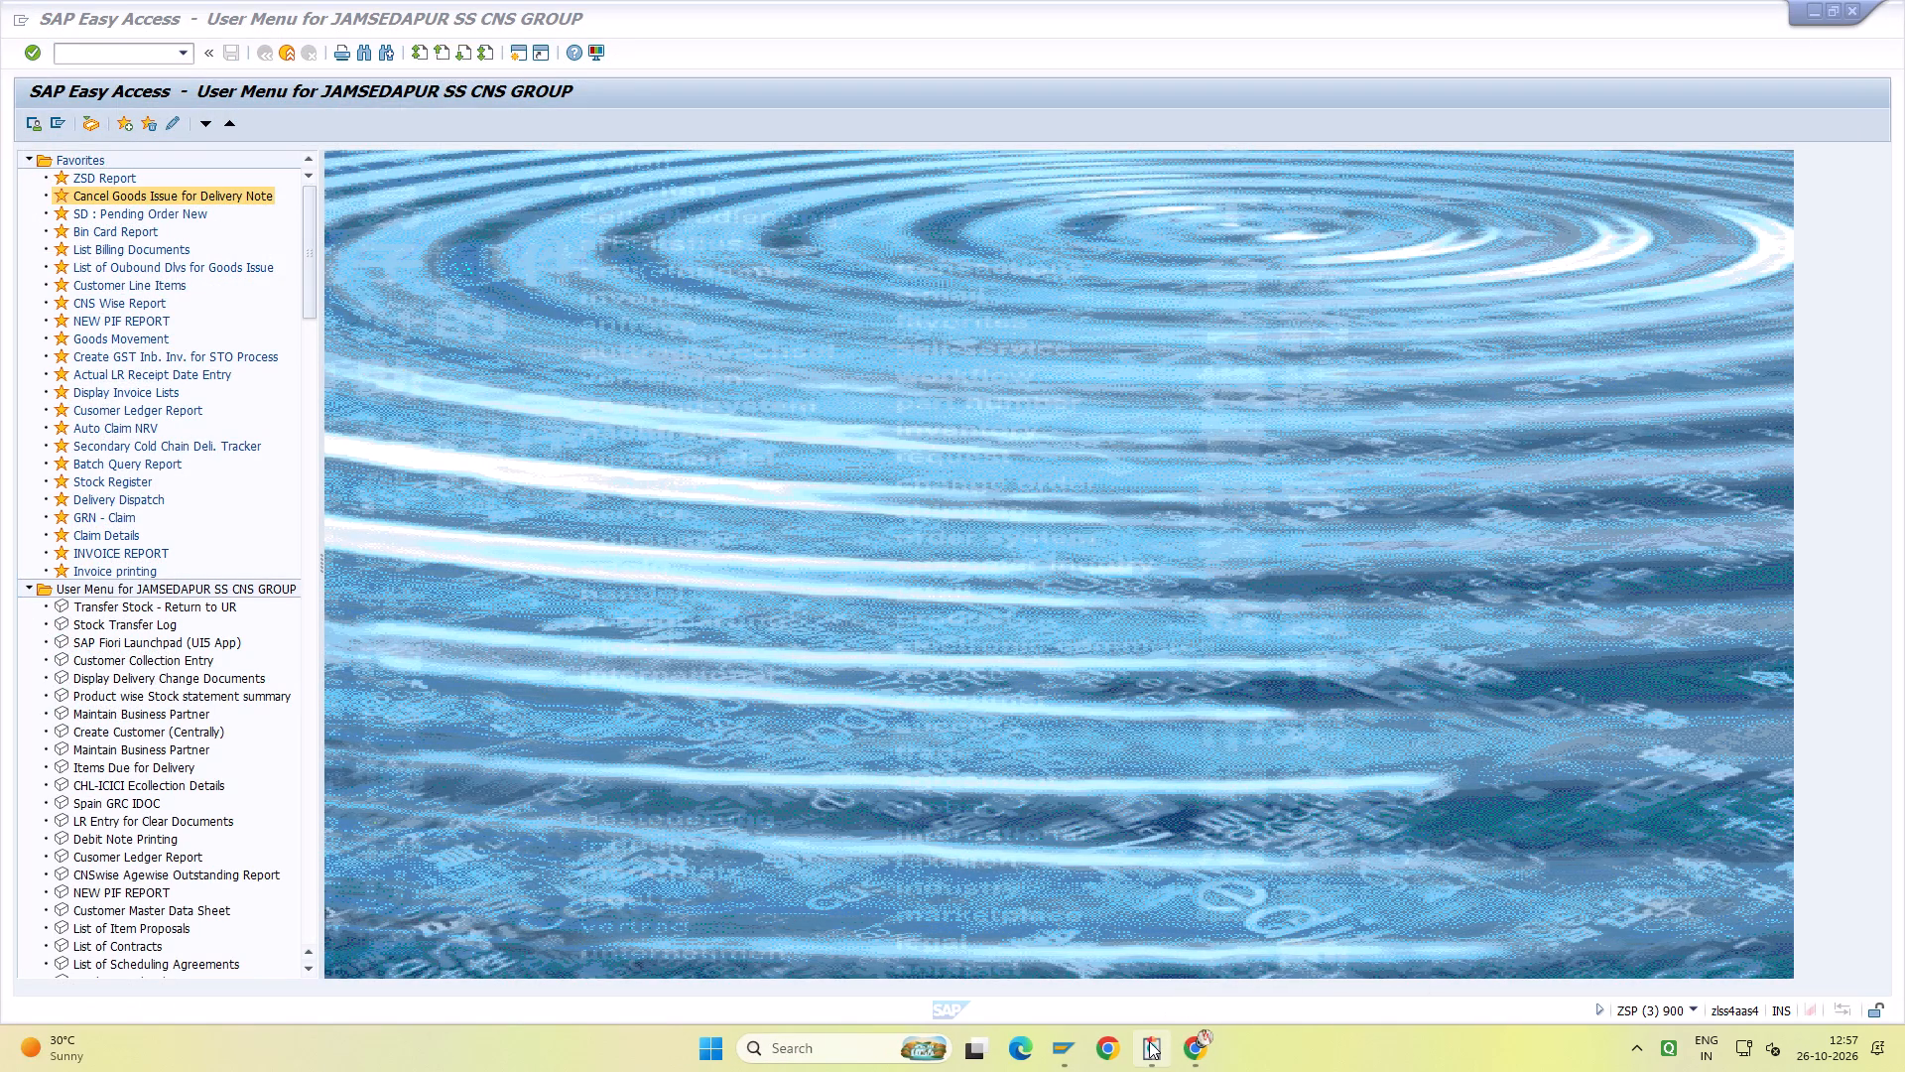
Switch to the Novus Optra order register and start a new order for customer SHREE SHYAM DRUG HOUSE, RANCHI.
left_click(1149, 1041)
left_click(836, 416)
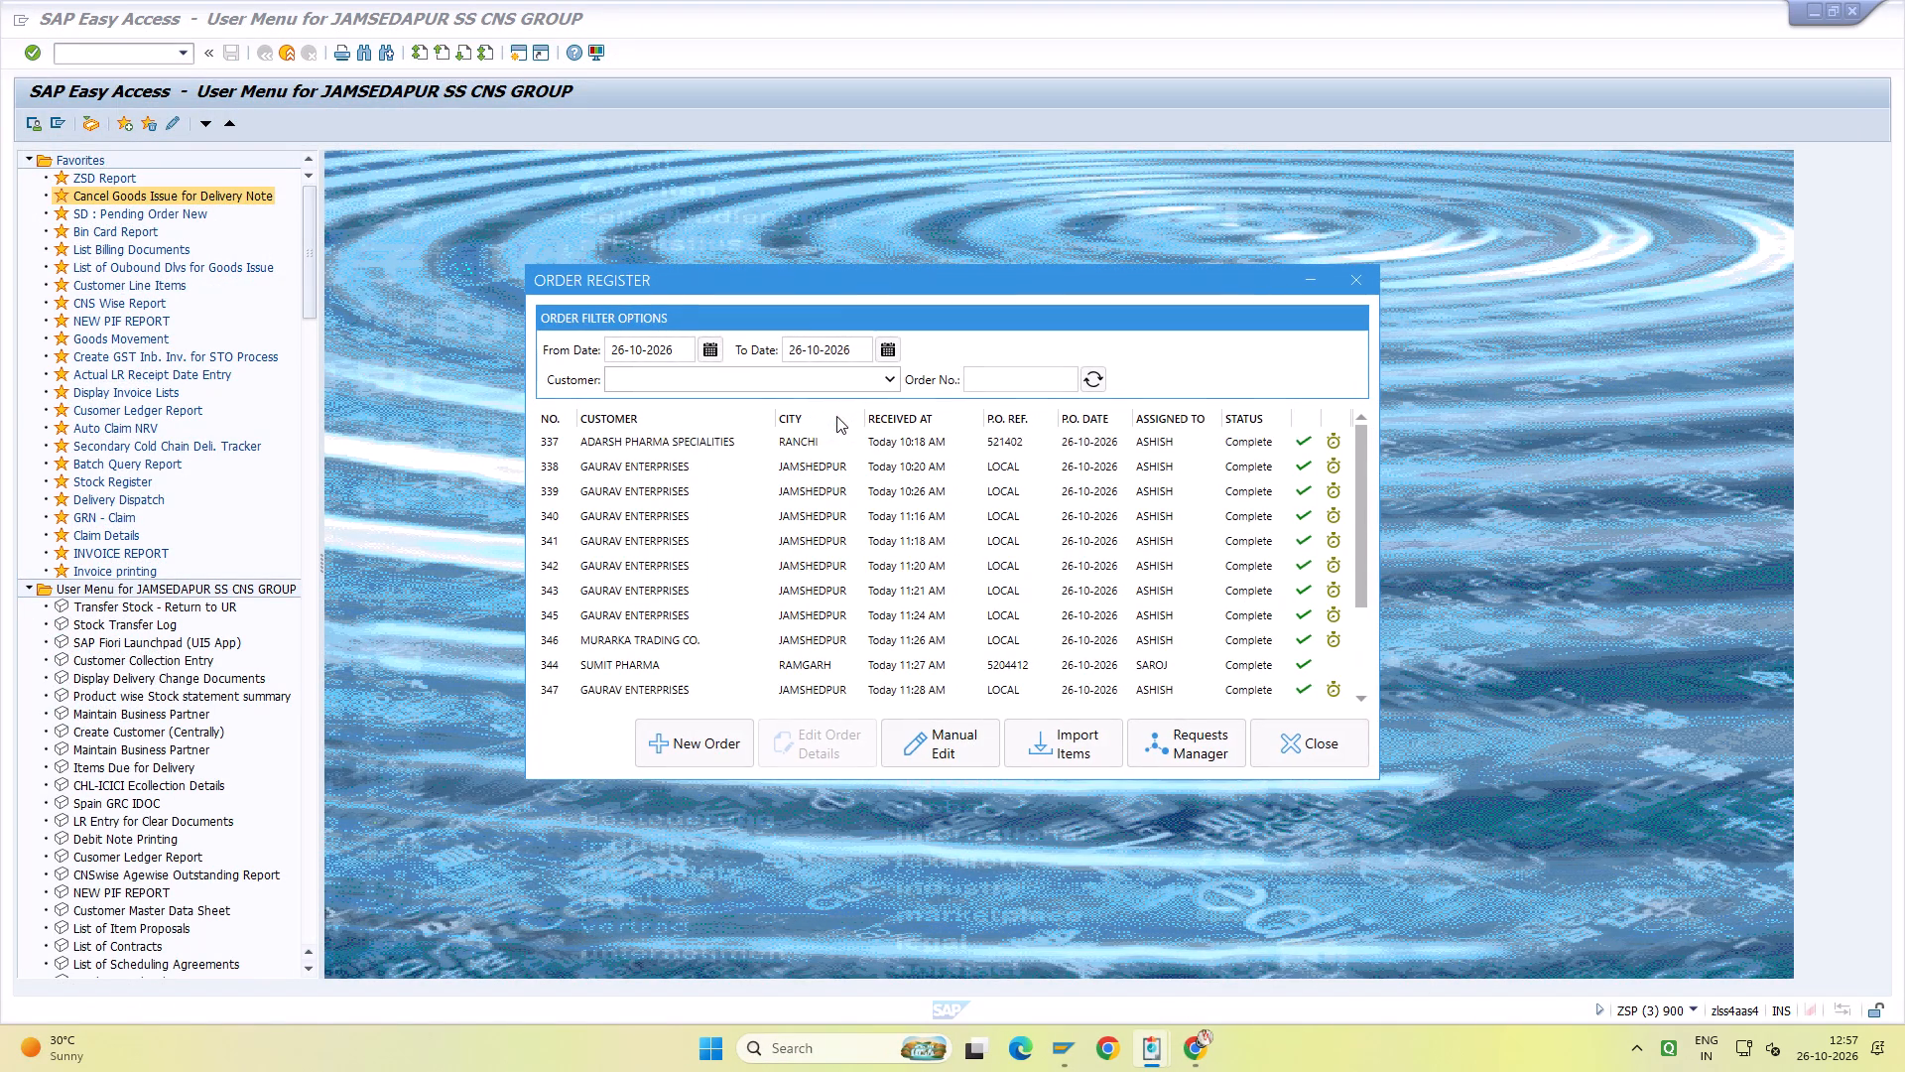
left_click(710, 731)
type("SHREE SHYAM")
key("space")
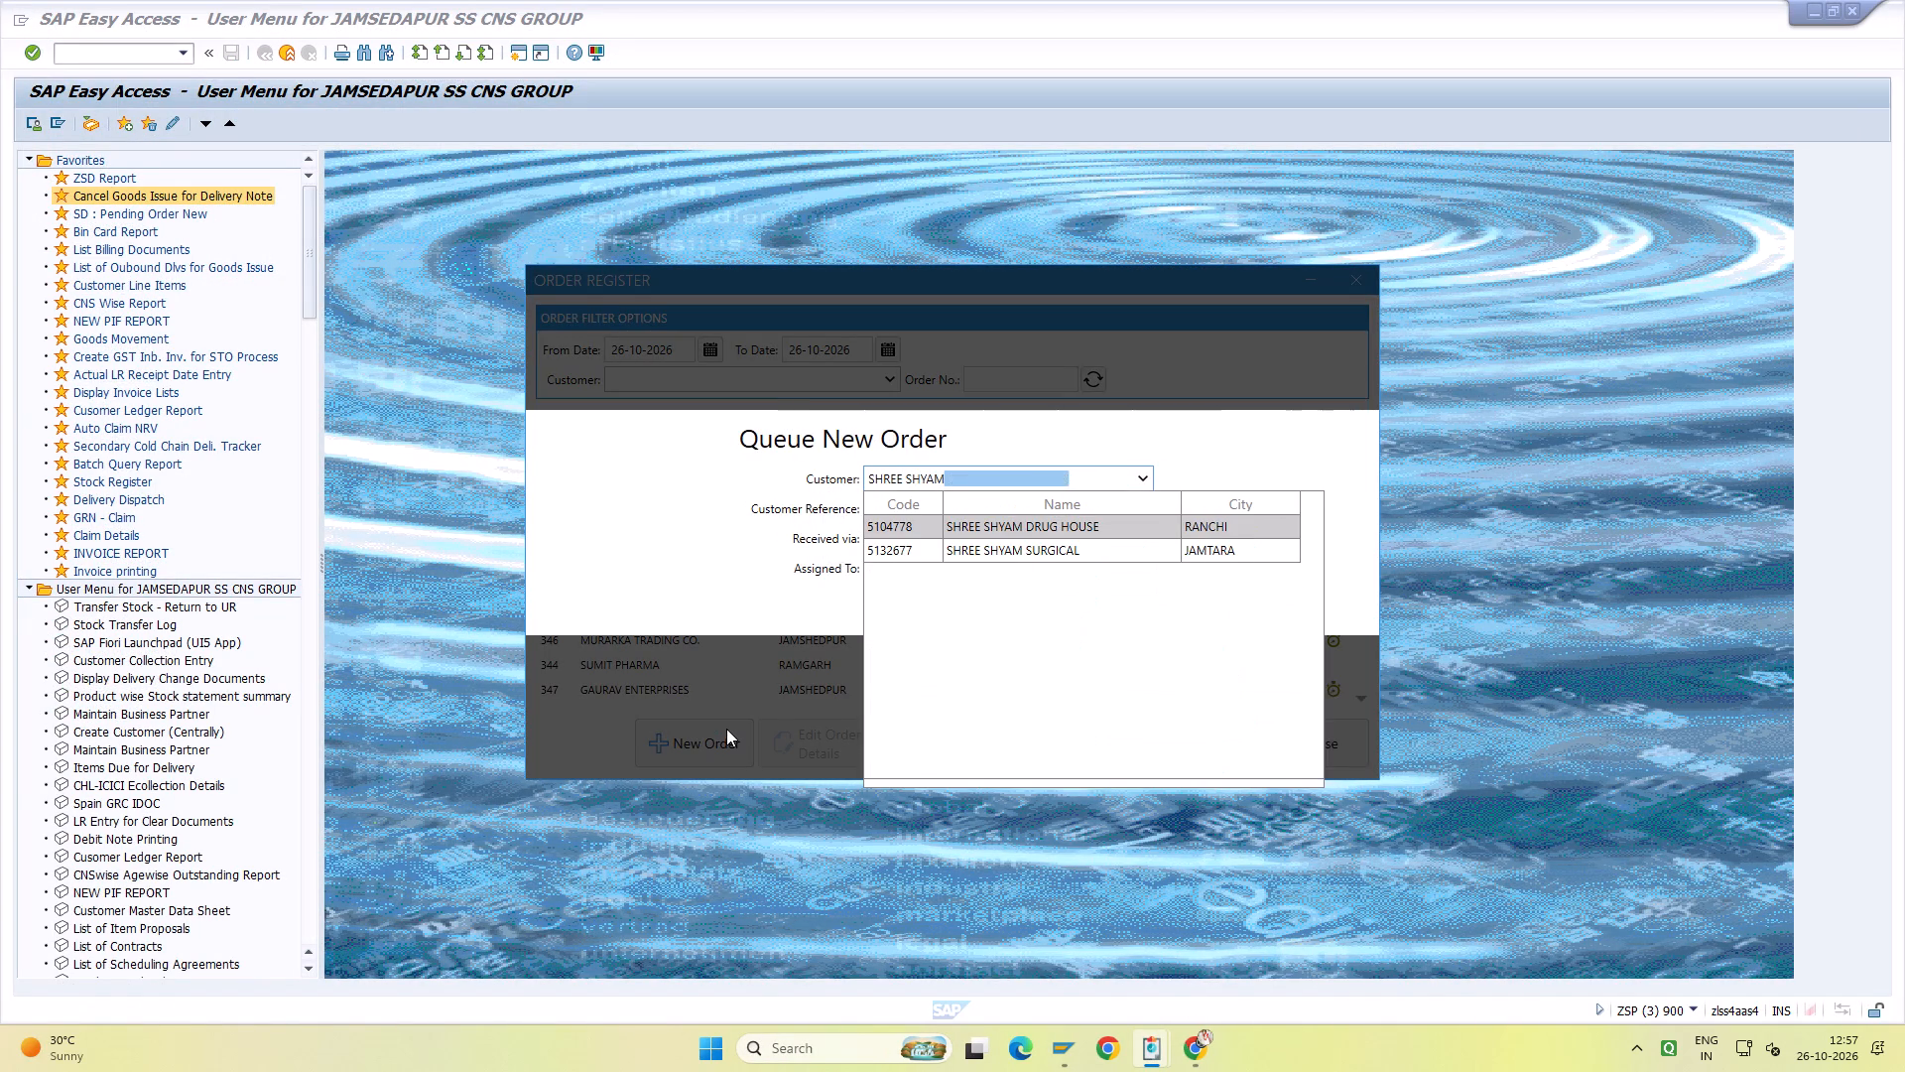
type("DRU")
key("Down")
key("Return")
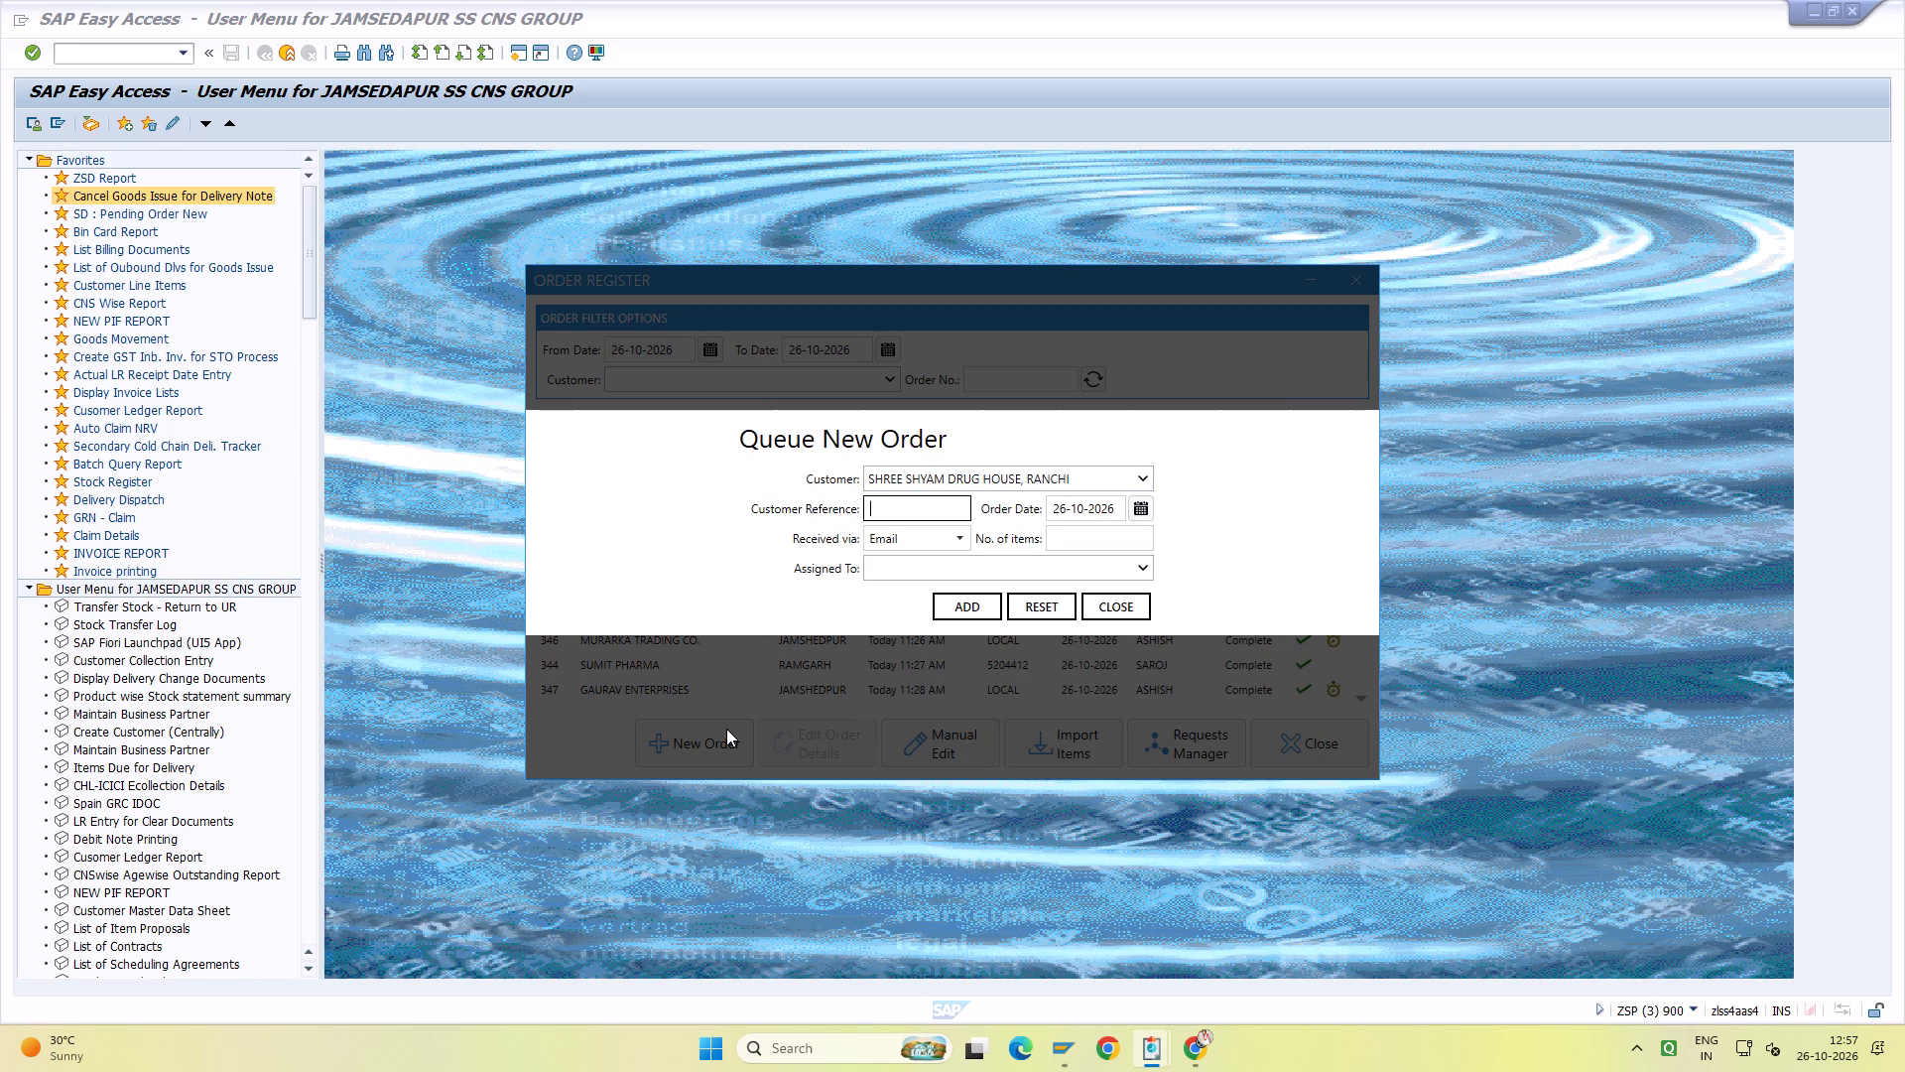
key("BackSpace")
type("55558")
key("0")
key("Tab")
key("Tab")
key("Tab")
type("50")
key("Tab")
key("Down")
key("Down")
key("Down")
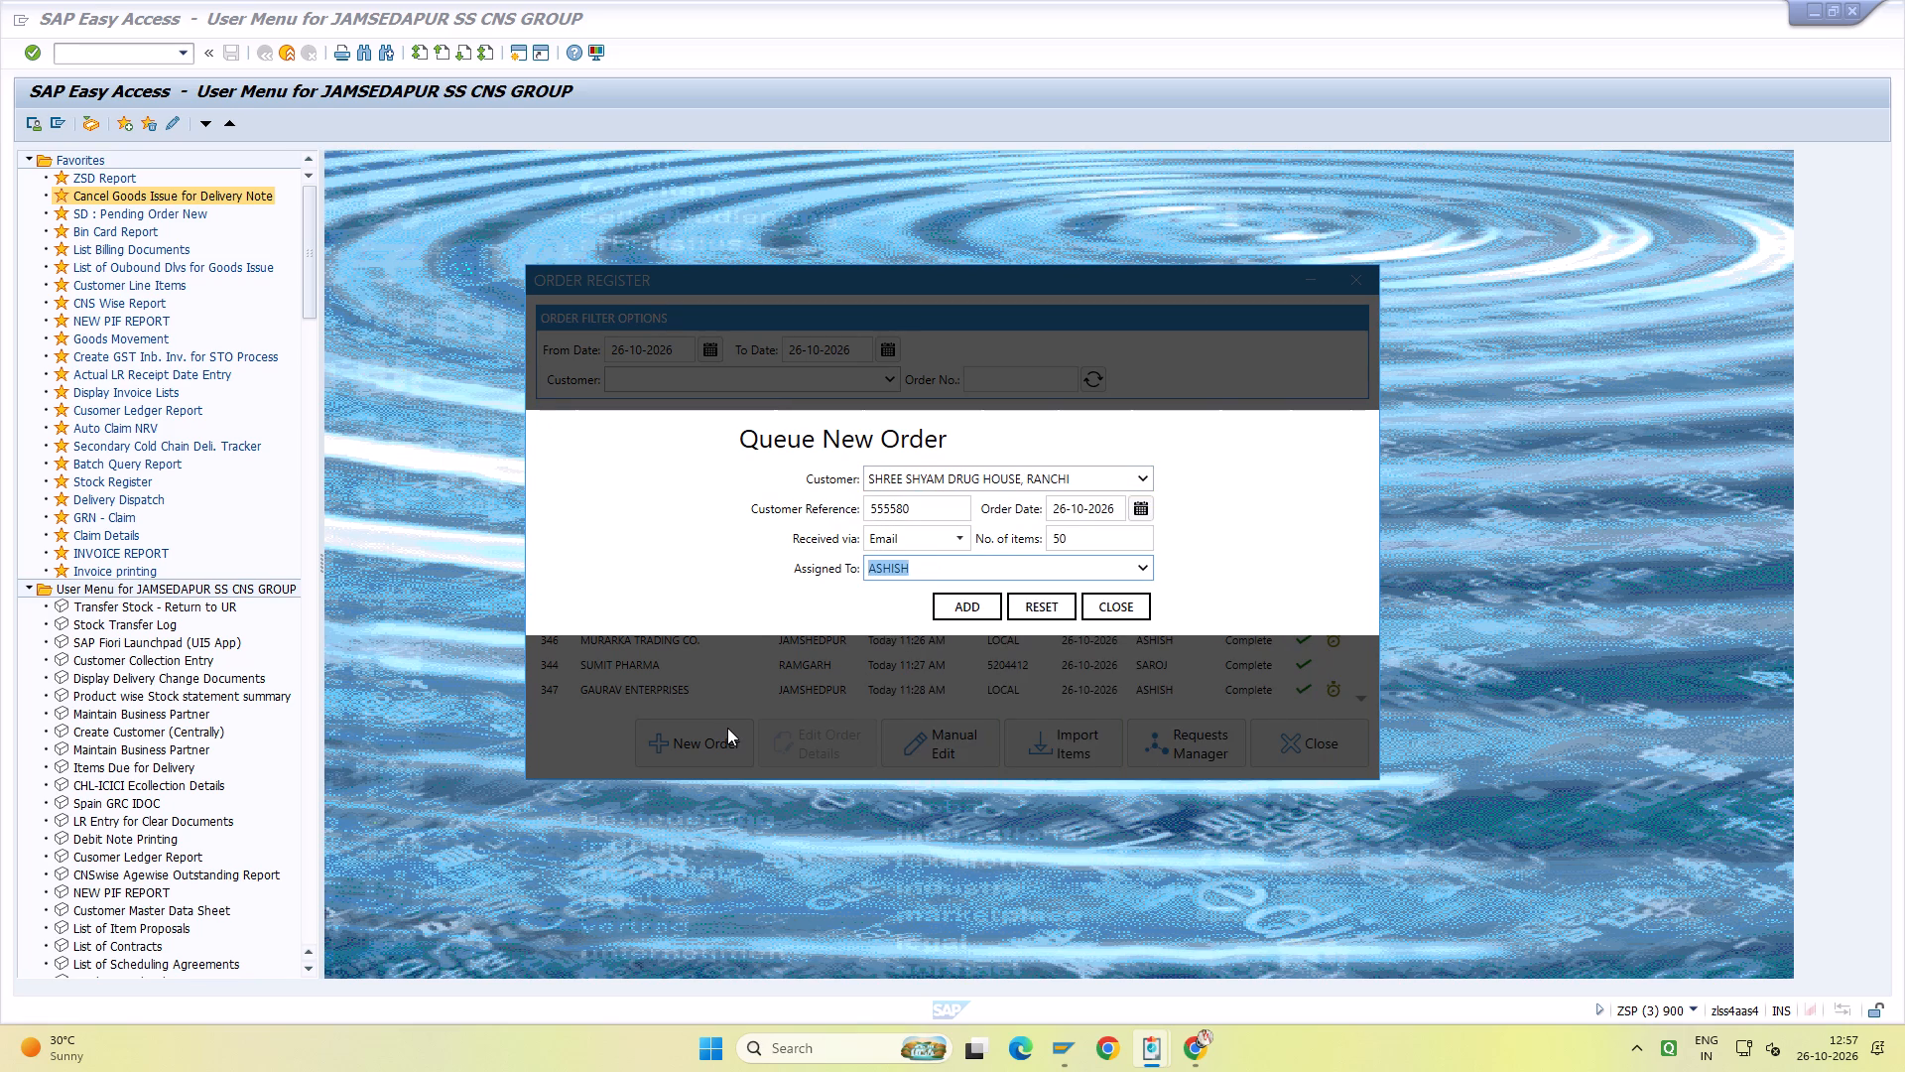
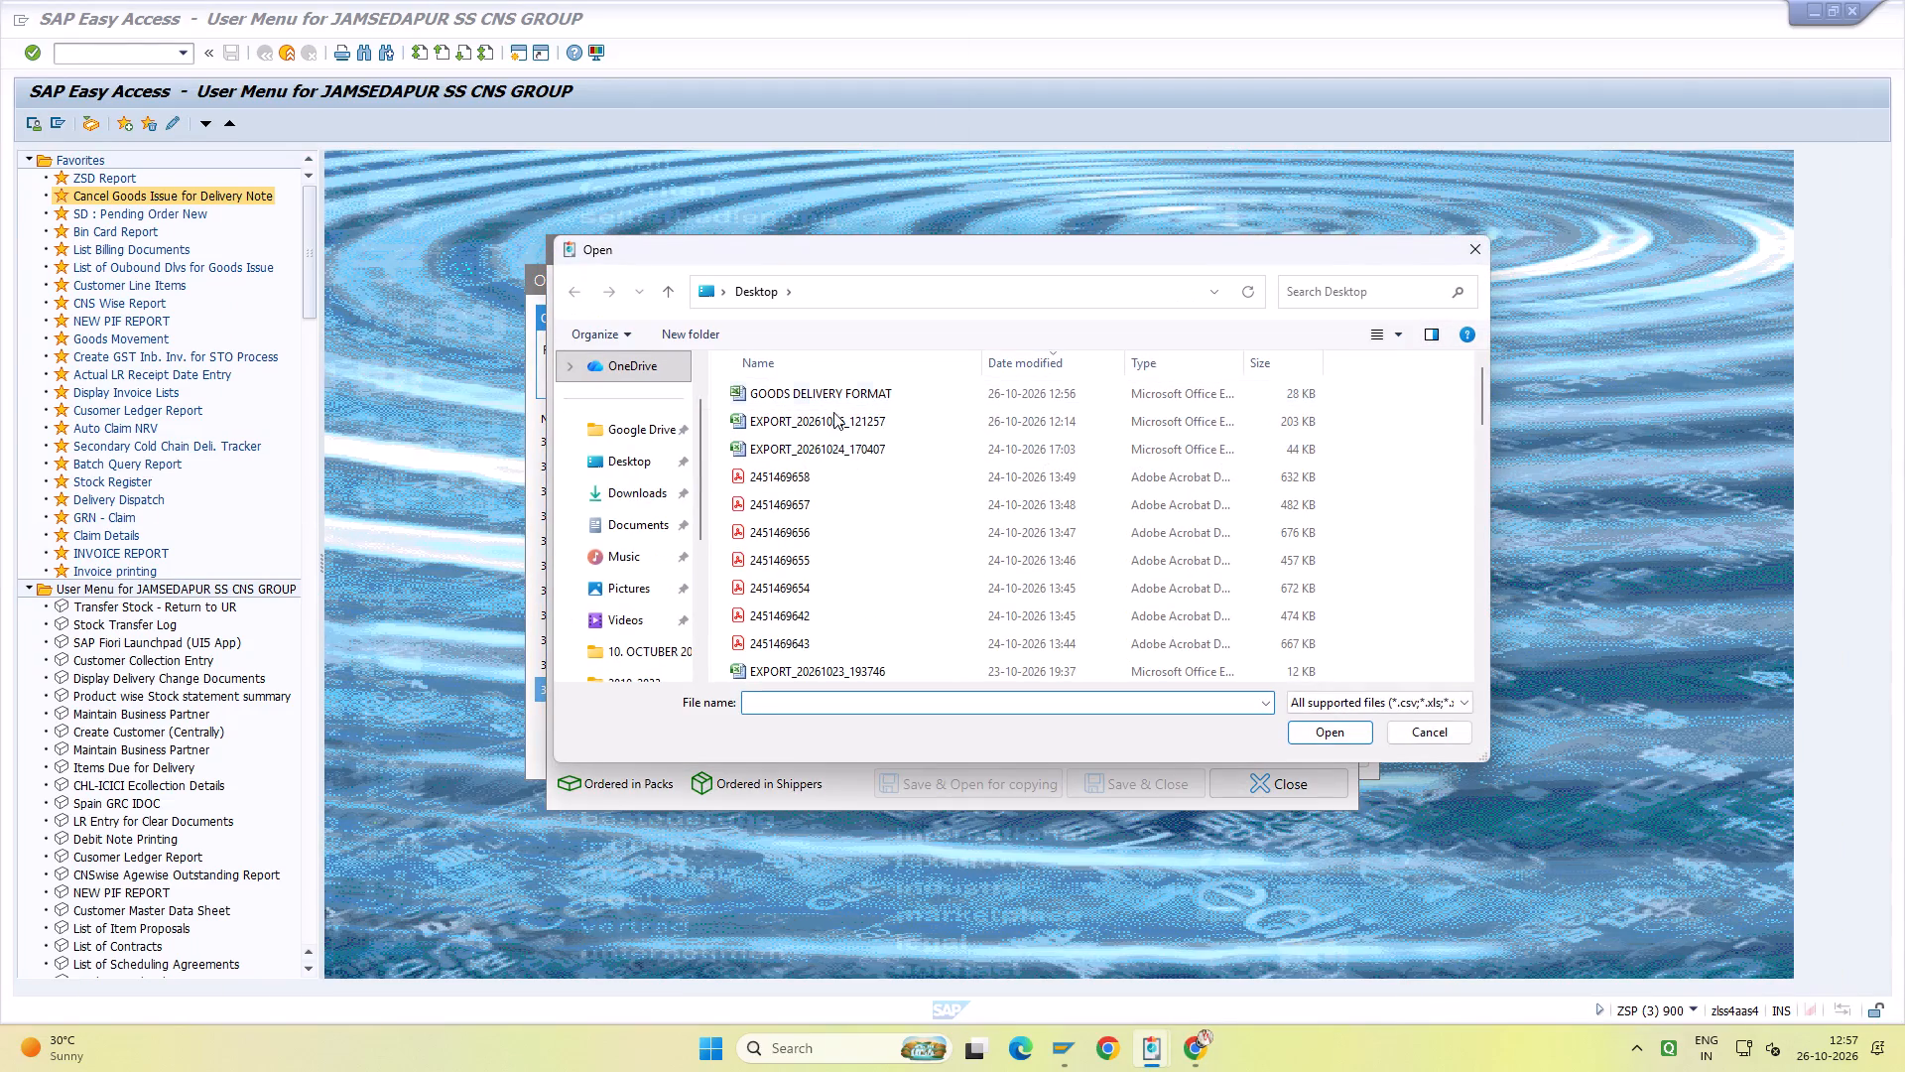
Import the order items from PURCHASE_ORDER (84).xlsx in the Downloads folder into the SHREE SHYAM DRUG HOUSE, RANCHI order.
left_click(645, 493)
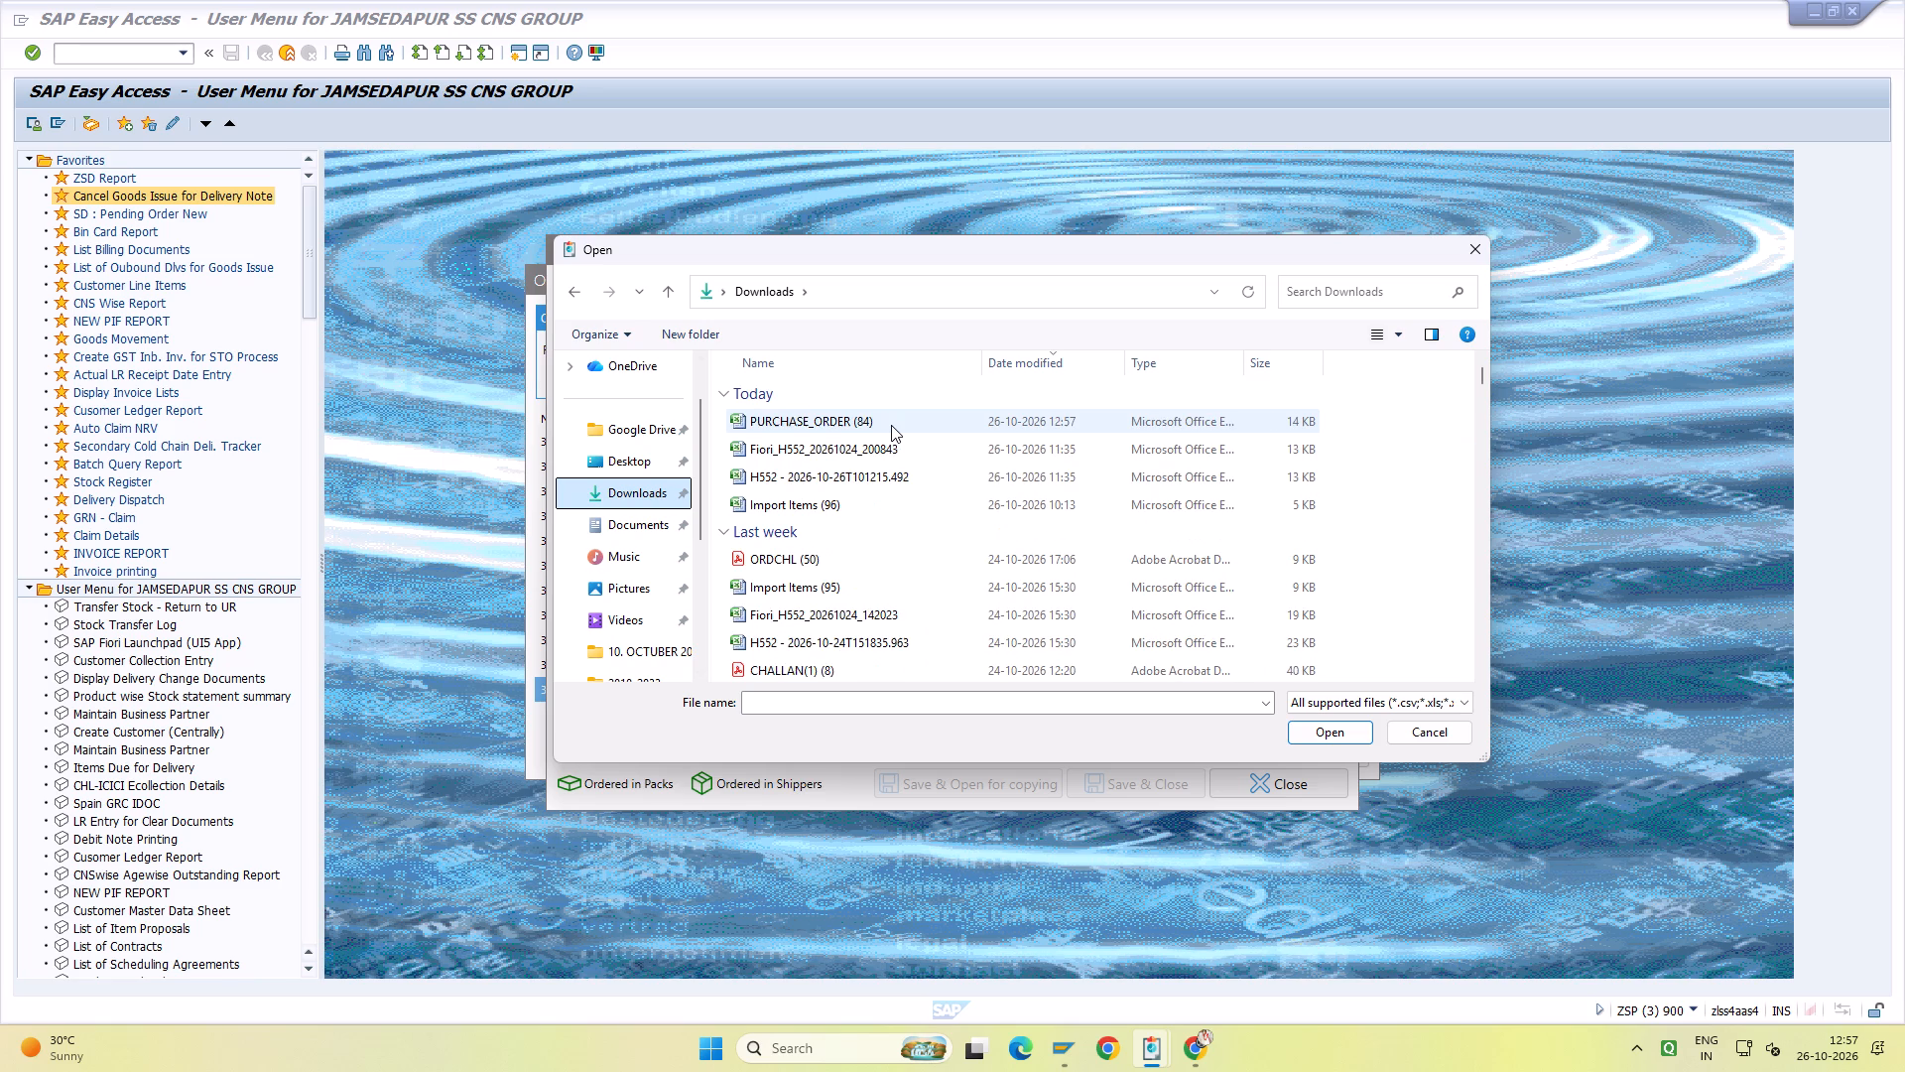
double_click(929, 423)
left_click(1289, 391)
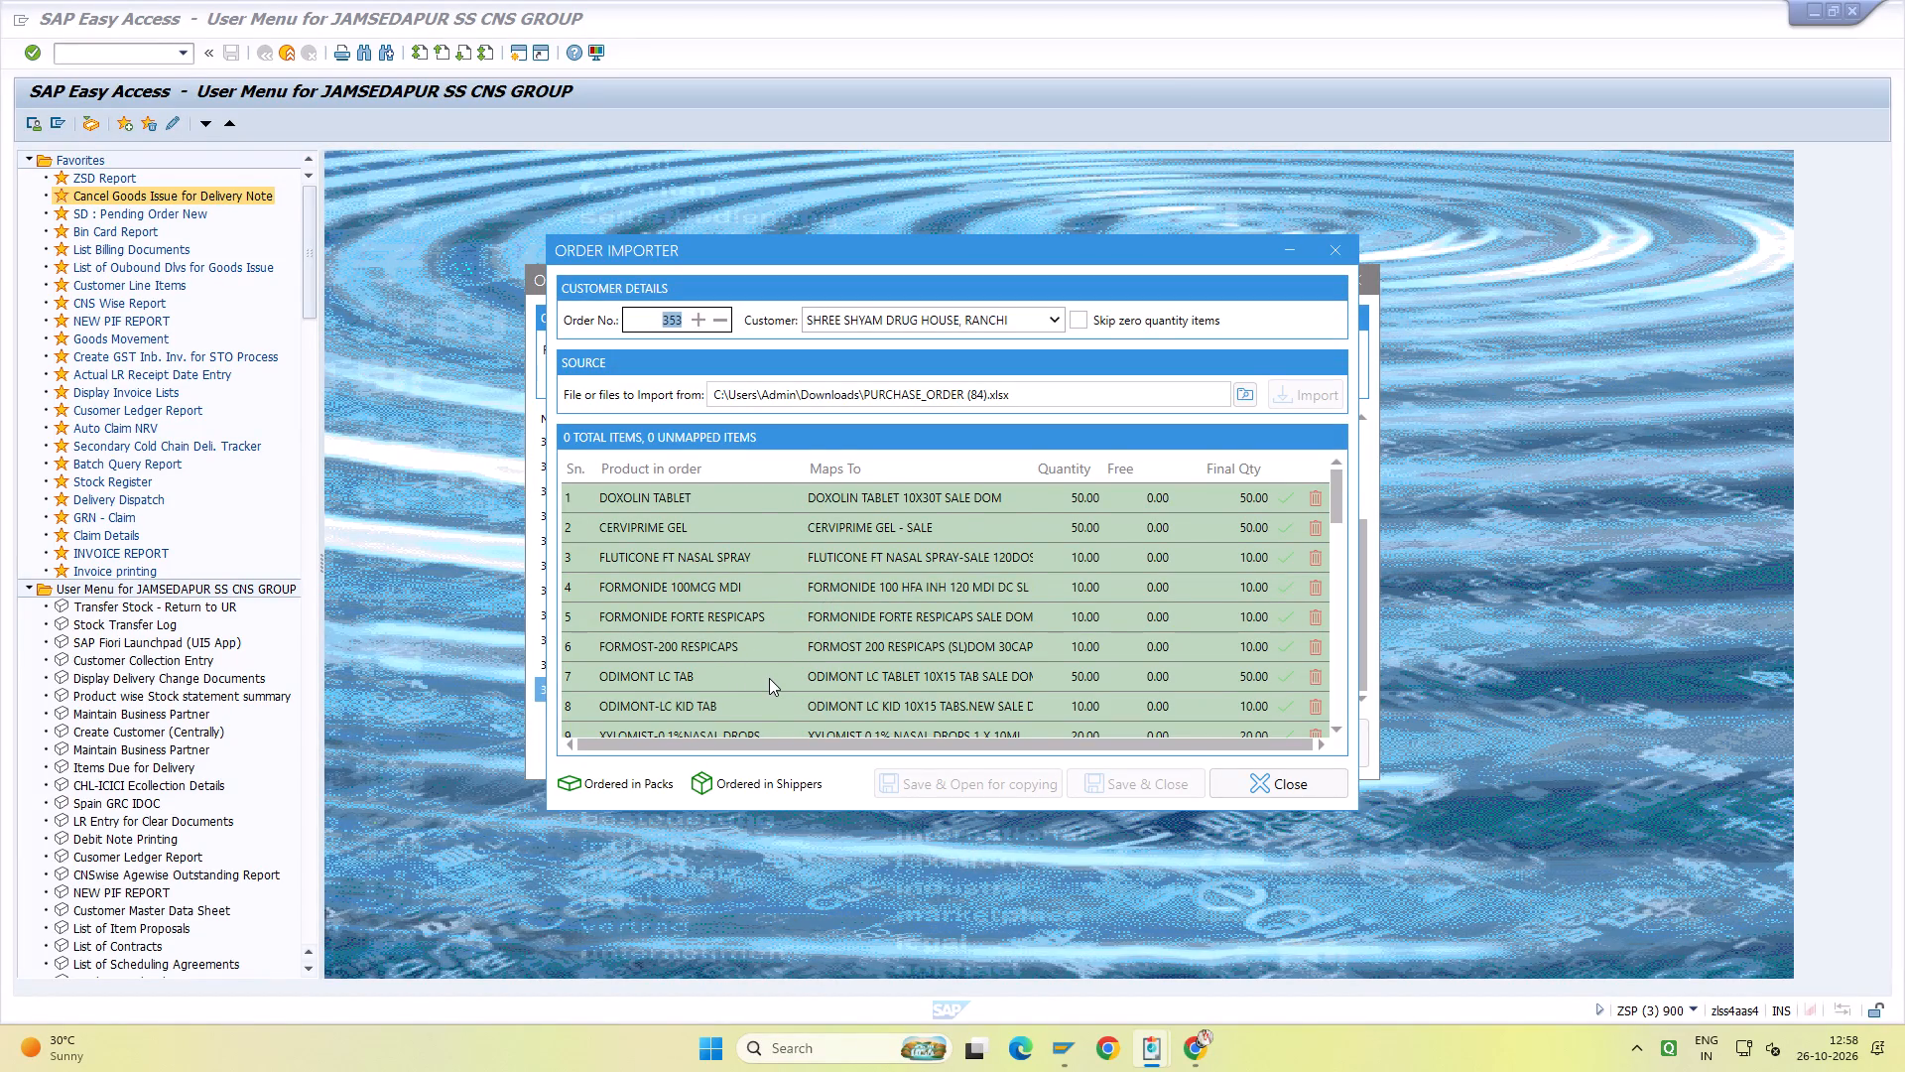
Map BILYPSA TABLET in row 10 to BILYPSA TABLETS 3X10T BLISTER SL DOM ZLL by searching for BILYPSAT.
scroll(769, 678, "down", 2)
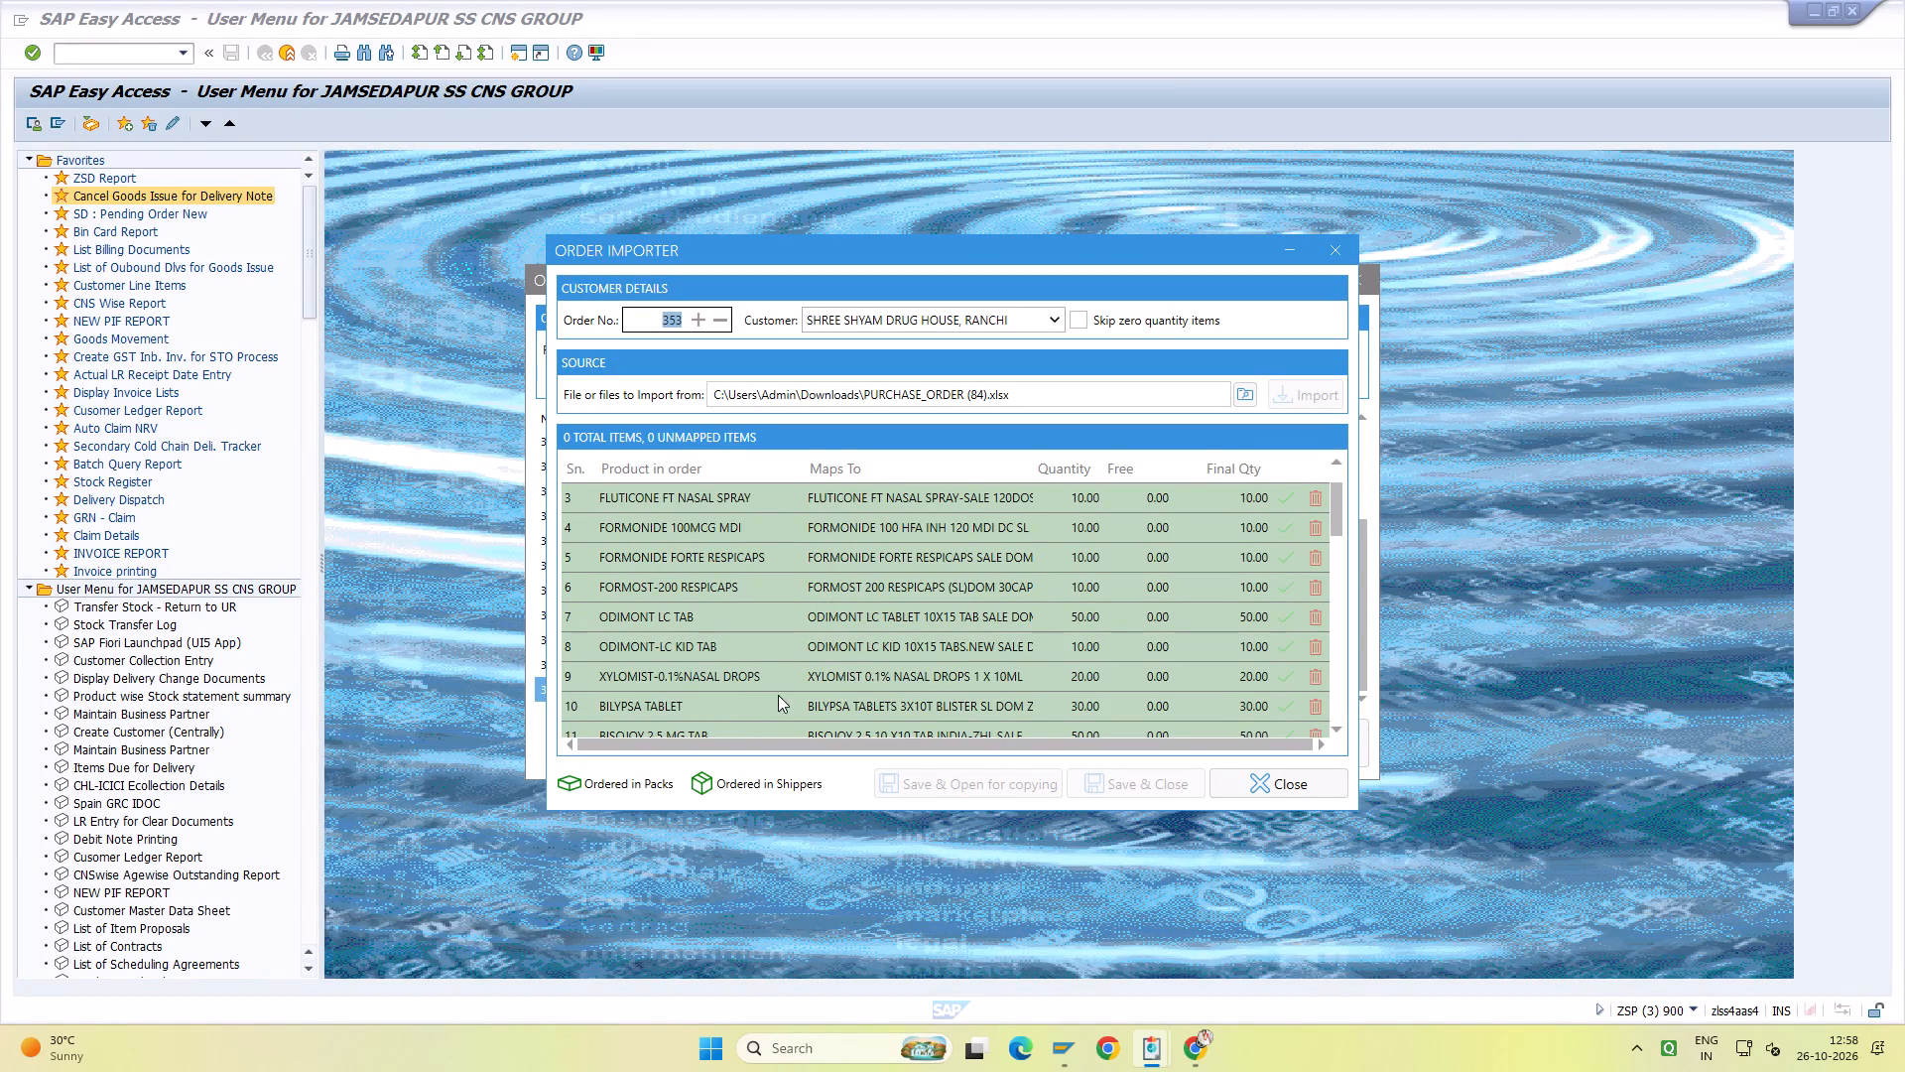
left_click(836, 708)
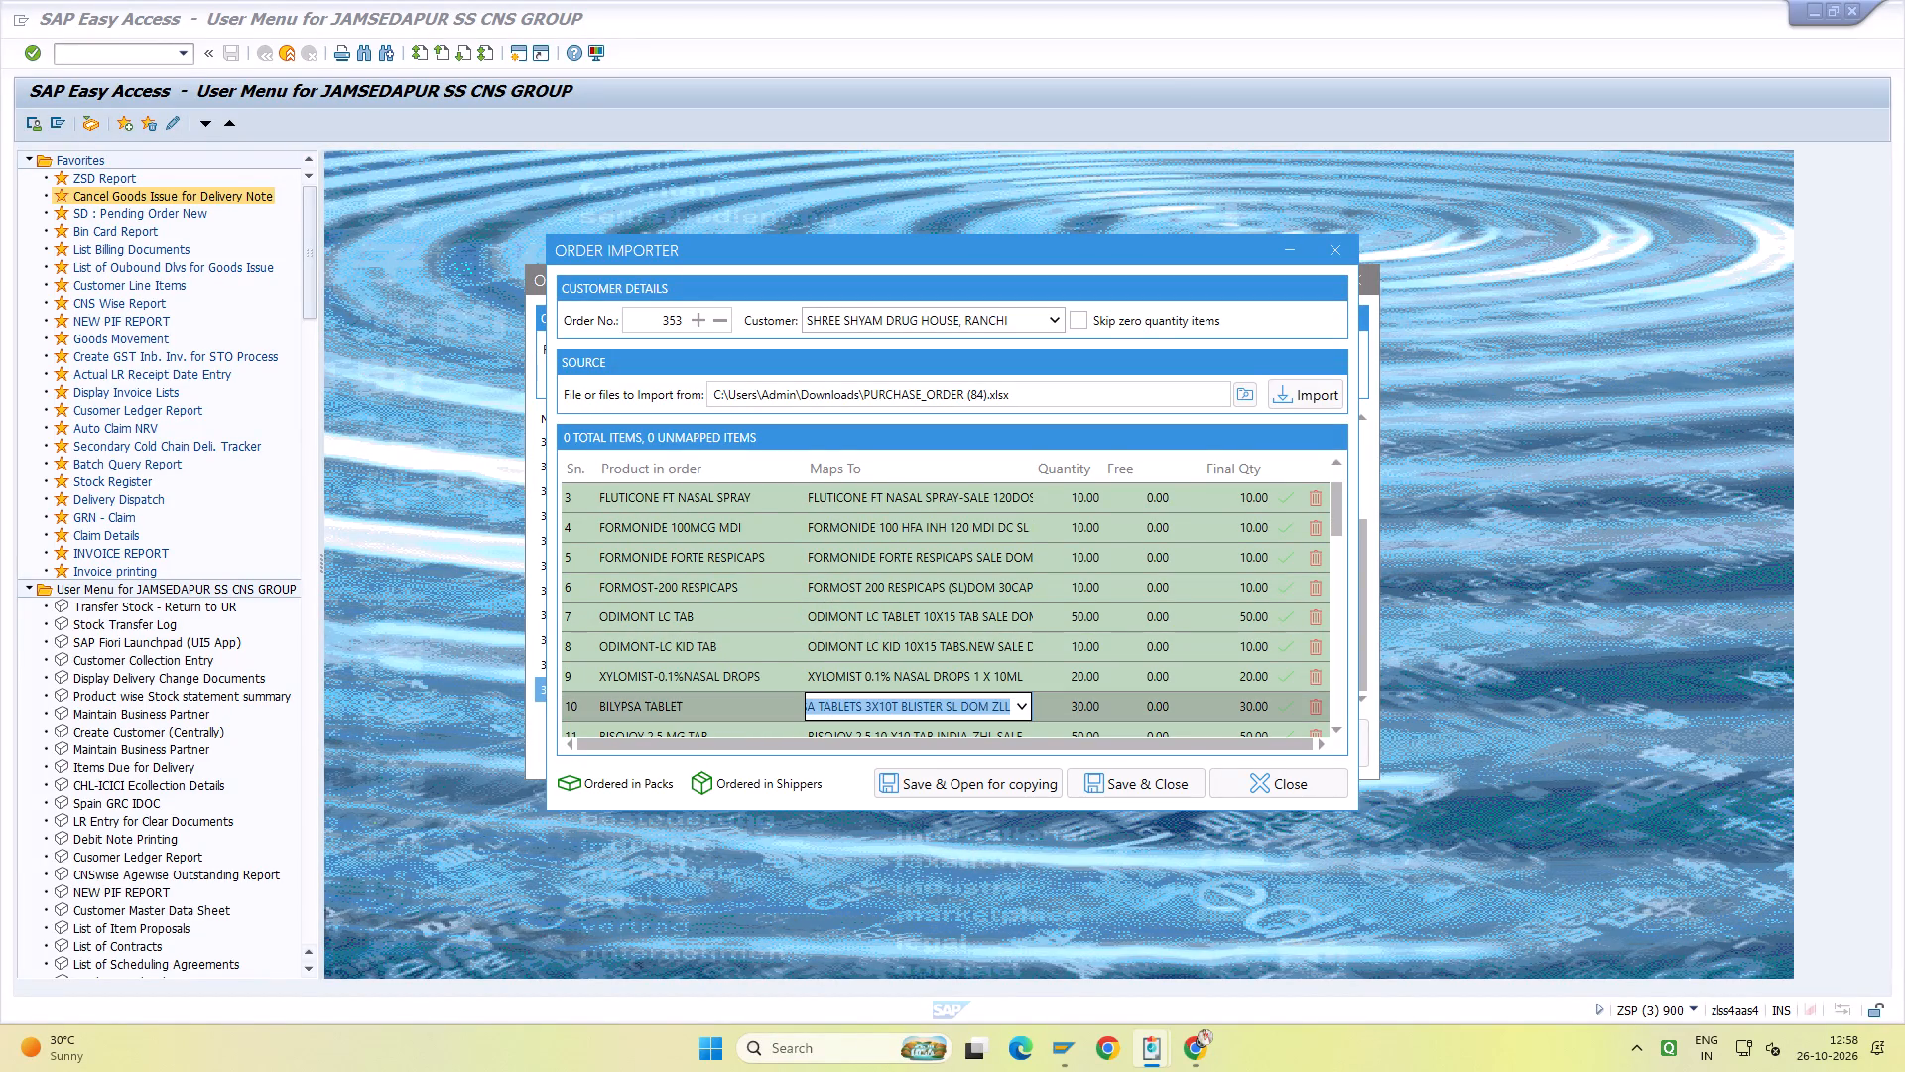
type("BILYPSAT")
key("Return")
key("Return")
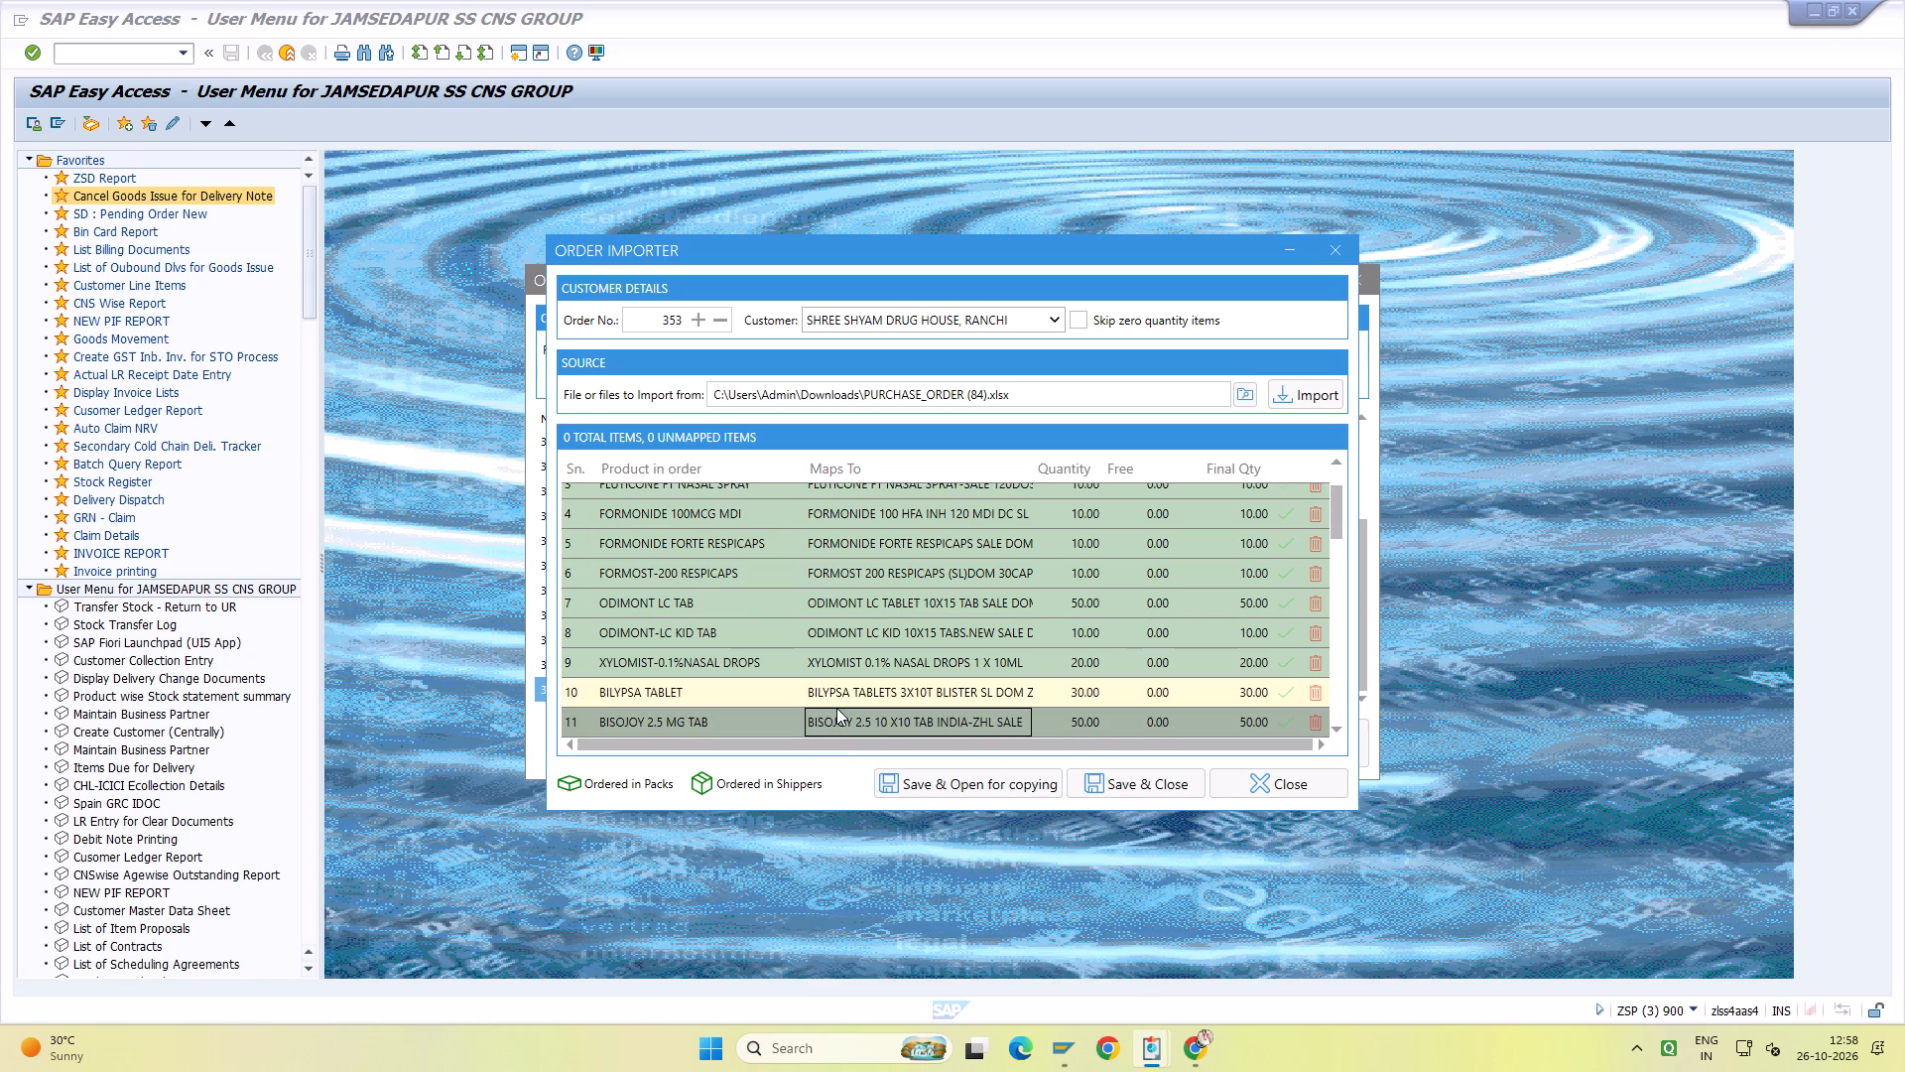
Map NOZIA 0.1MG TAB in row 17 to NOZIA TABLETS 10X3 TAB SALE DOMESTIC.
scroll(901, 706, "down", 2)
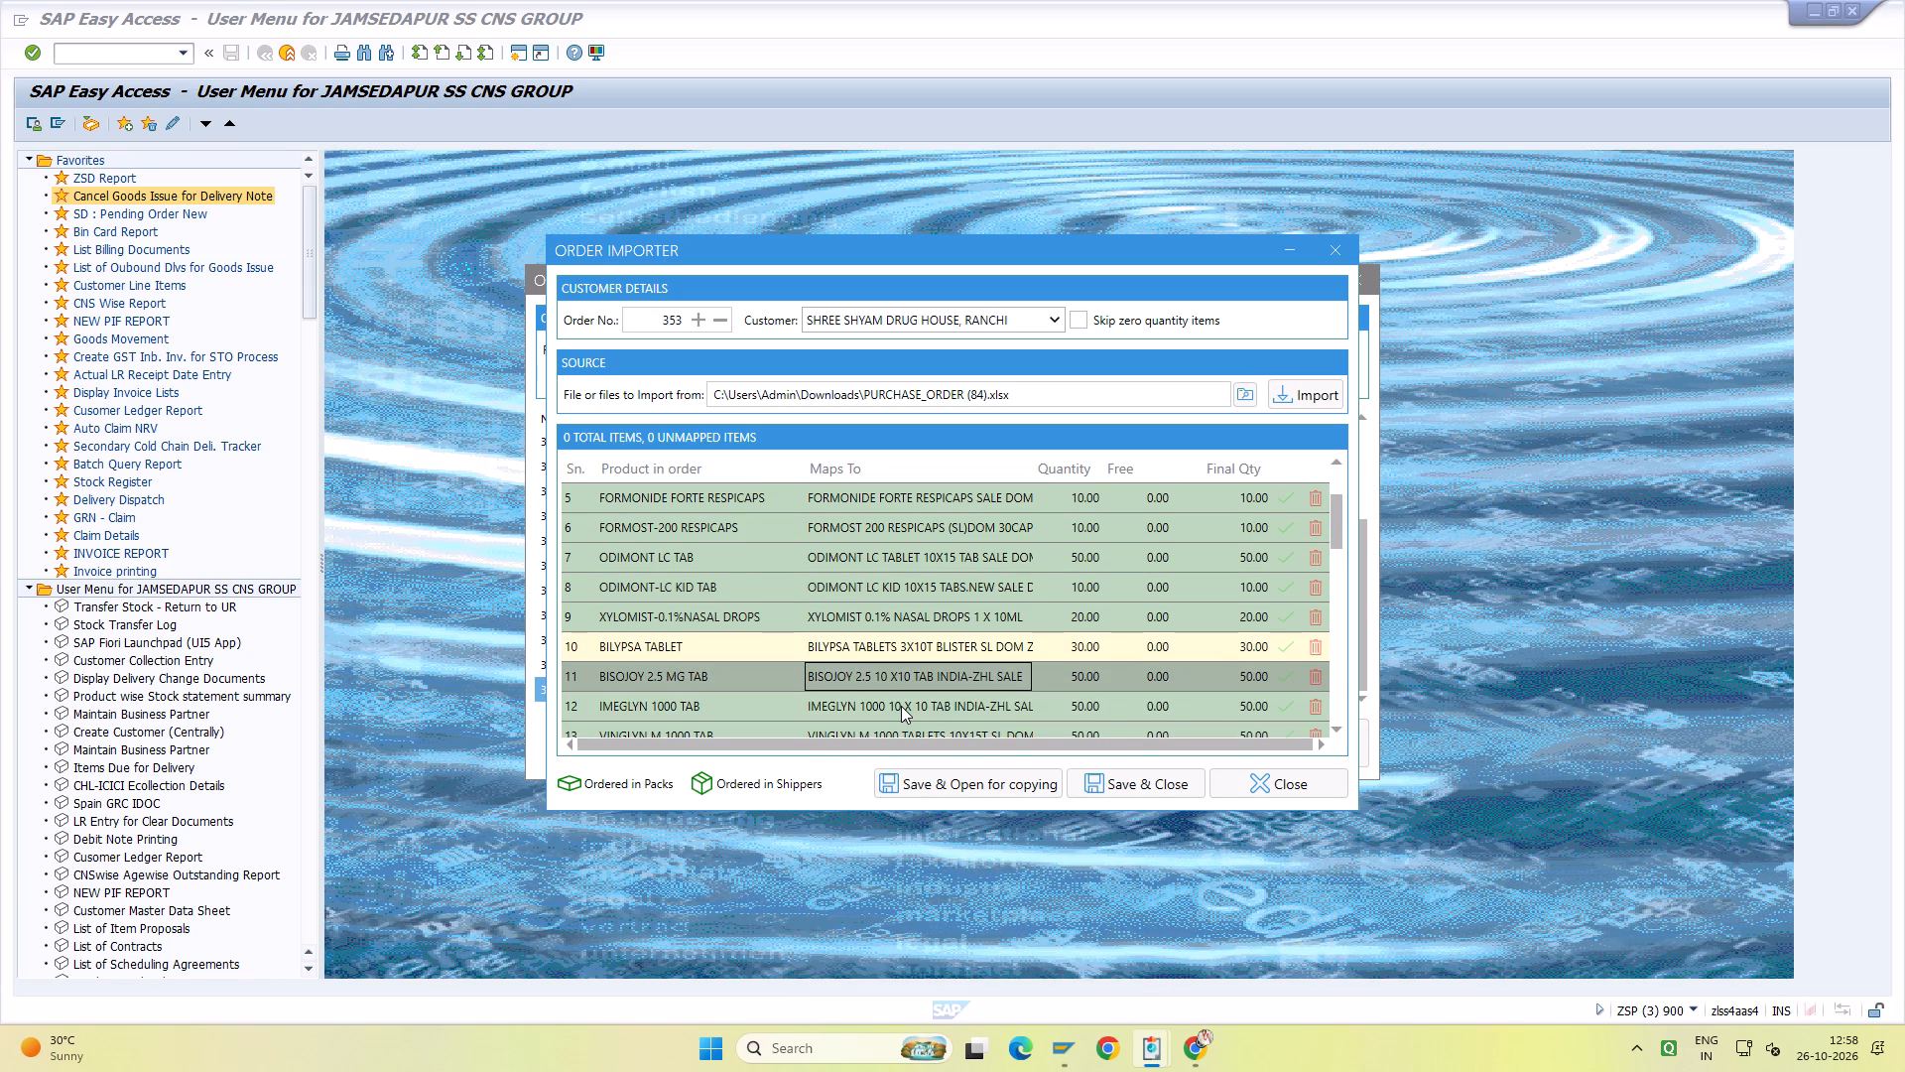
scroll(901, 706, "down", 2)
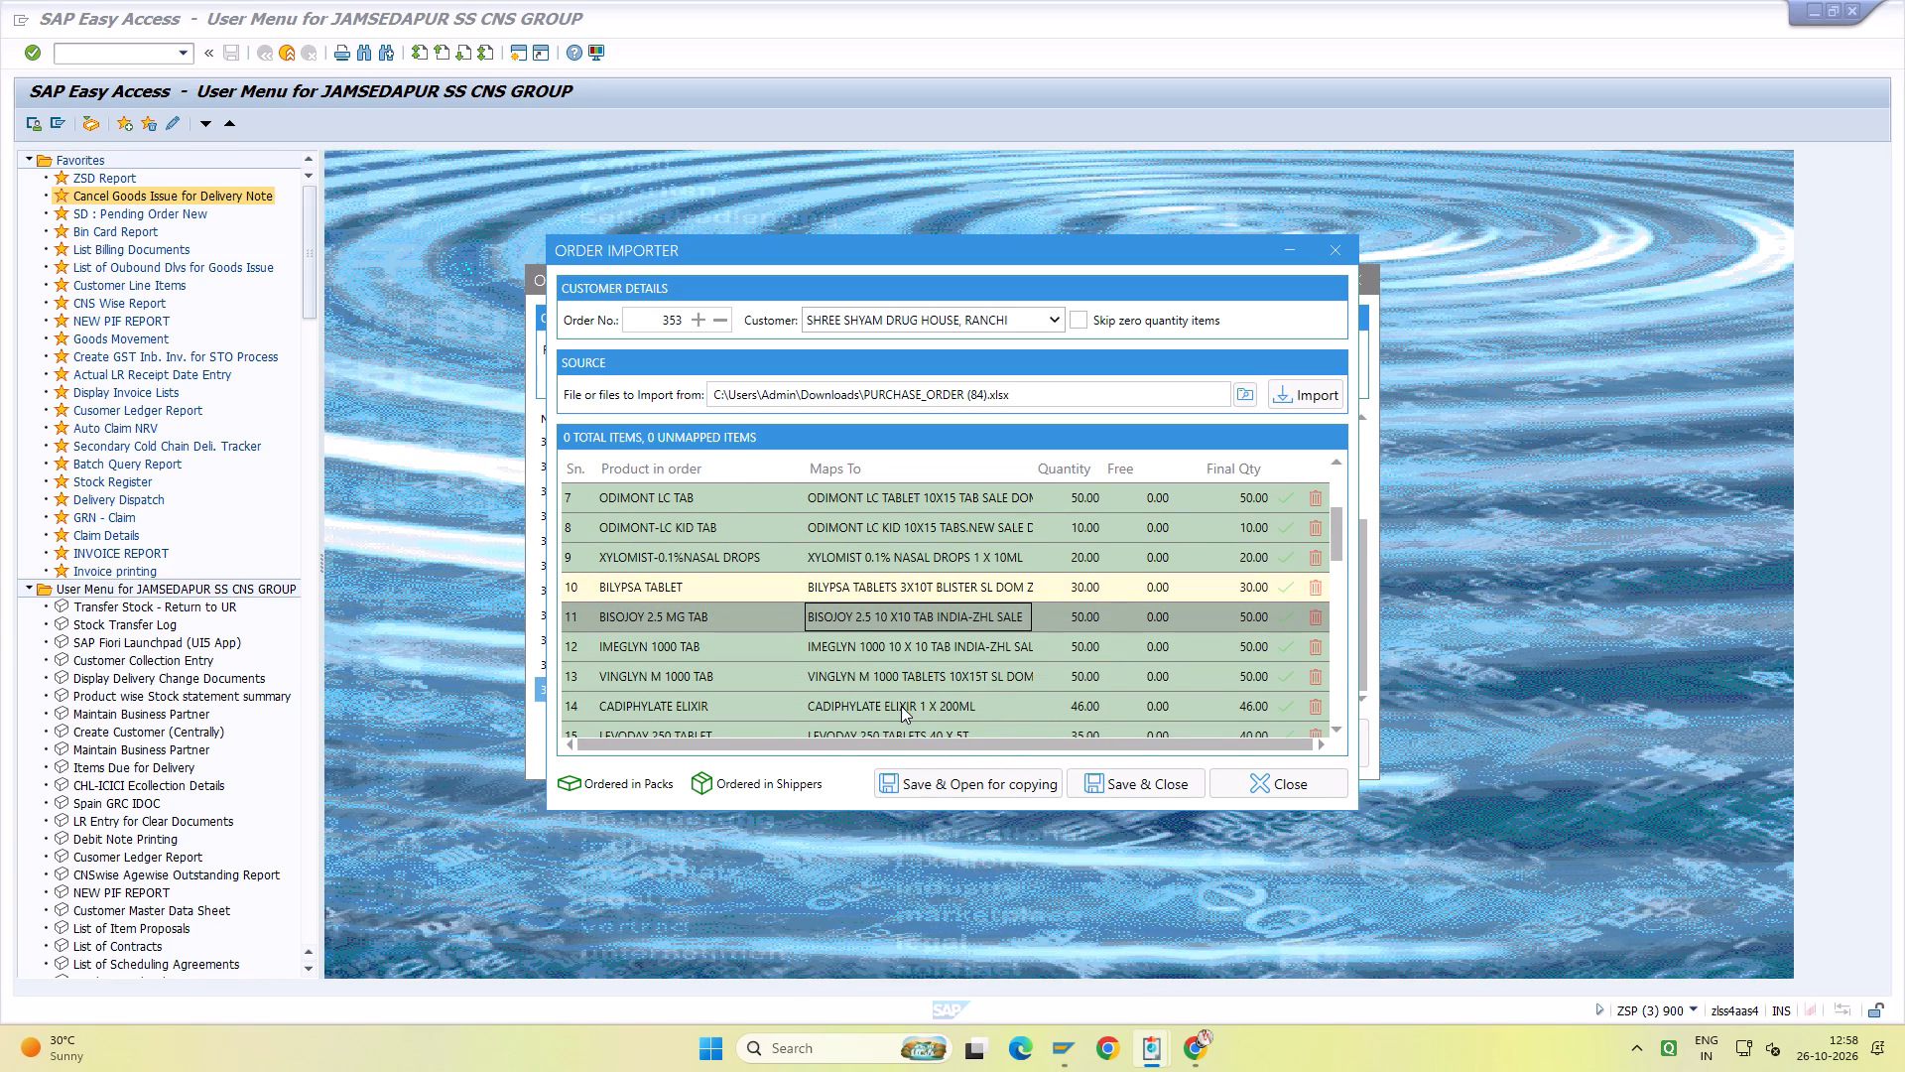
scroll(901, 706, "down", 1)
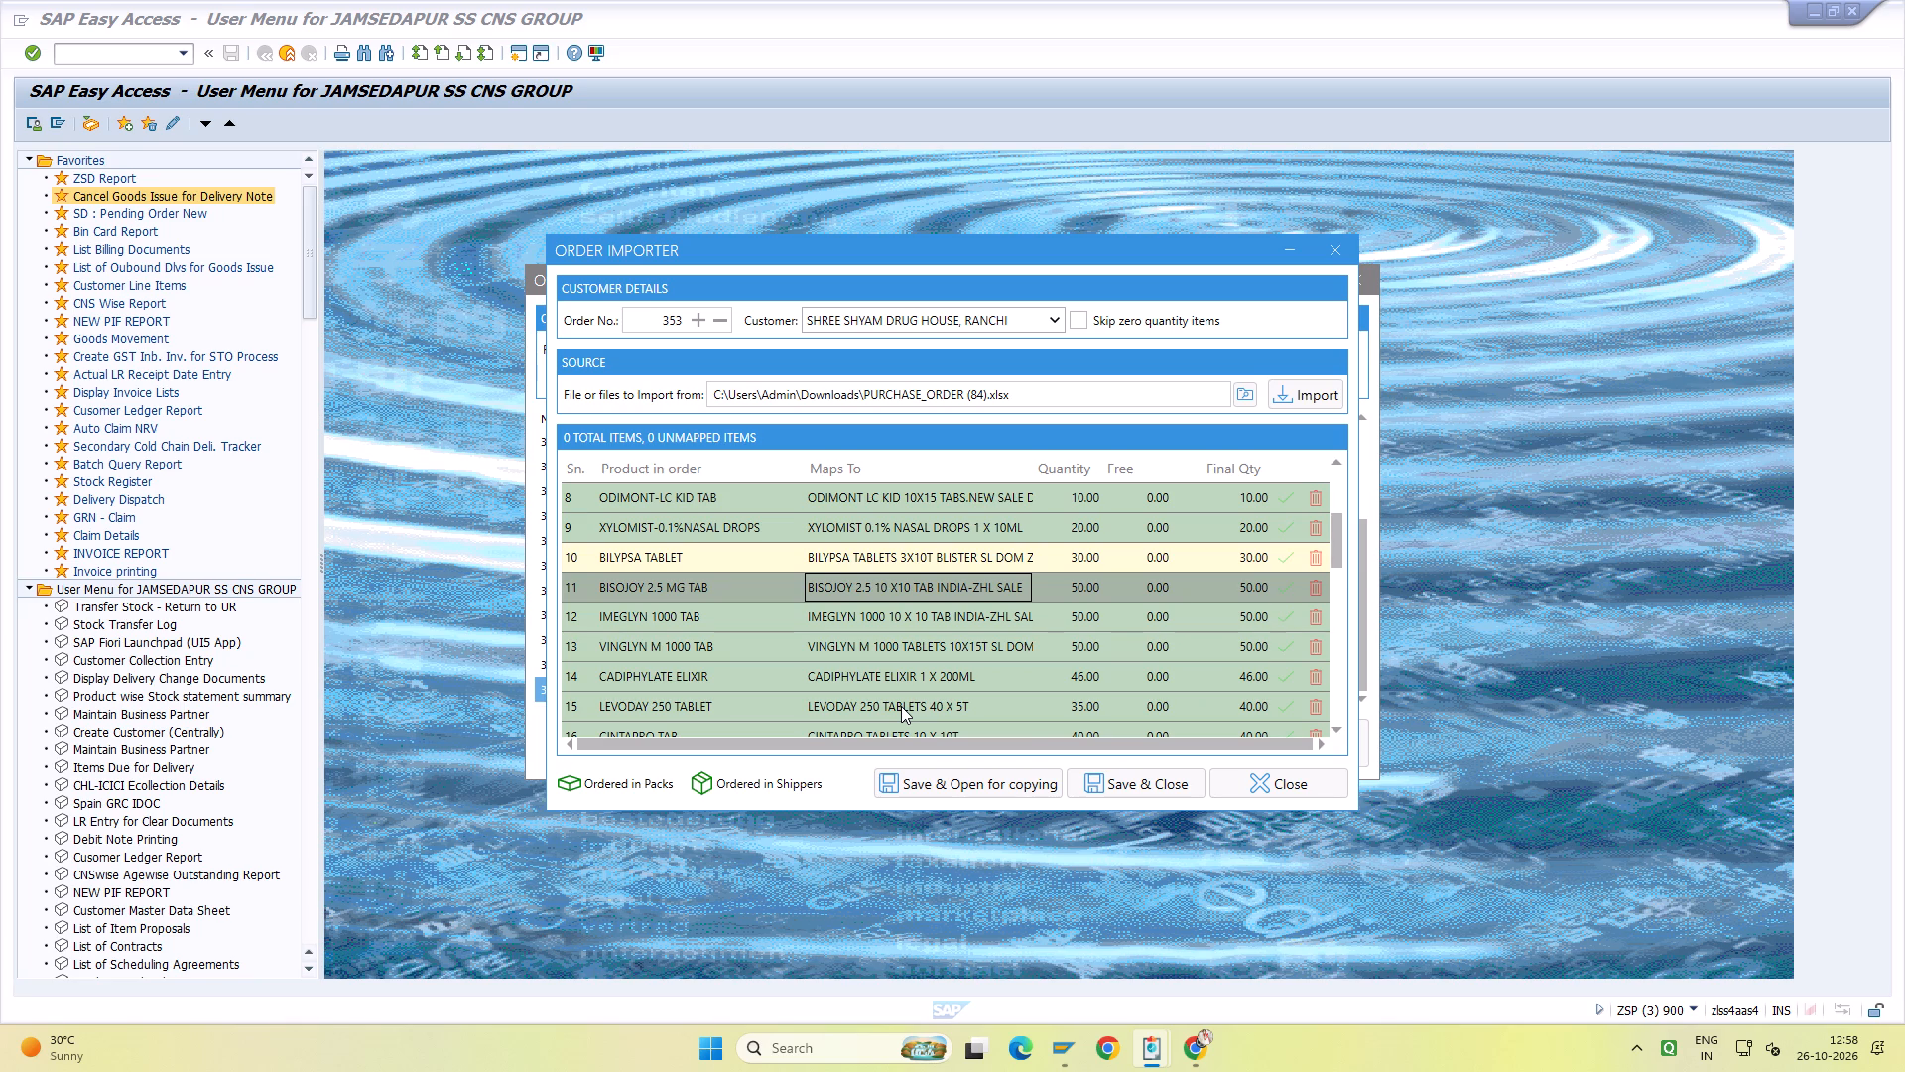
scroll(901, 706, "down", 3)
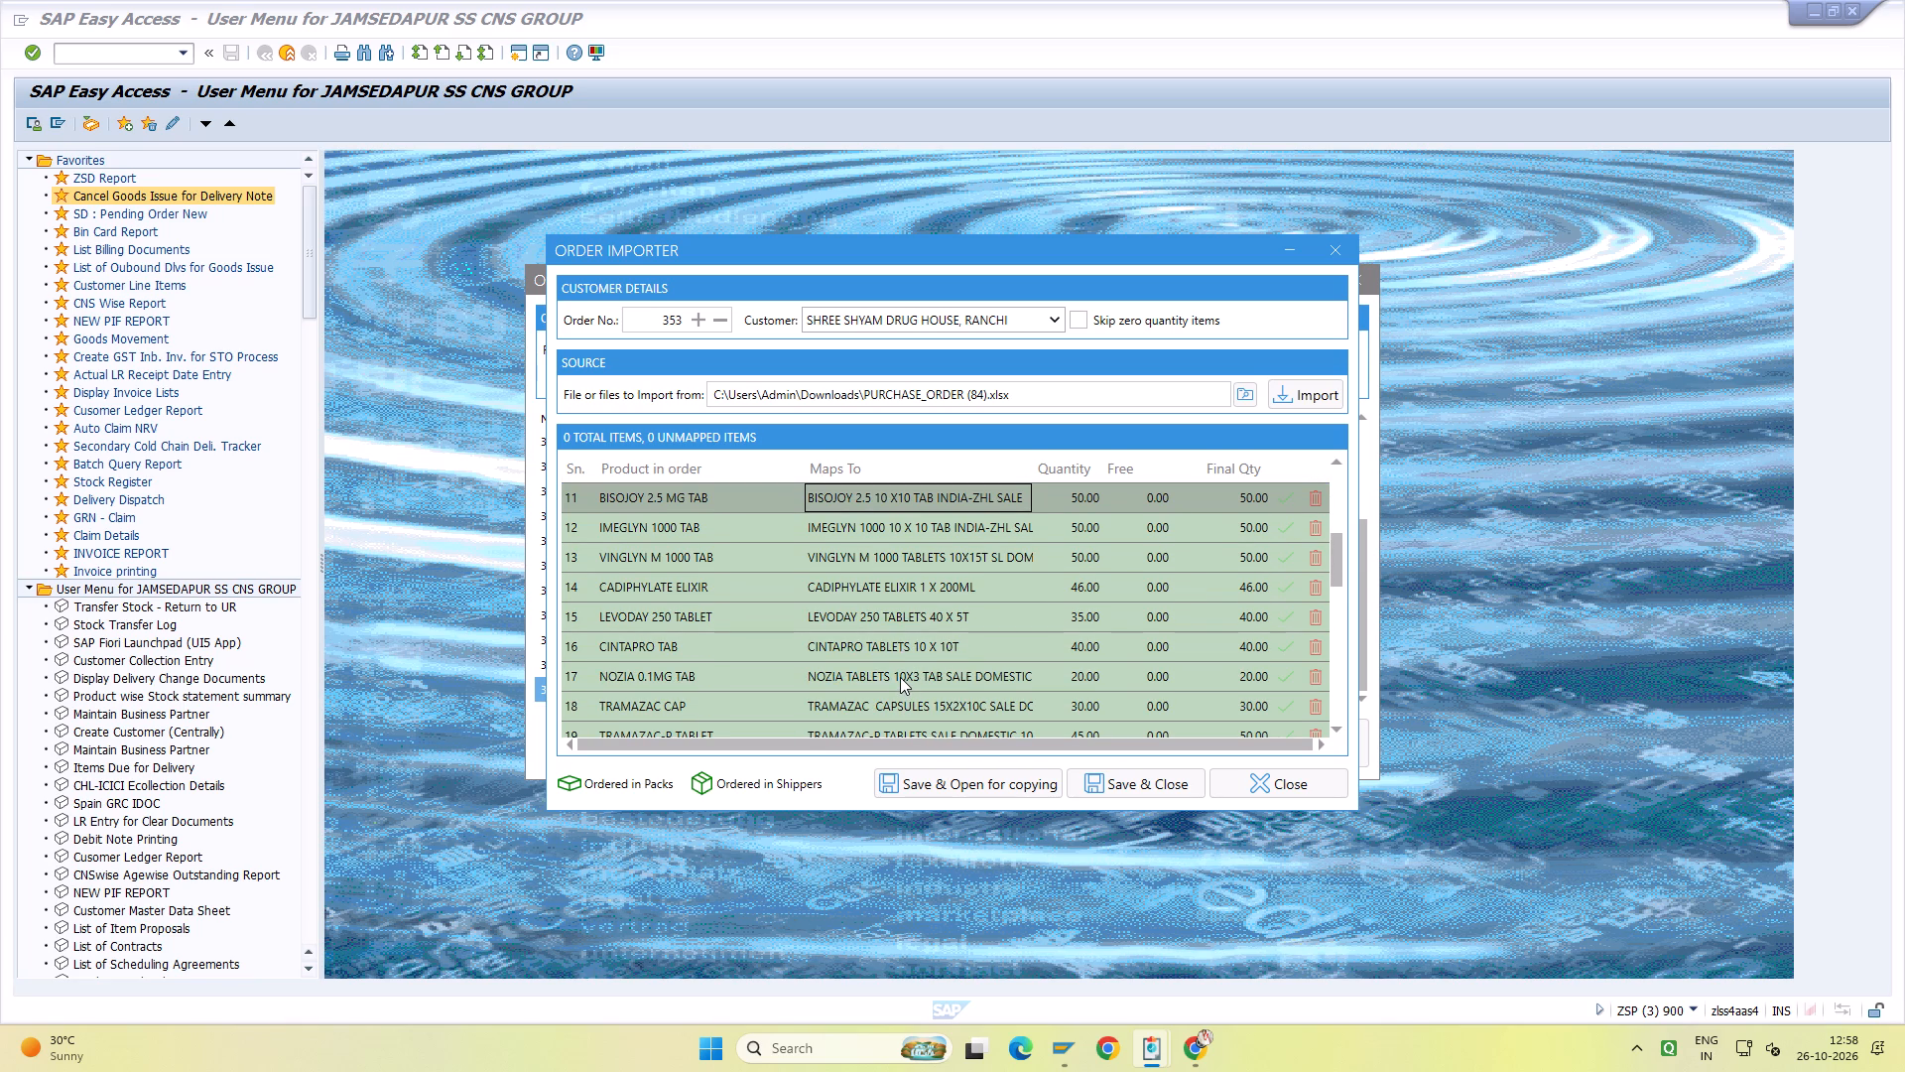
left_click(900, 677)
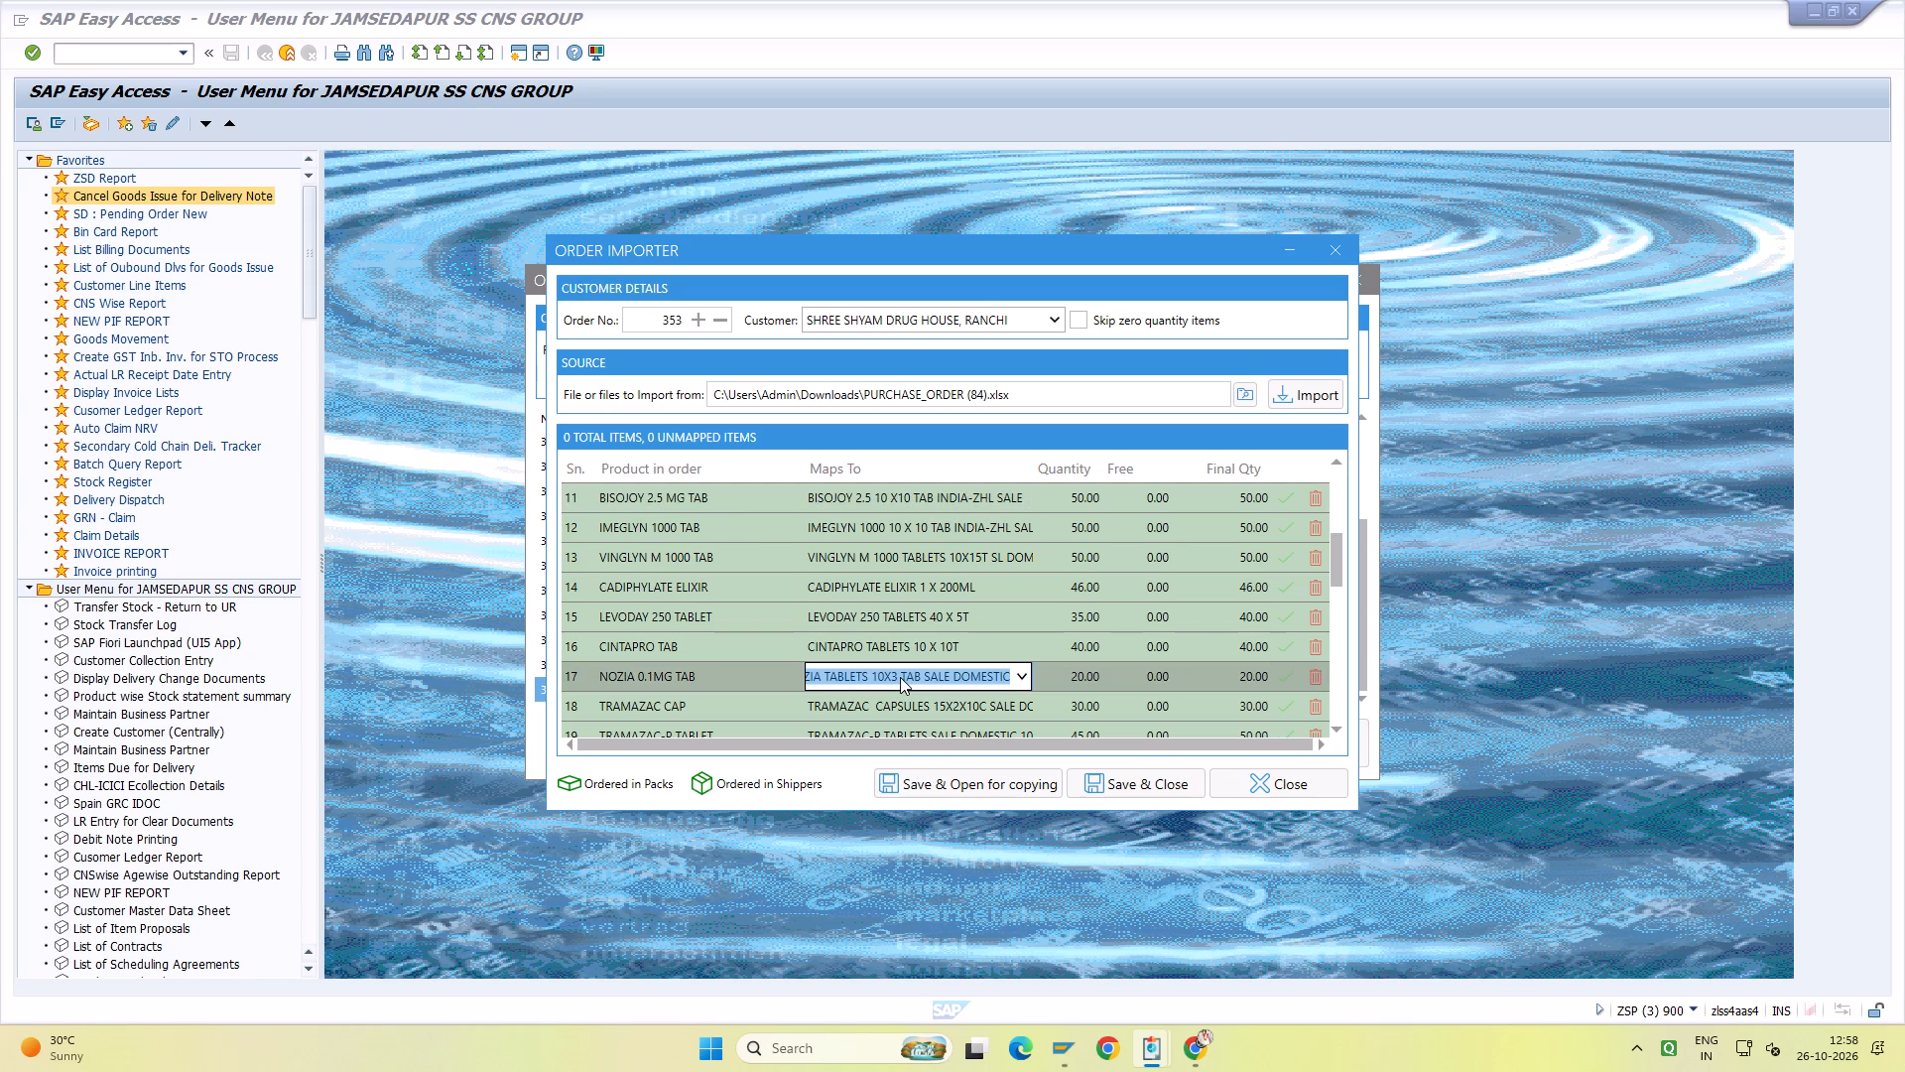
type("NOZIA")
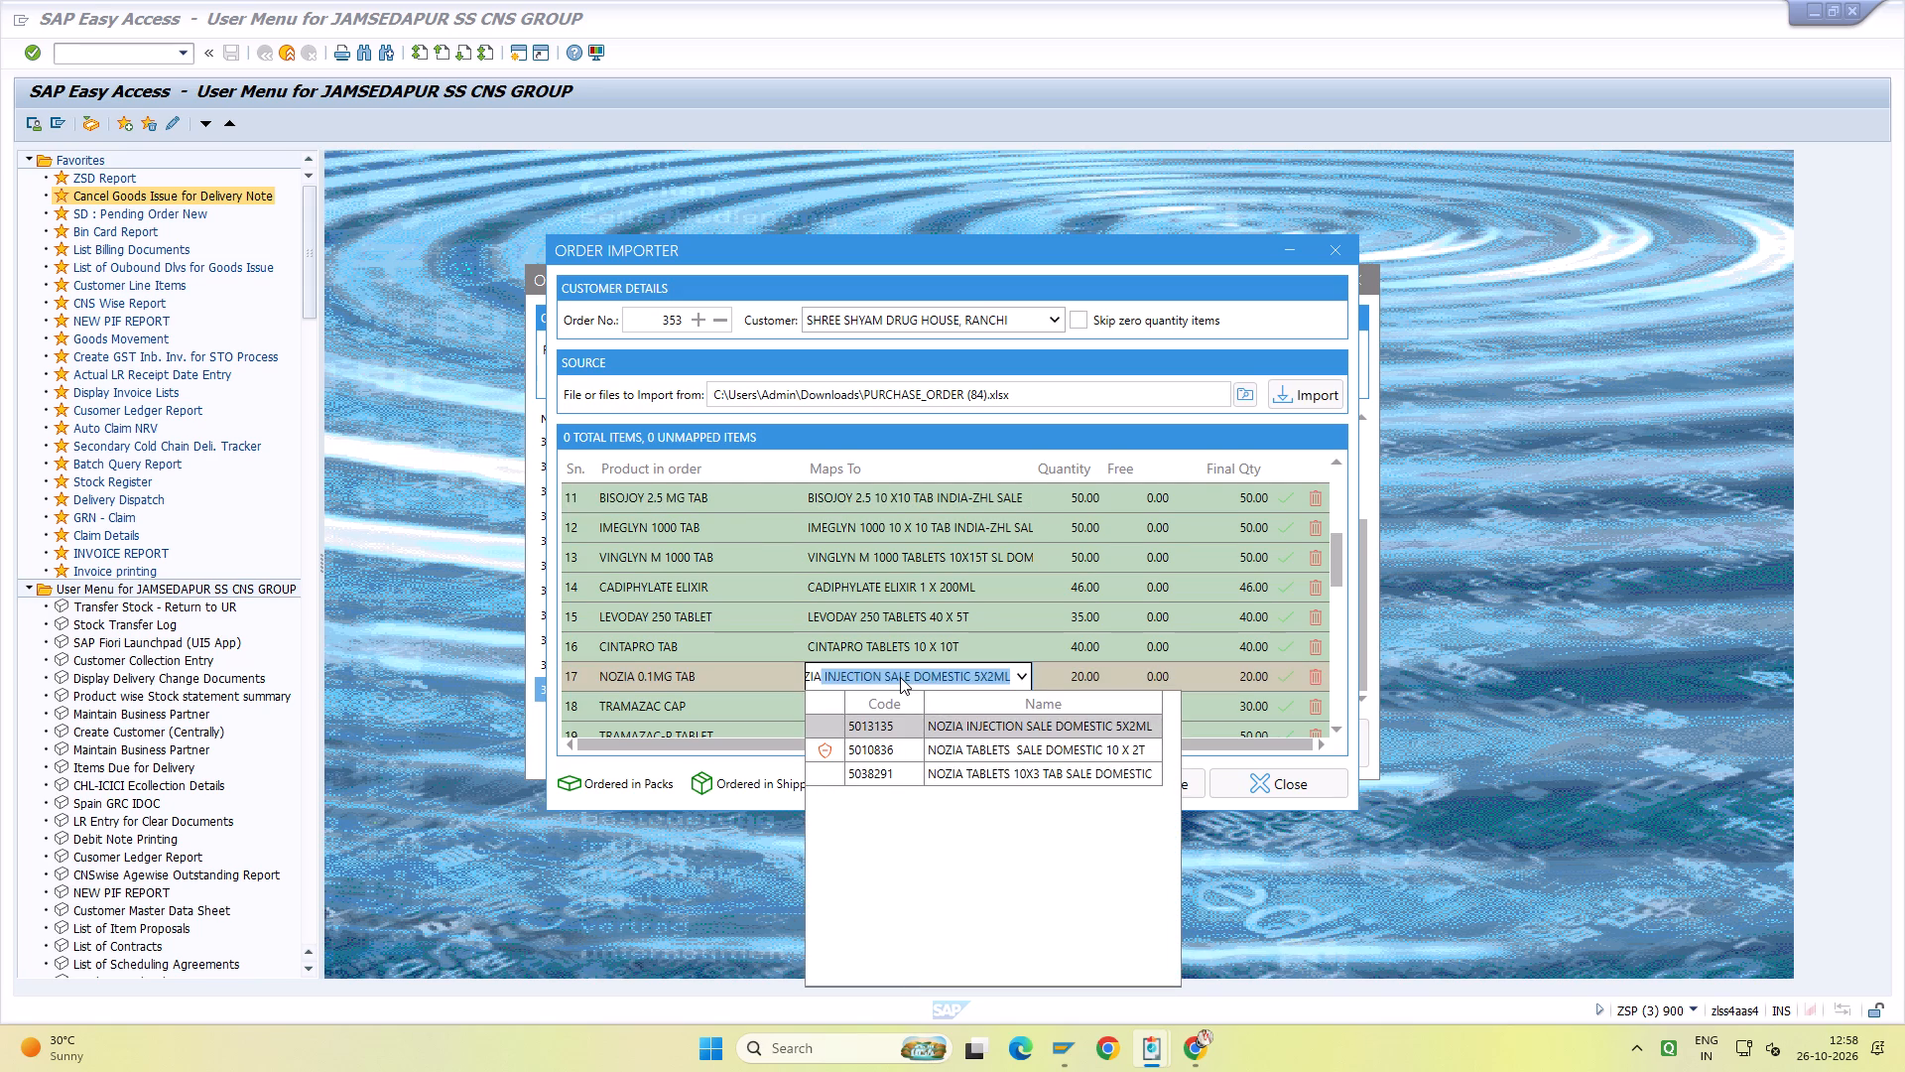
key("Down")
key("Down")
key("Return")
key("Return")
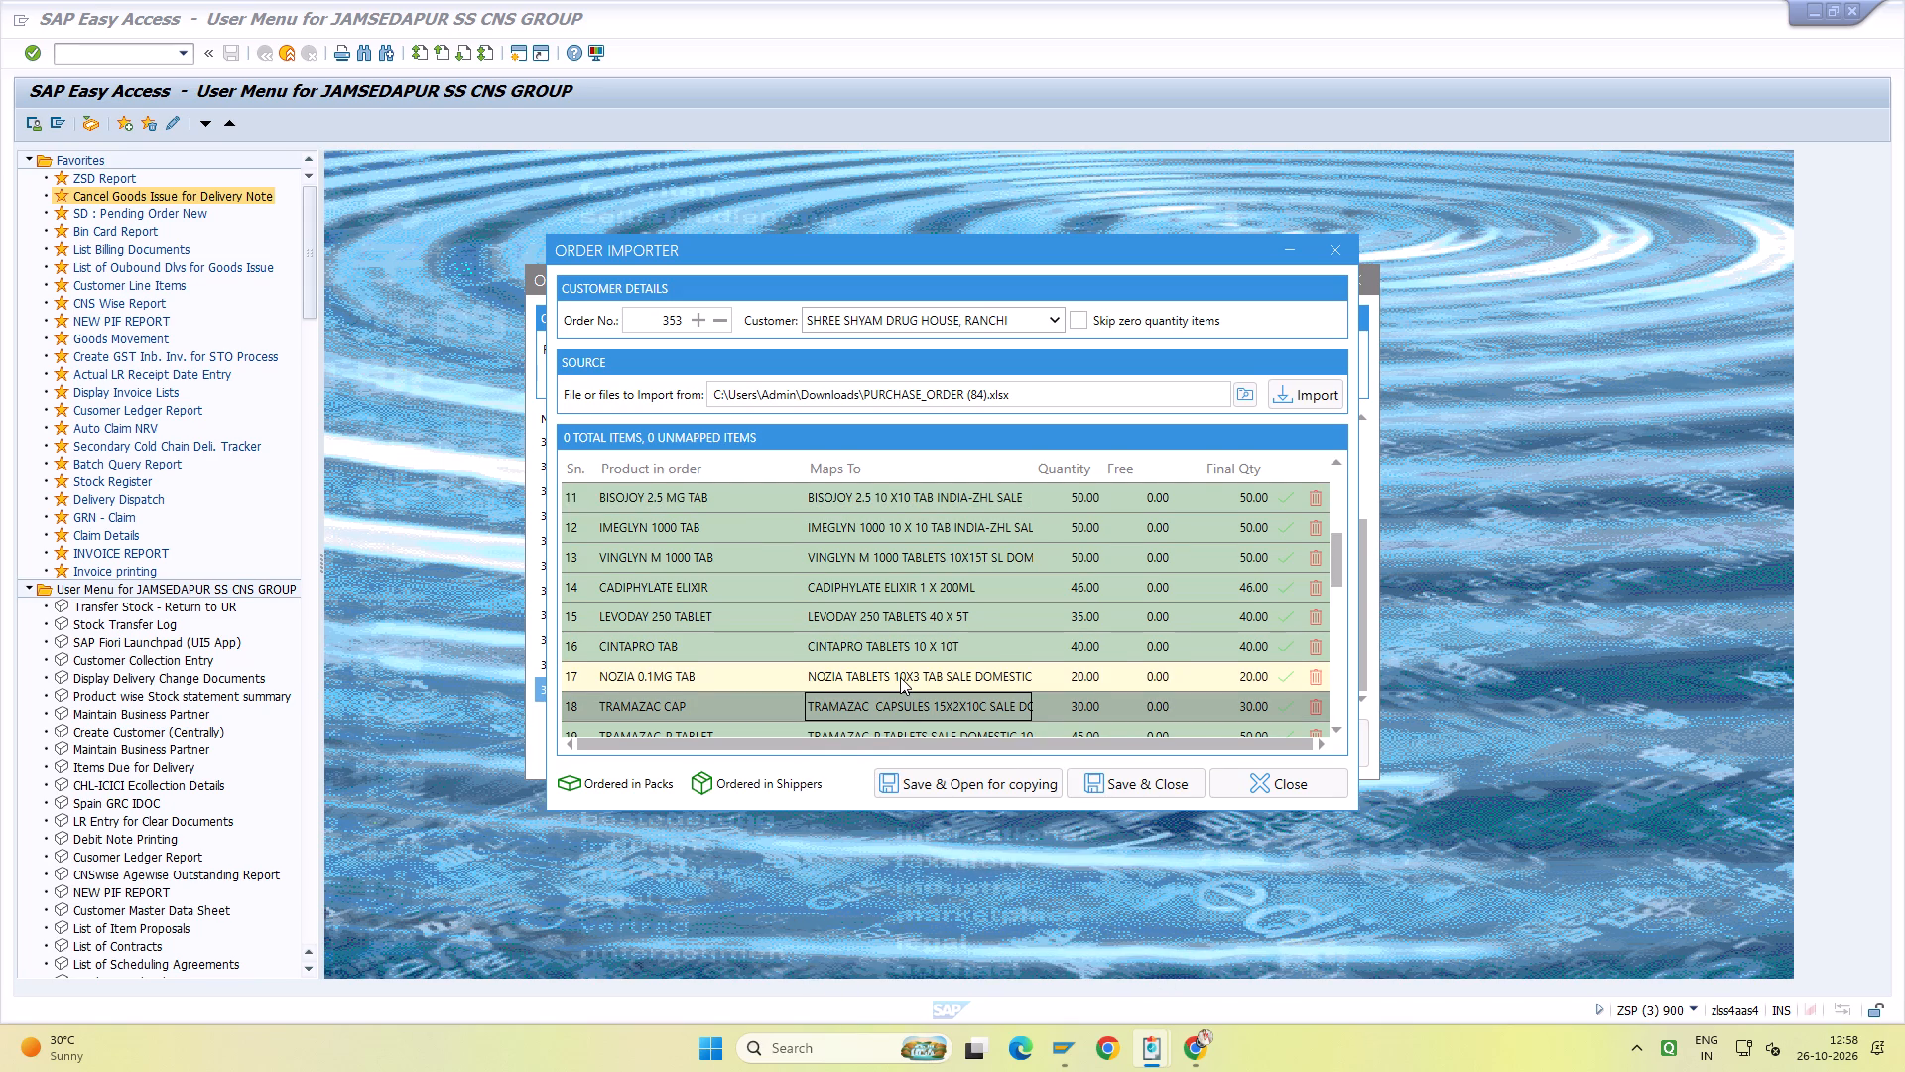
Check the product mappings and quantities of the imported items from TRAMAZAC CAP in row 18 to CUTICOLOR BLACK in row 37.
scroll(900, 677, "down", 2)
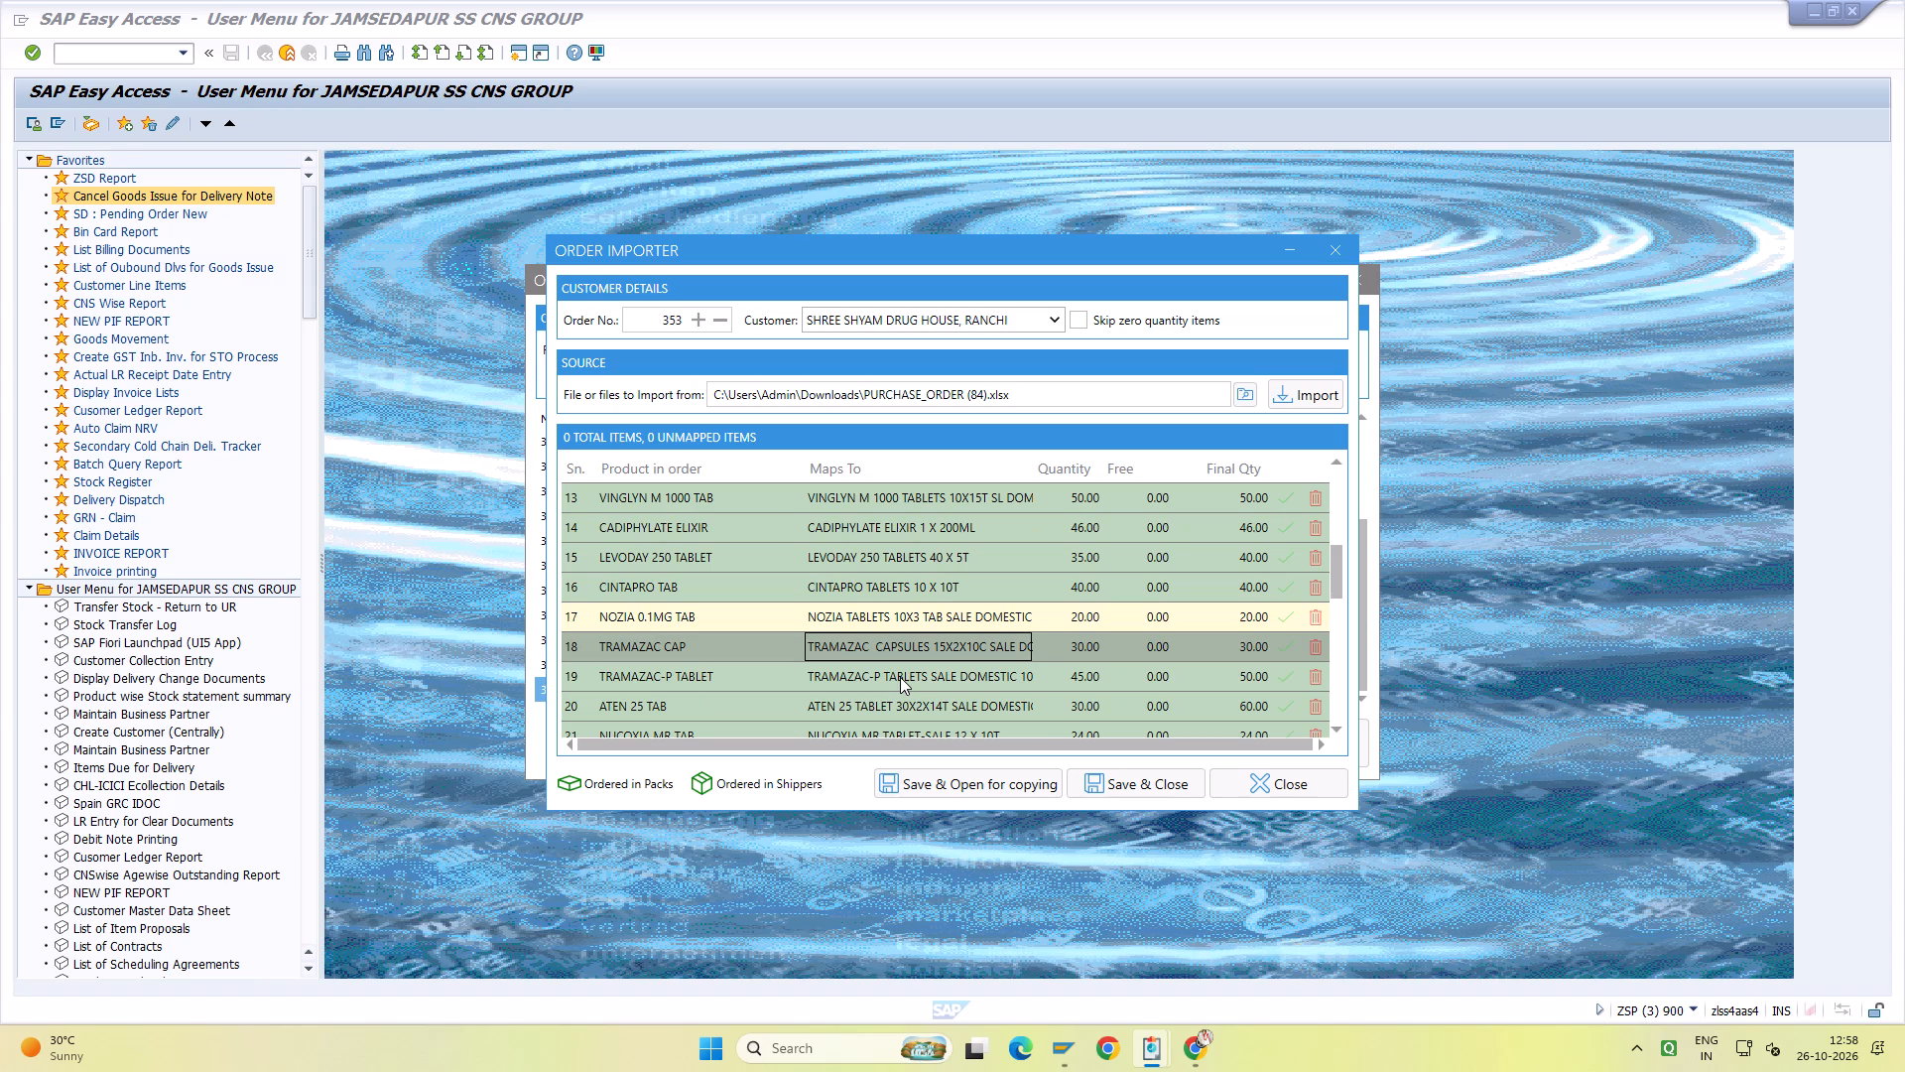
scroll(900, 677, "down", 1)
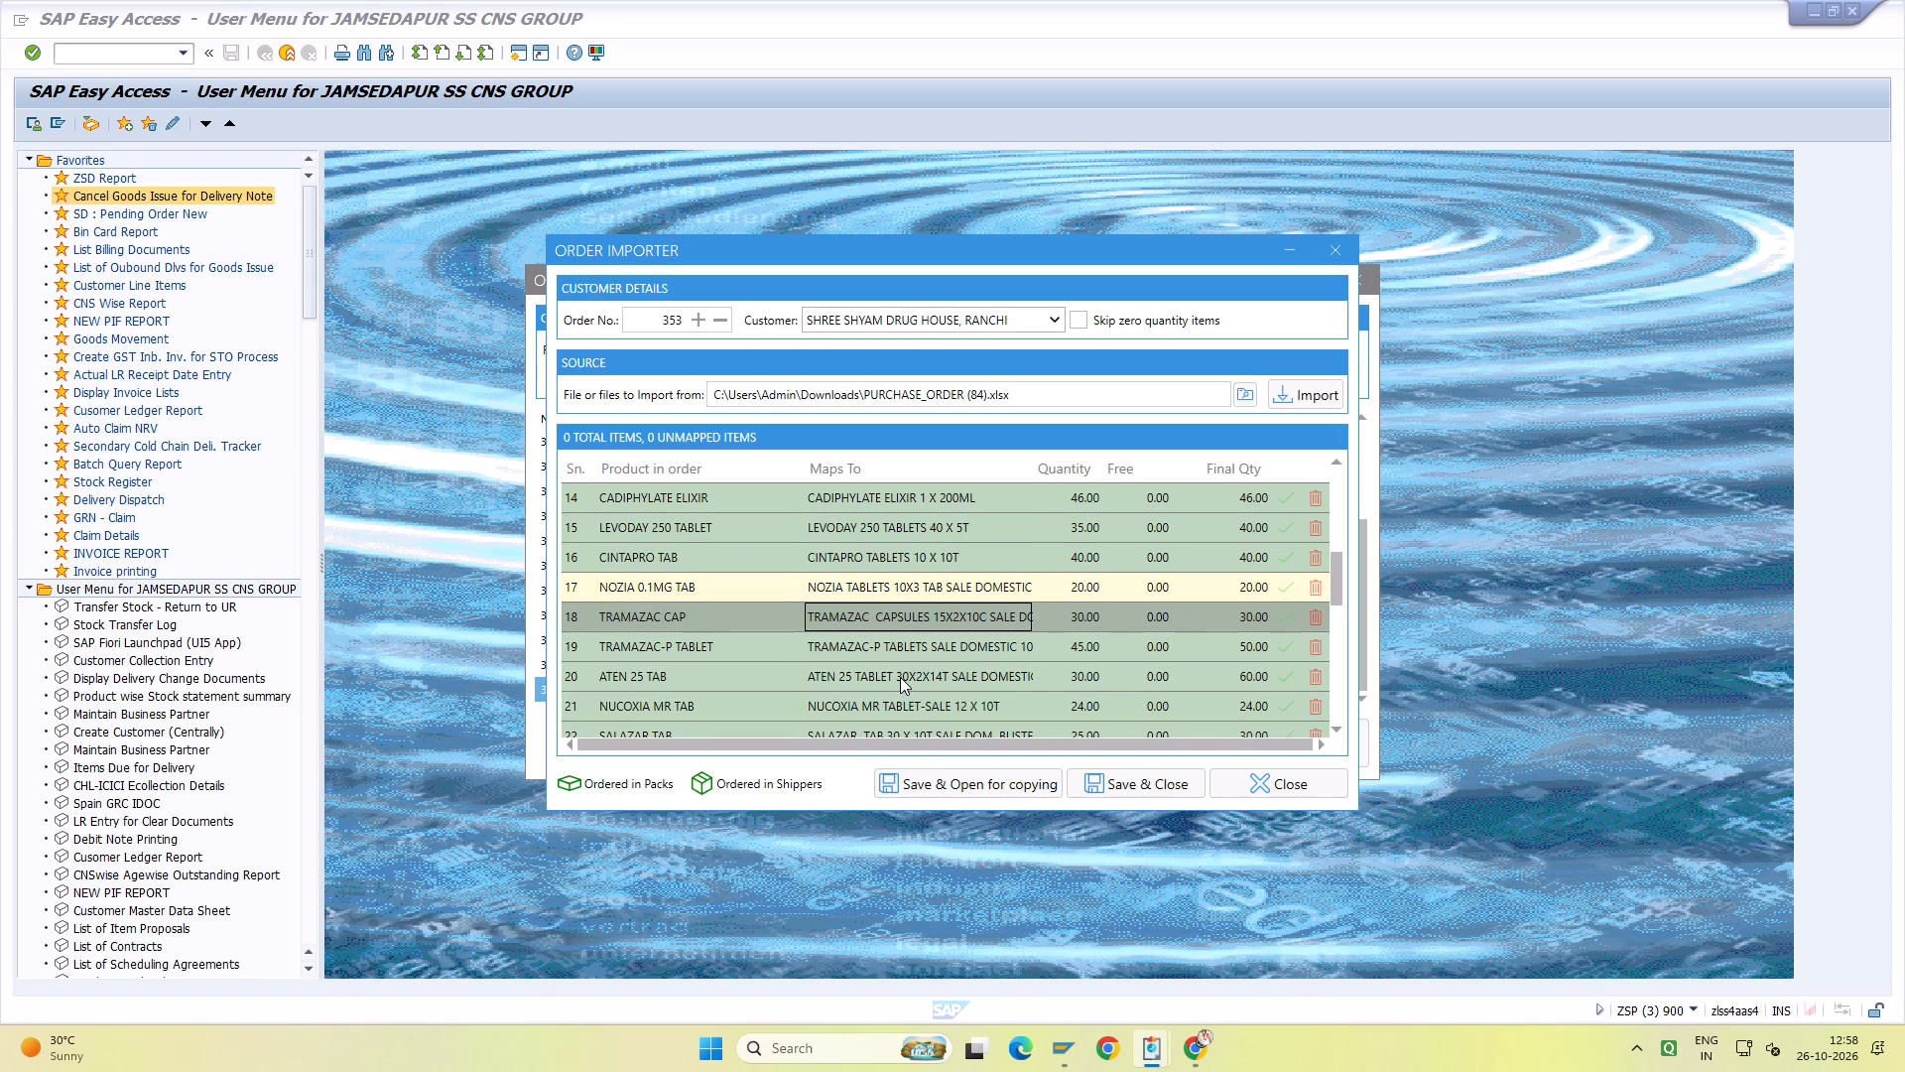
scroll(900, 677, "down", 1)
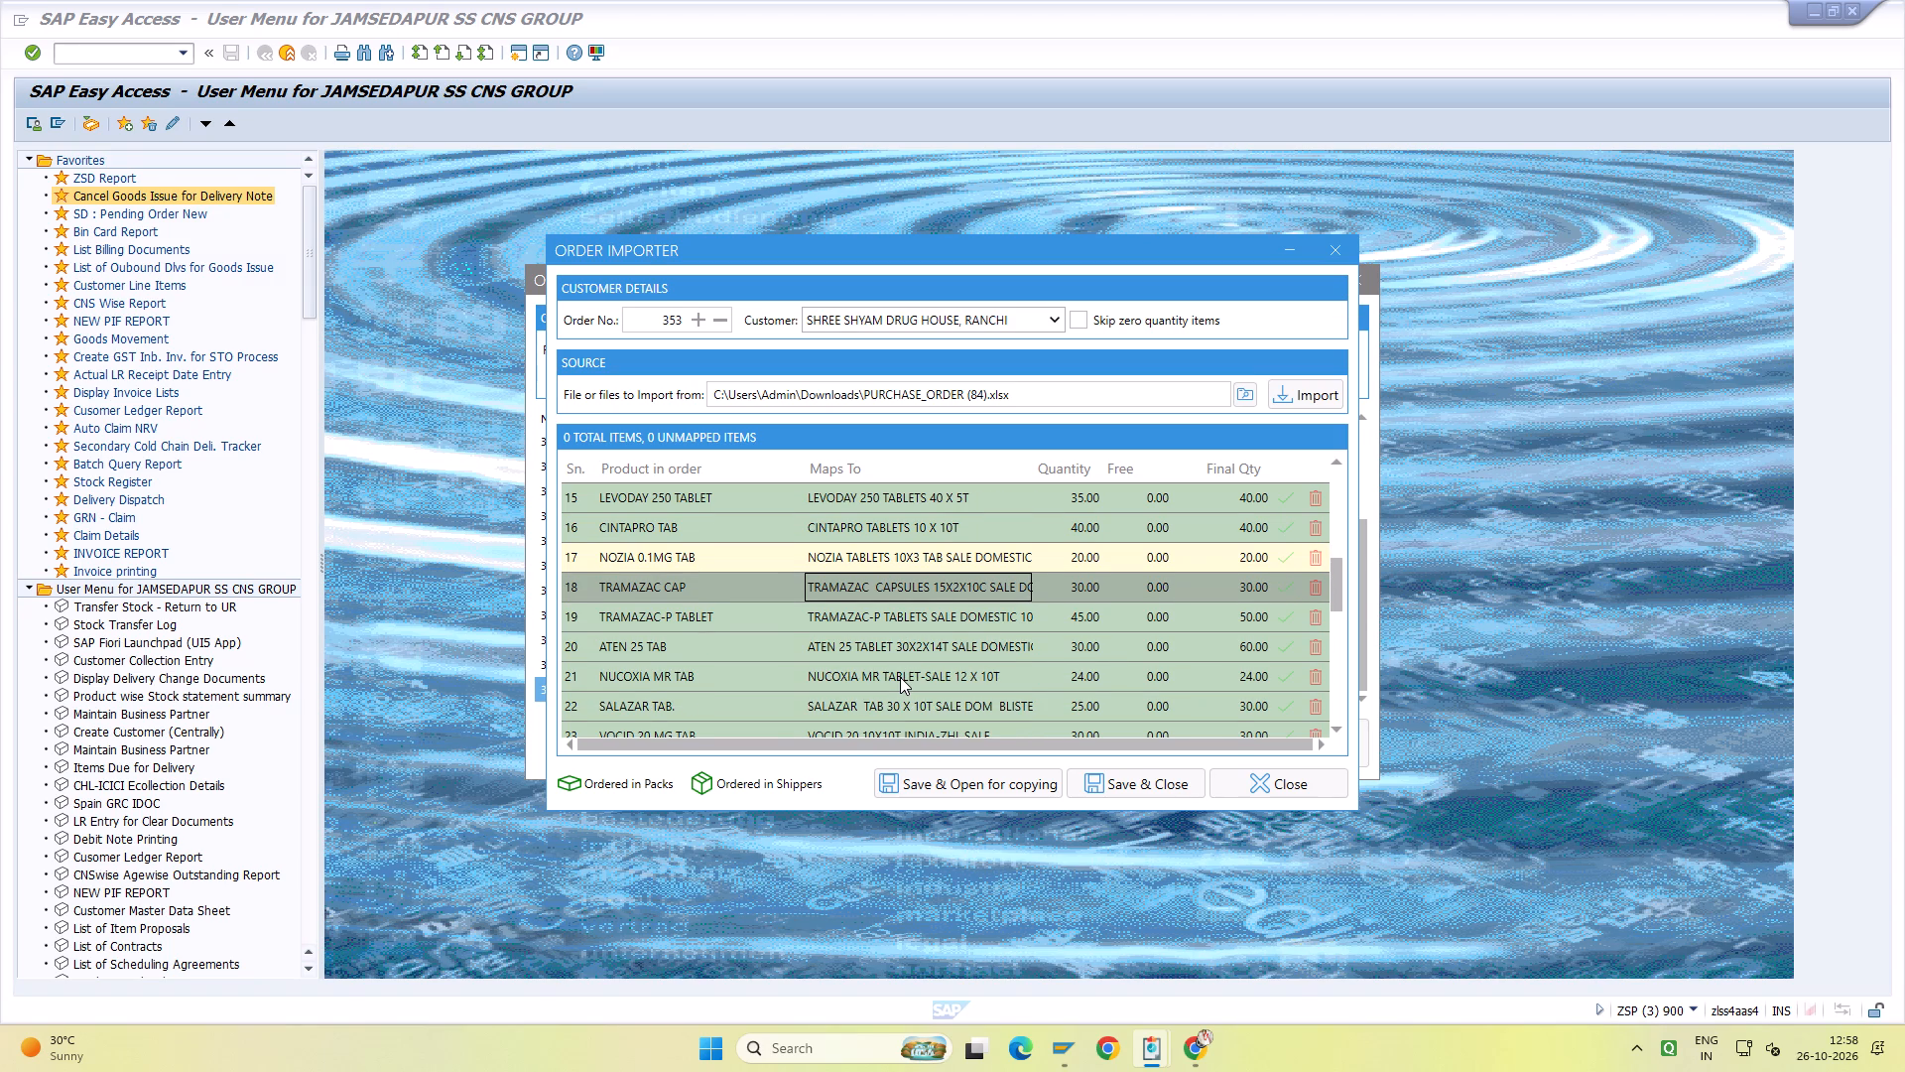
scroll(900, 677, "down", 3)
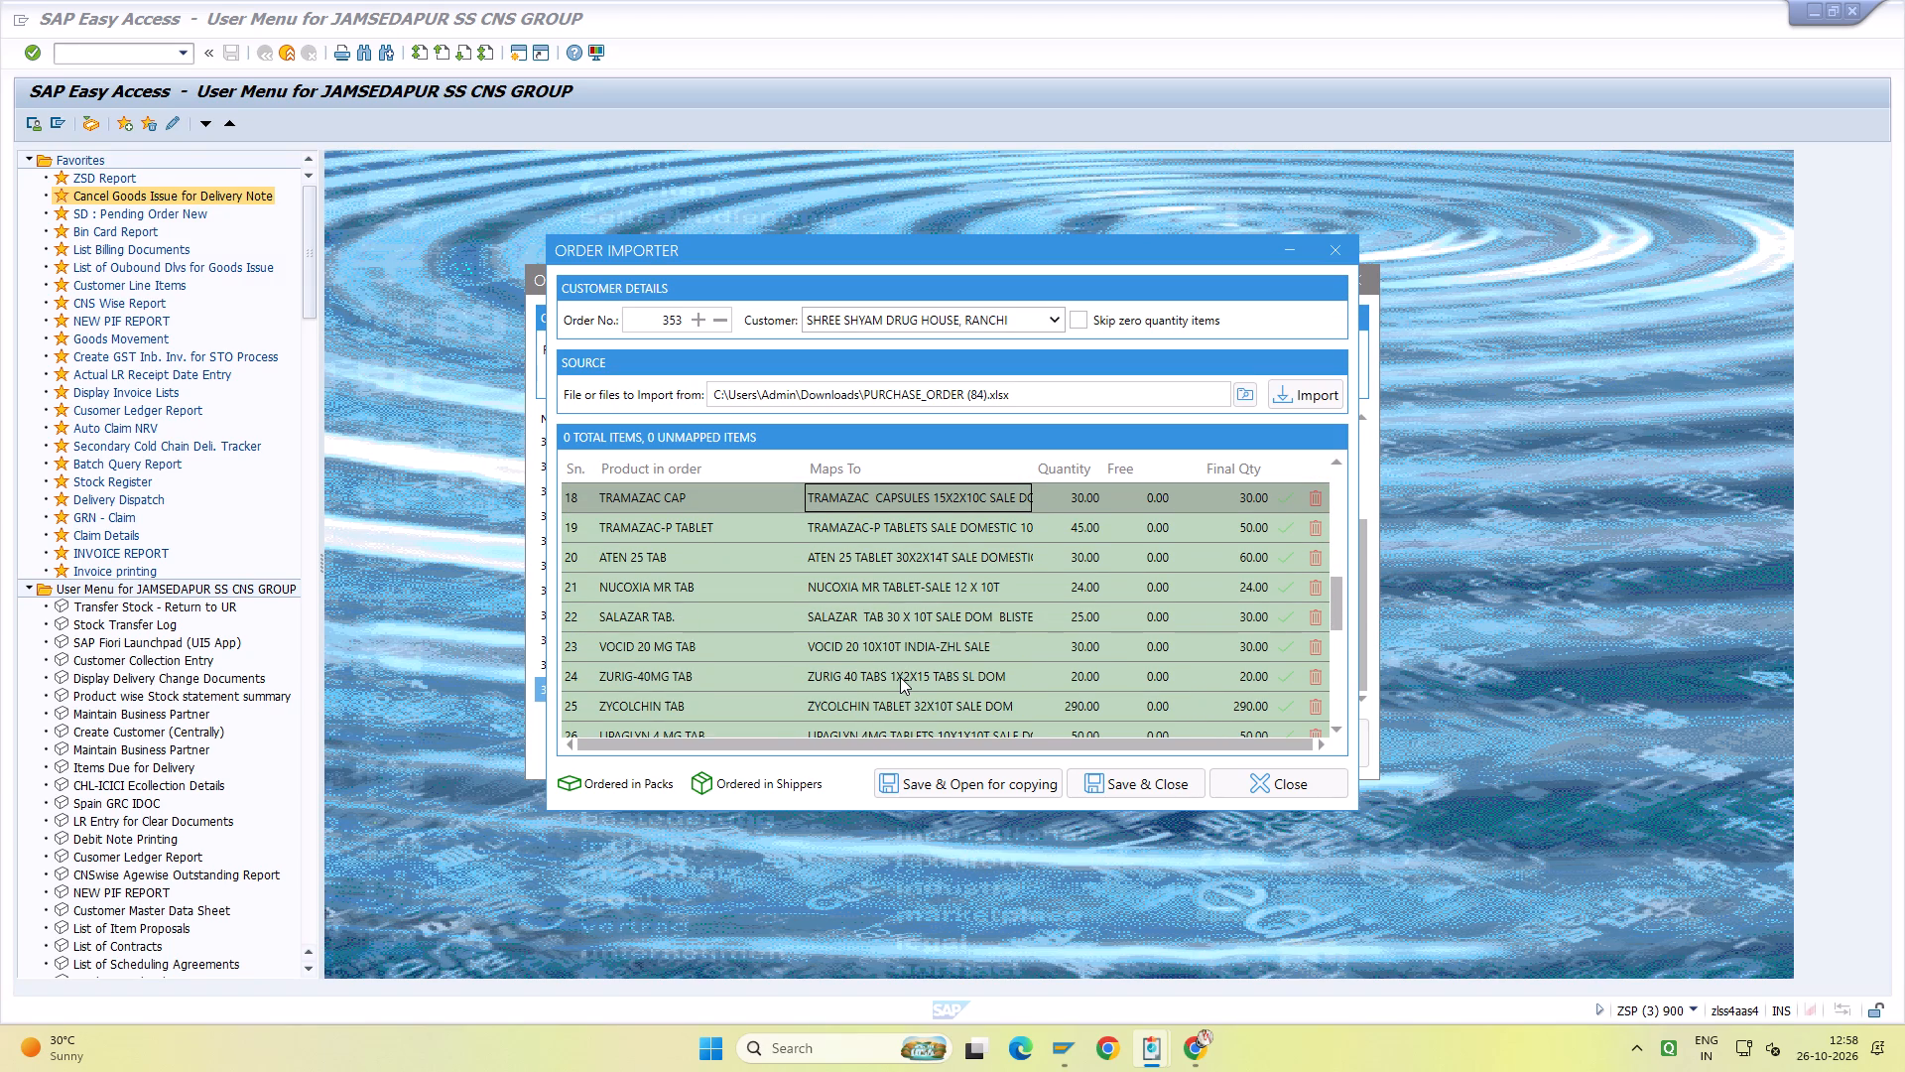
scroll(900, 677, "down", 2)
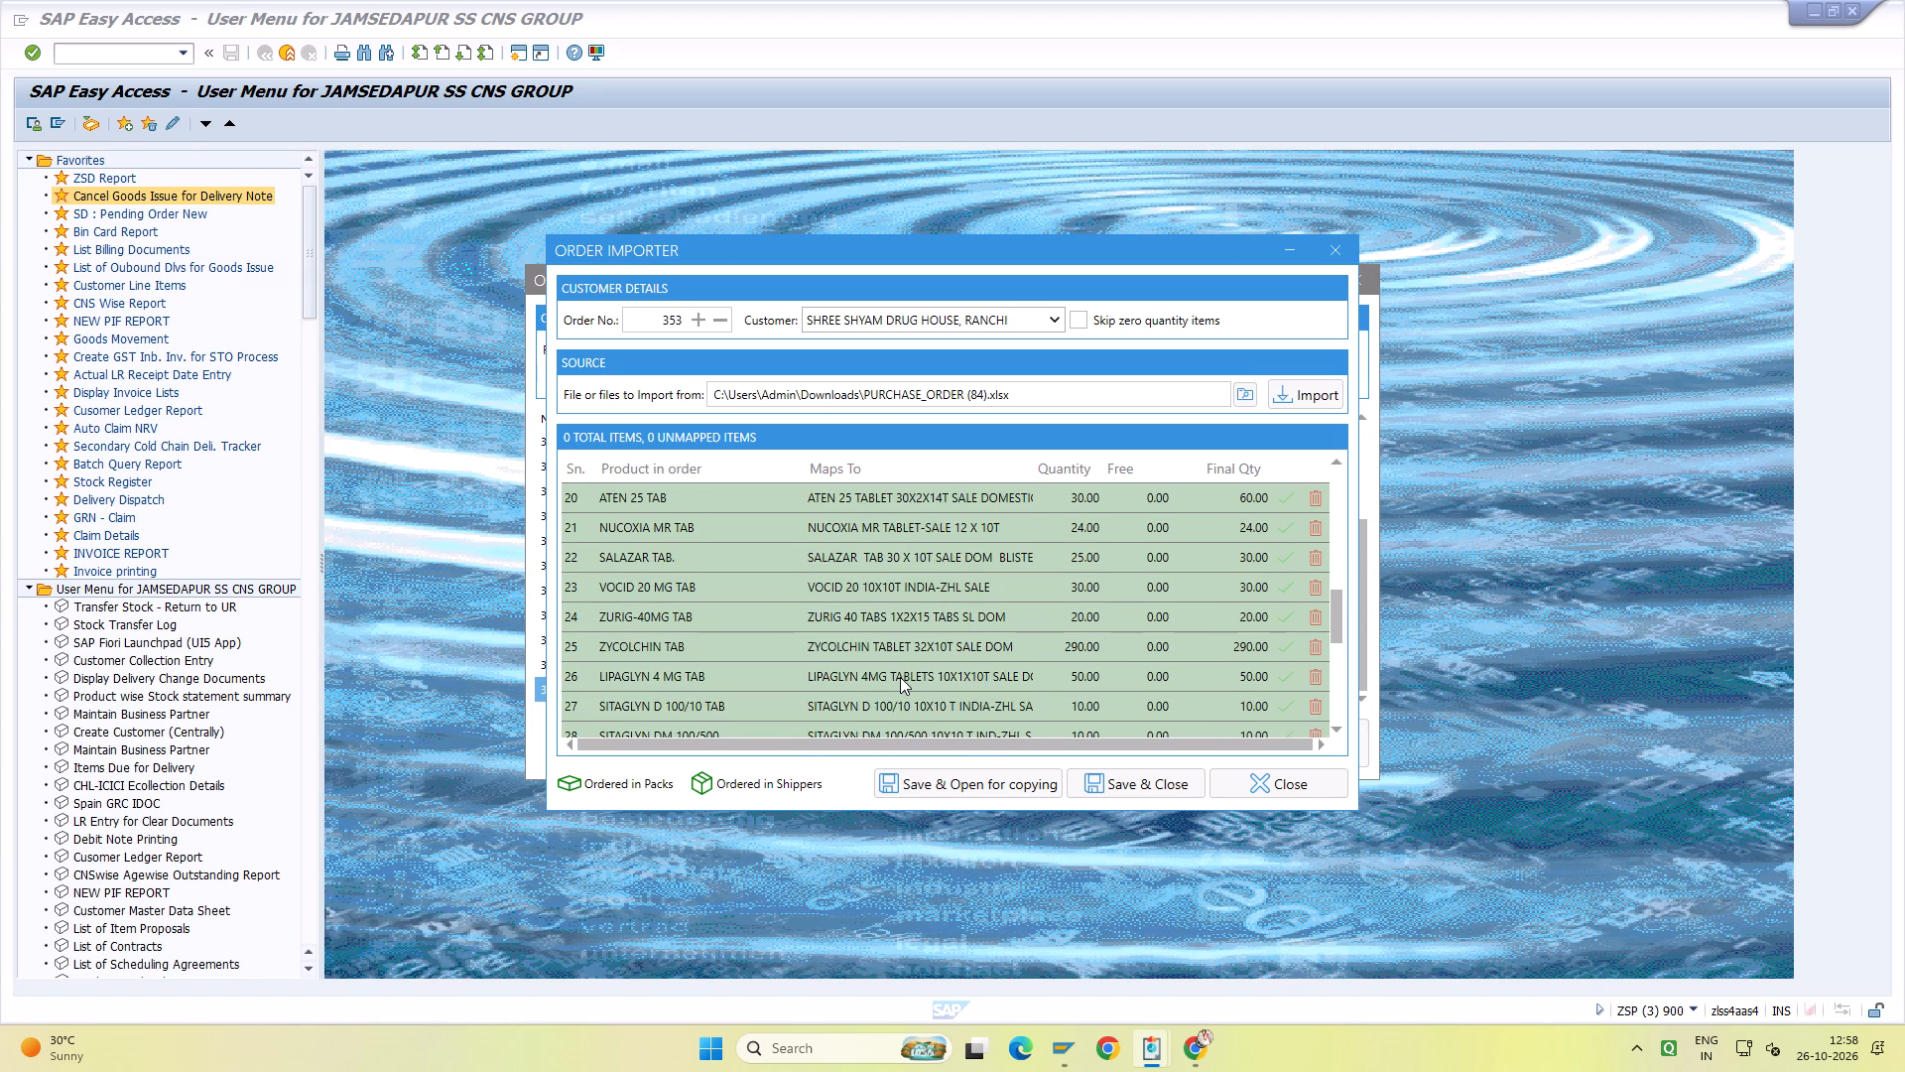
scroll(900, 677, "down", 1)
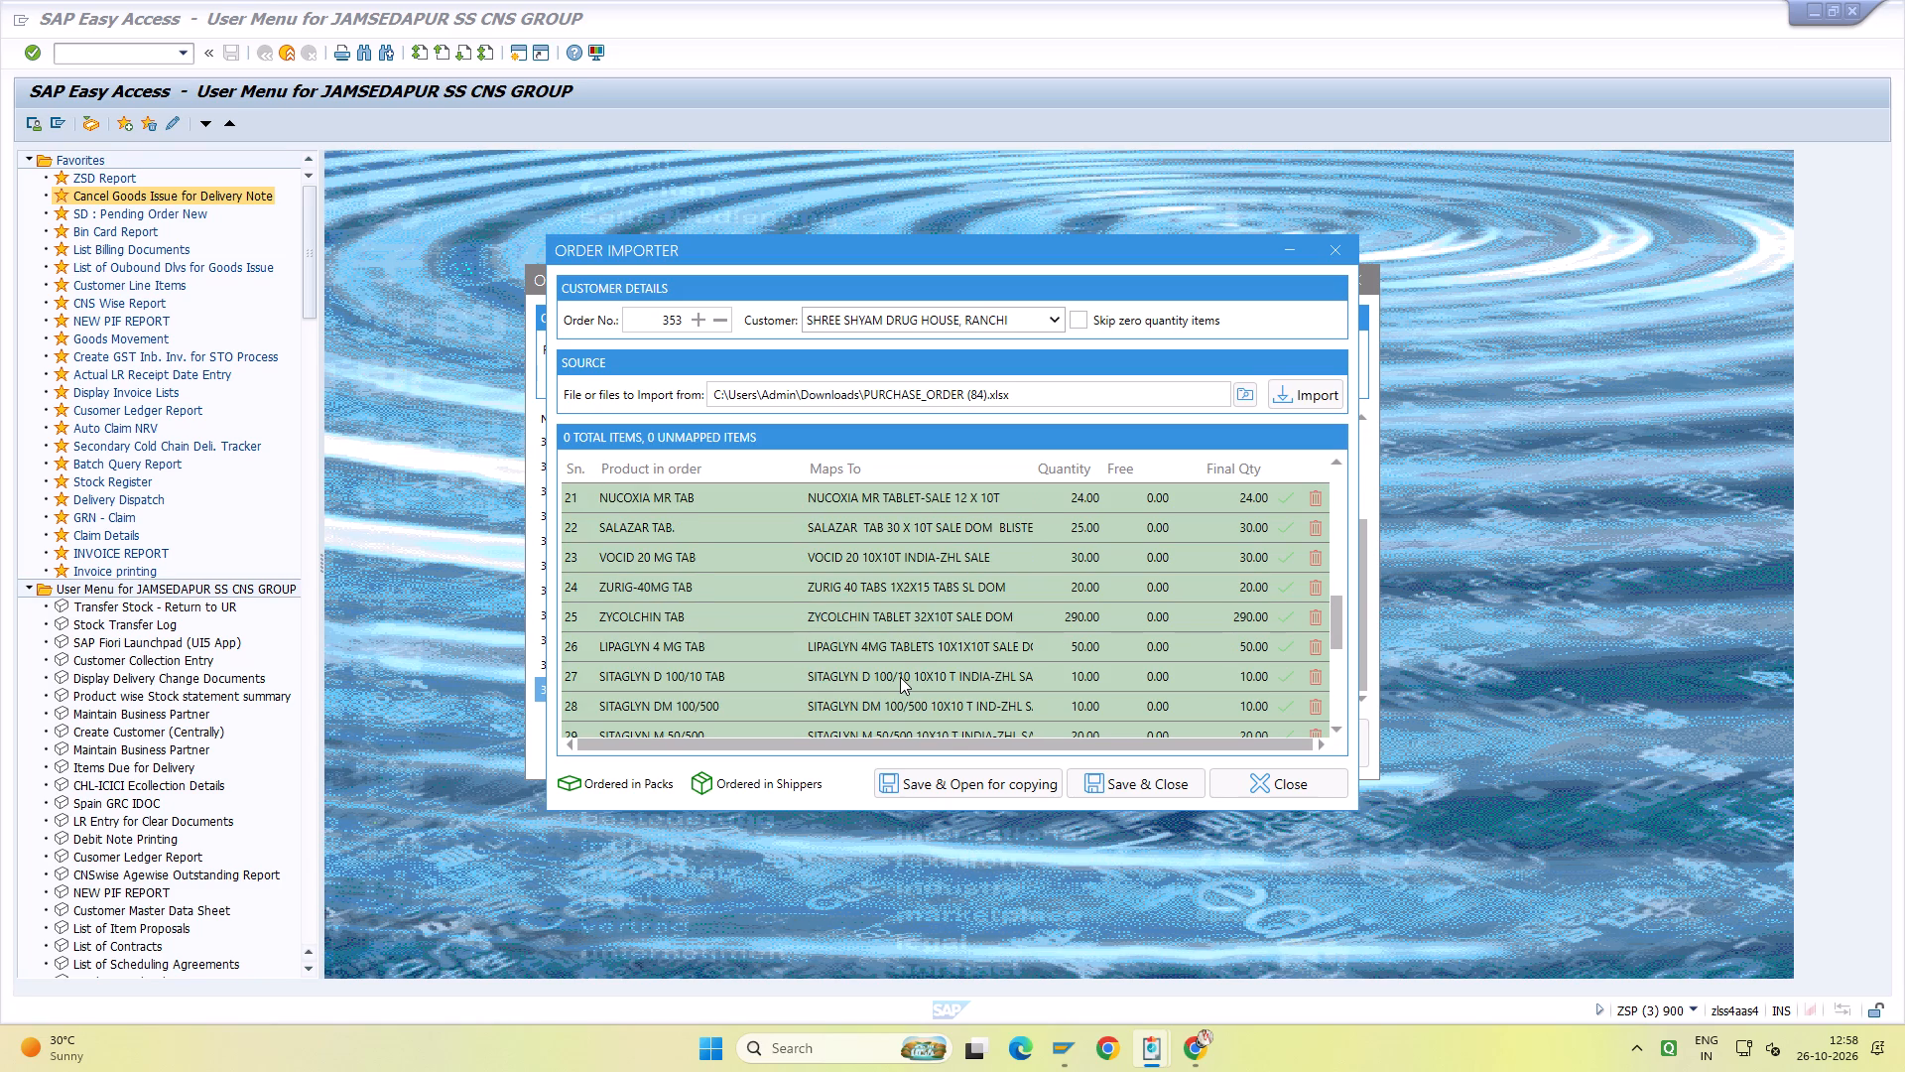
scroll(900, 677, "down", 1)
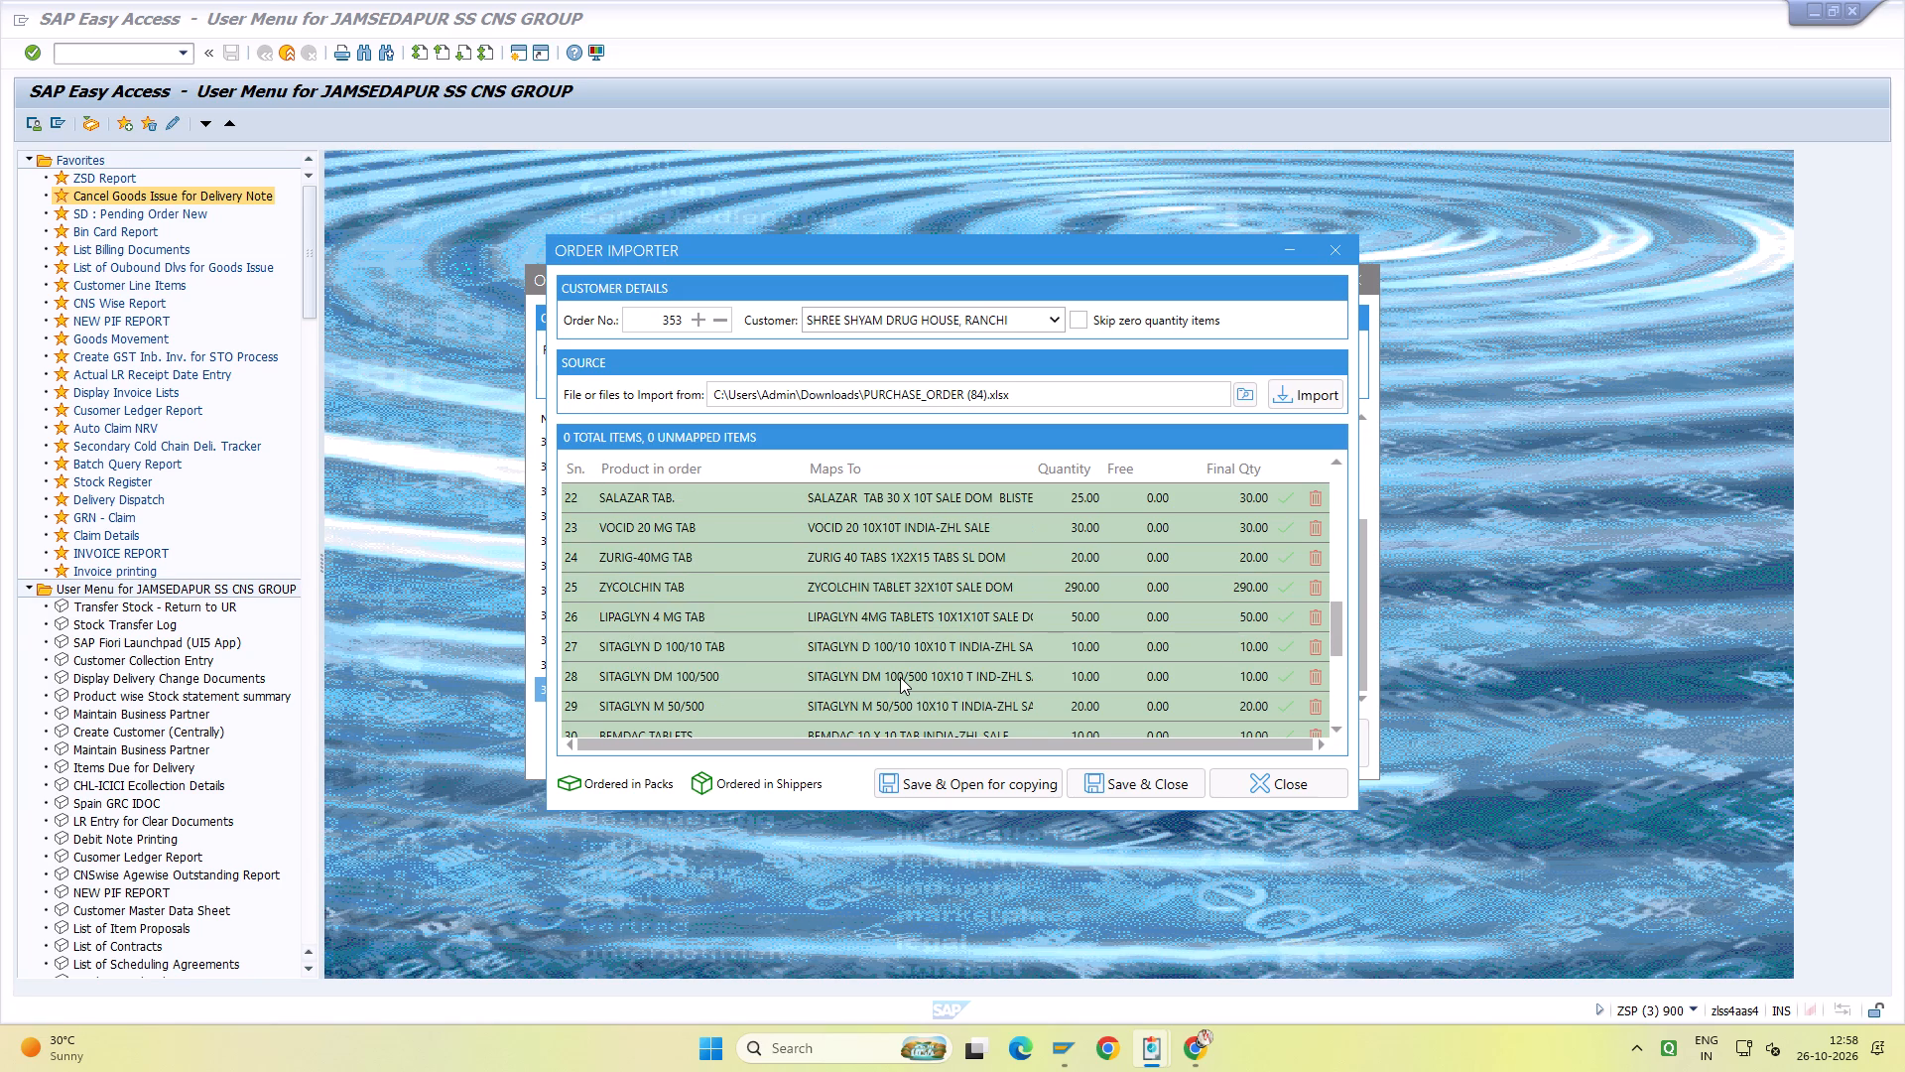
scroll(900, 677, "down", 1)
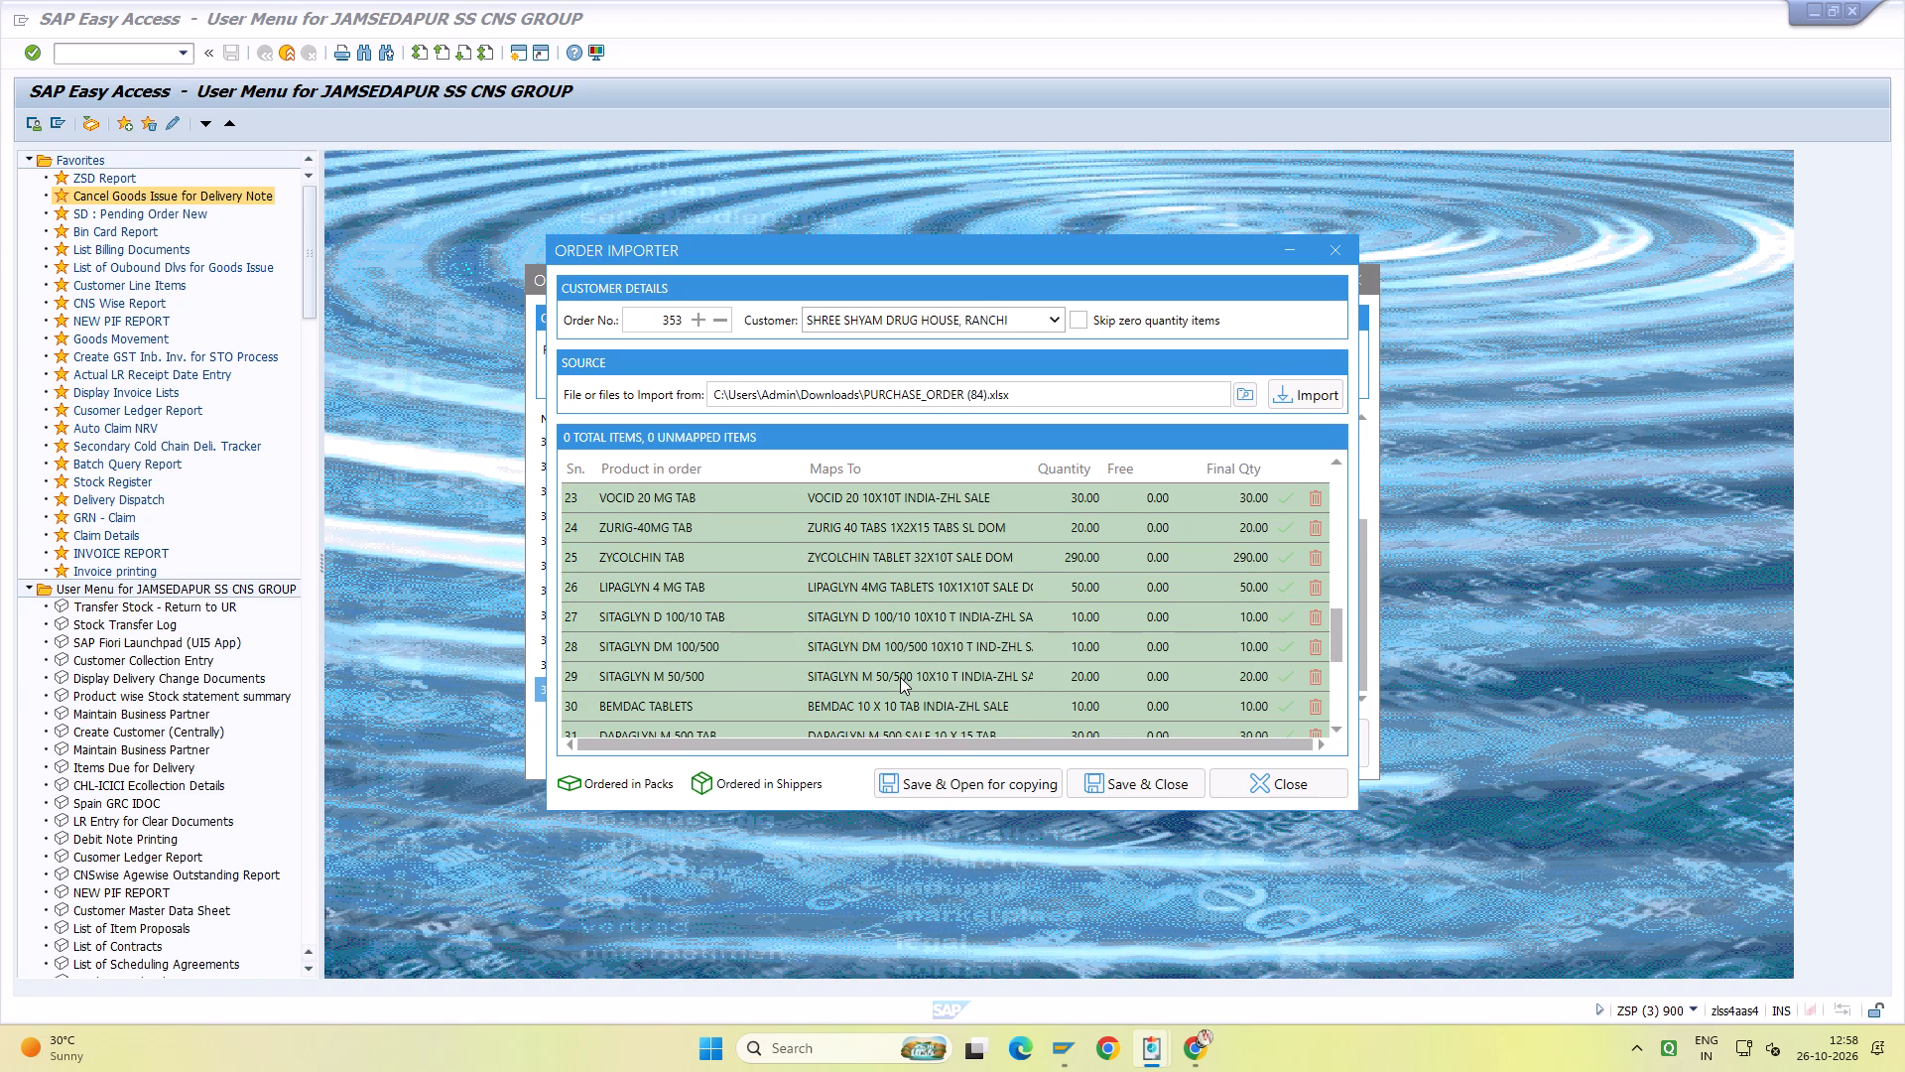
scroll(900, 677, "down", 2)
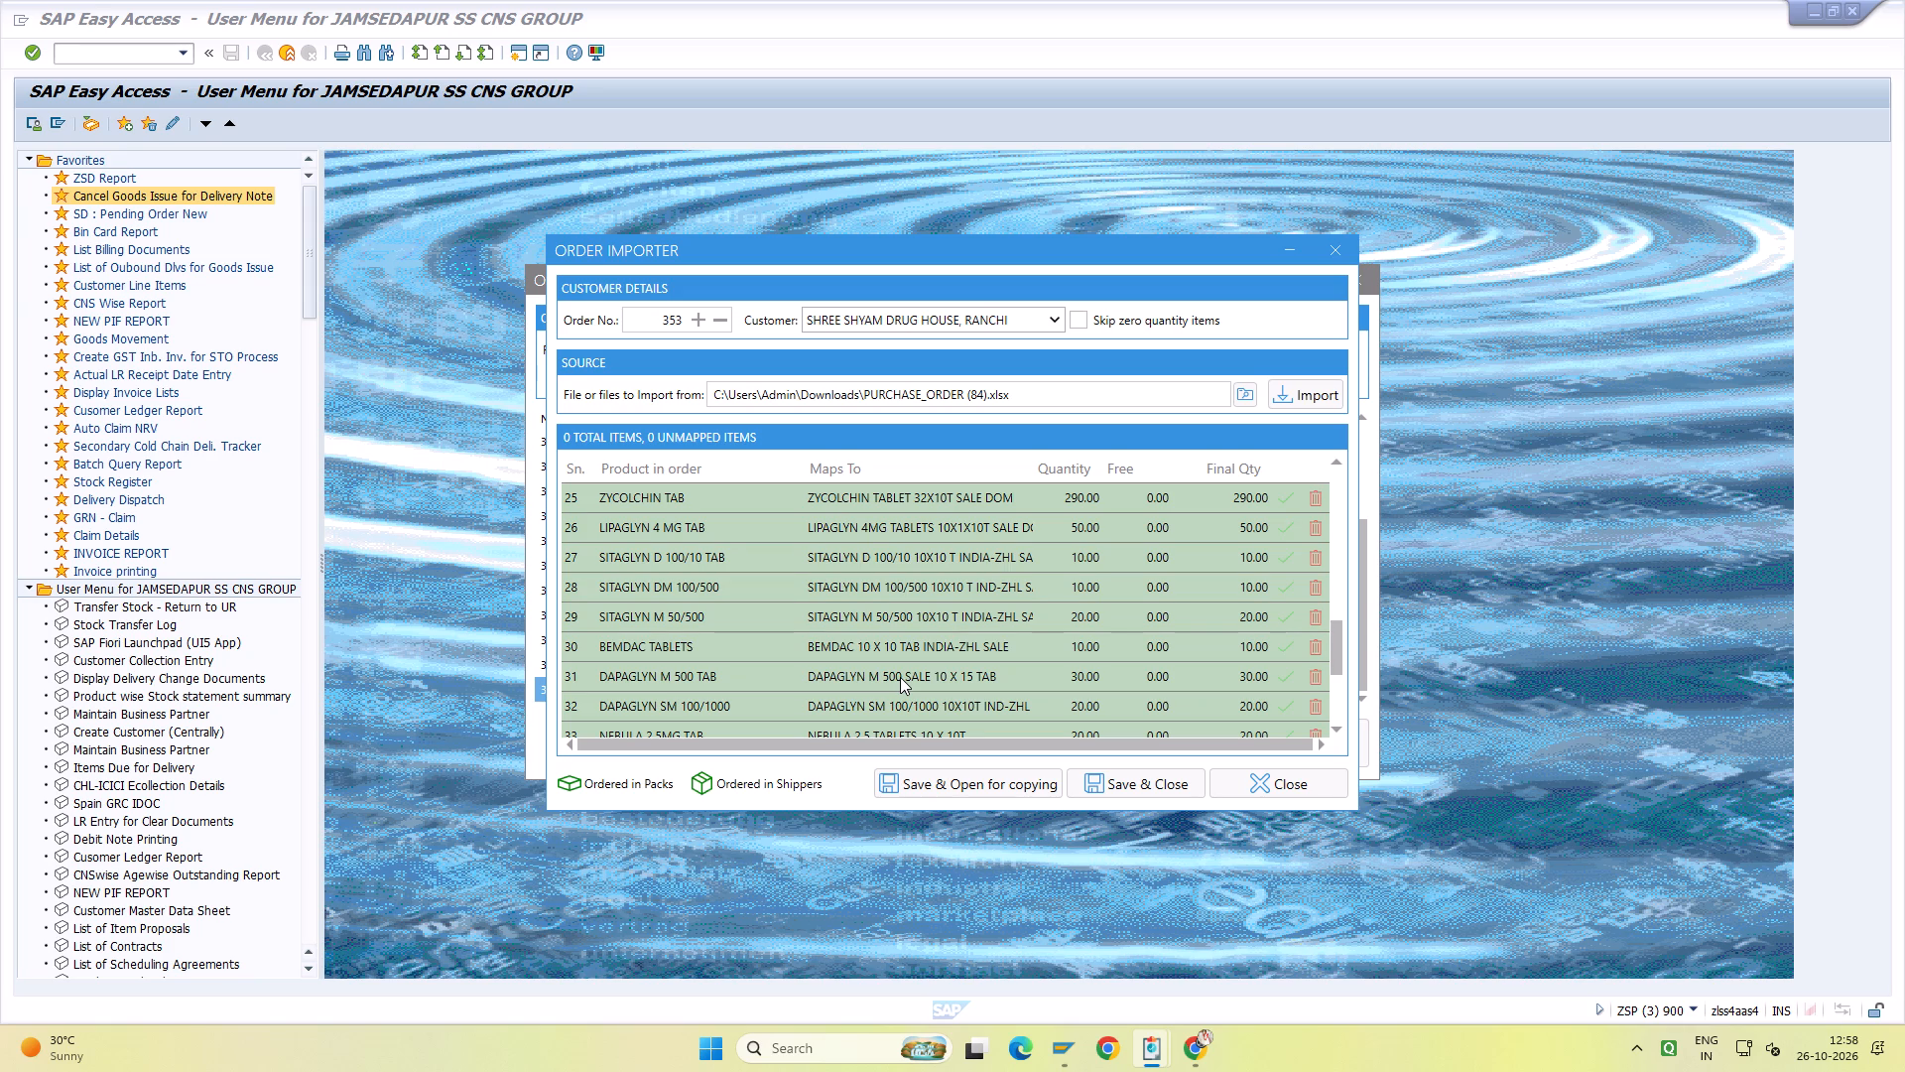
scroll(900, 677, "down", 3)
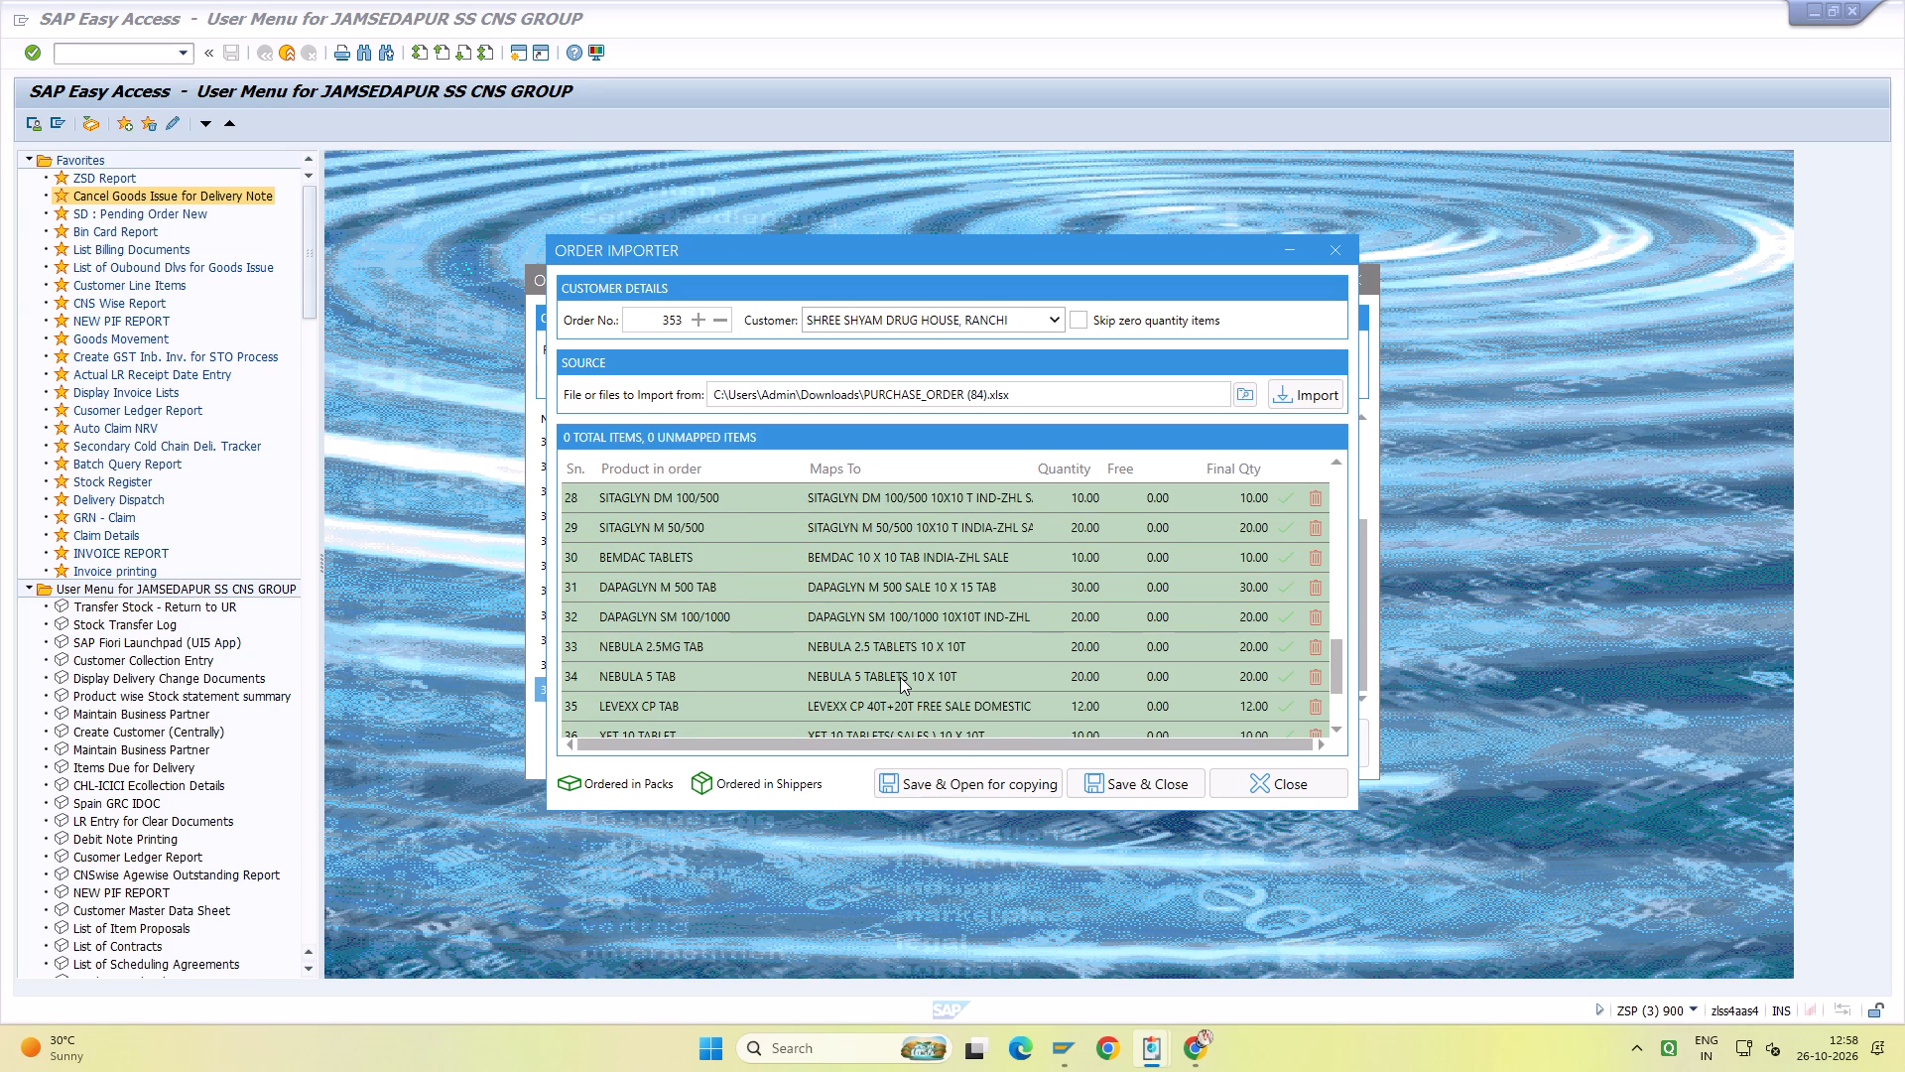
scroll(900, 677, "down", 2)
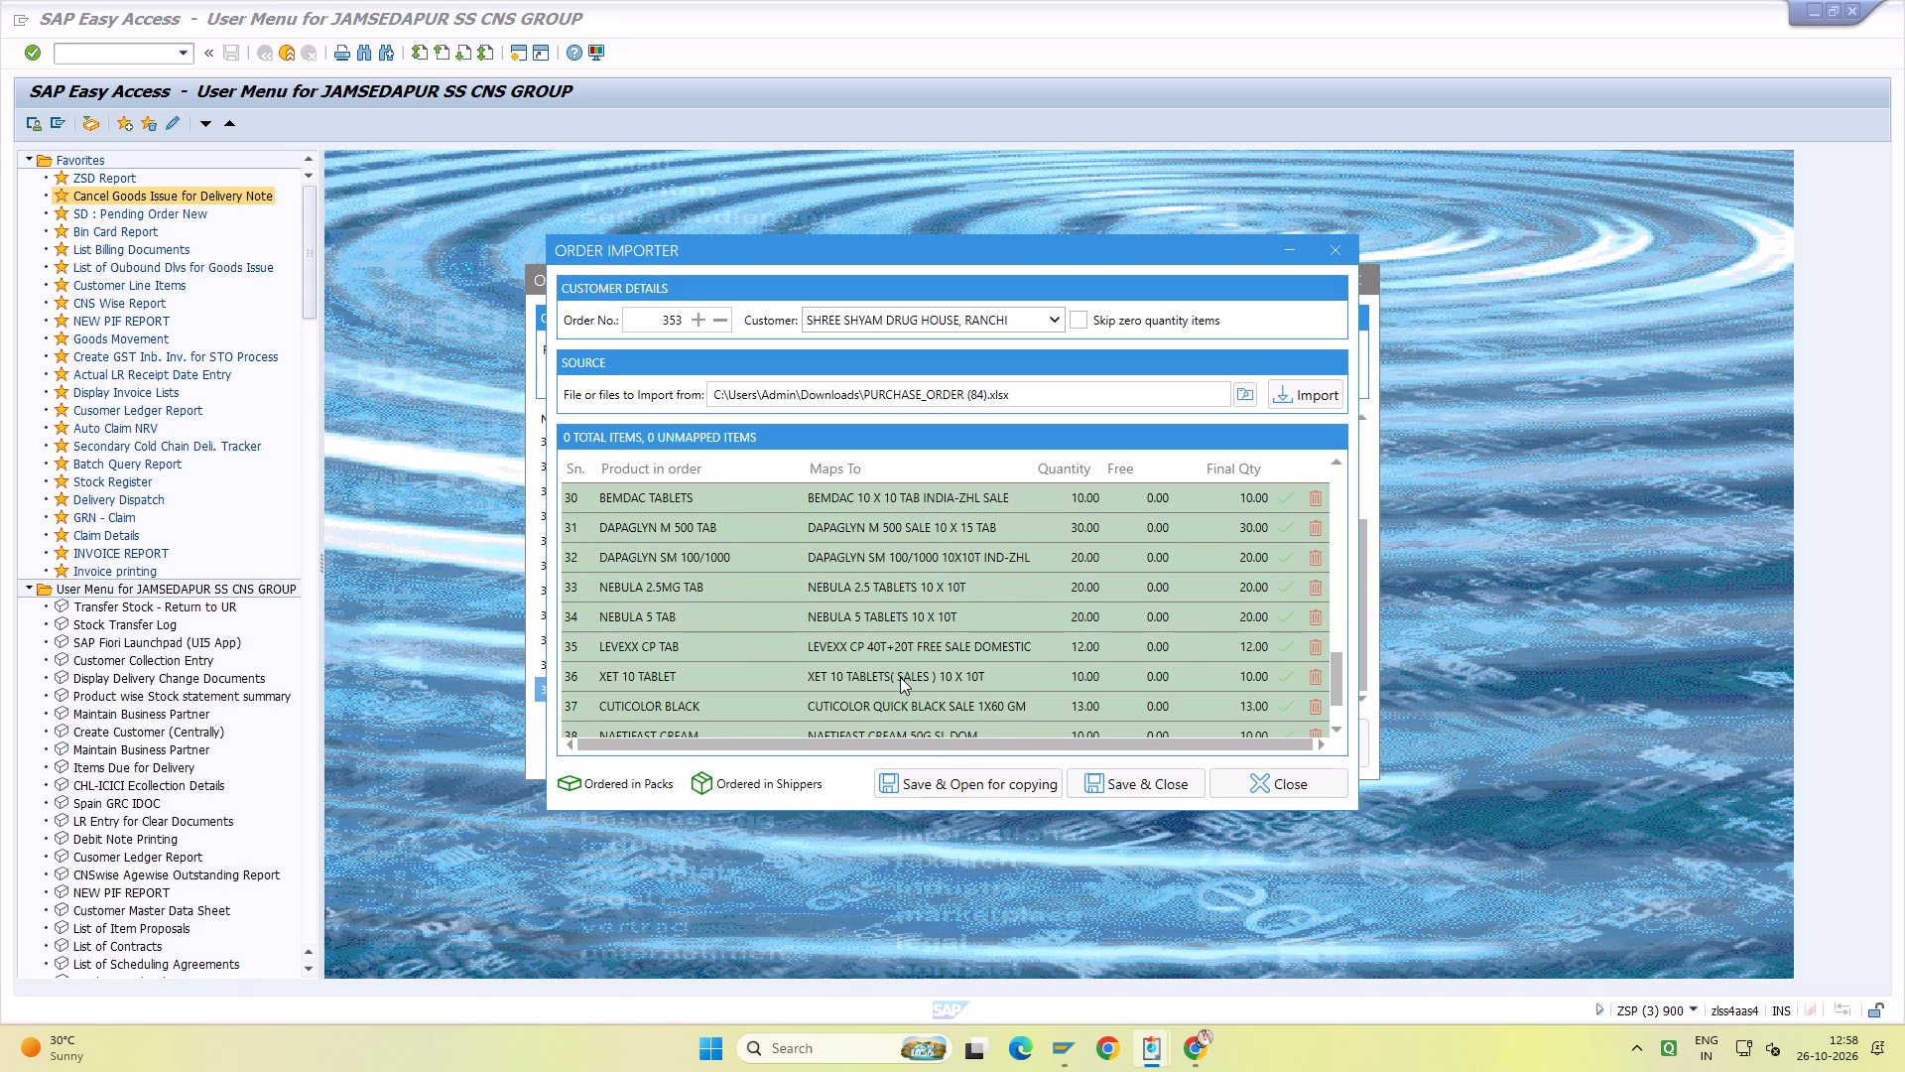
Map CUTICOLOR BLACK in row 37 to CUTICOLOR - 1X60GM - SALE.
left_click(906, 697)
type("CUTIV")
key("BackSpace")
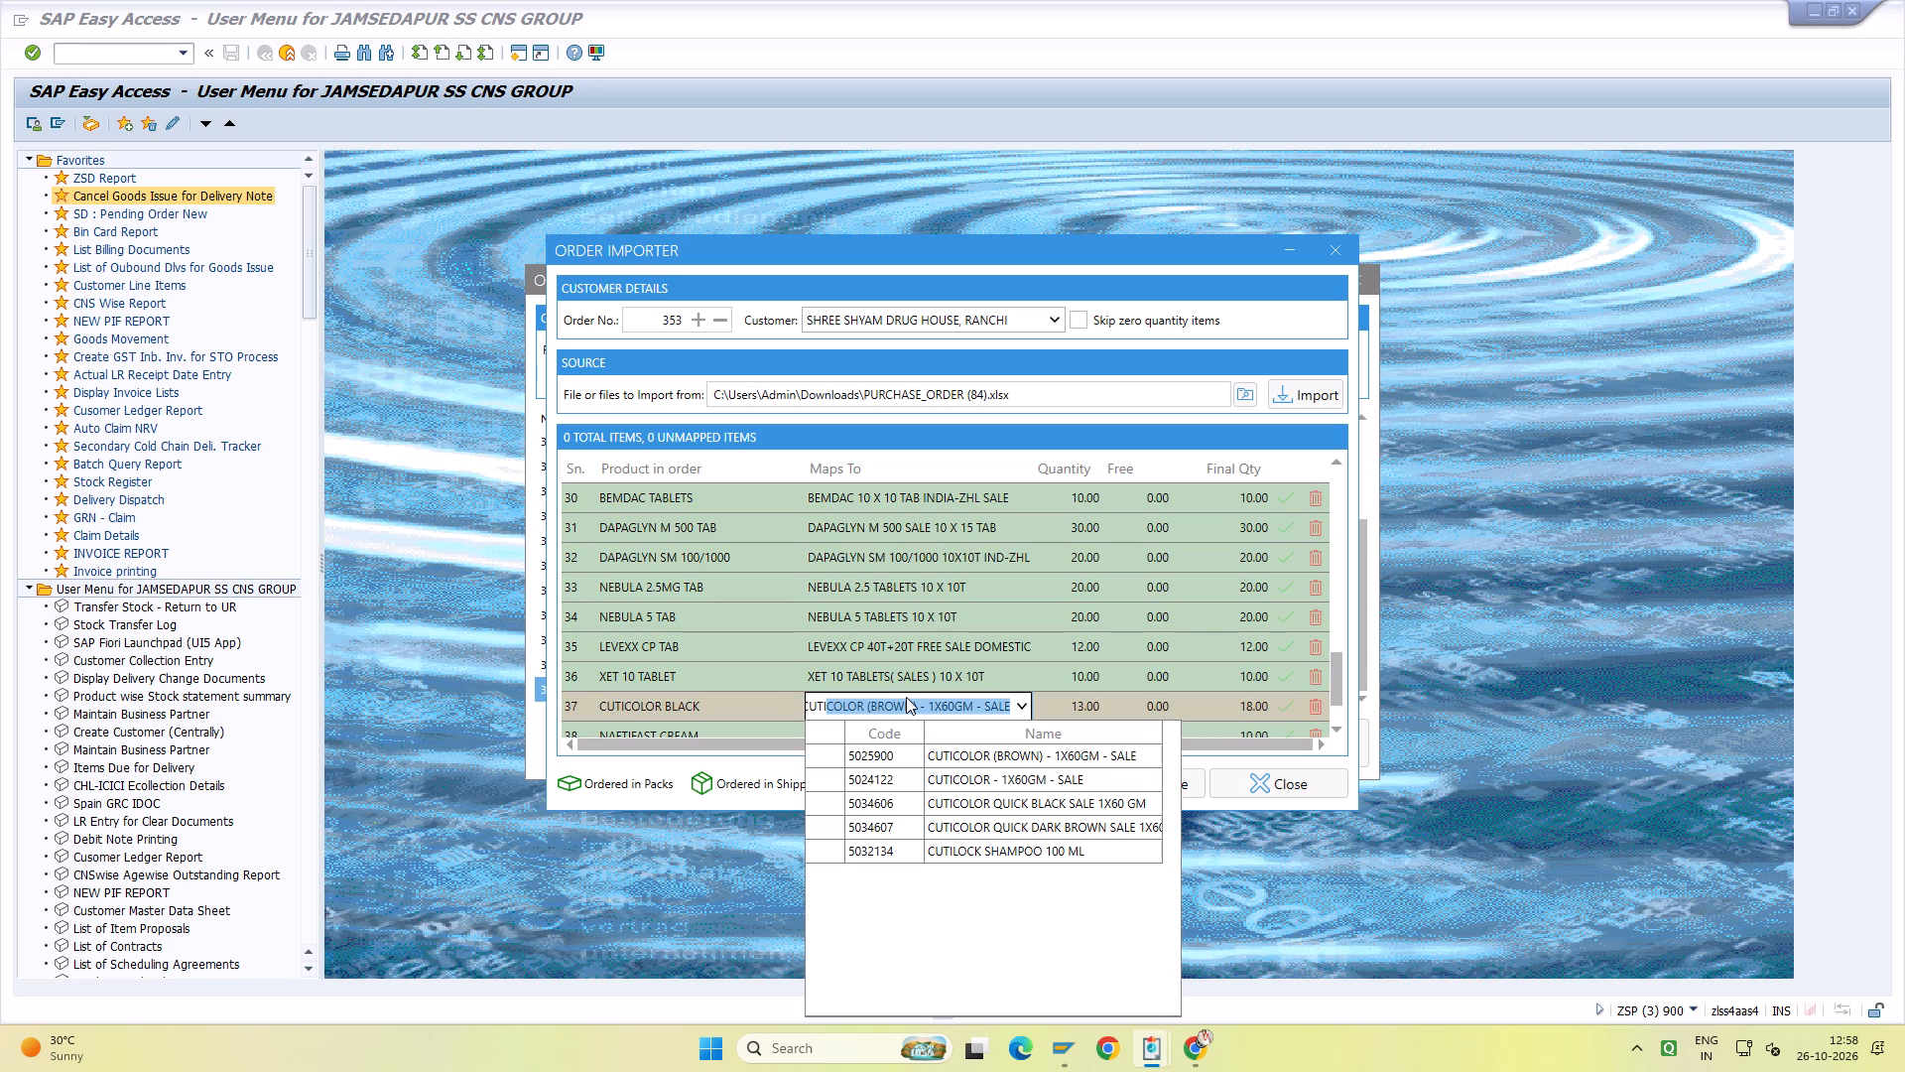
type("VOLOR")
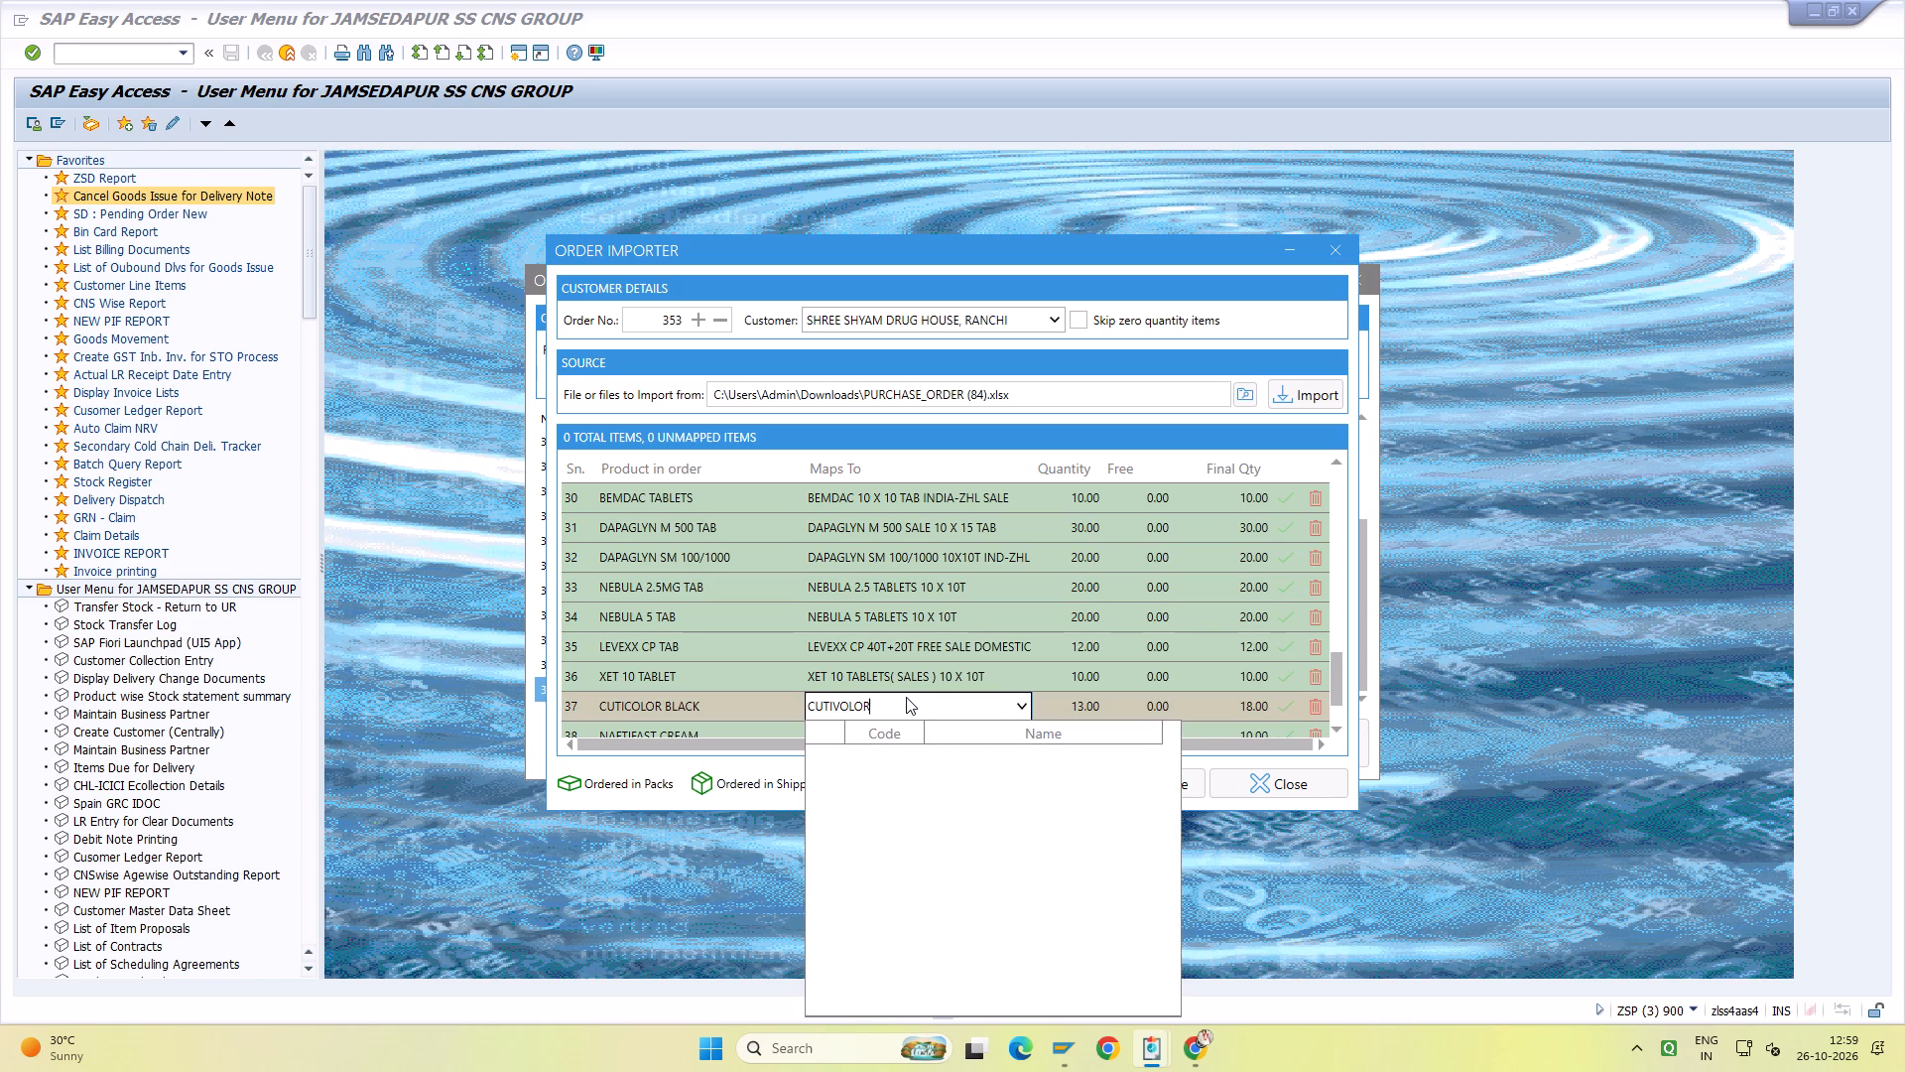
key("BackSpace")
key("BackSpace")
key("BackSpace")
key("BackSpace")
key("BackSpace")
type("COLOR")
key("Down")
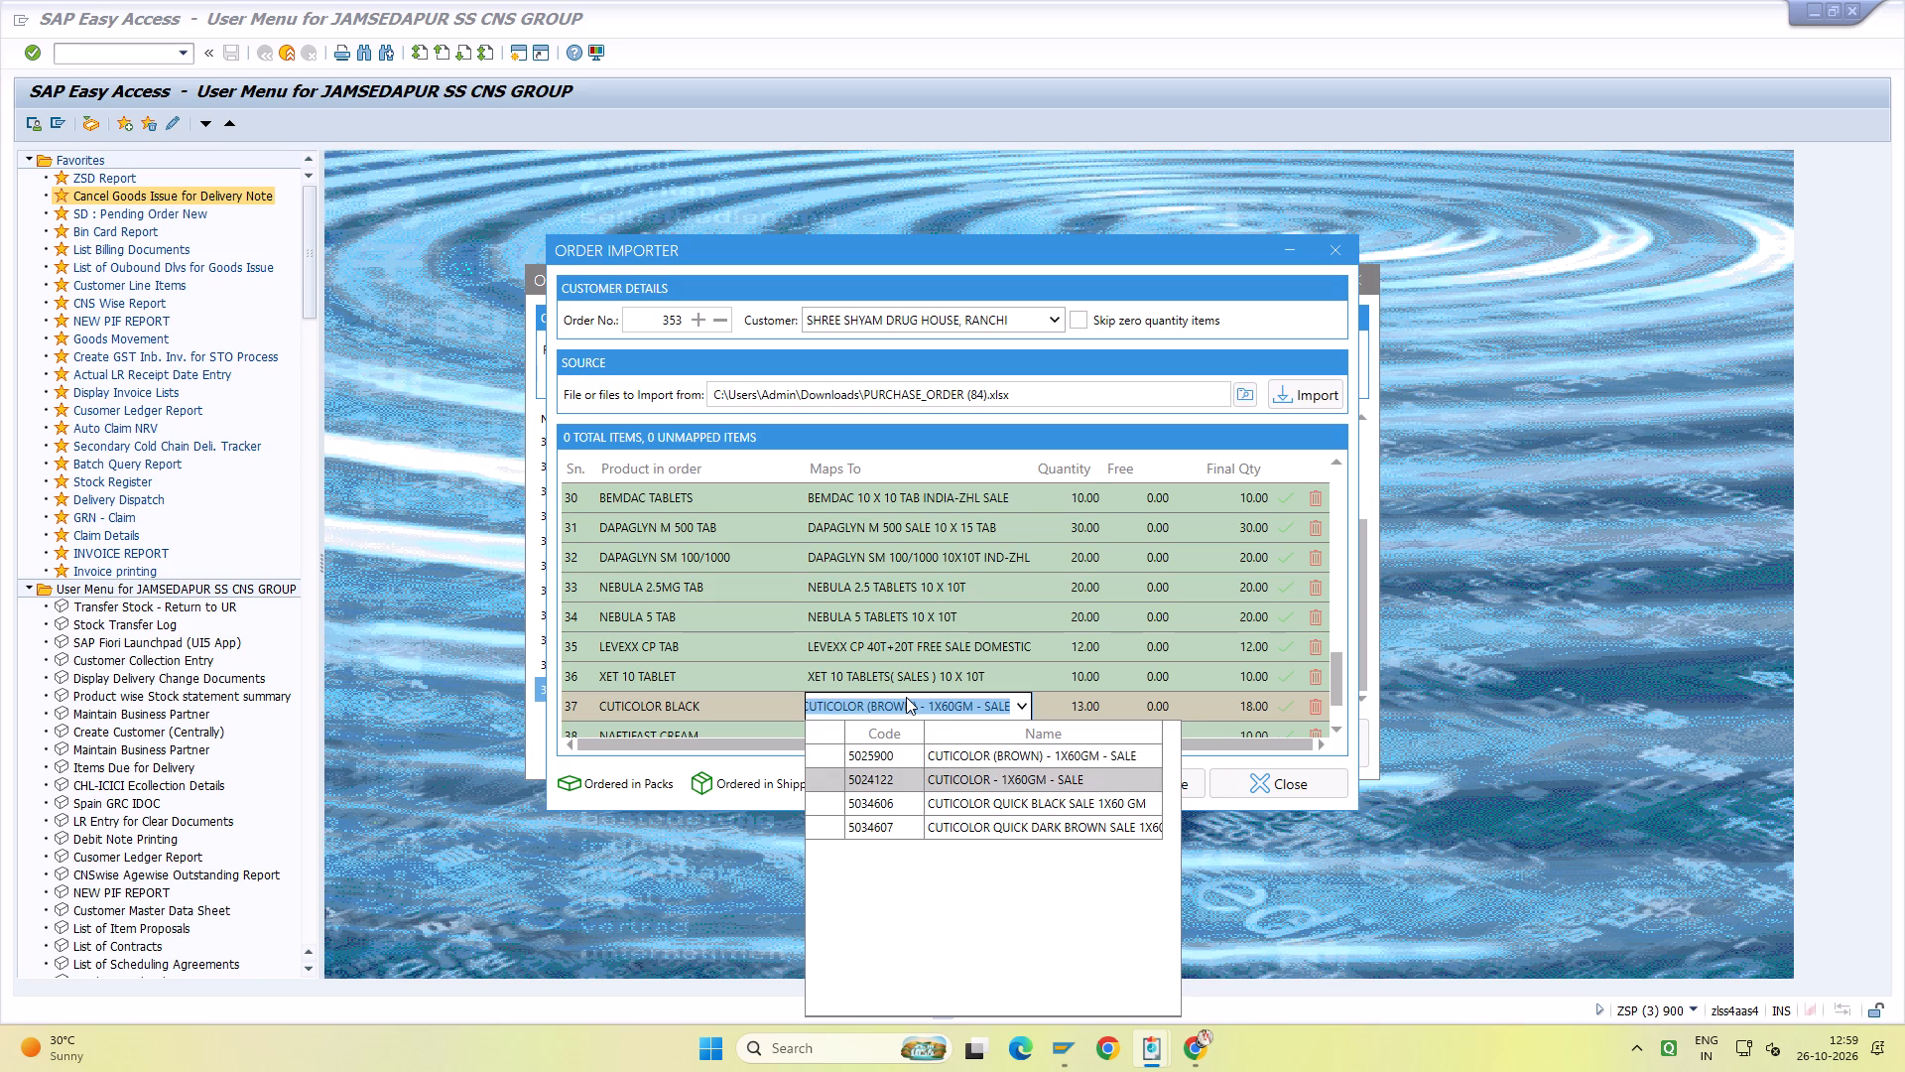
key("Return")
key("Return")
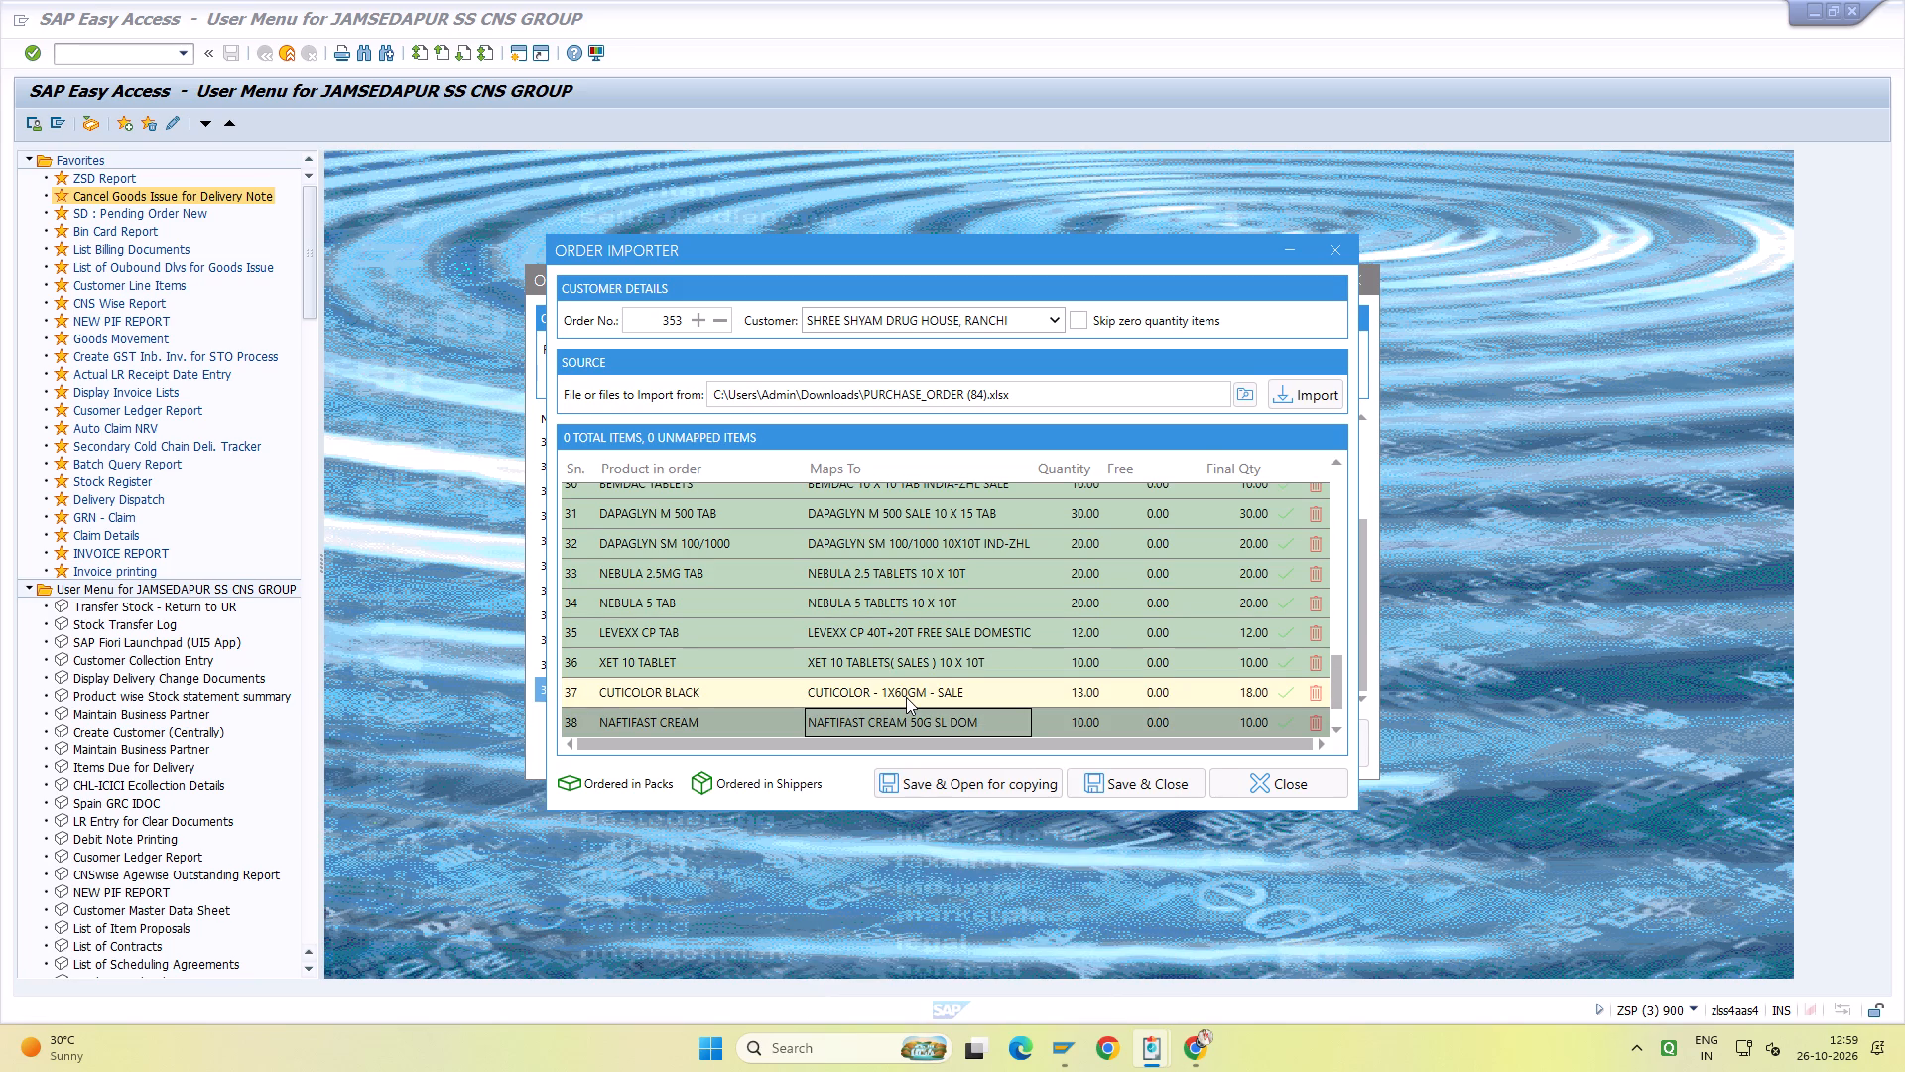
Check the last imported items, save order 353 and open it for copying in Manual Order Entry.
scroll(906, 697, "down", 3)
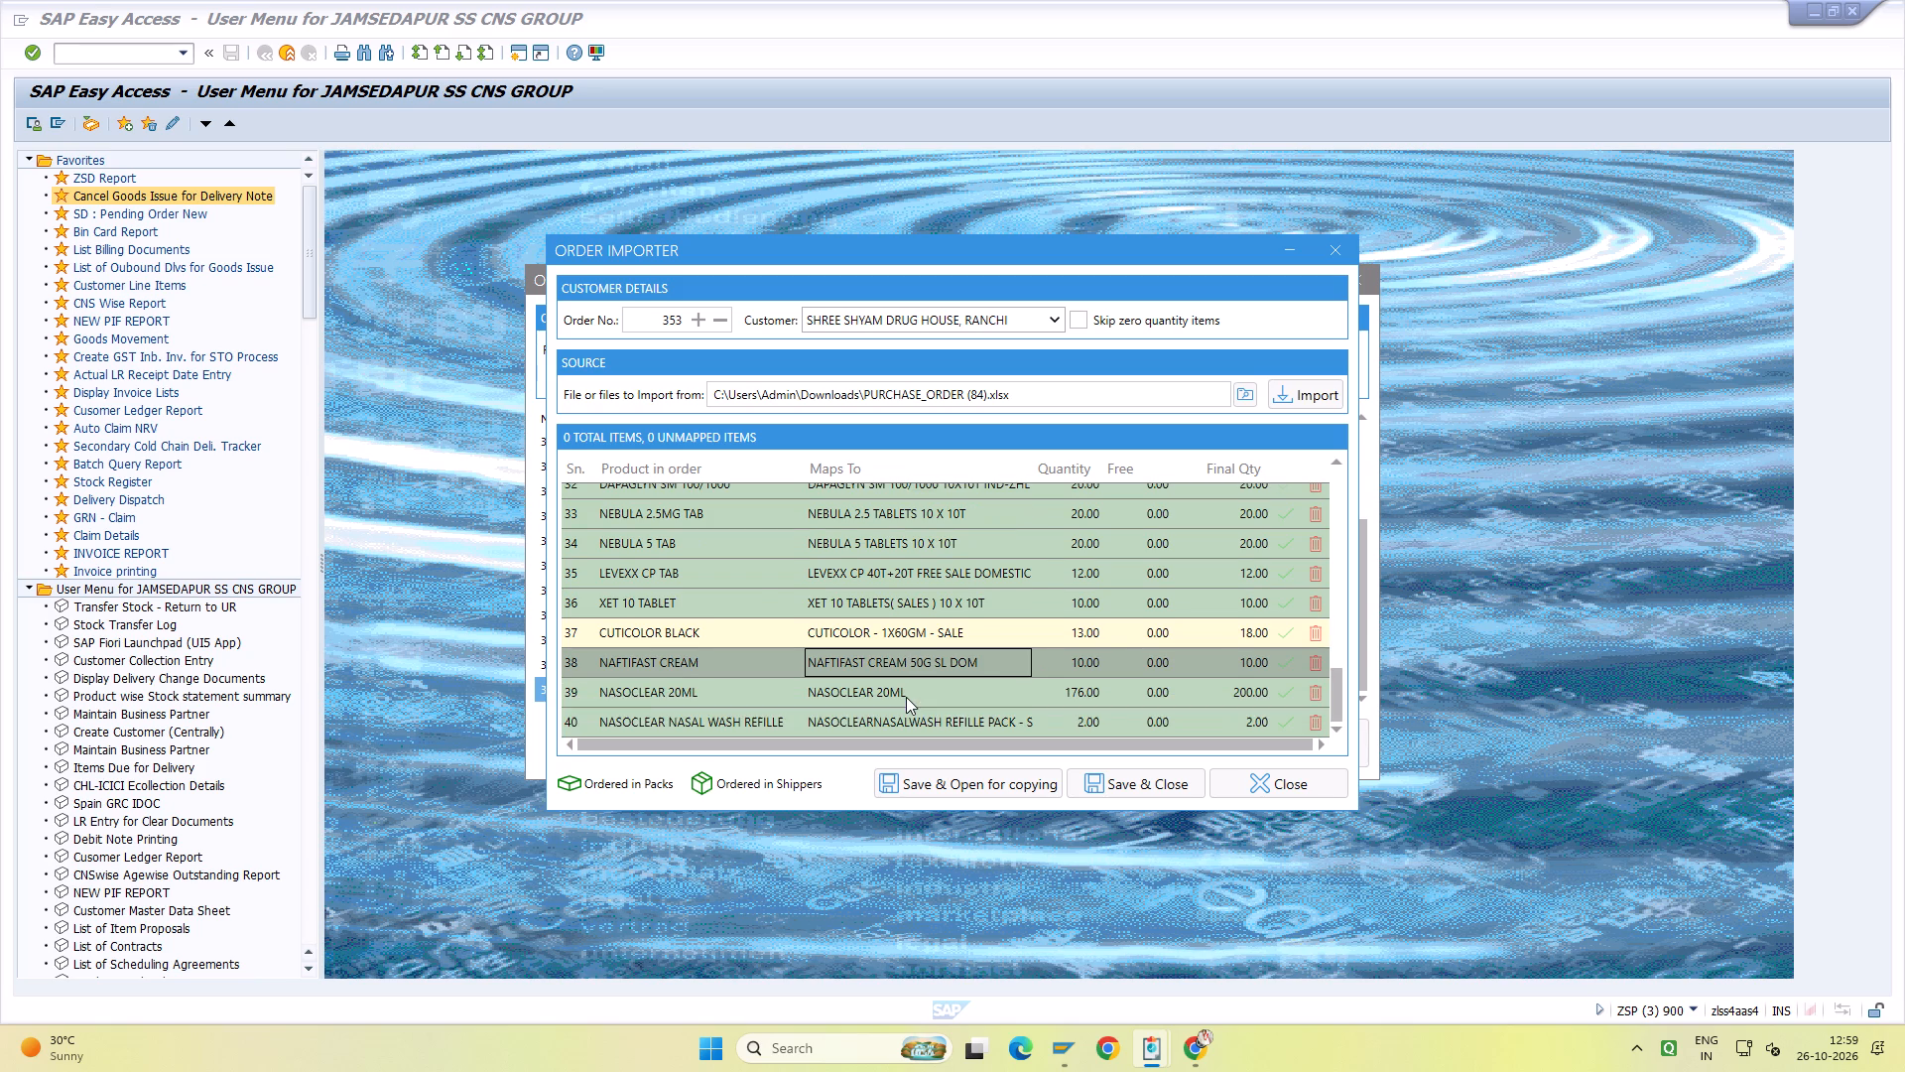
scroll(906, 697, "down", 2)
left_click(943, 781)
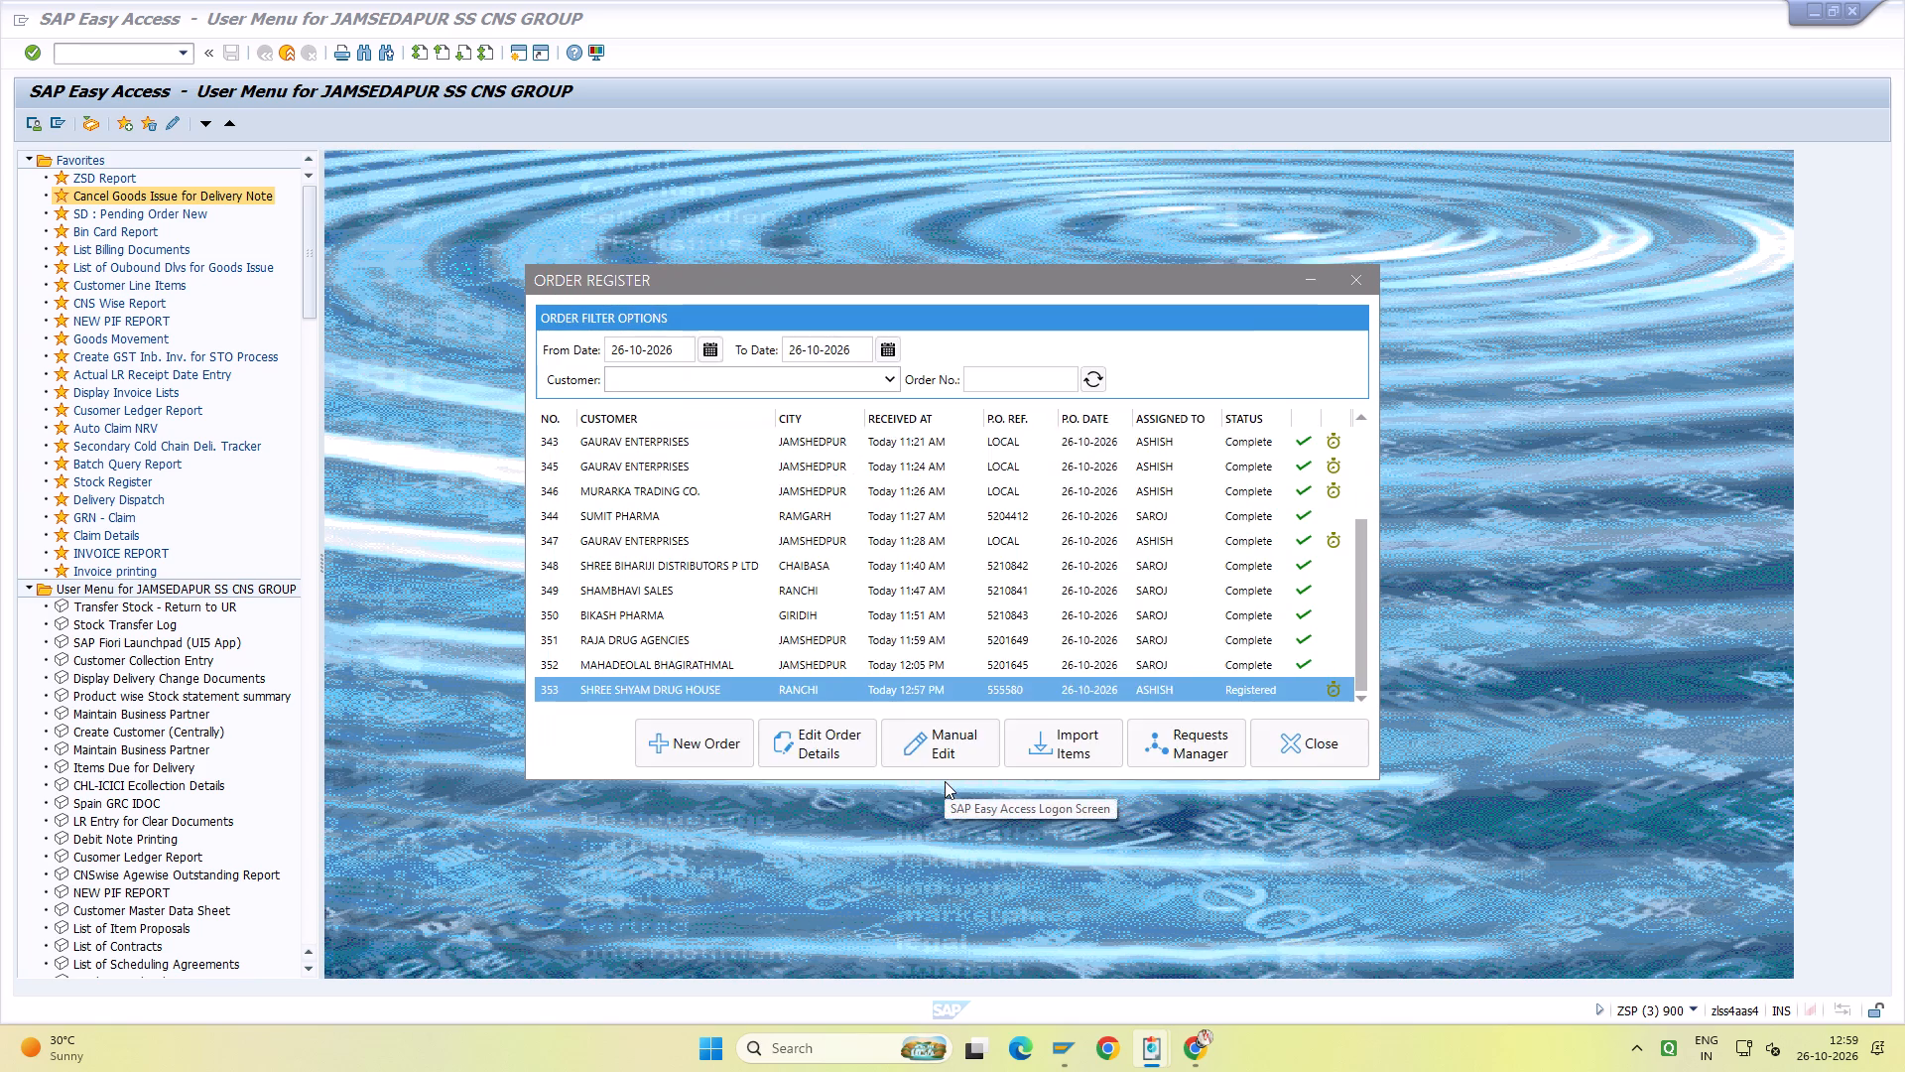
left_click(1084, 394)
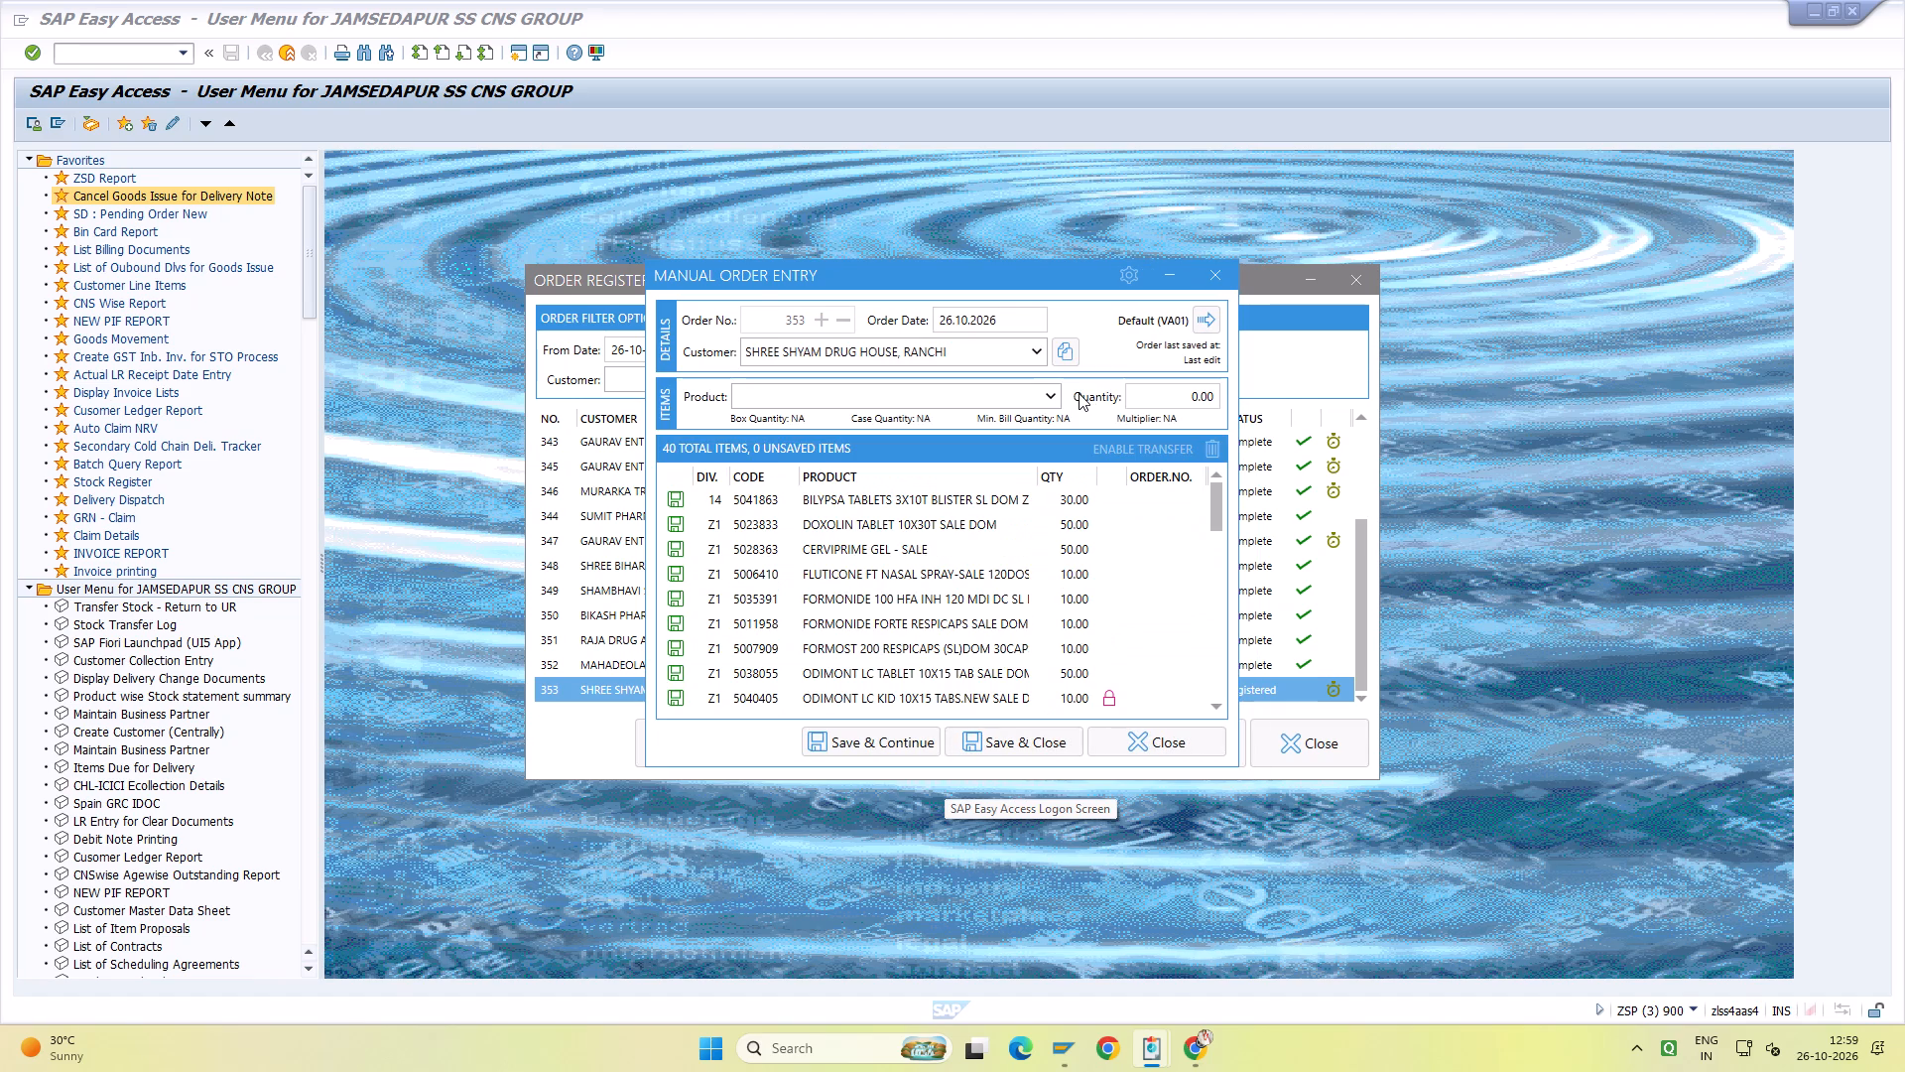
Add ODIMONT LC KID 10X15TABS SALE DOMESTIC to the order with quantity 10.
left_click(845, 399)
type("ODIMONTLCKID")
key("Down")
key("Down")
key("Return")
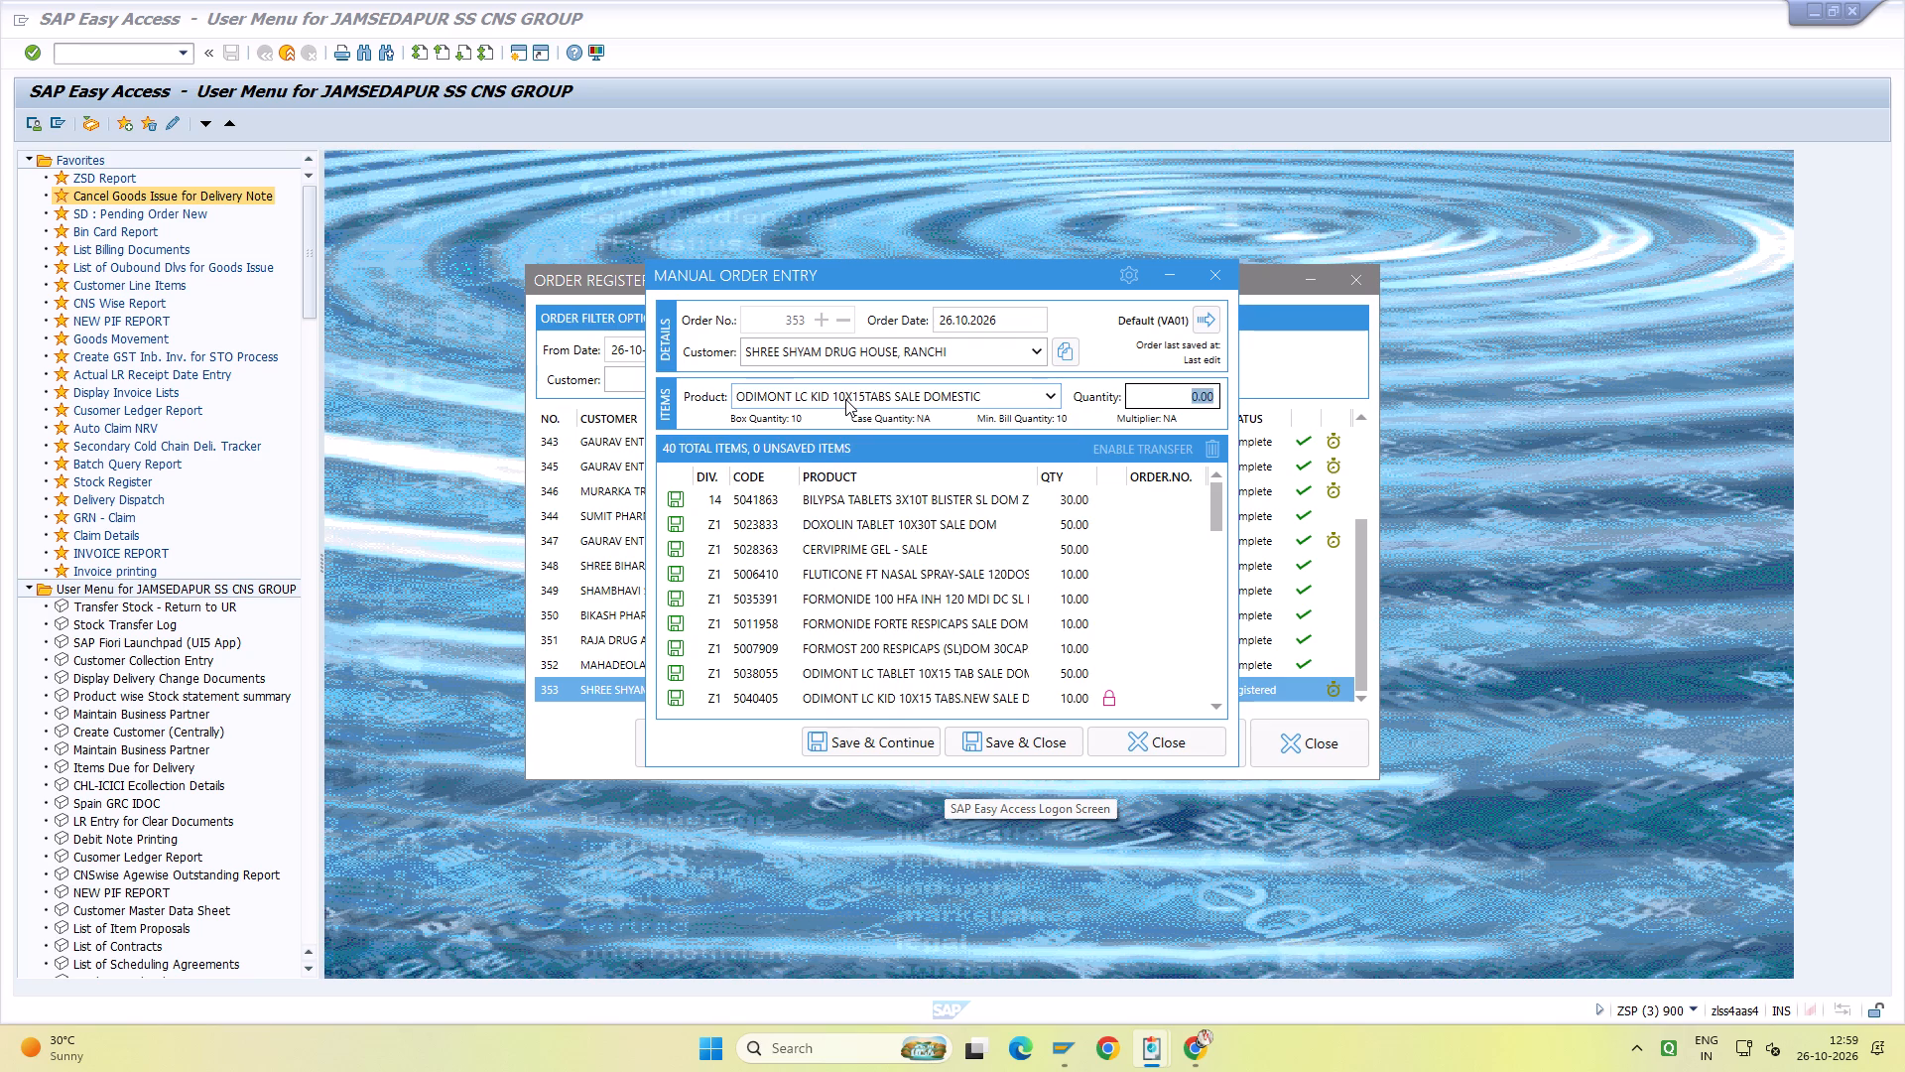
type("10")
key("Return")
Delete the locked ODIMONT LC KID 10X15 TABS.NEW item, code 5040405, from the order.
scroll(1053, 602, "up", 3)
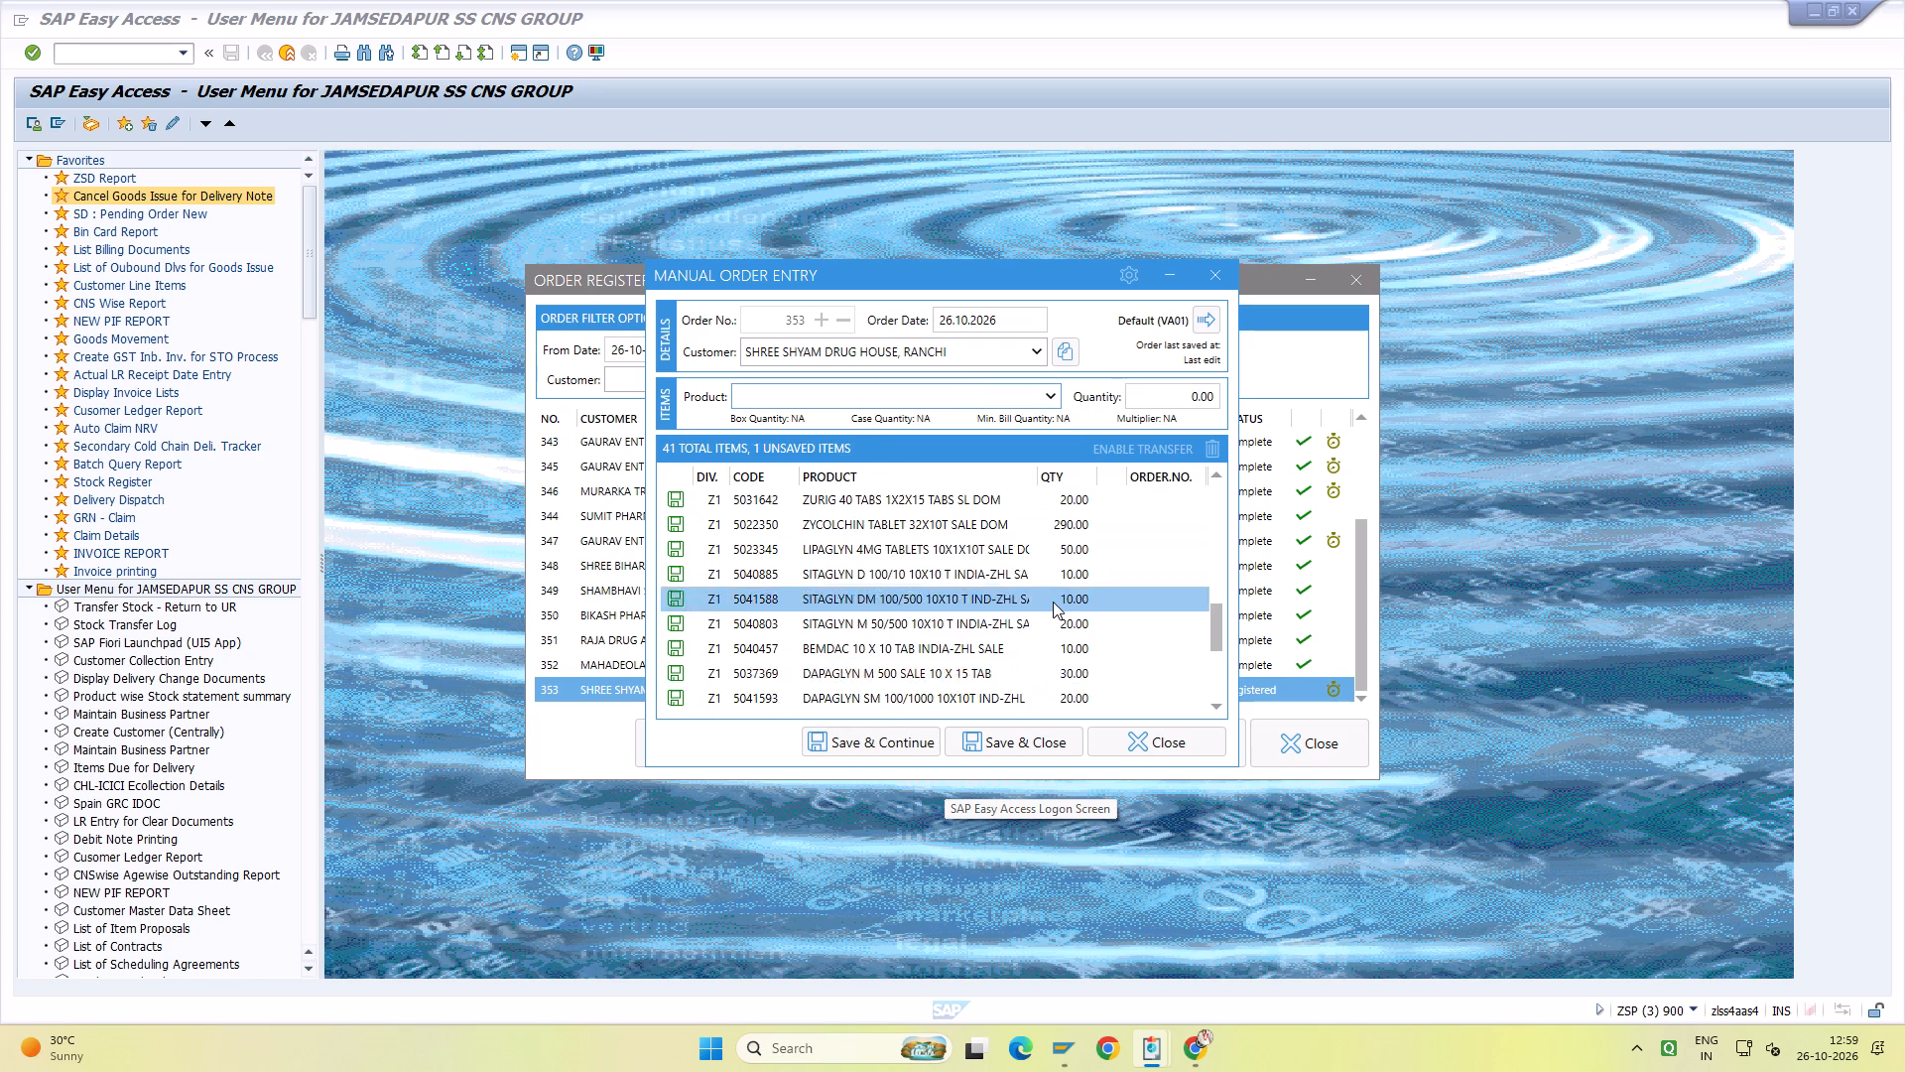
scroll(1053, 602, "up", 6)
left_click(1044, 575)
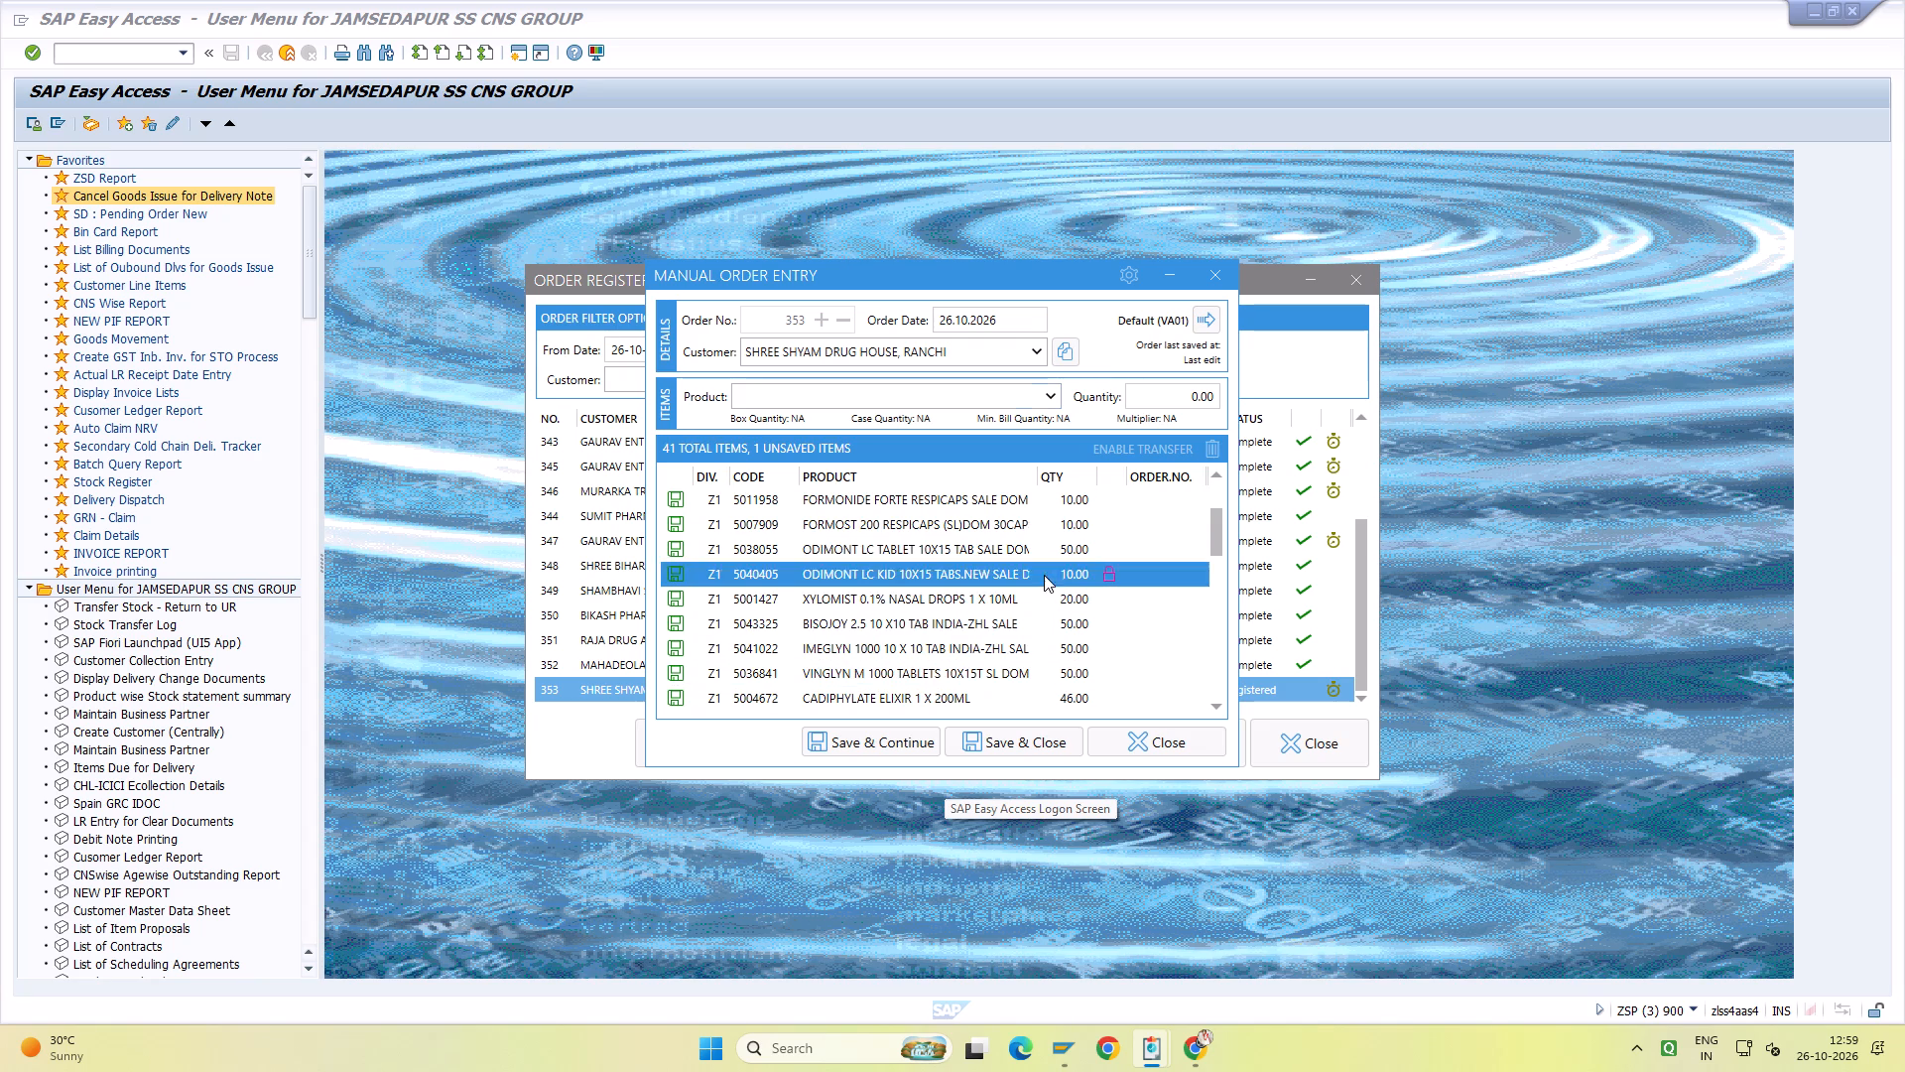
left_click(1210, 446)
Review the order items one by one from BILYPSA TABLETS to CADIPHYLATE ELIXIR, checking product and quantity.
scroll(1079, 555, "up", 8)
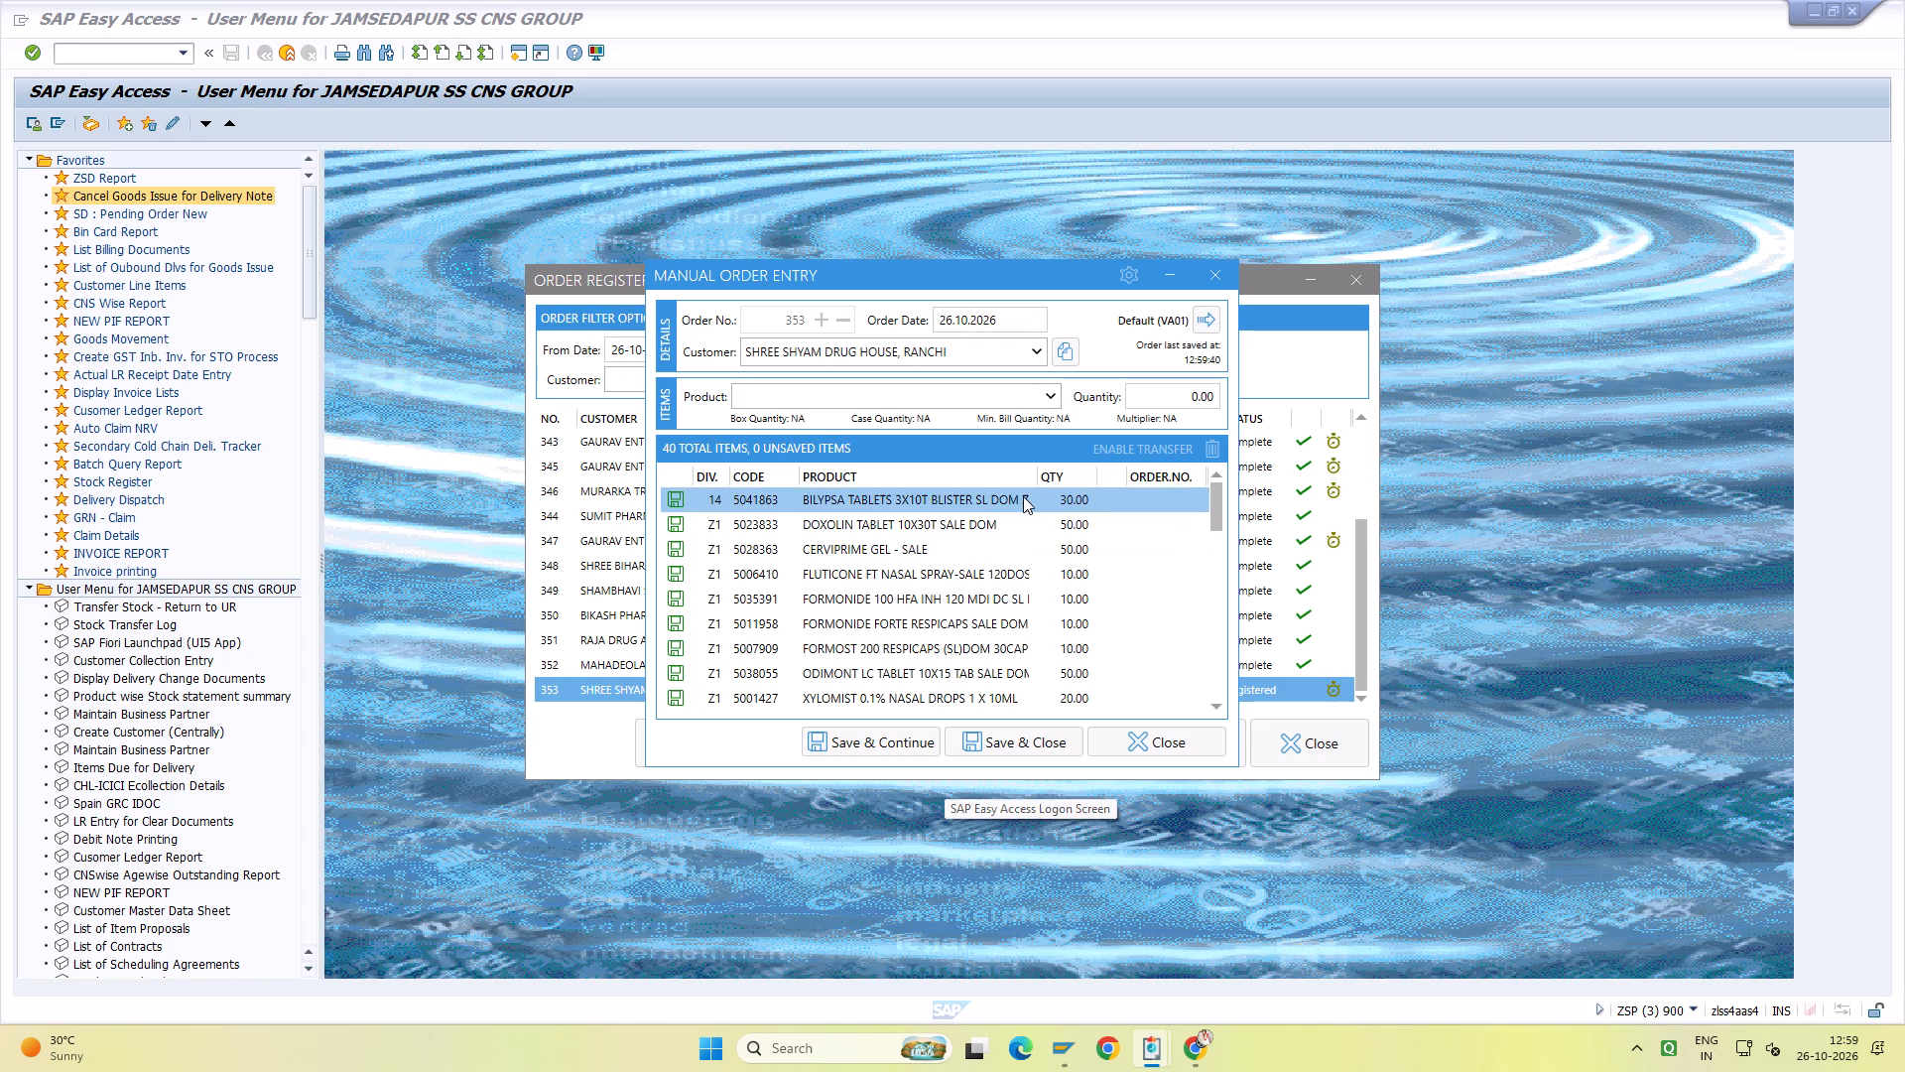
left_click(1023, 496)
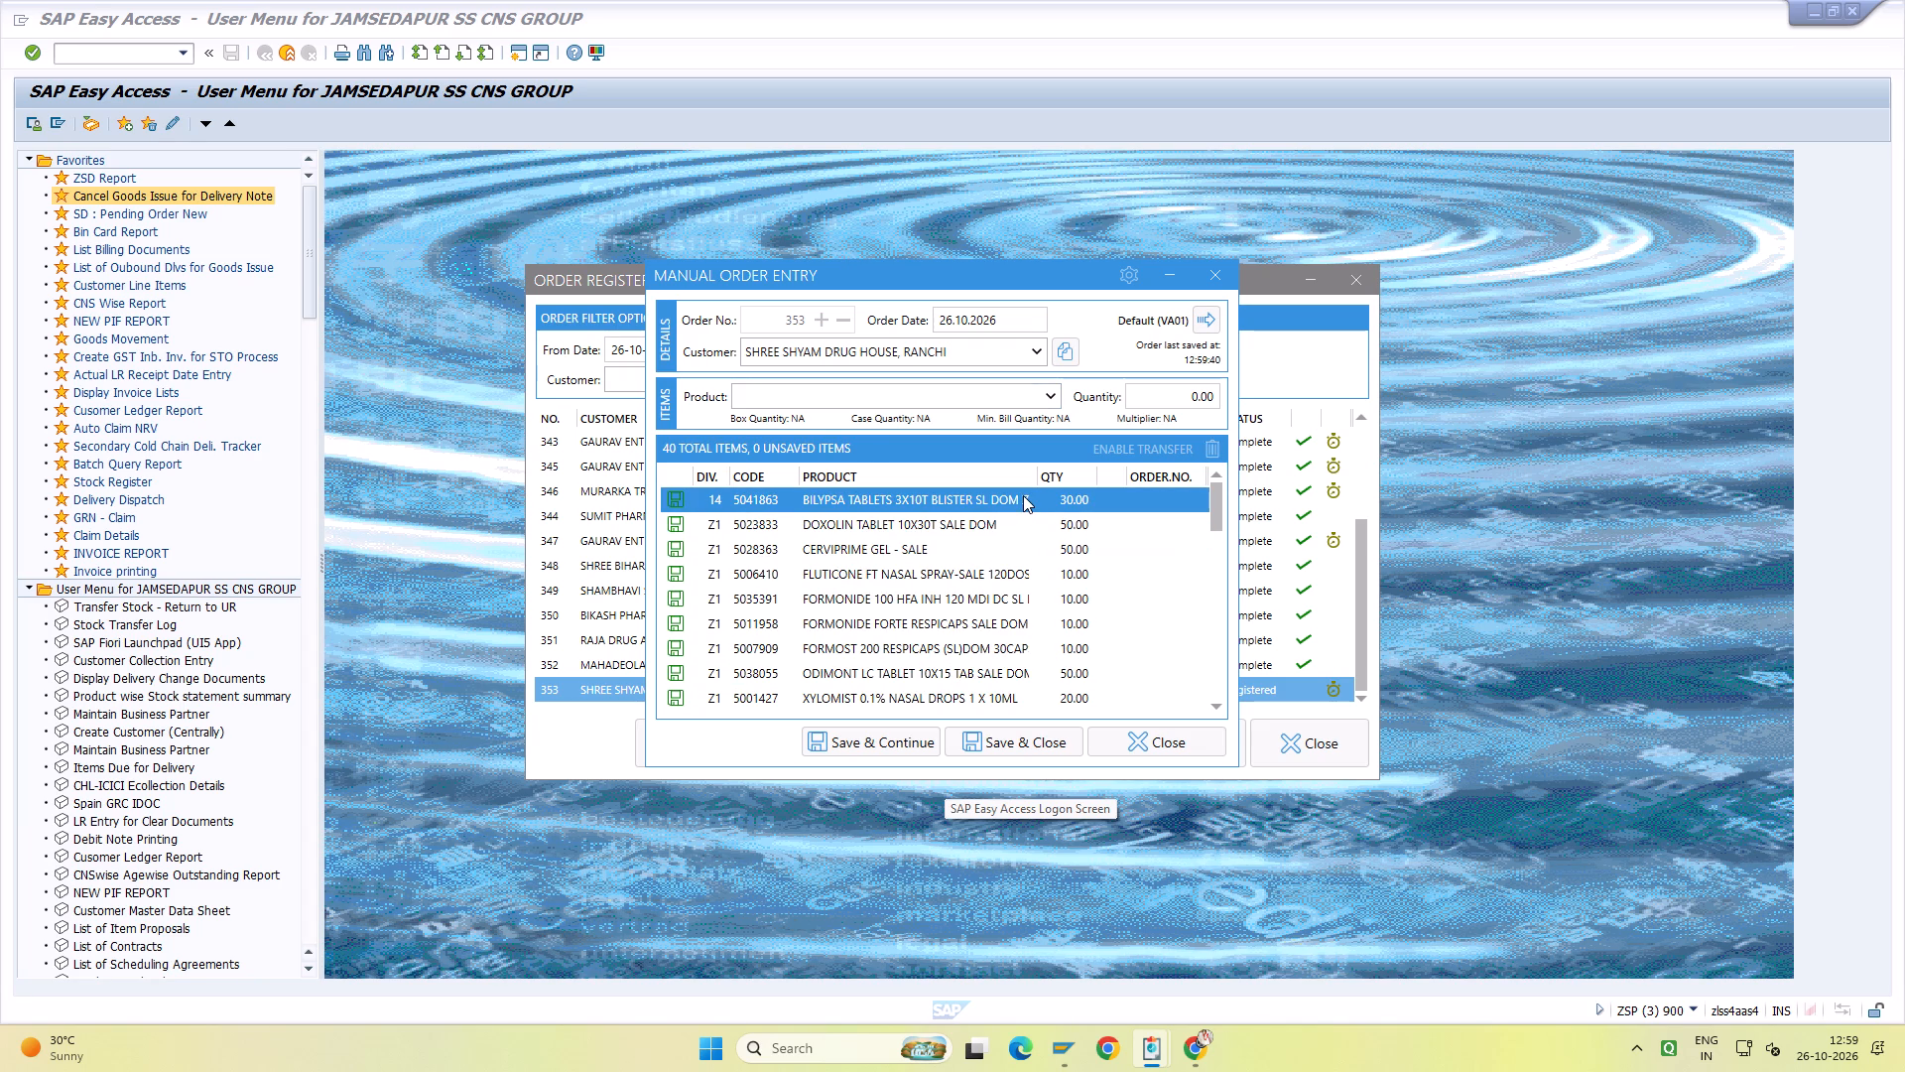
key("Down")
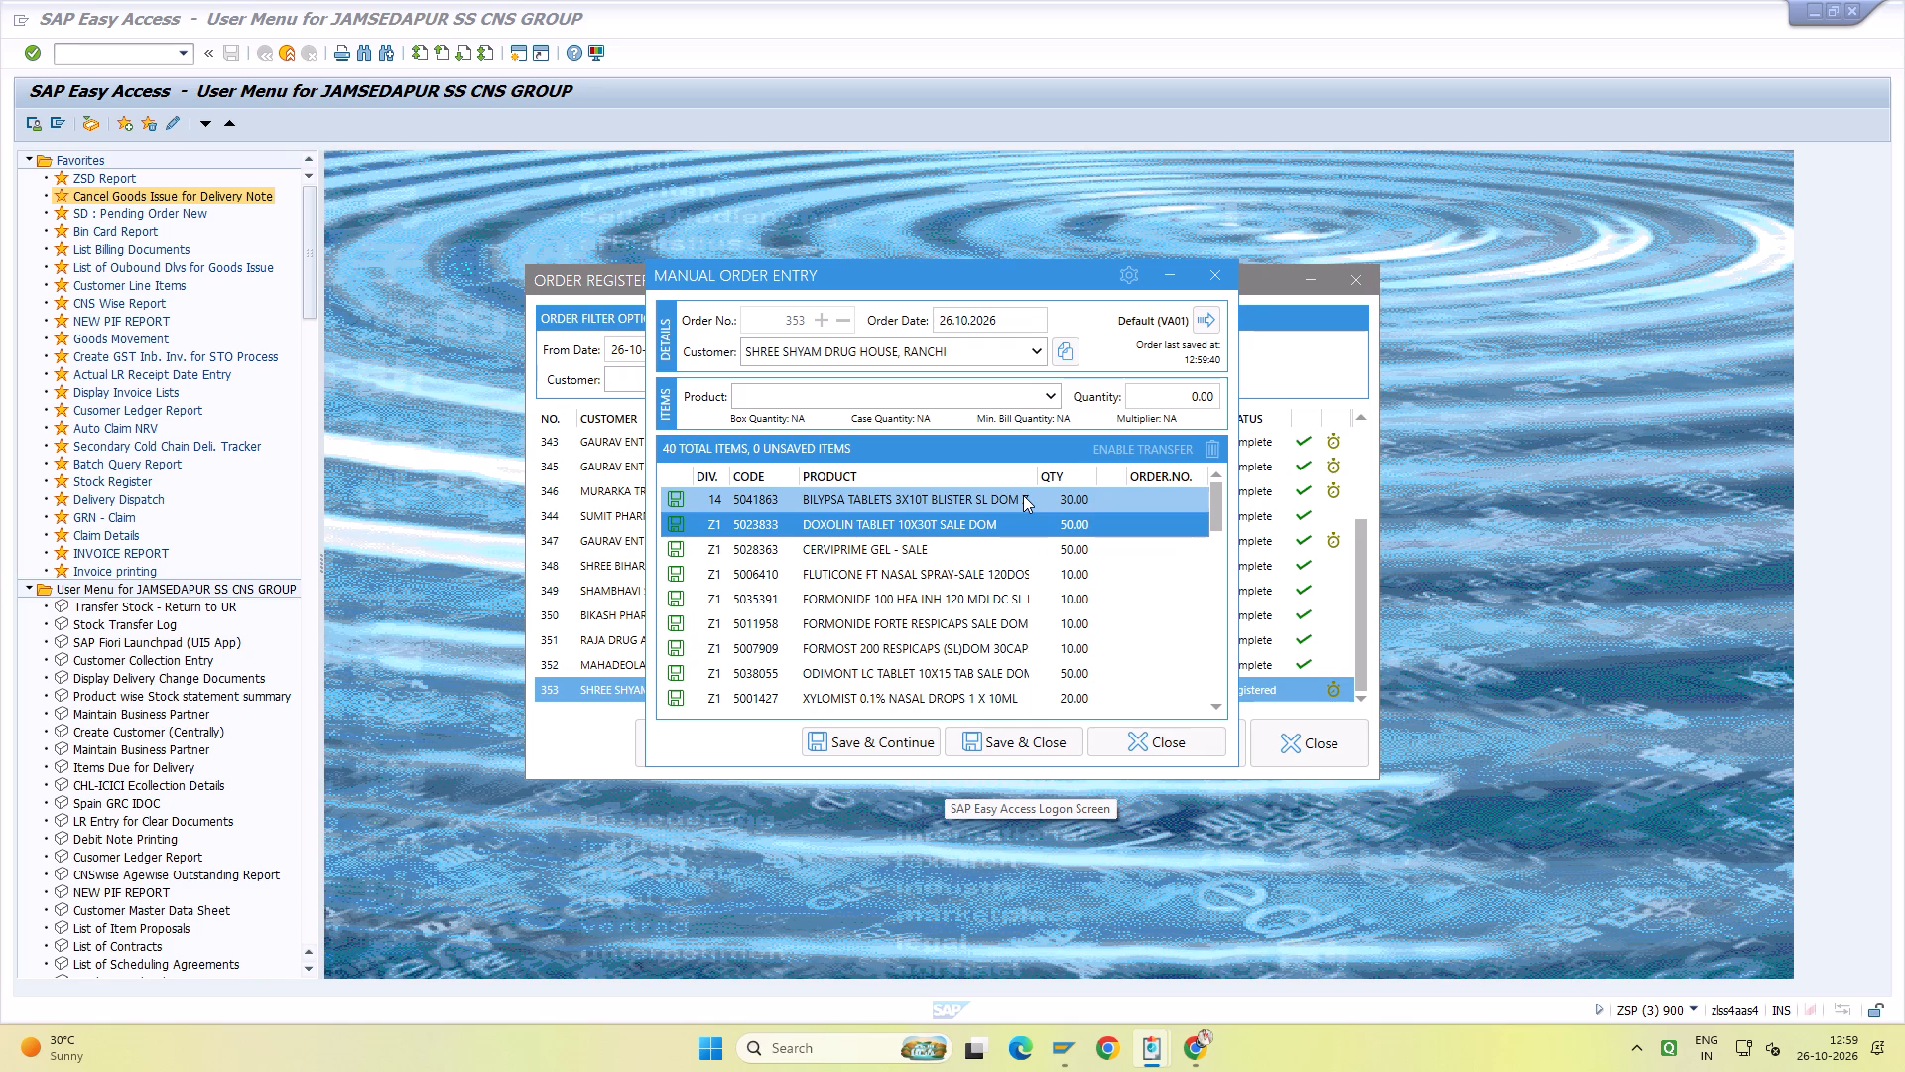
key("Down")
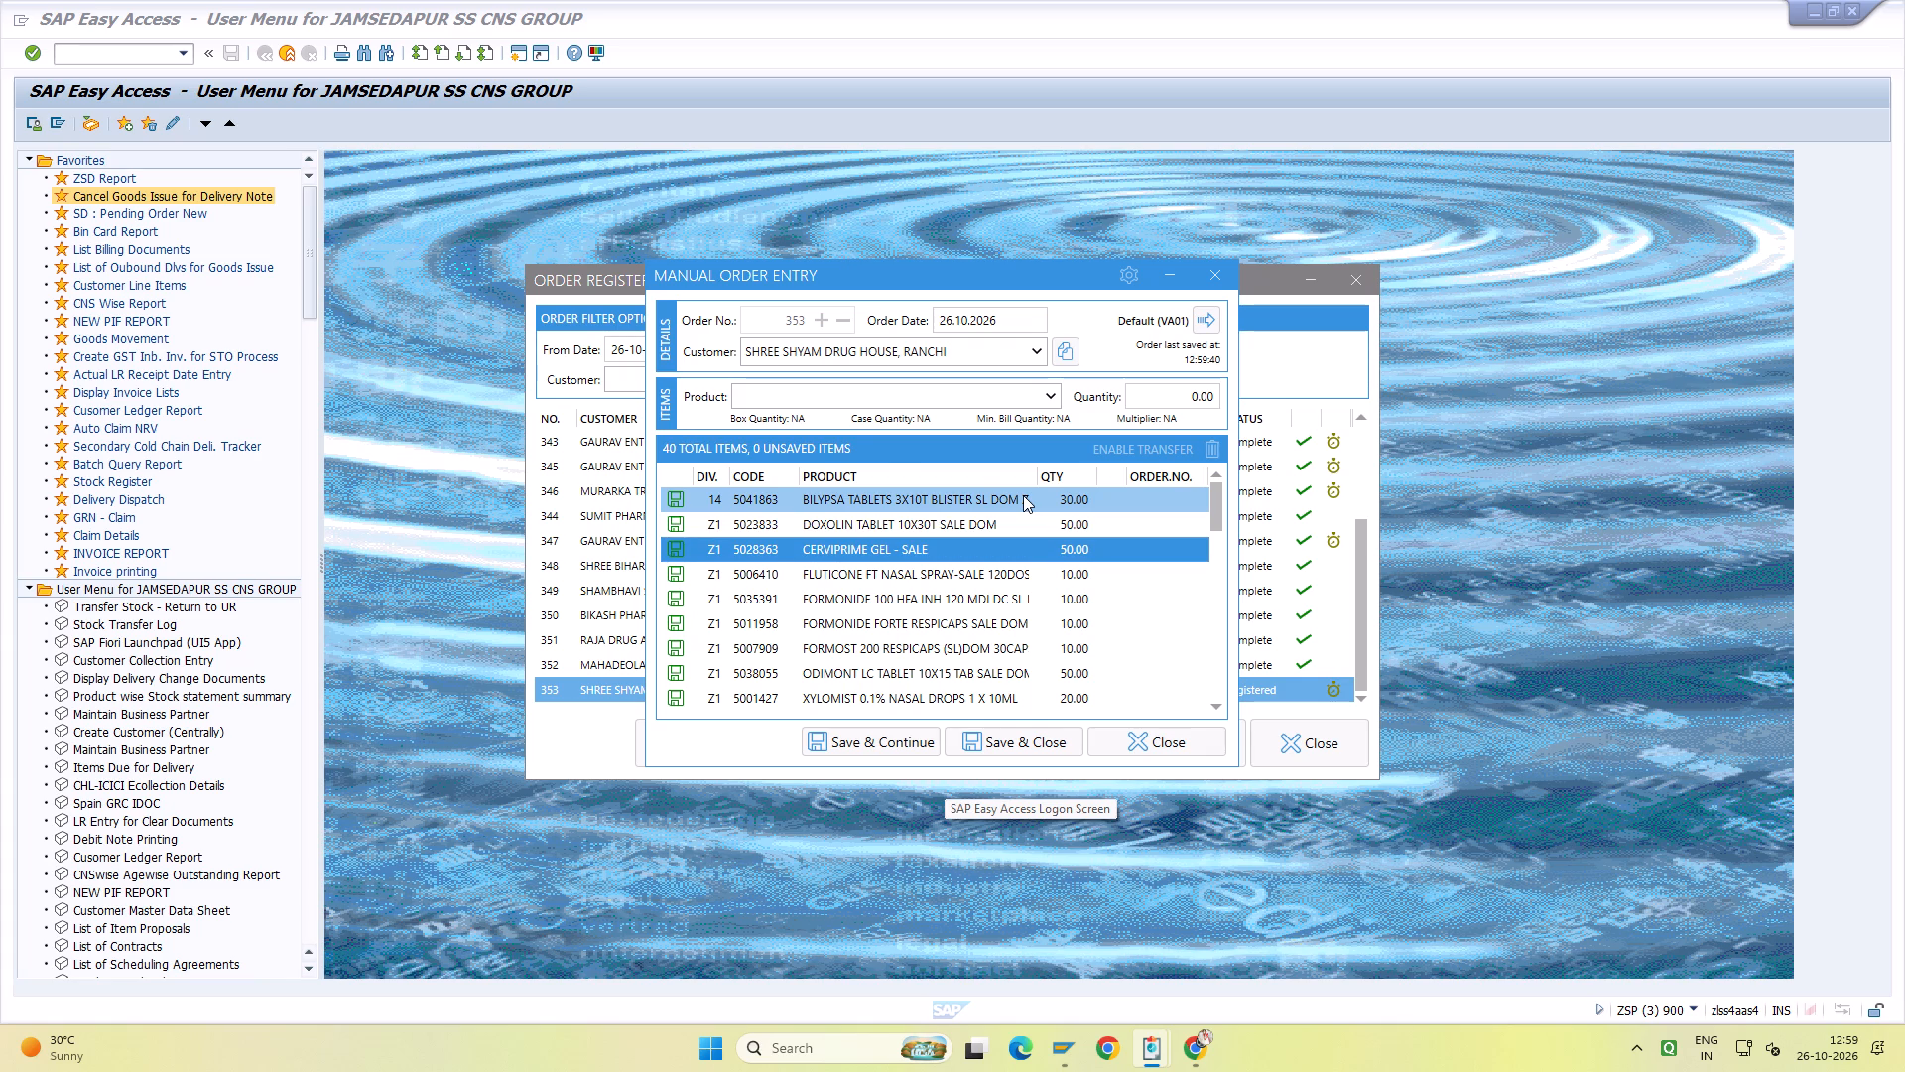
key("Down")
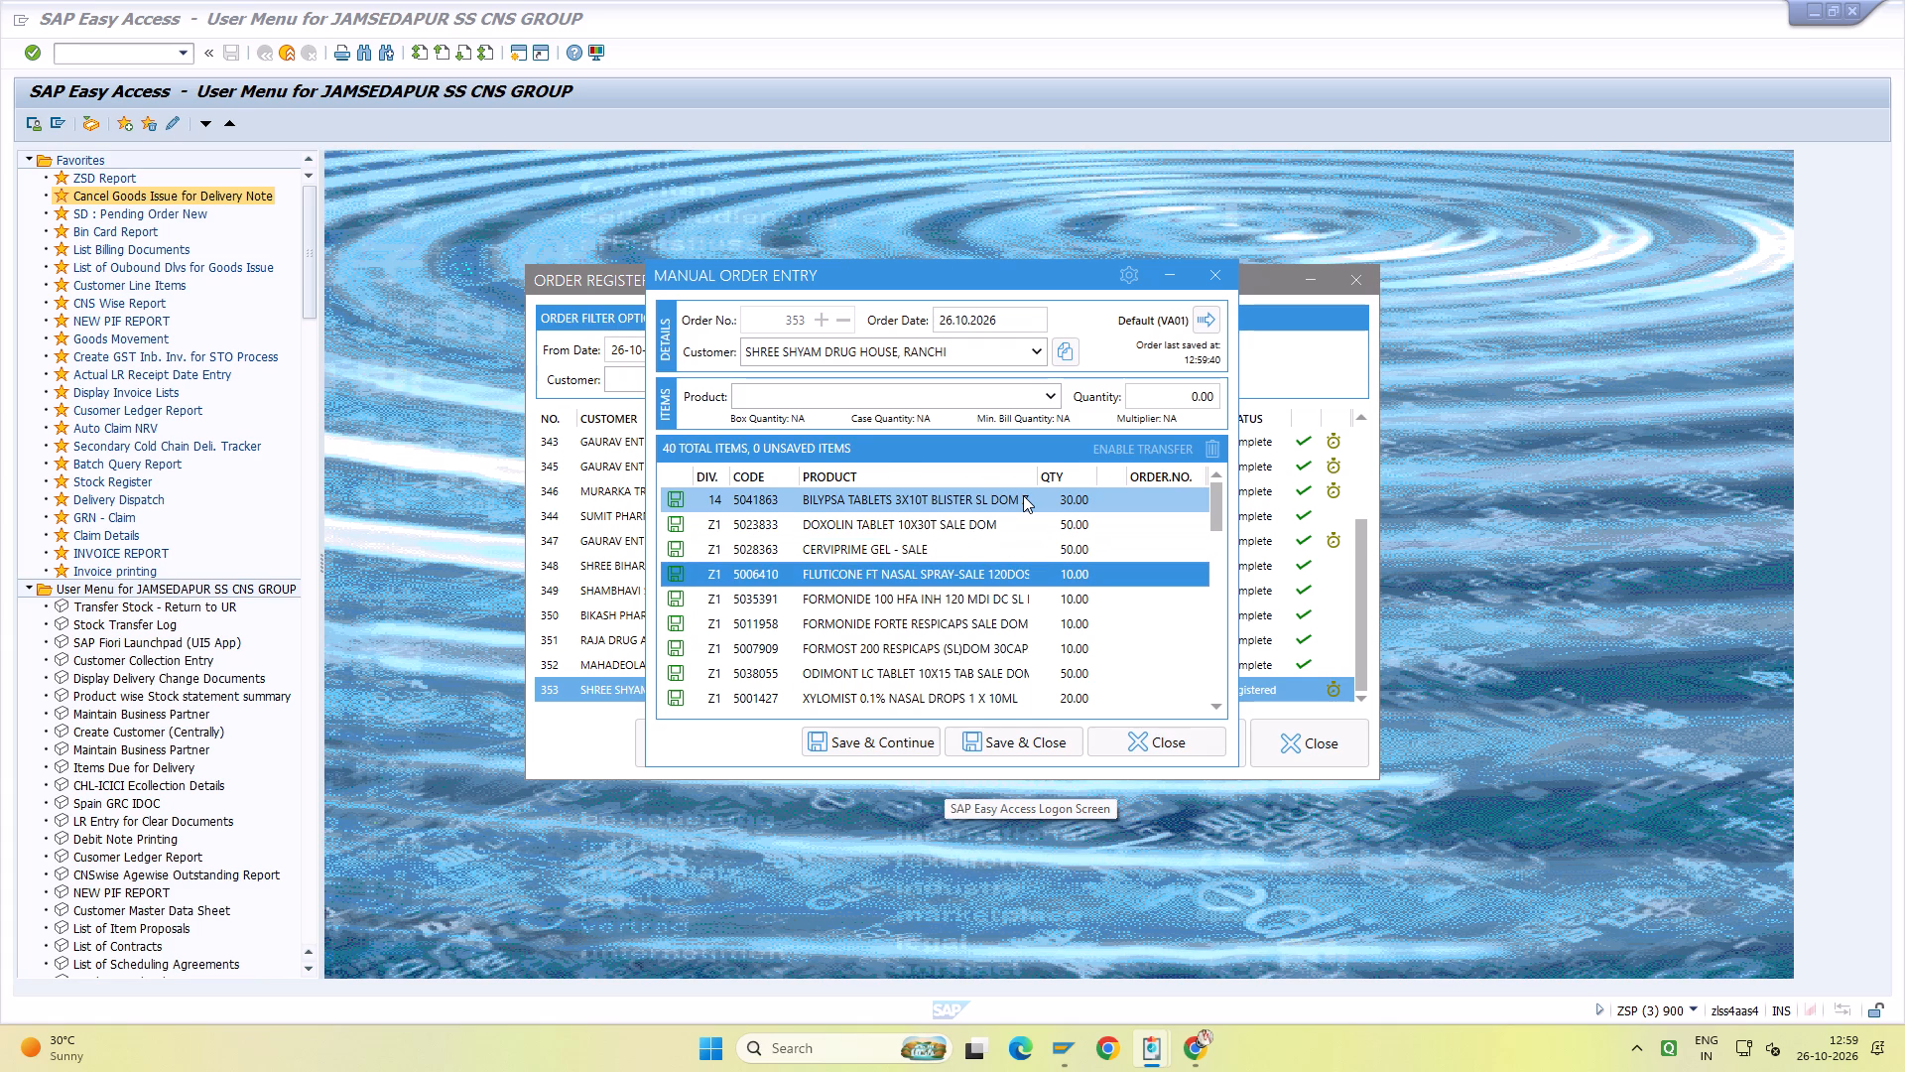
key("Down")
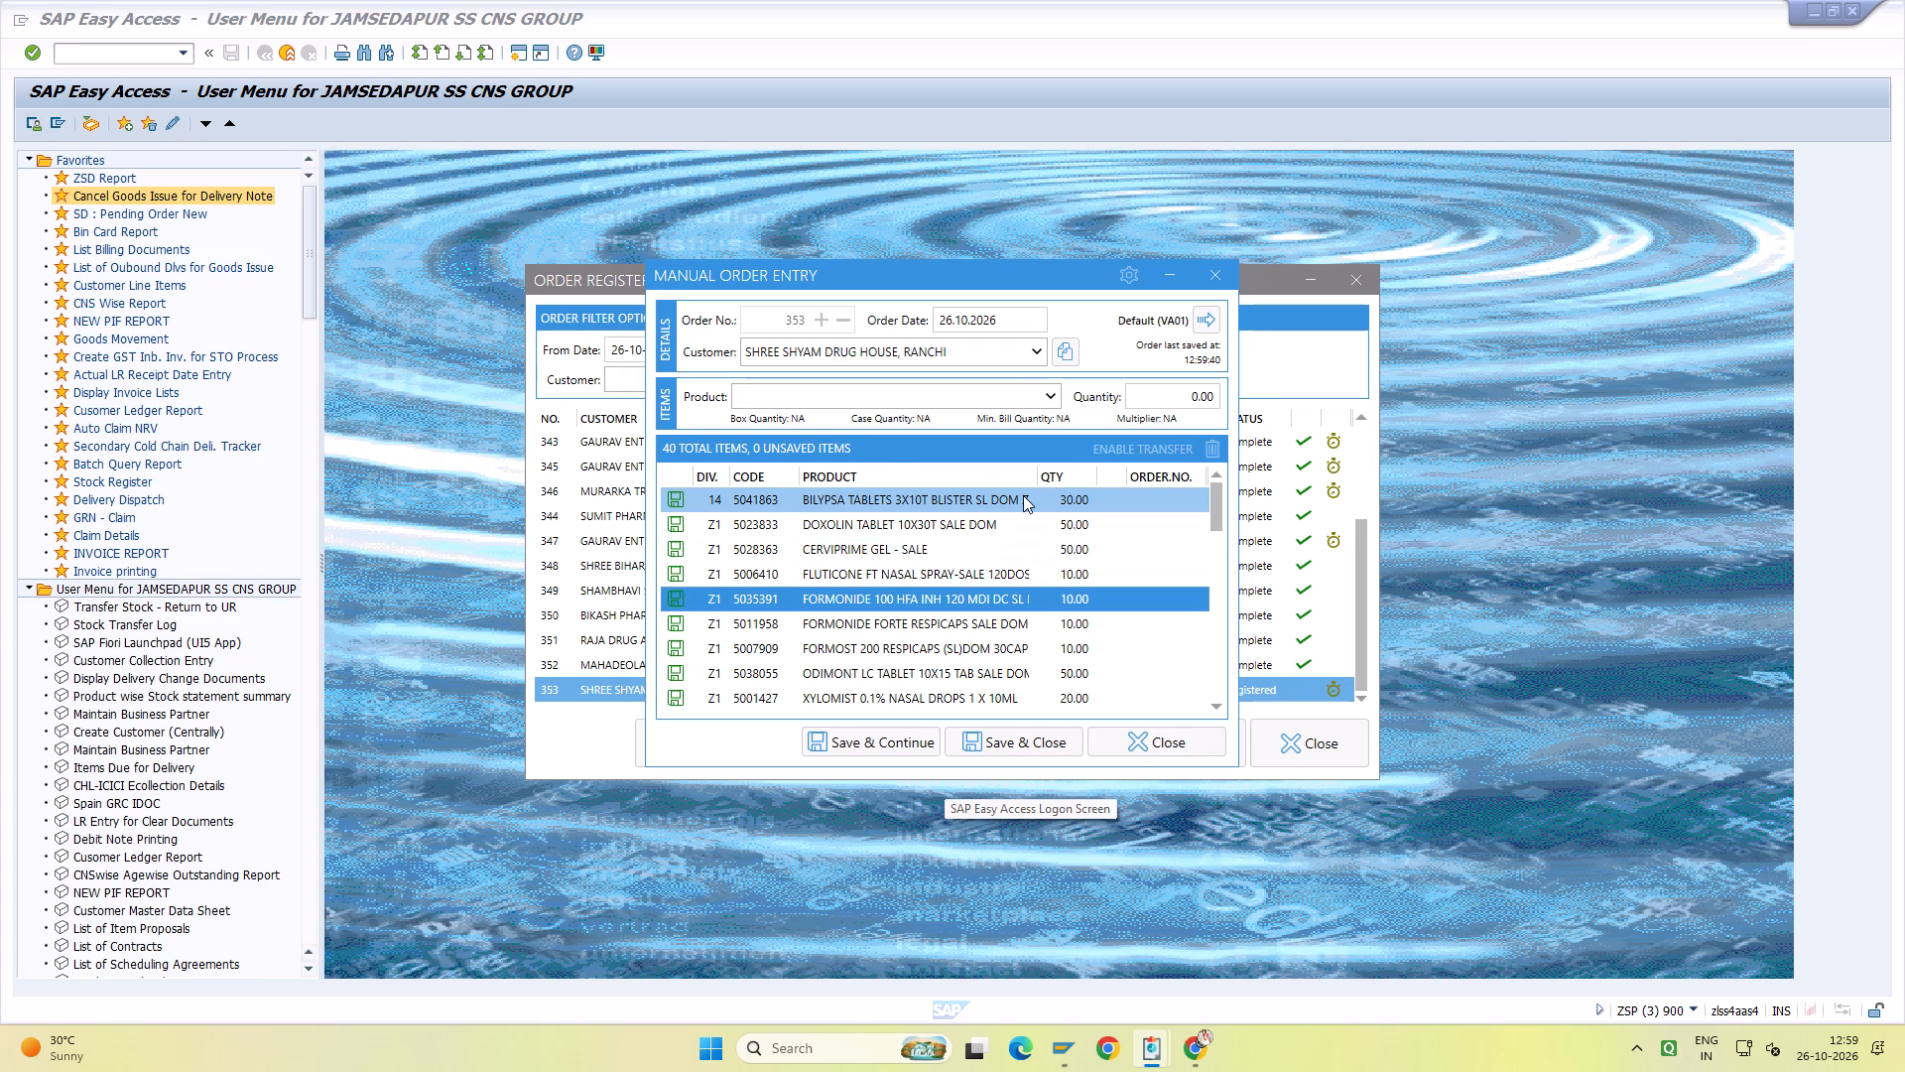
key("Down")
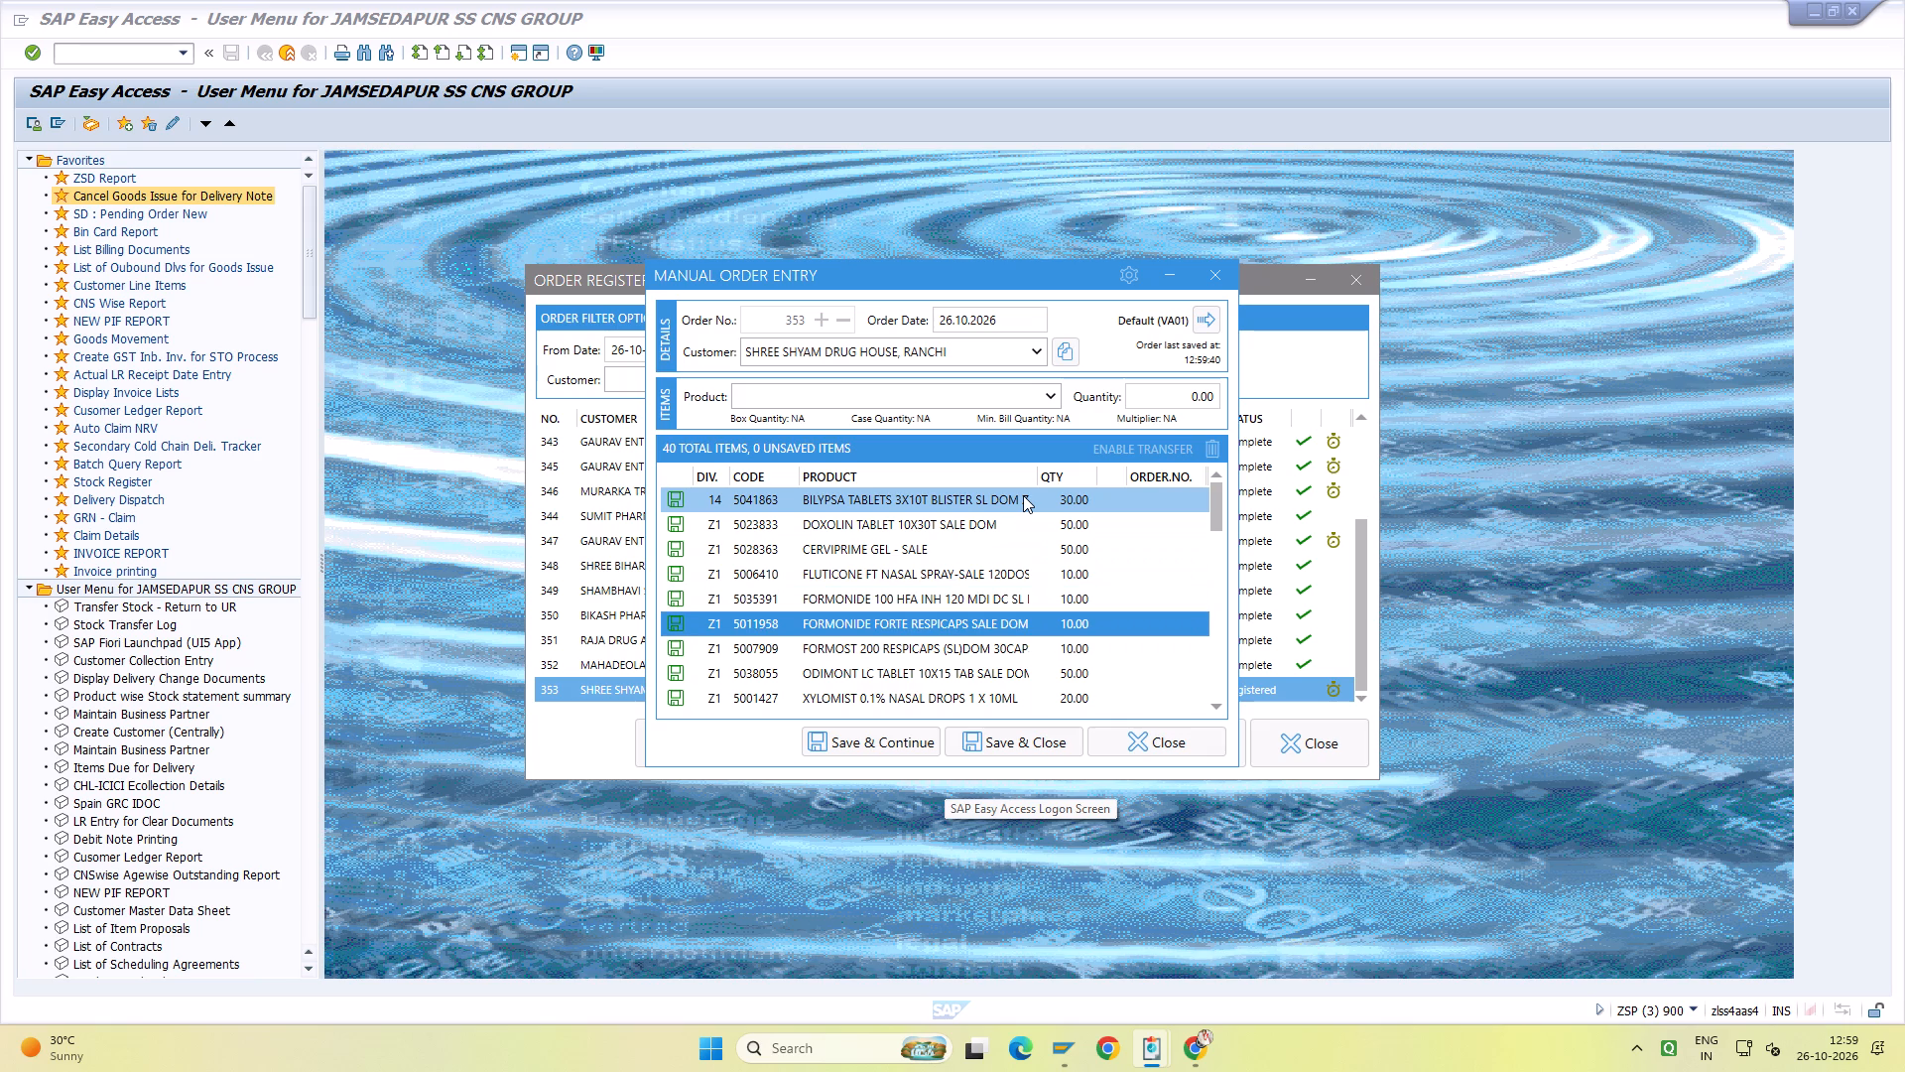
key("Down")
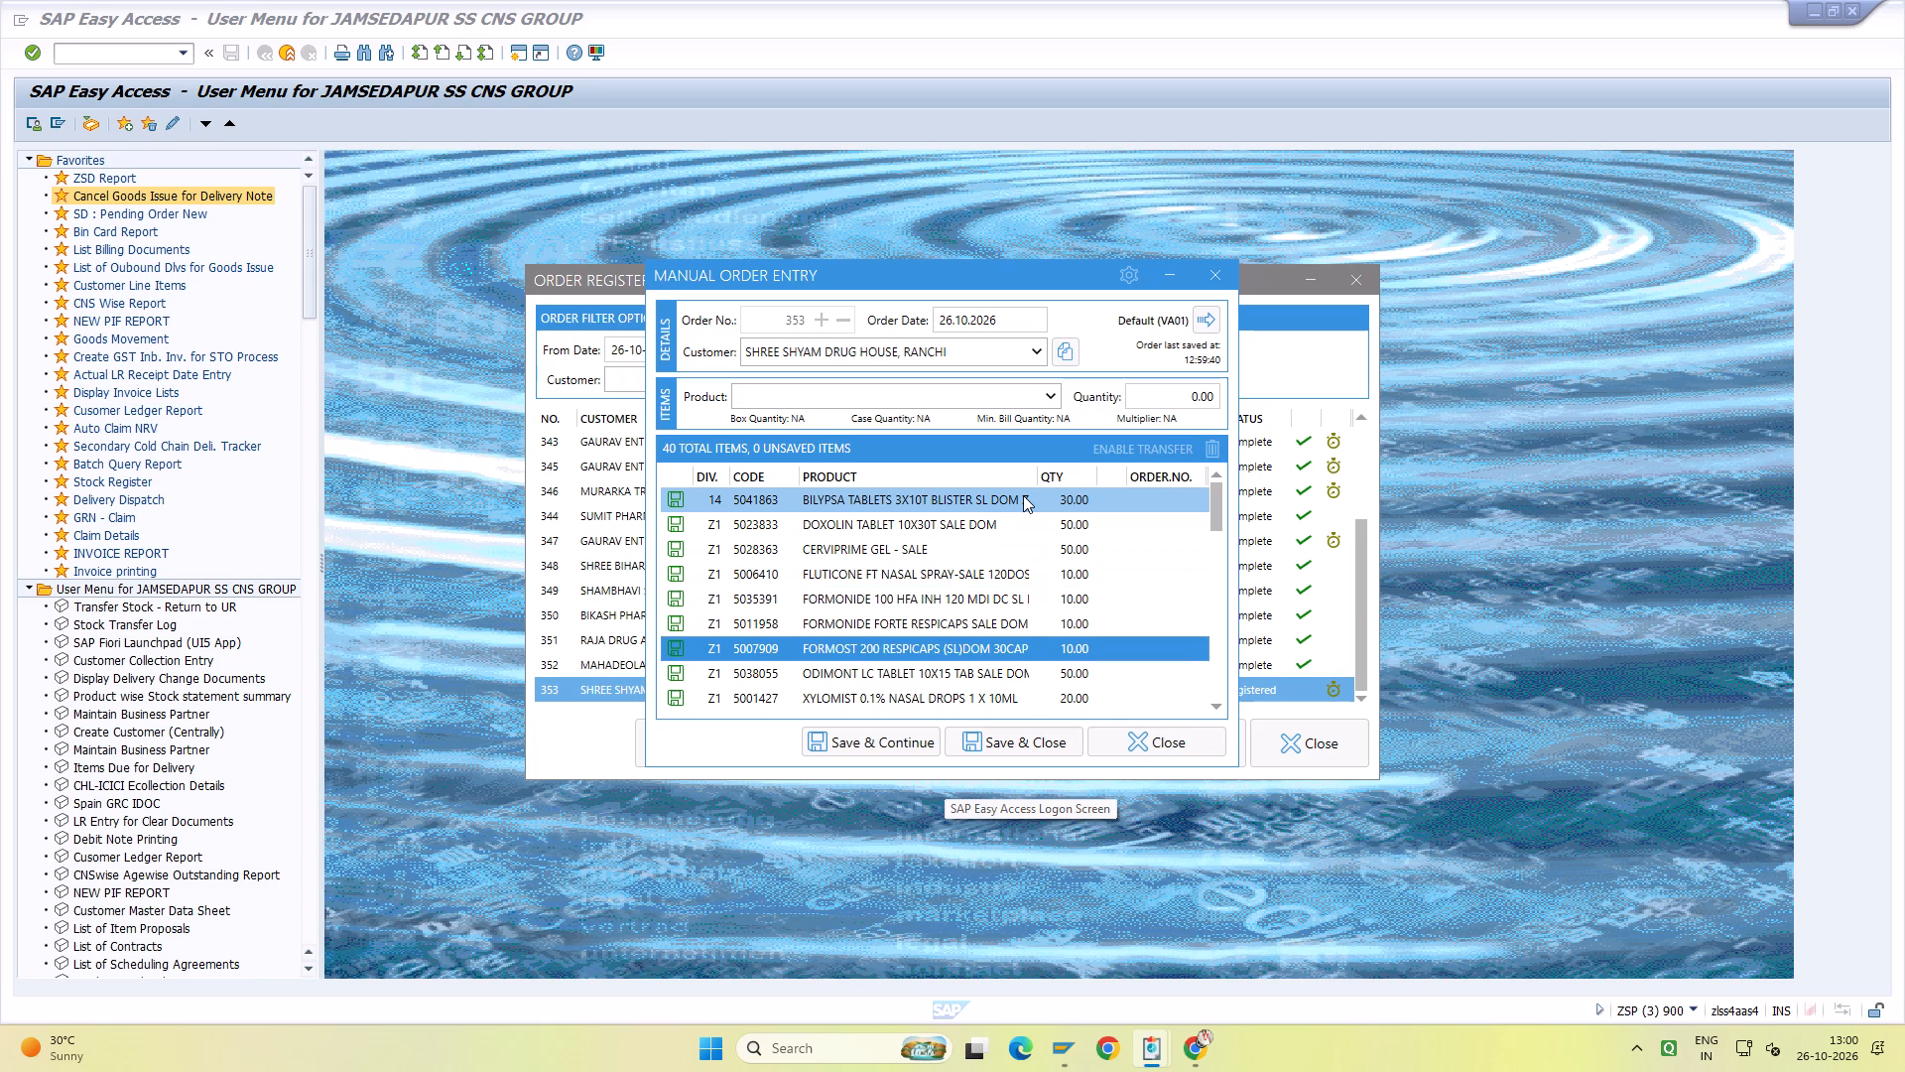
key("Down")
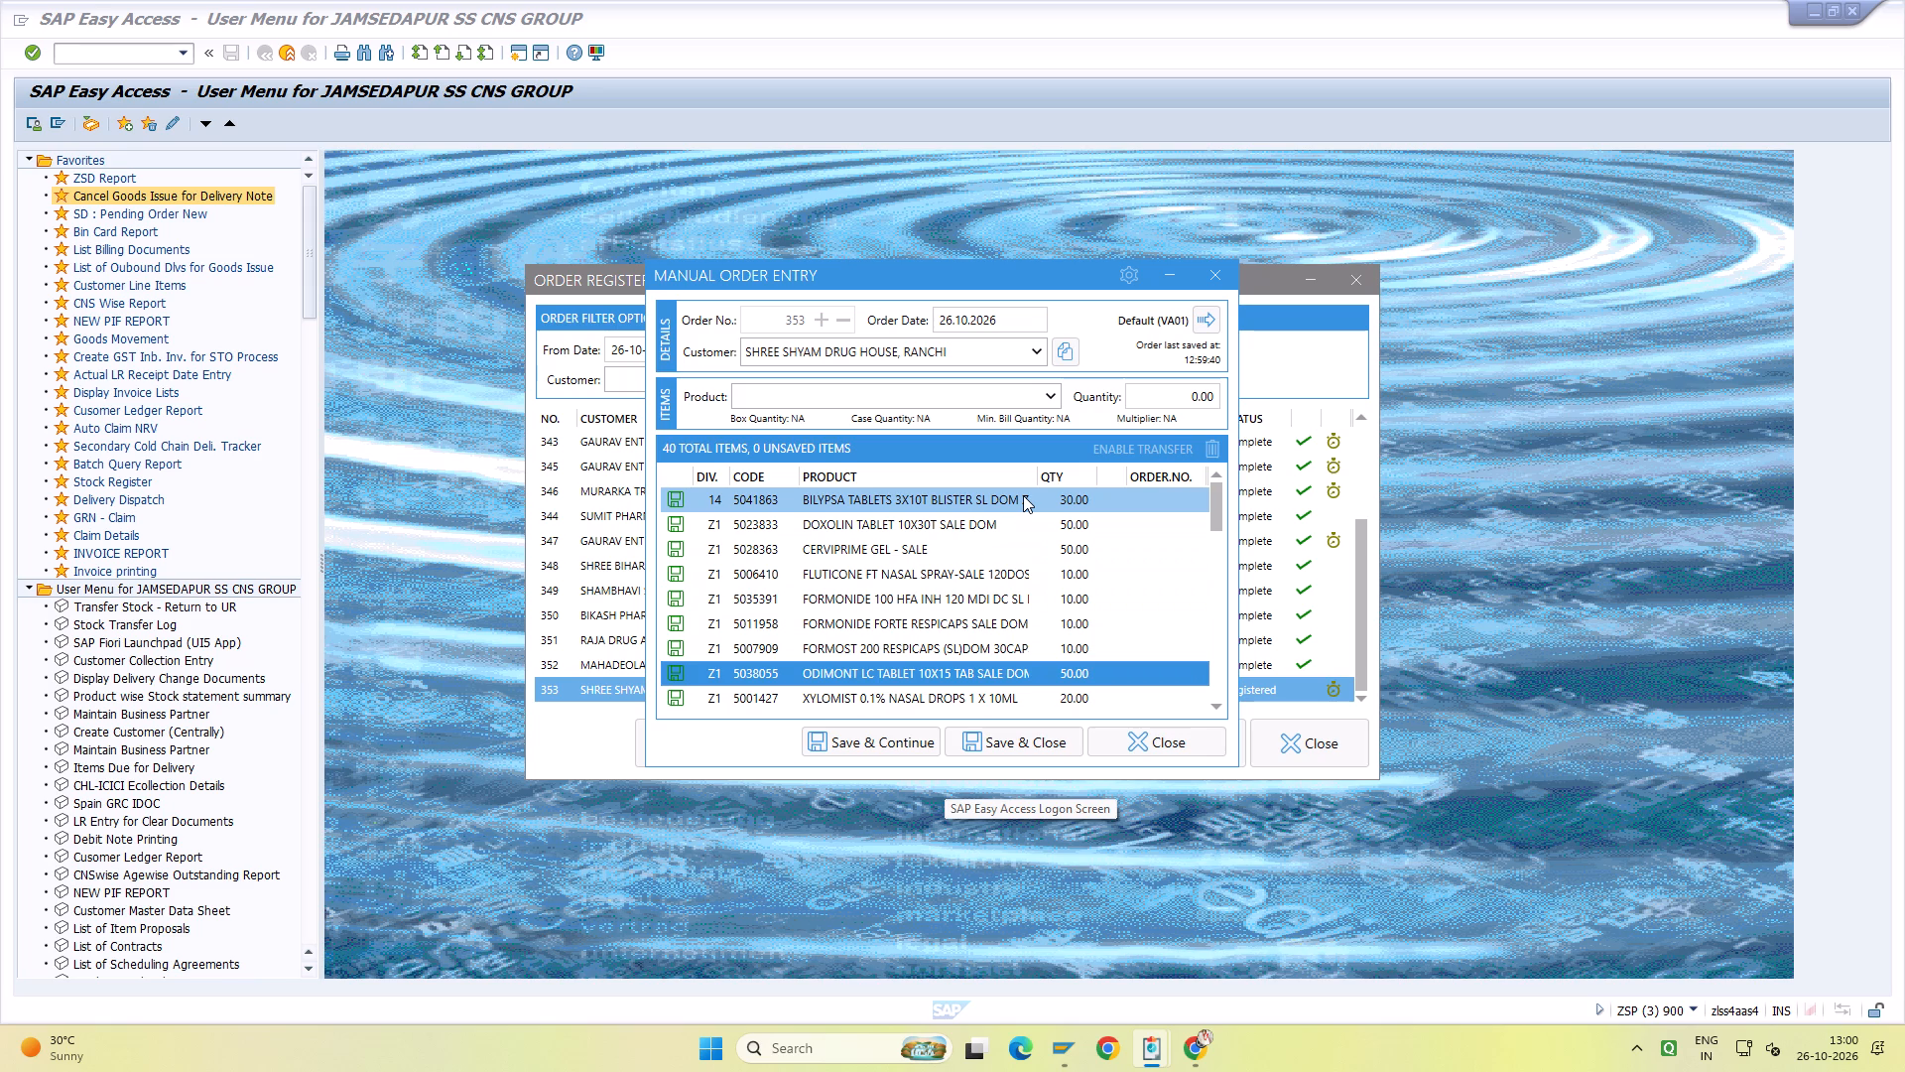
key("Down")
key("Up")
key("Down")
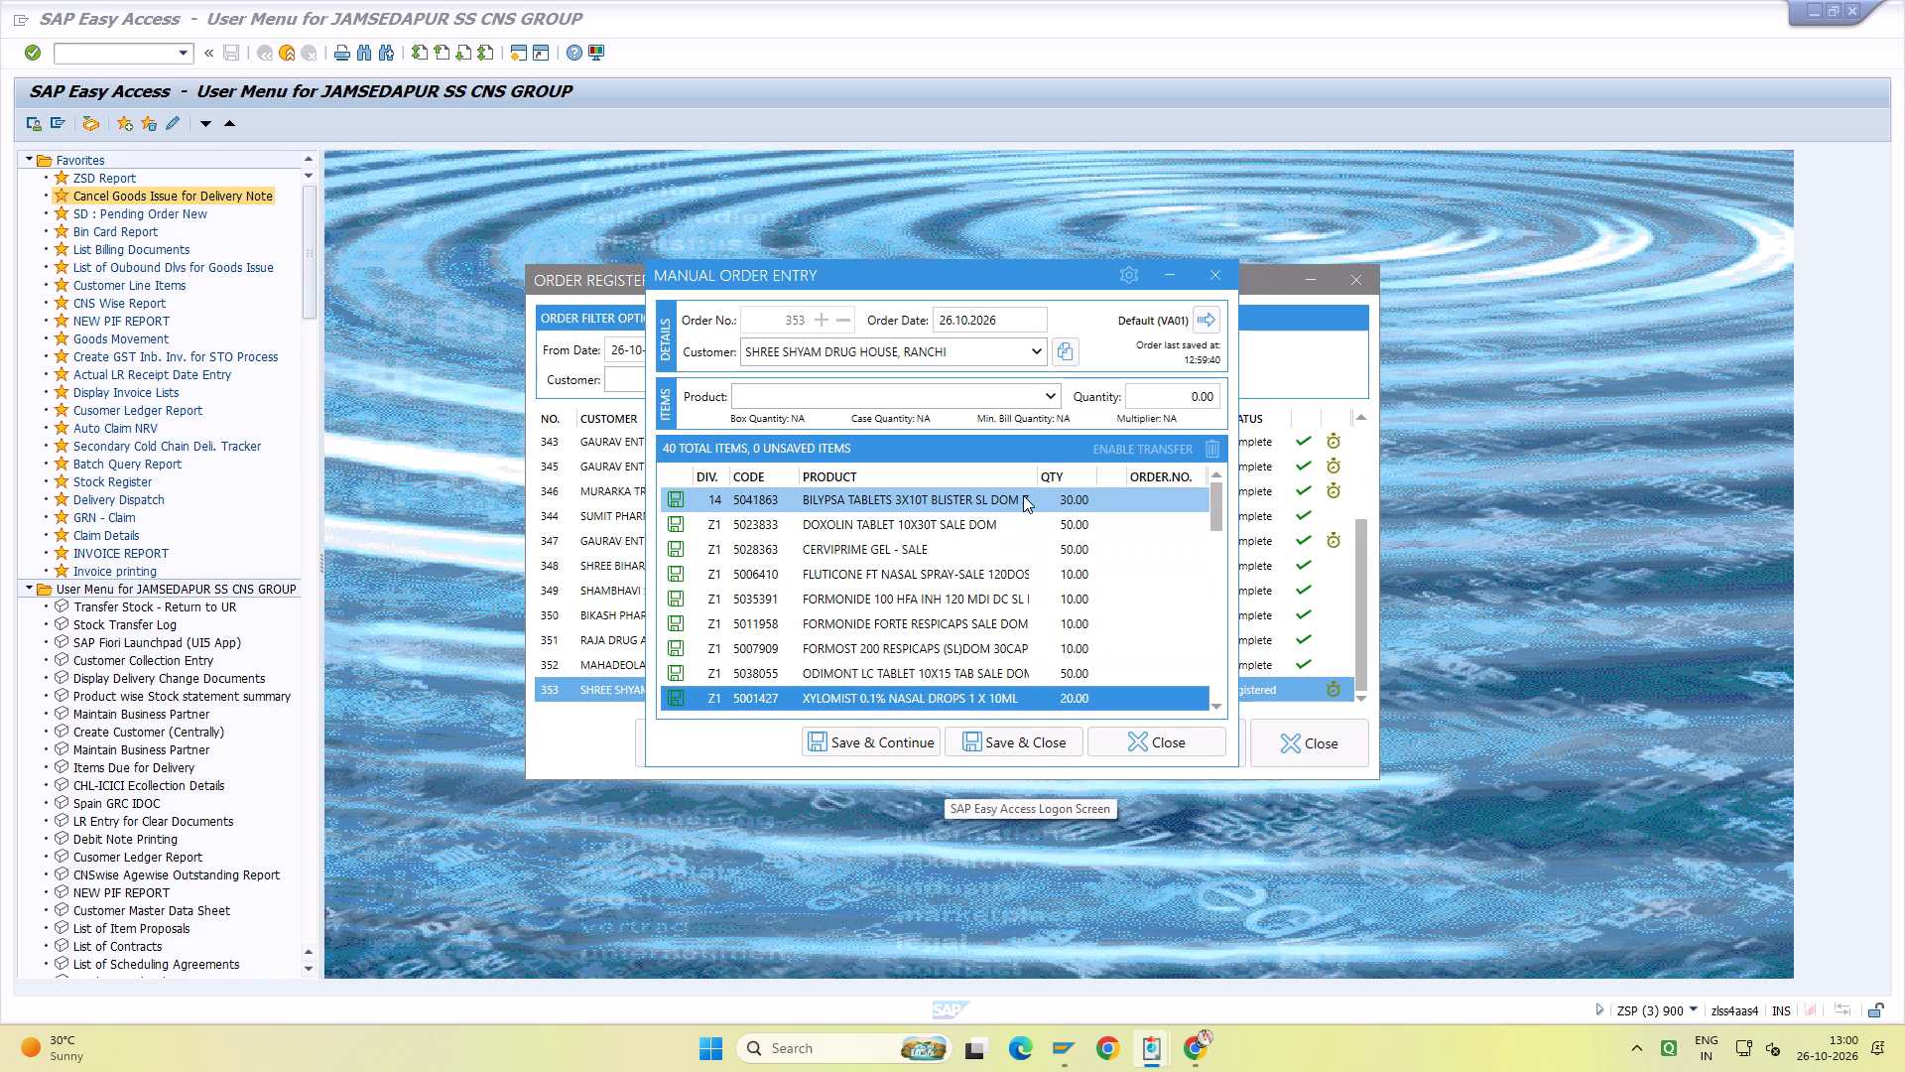
key("Down")
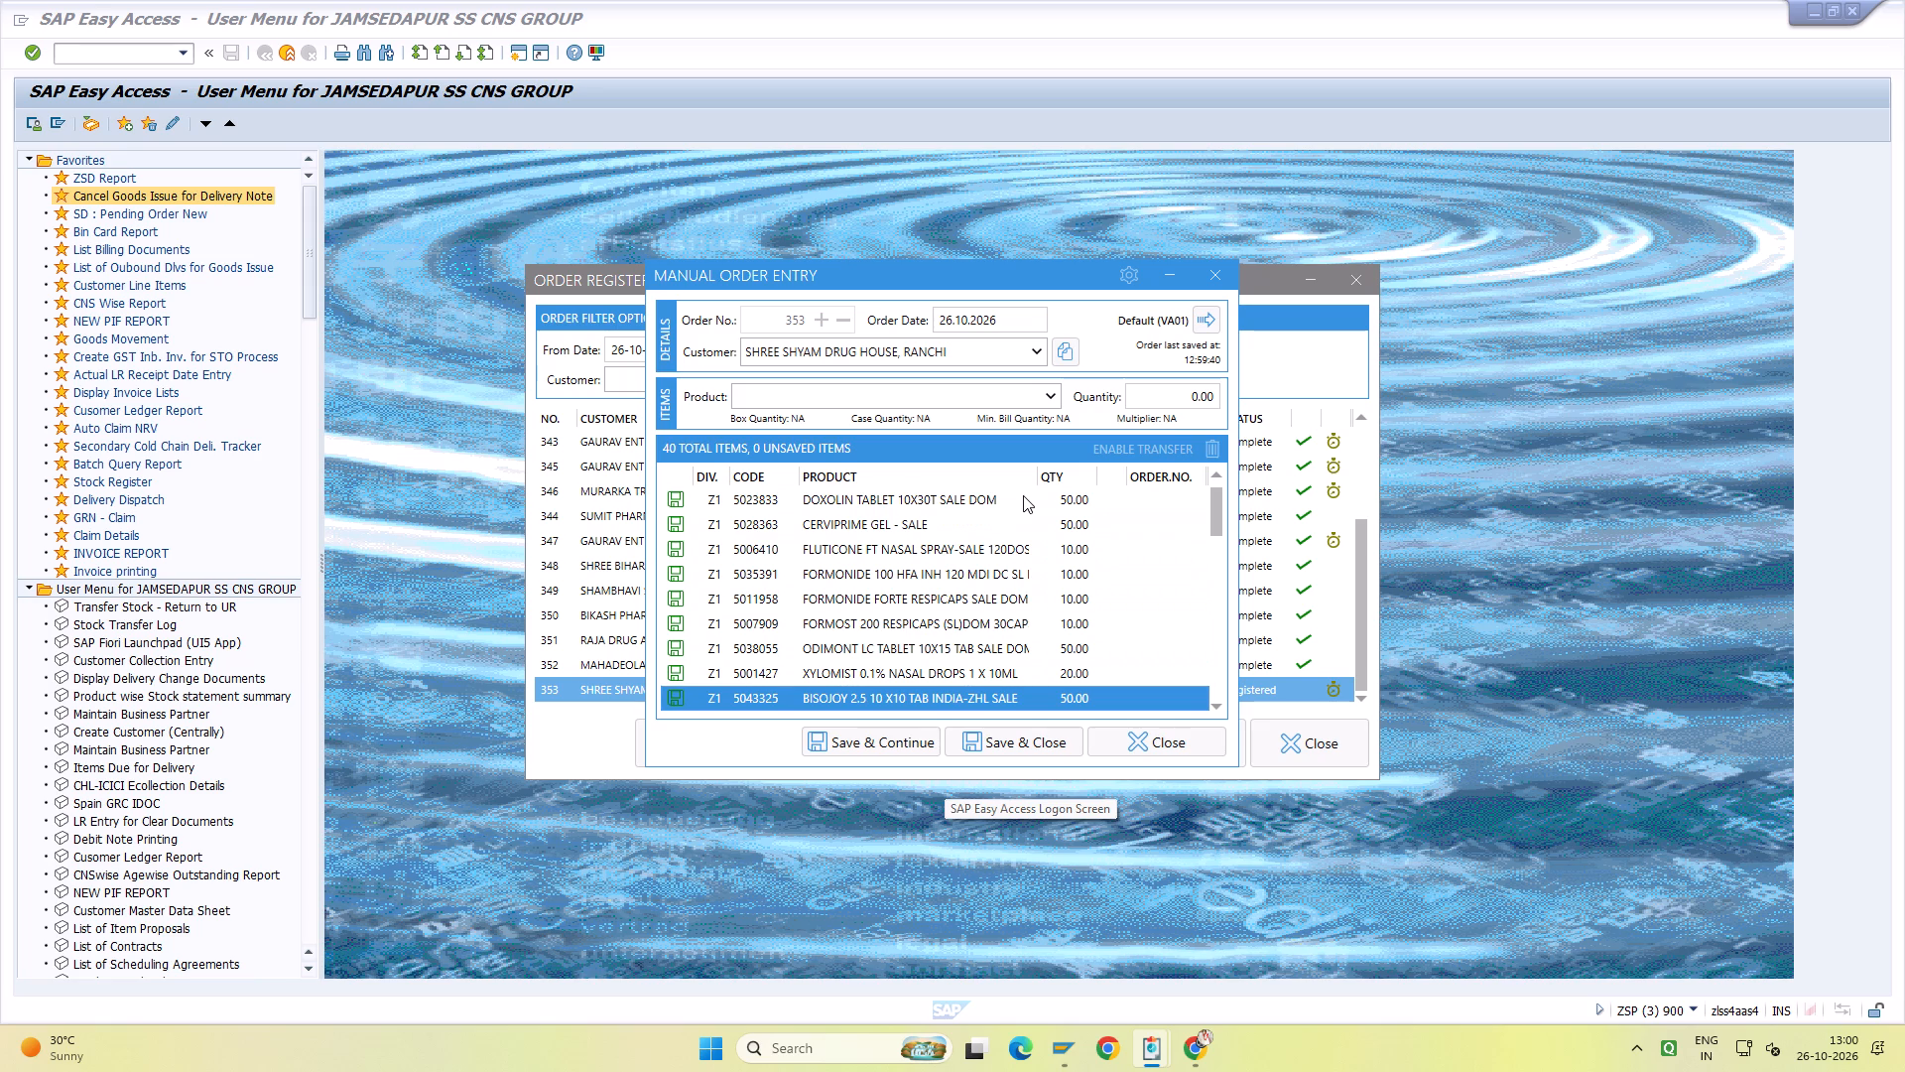
key("Down")
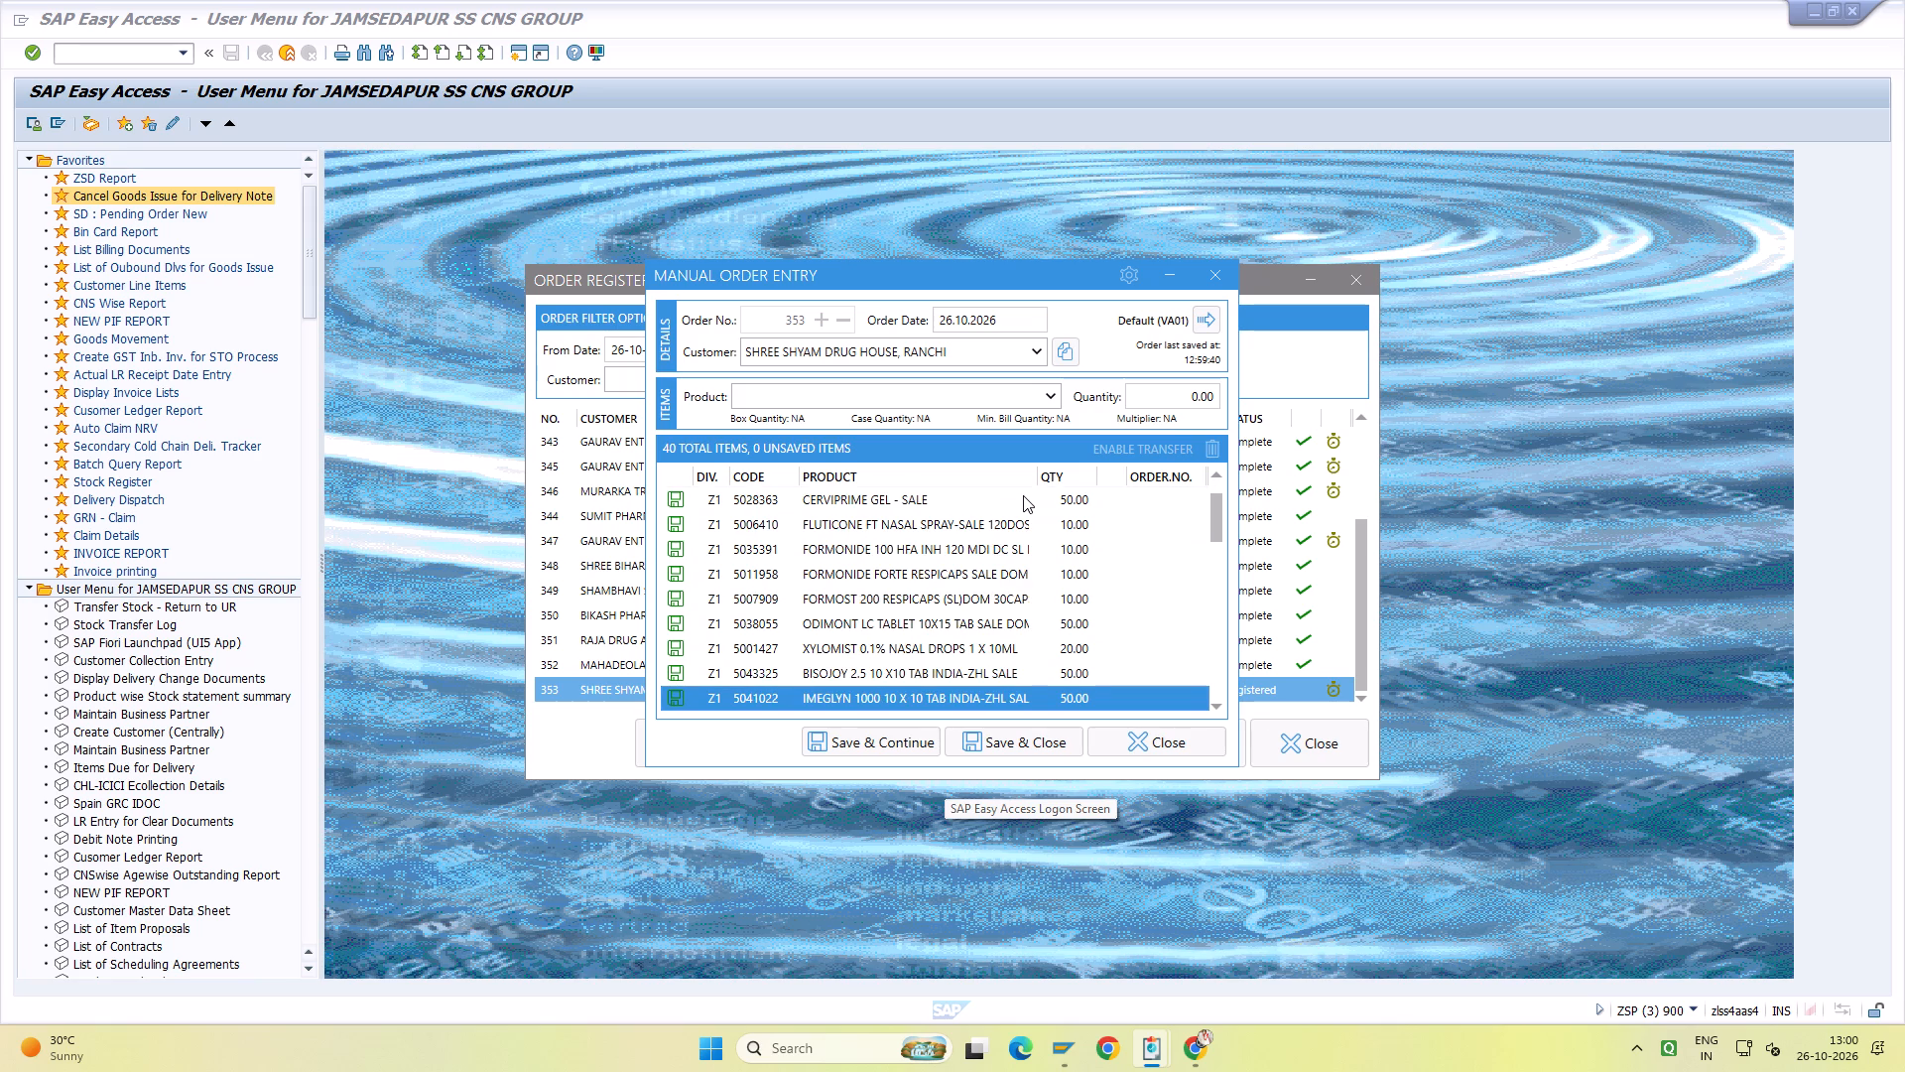
key("Down")
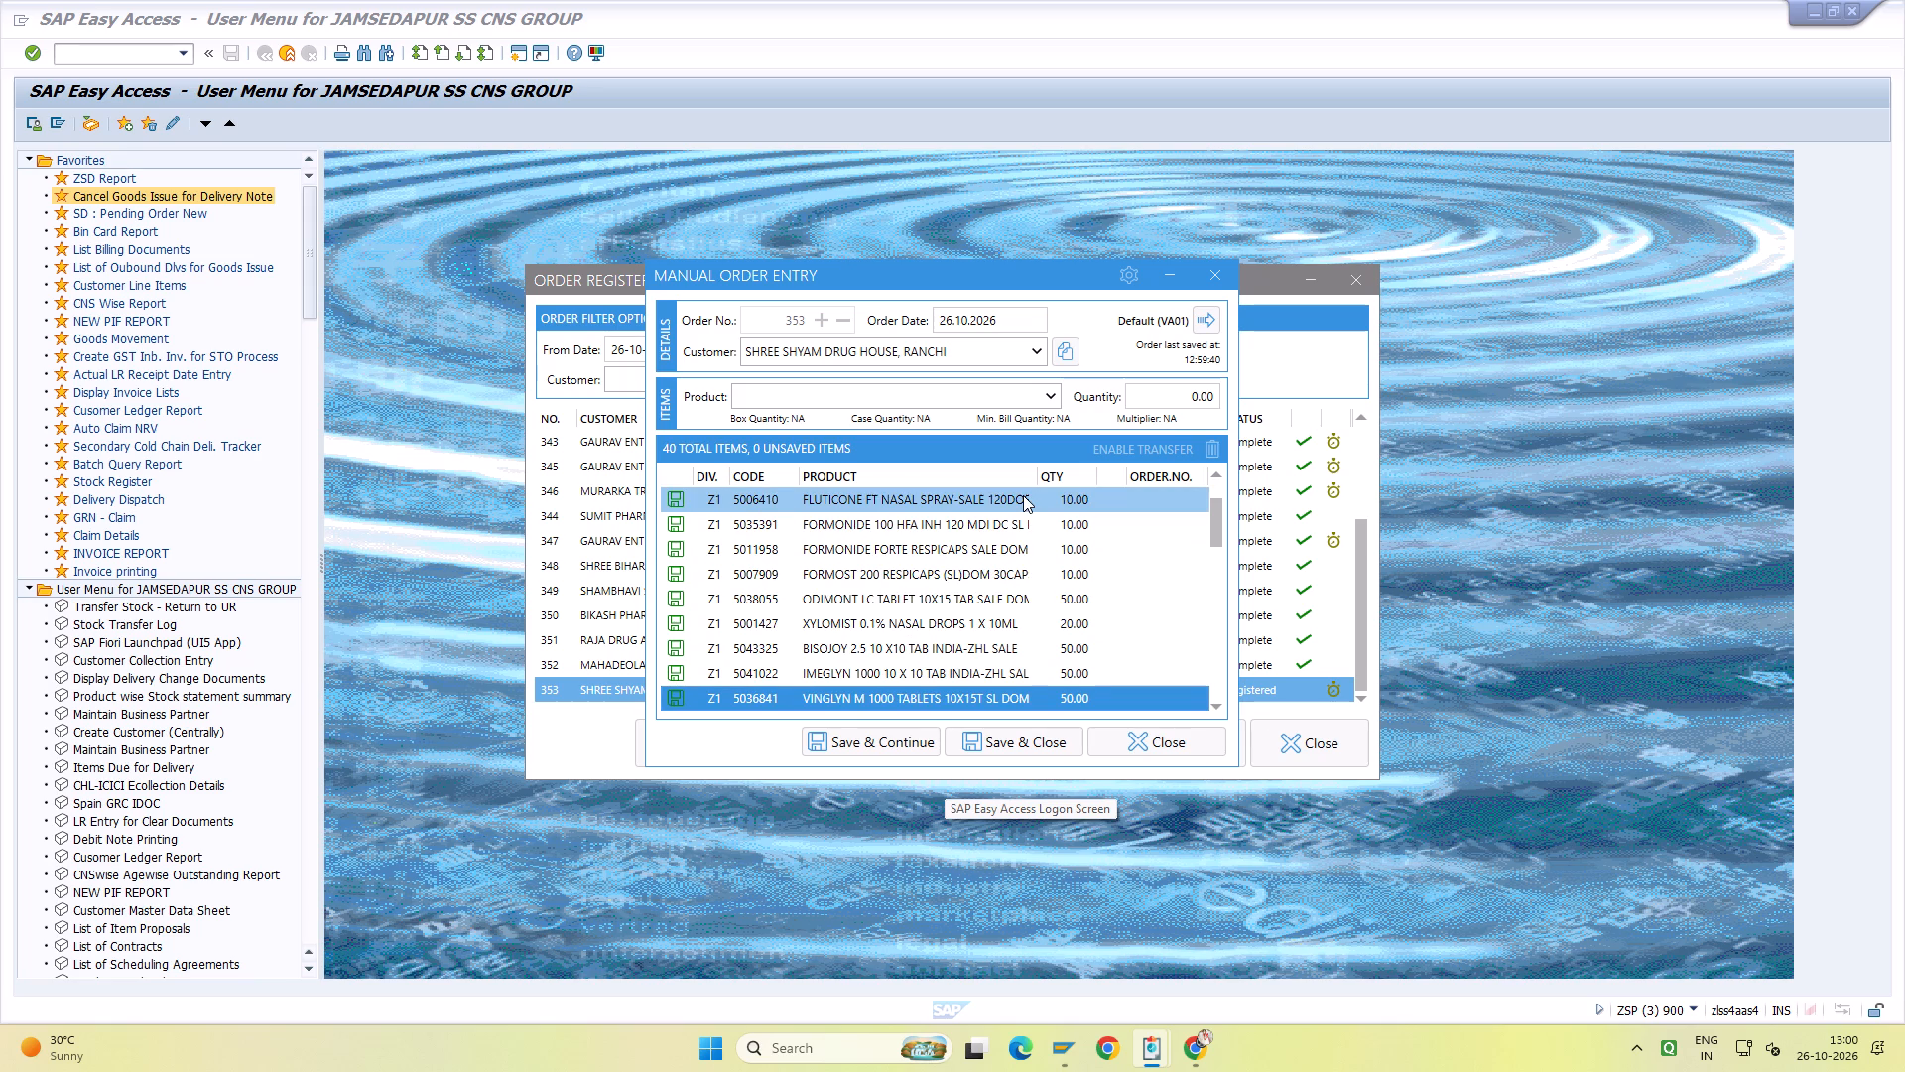
key("Down")
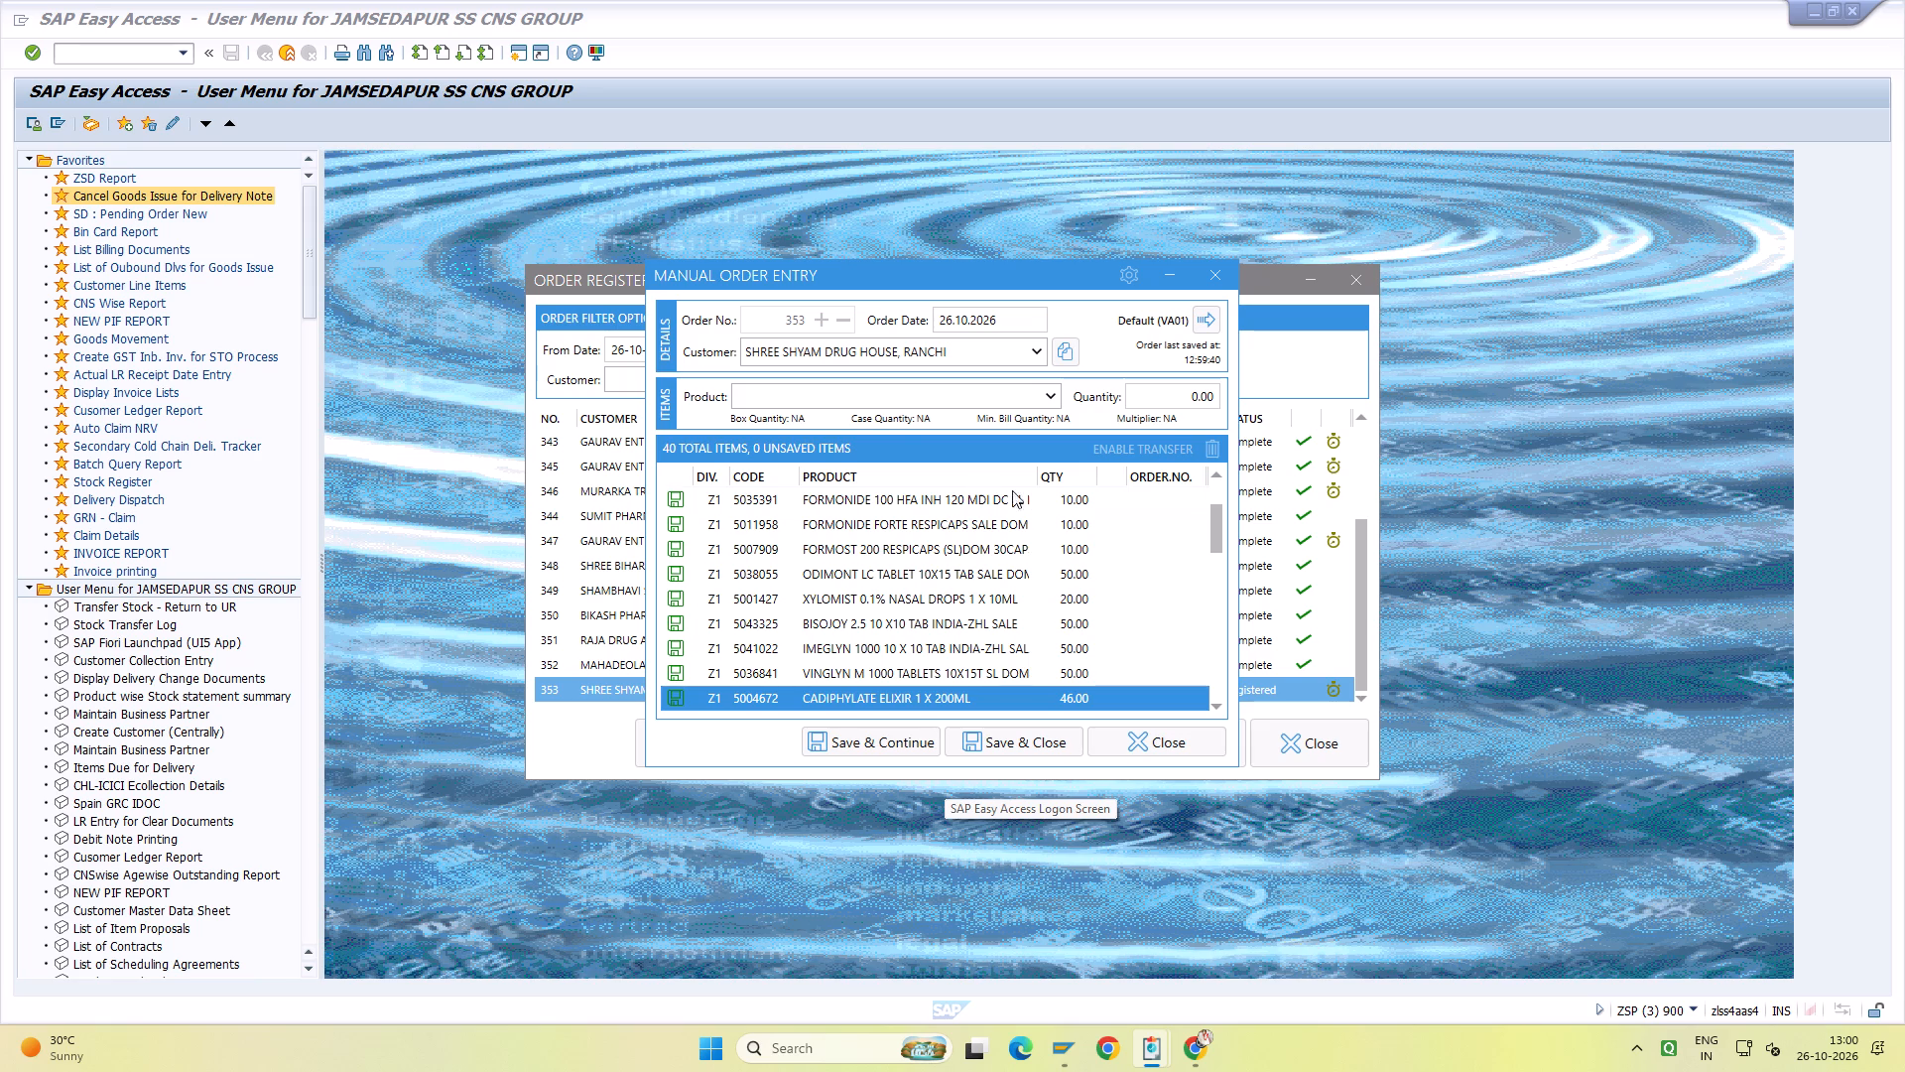
Re-enter CADIPHYLATE ELIXIR 1 X 200ML in the order with quantity 48.
left_click(821, 391)
type("CADIPHT")
key("BackSpace")
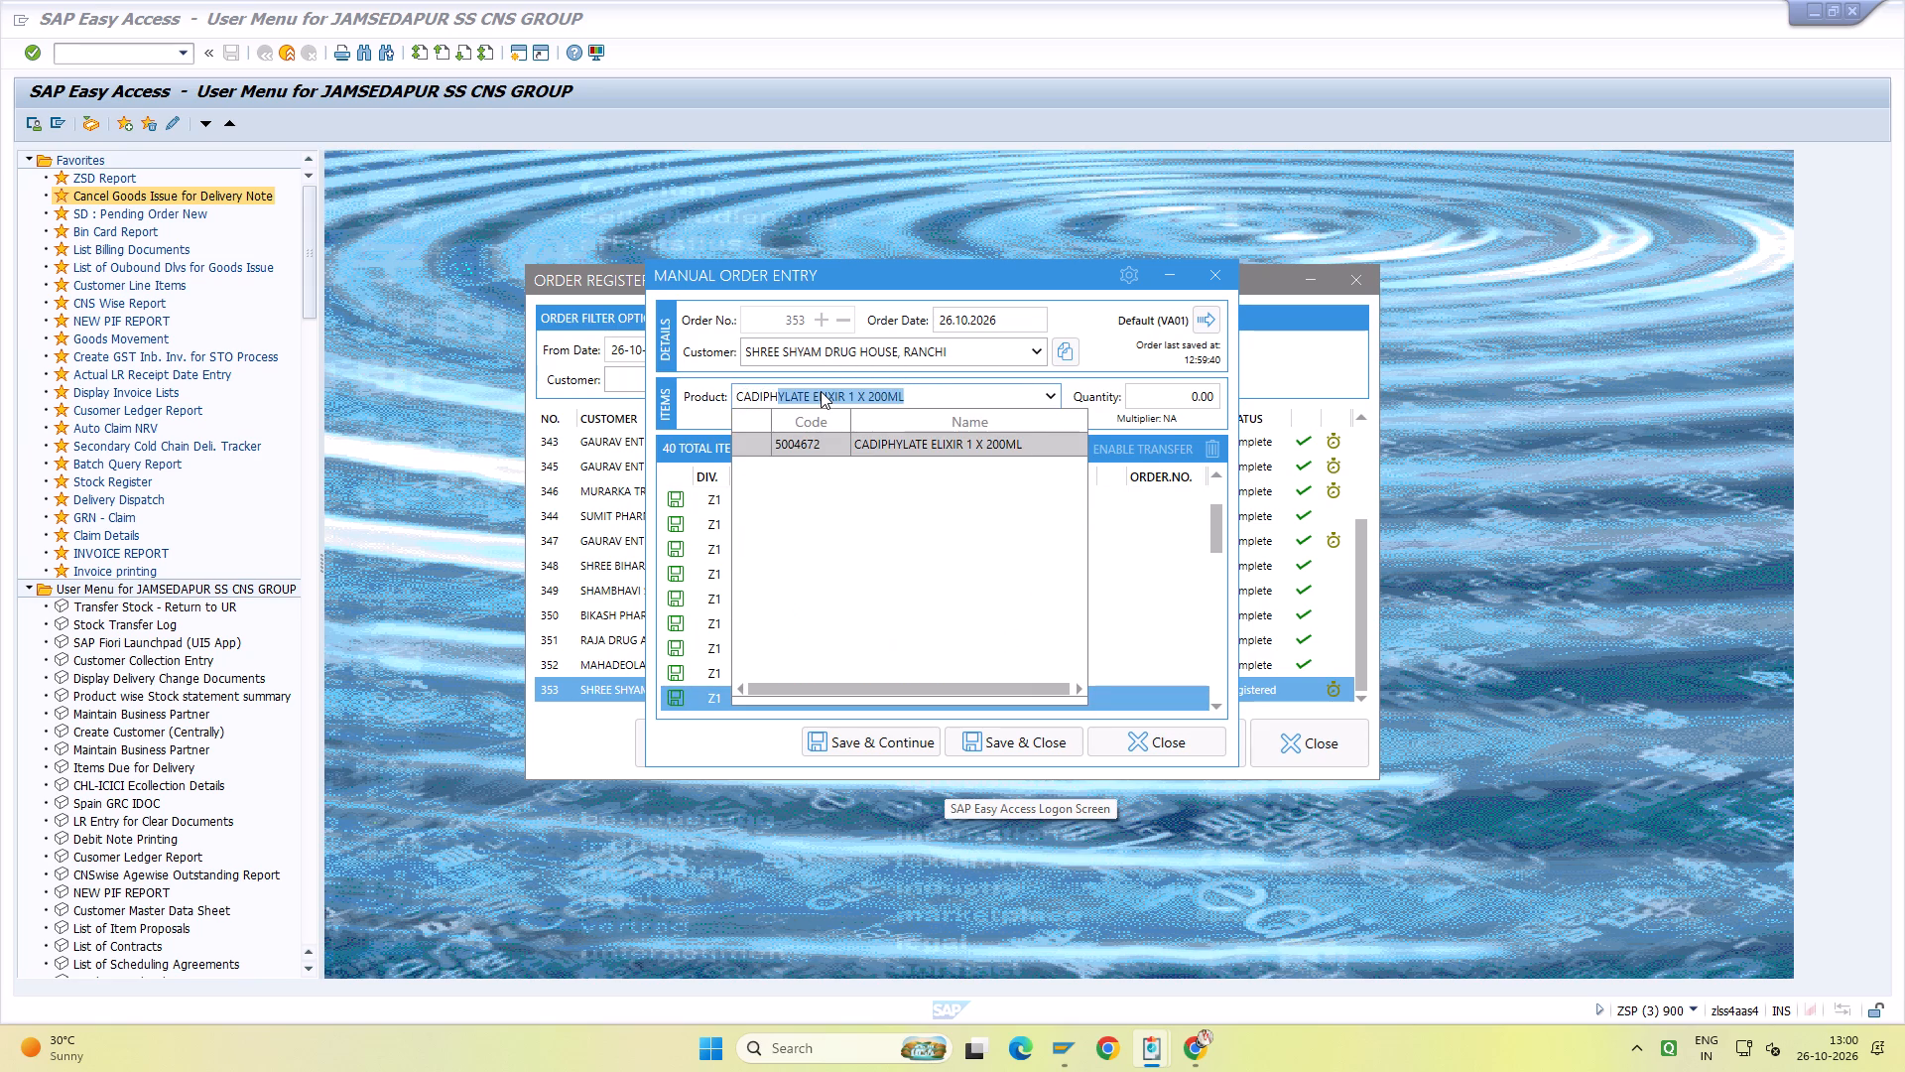
key("Down")
key("Return")
type("48")
key("Return")
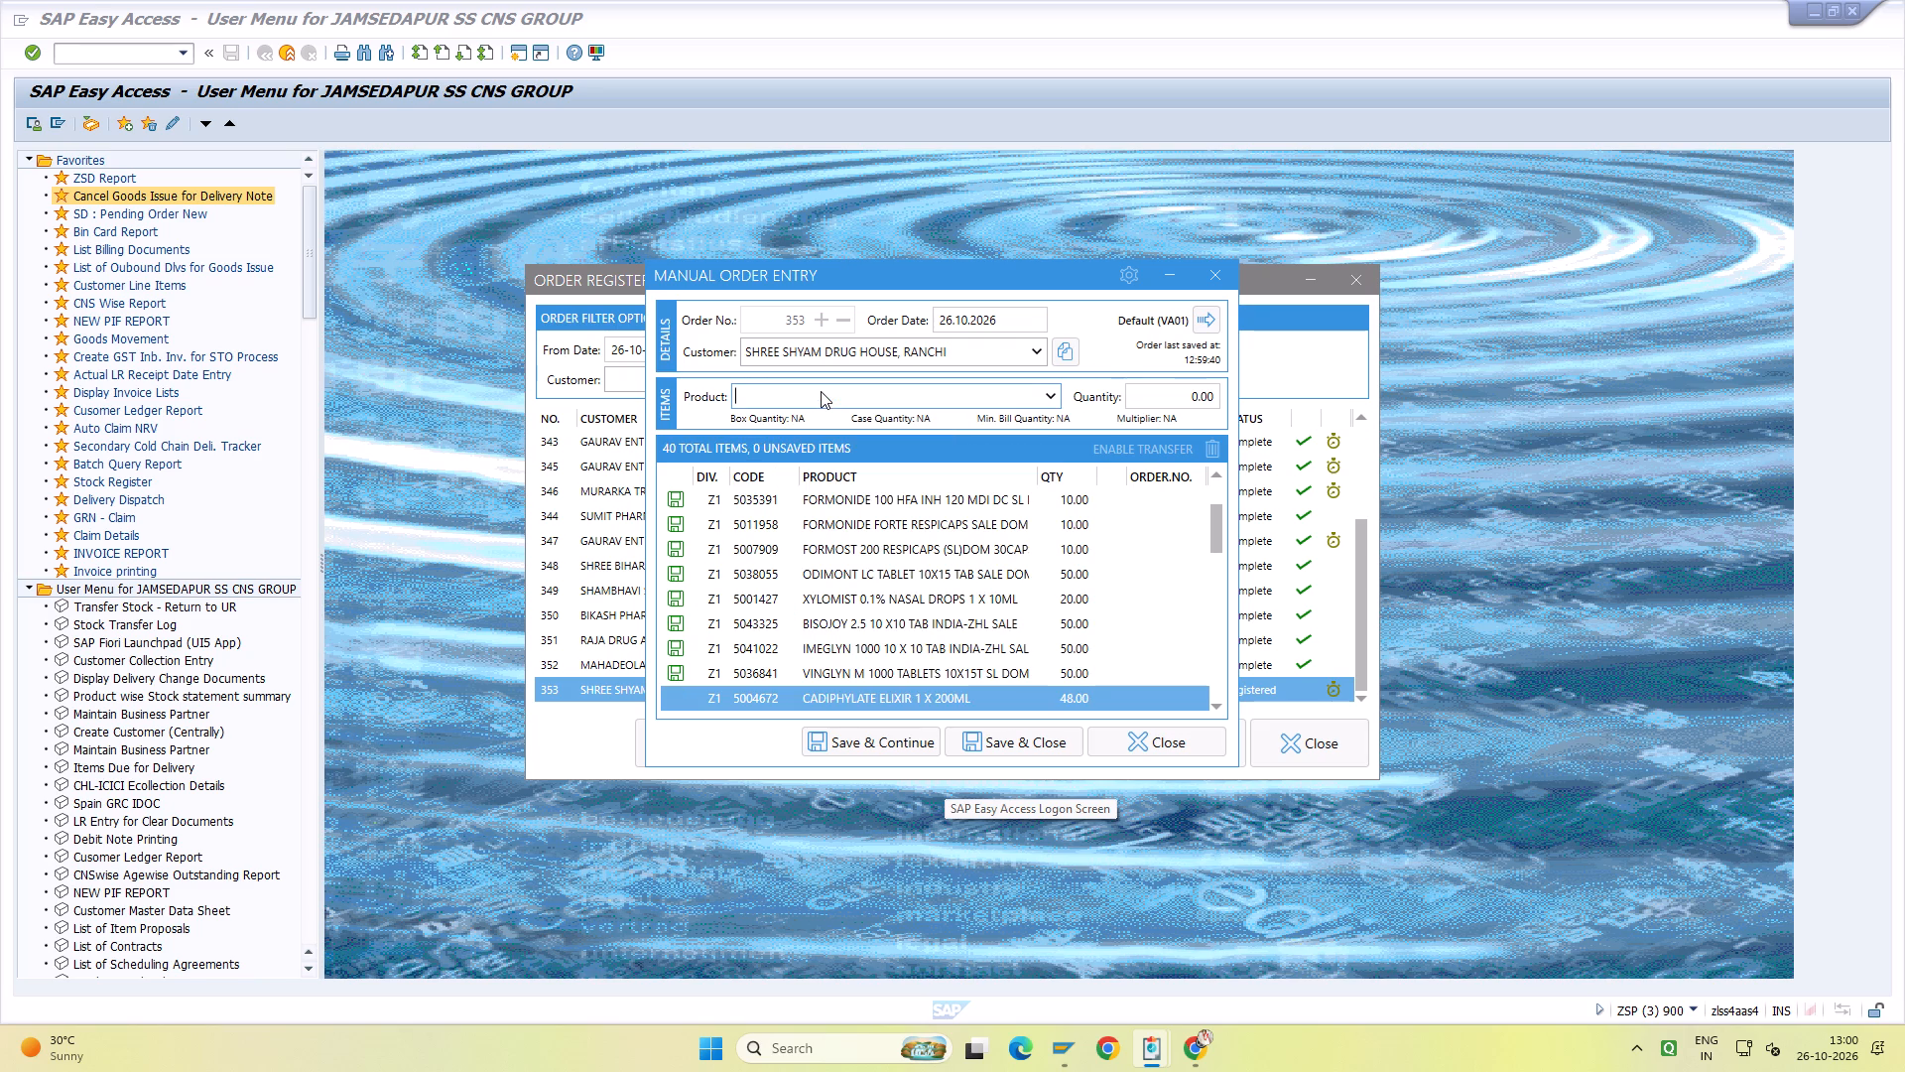
key("Down")
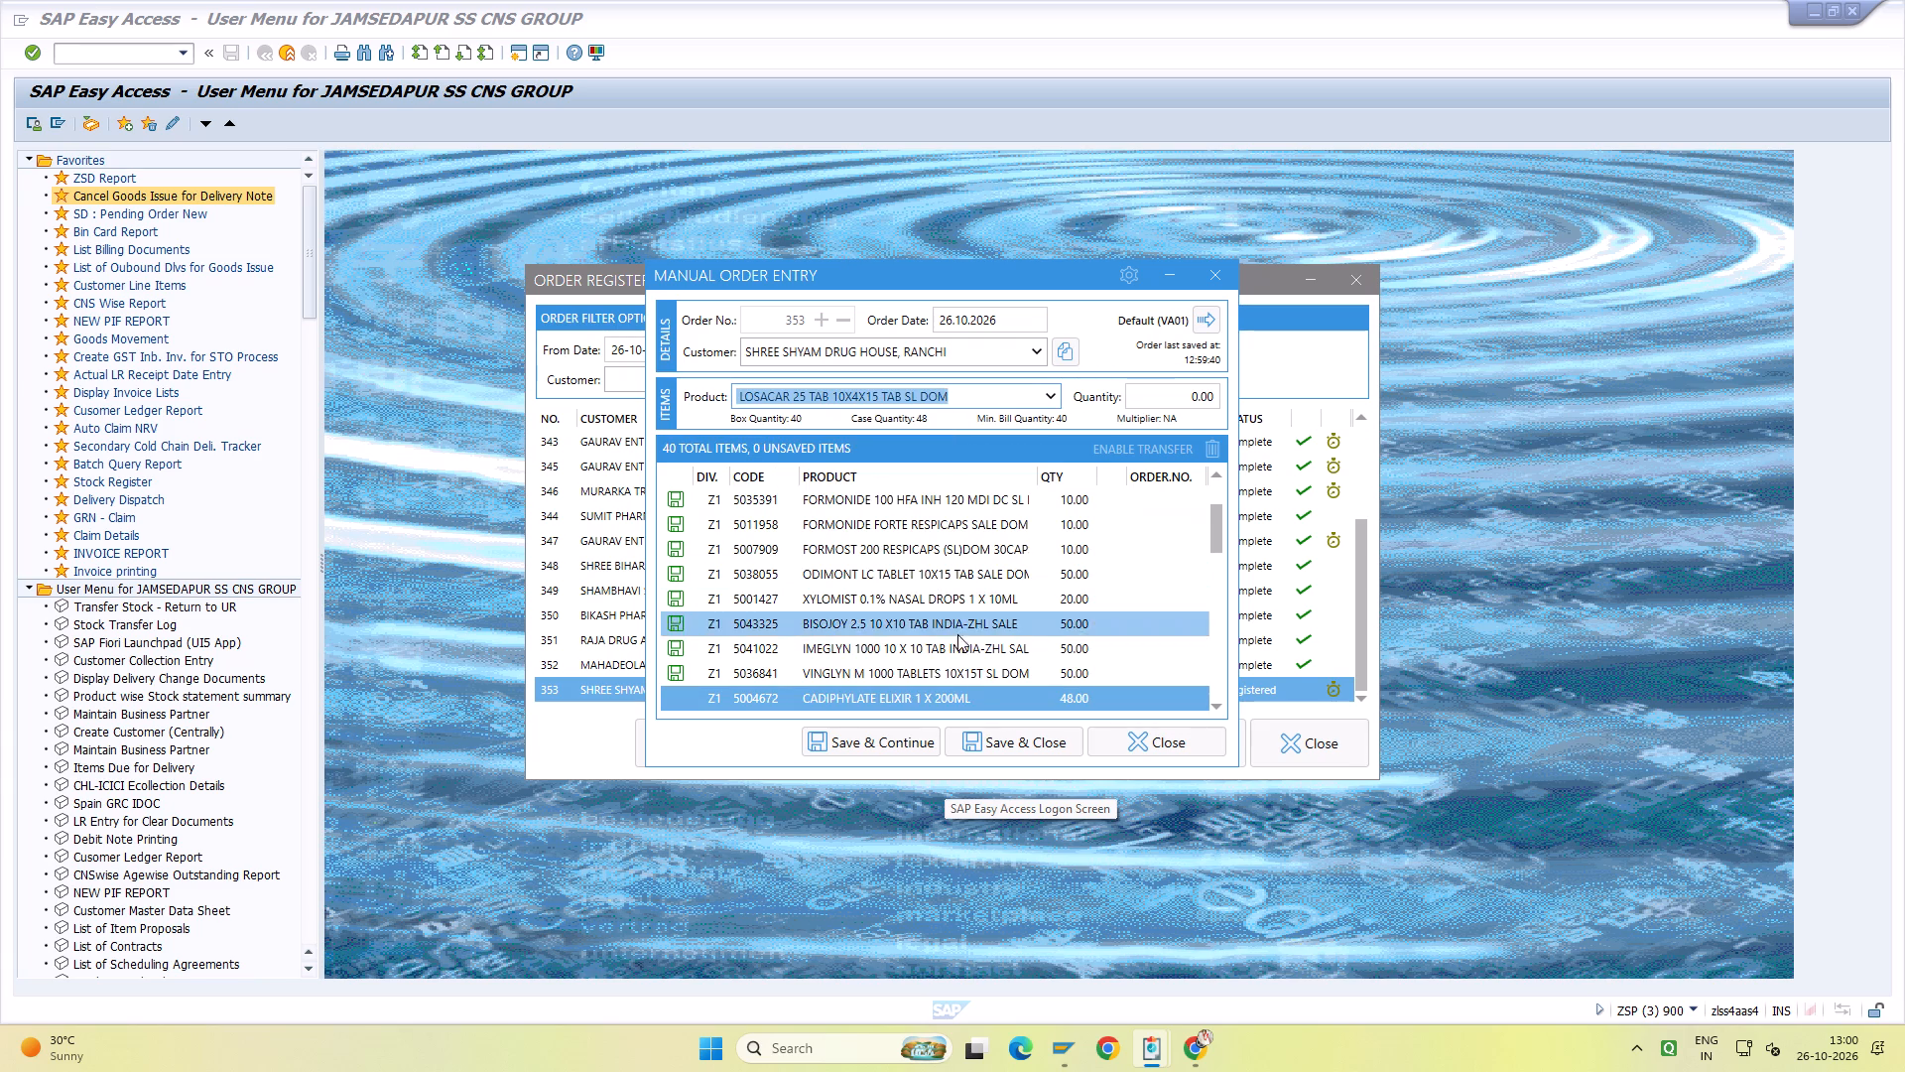
Review the order items after CADIPHYLATE ELIXIR one by one, down to ZYCOLCHIN TABLET 32X10T, checking their quantities.
left_click(979, 691)
key("Down")
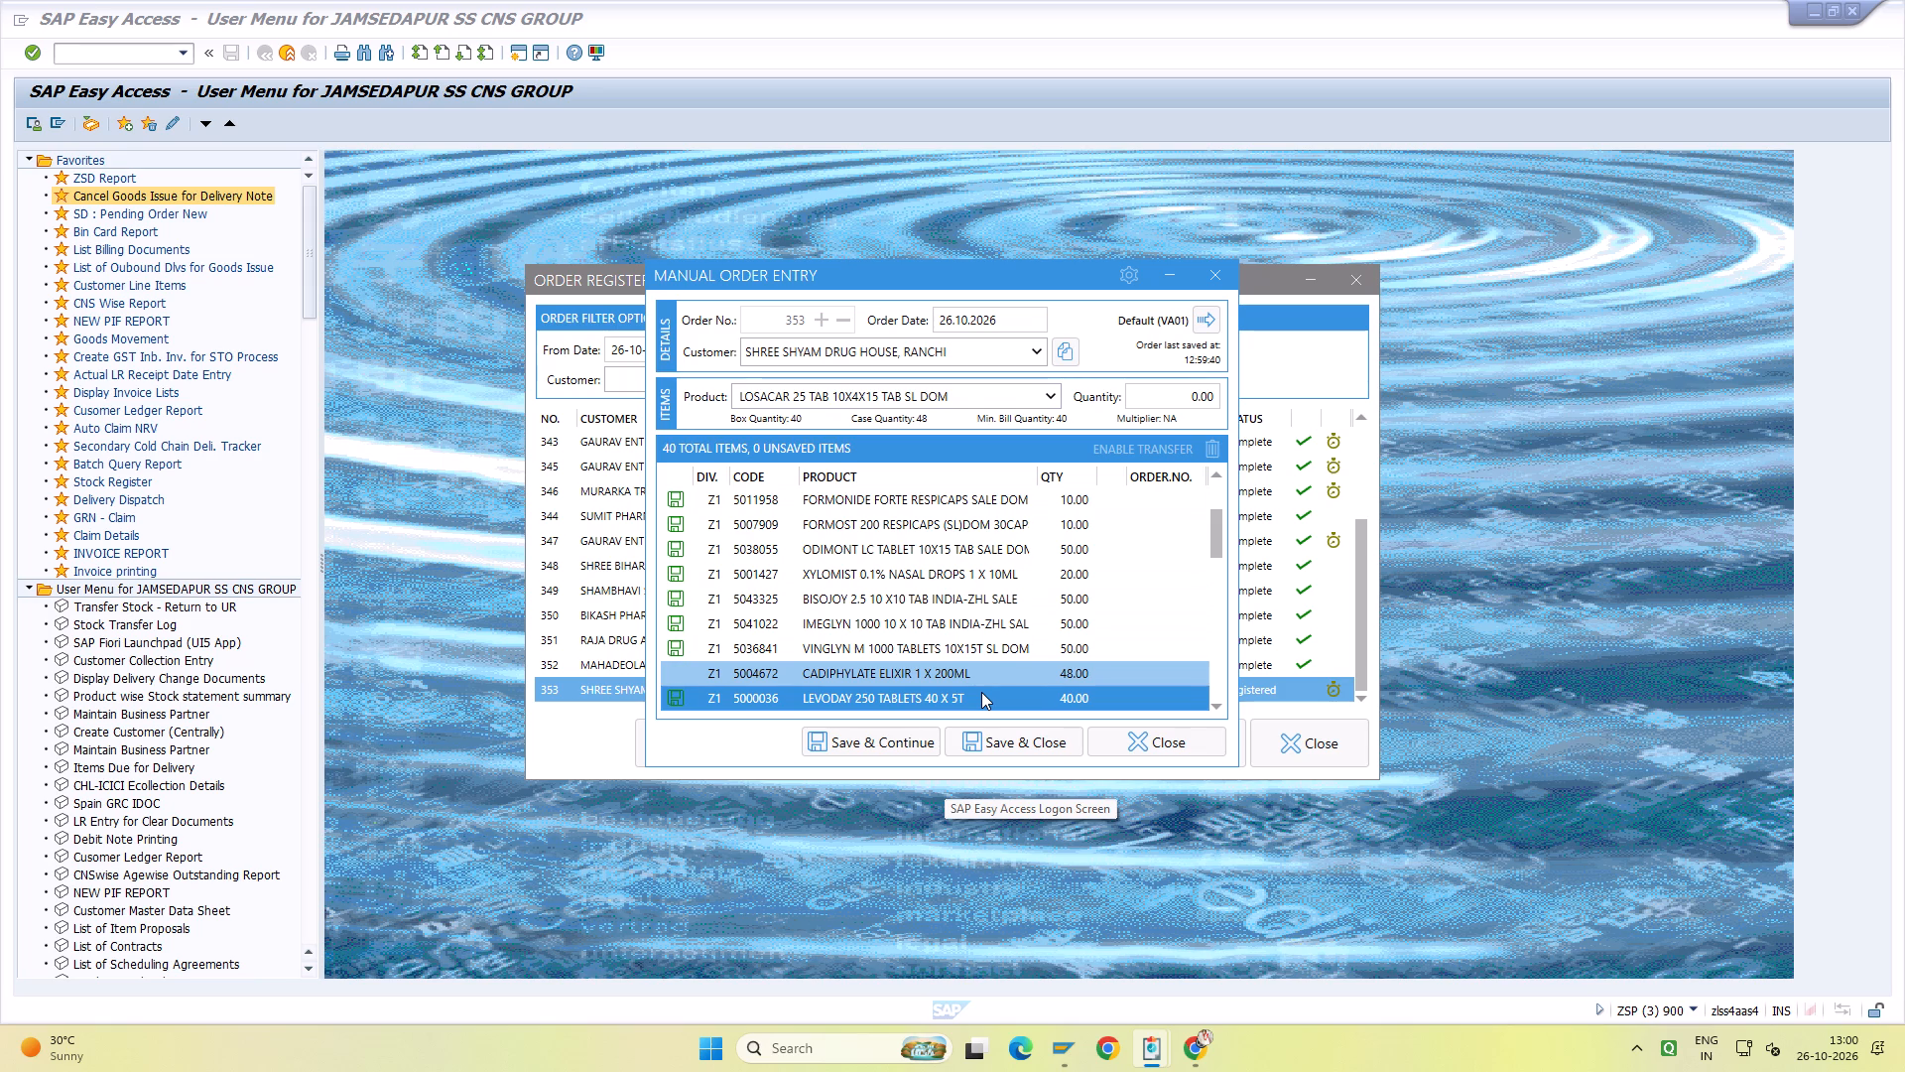
key("Down")
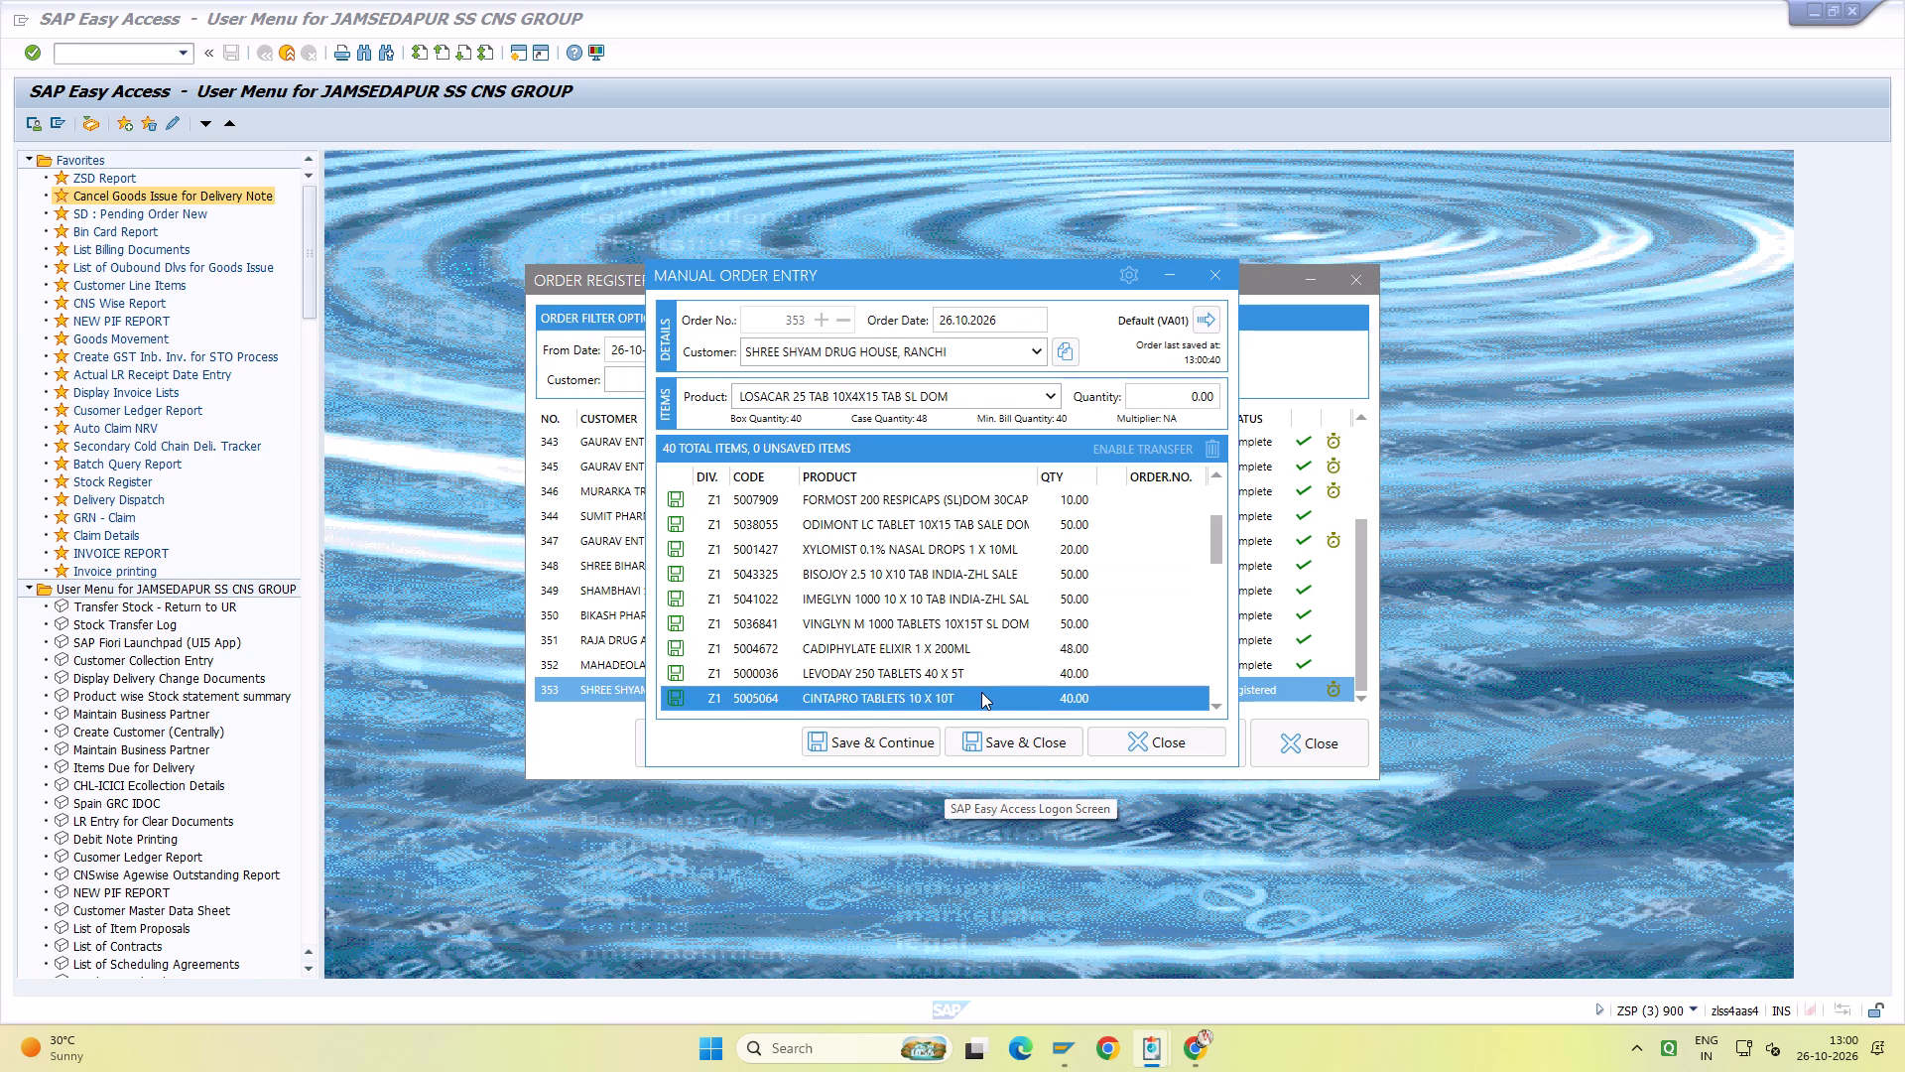
key("Down")
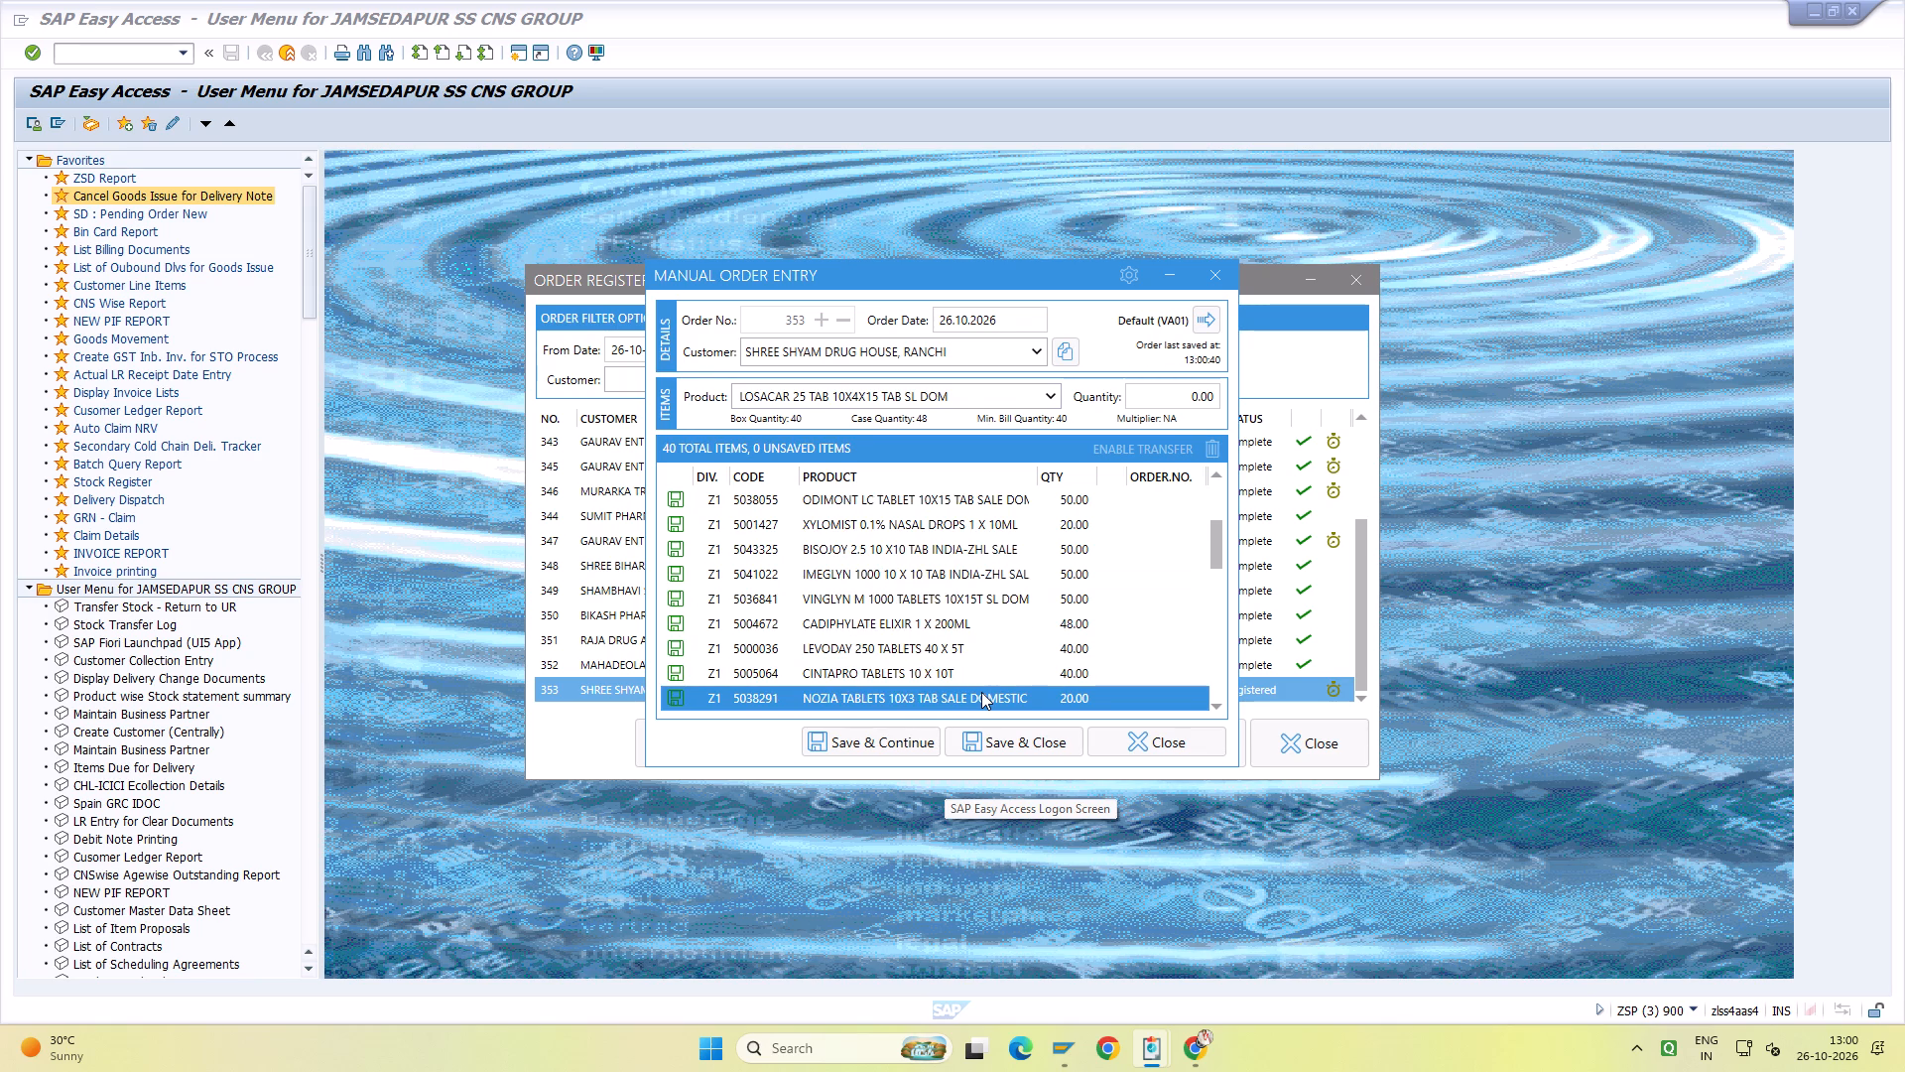
key("Down")
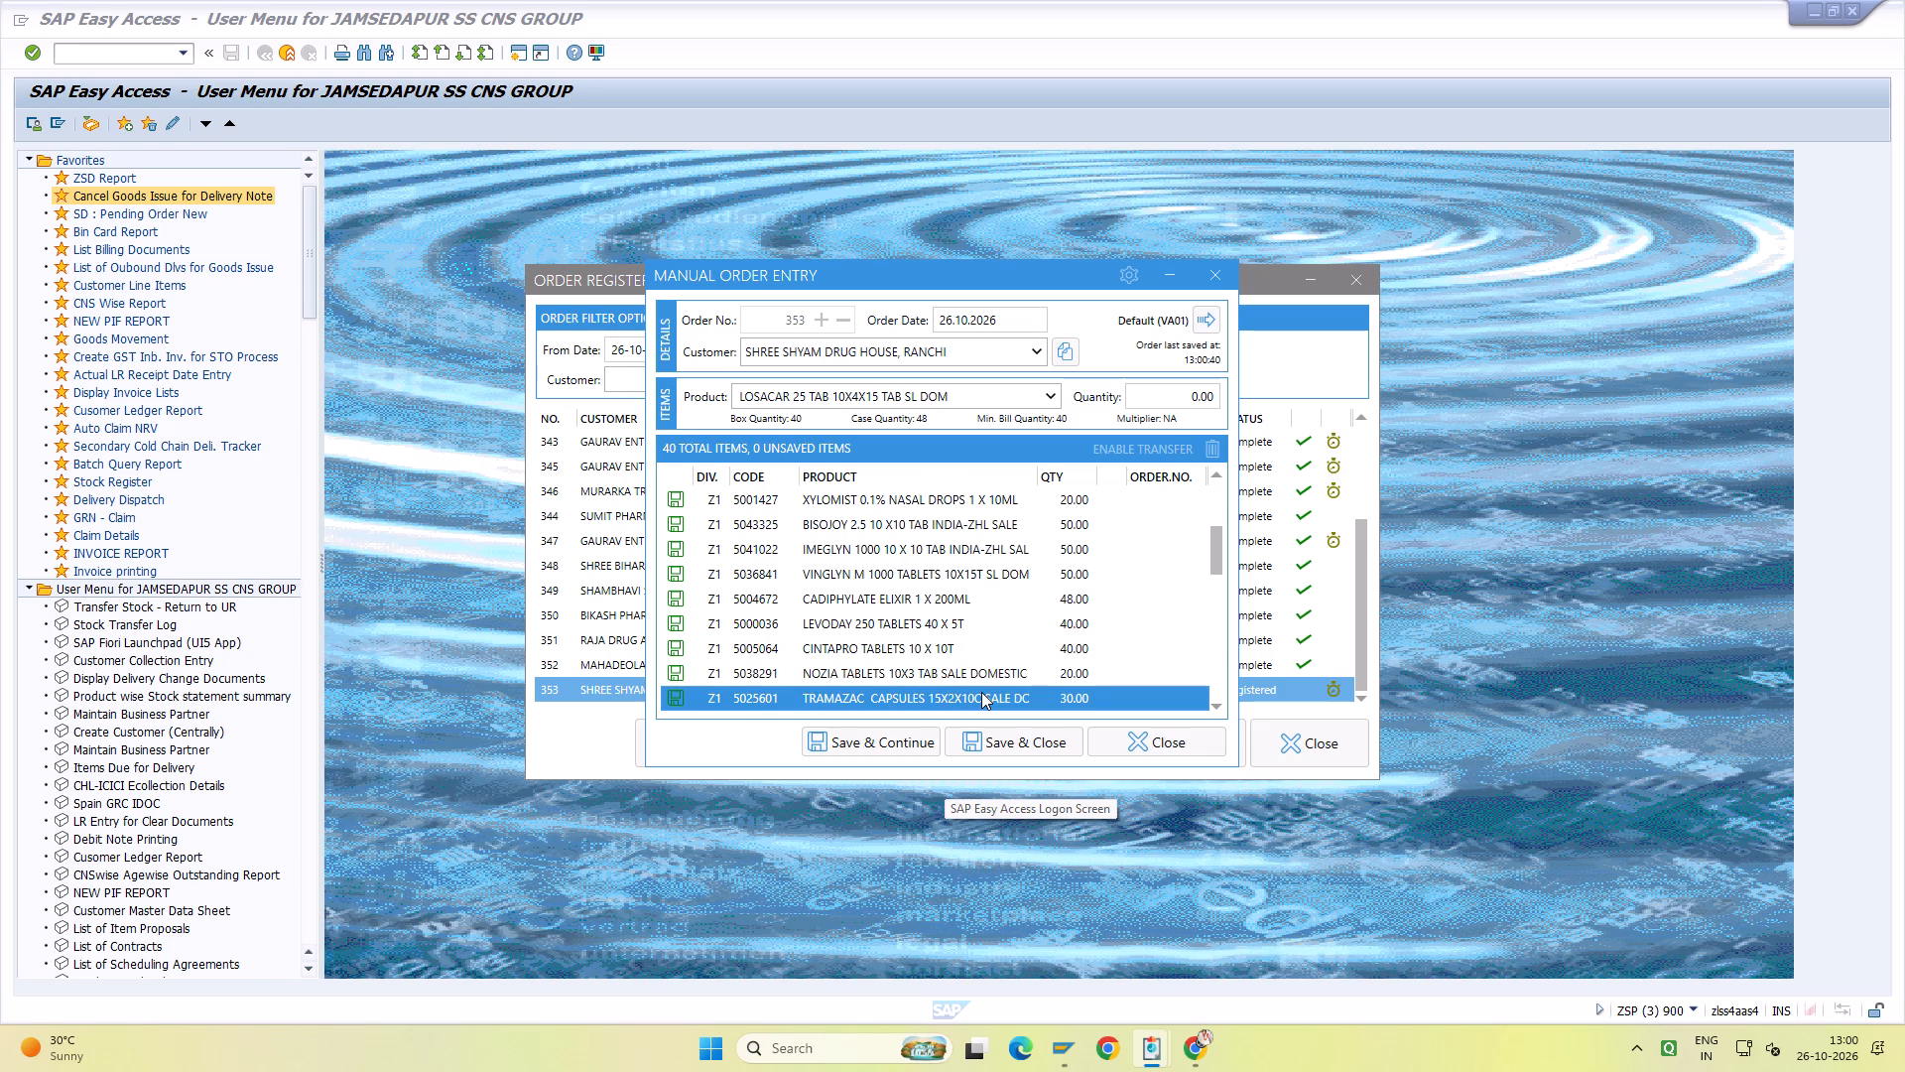
key("Down")
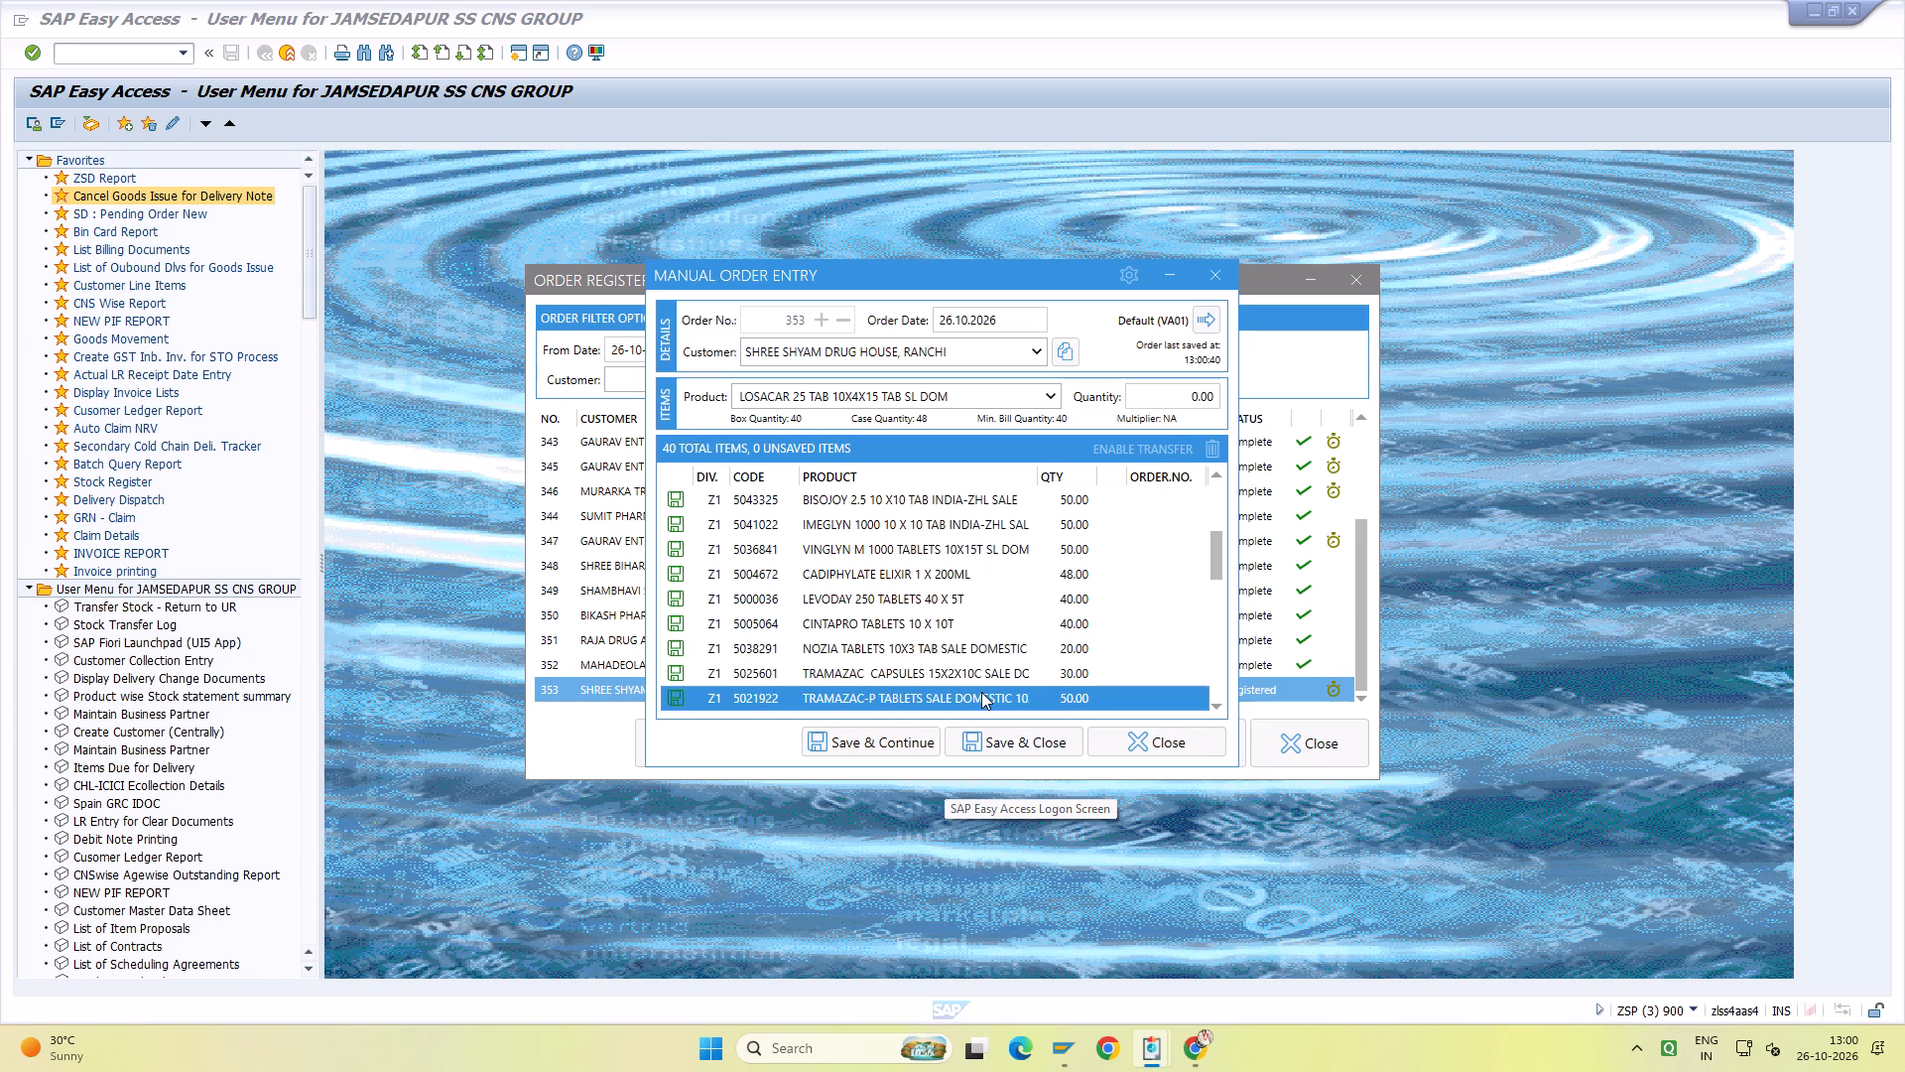
key("Down")
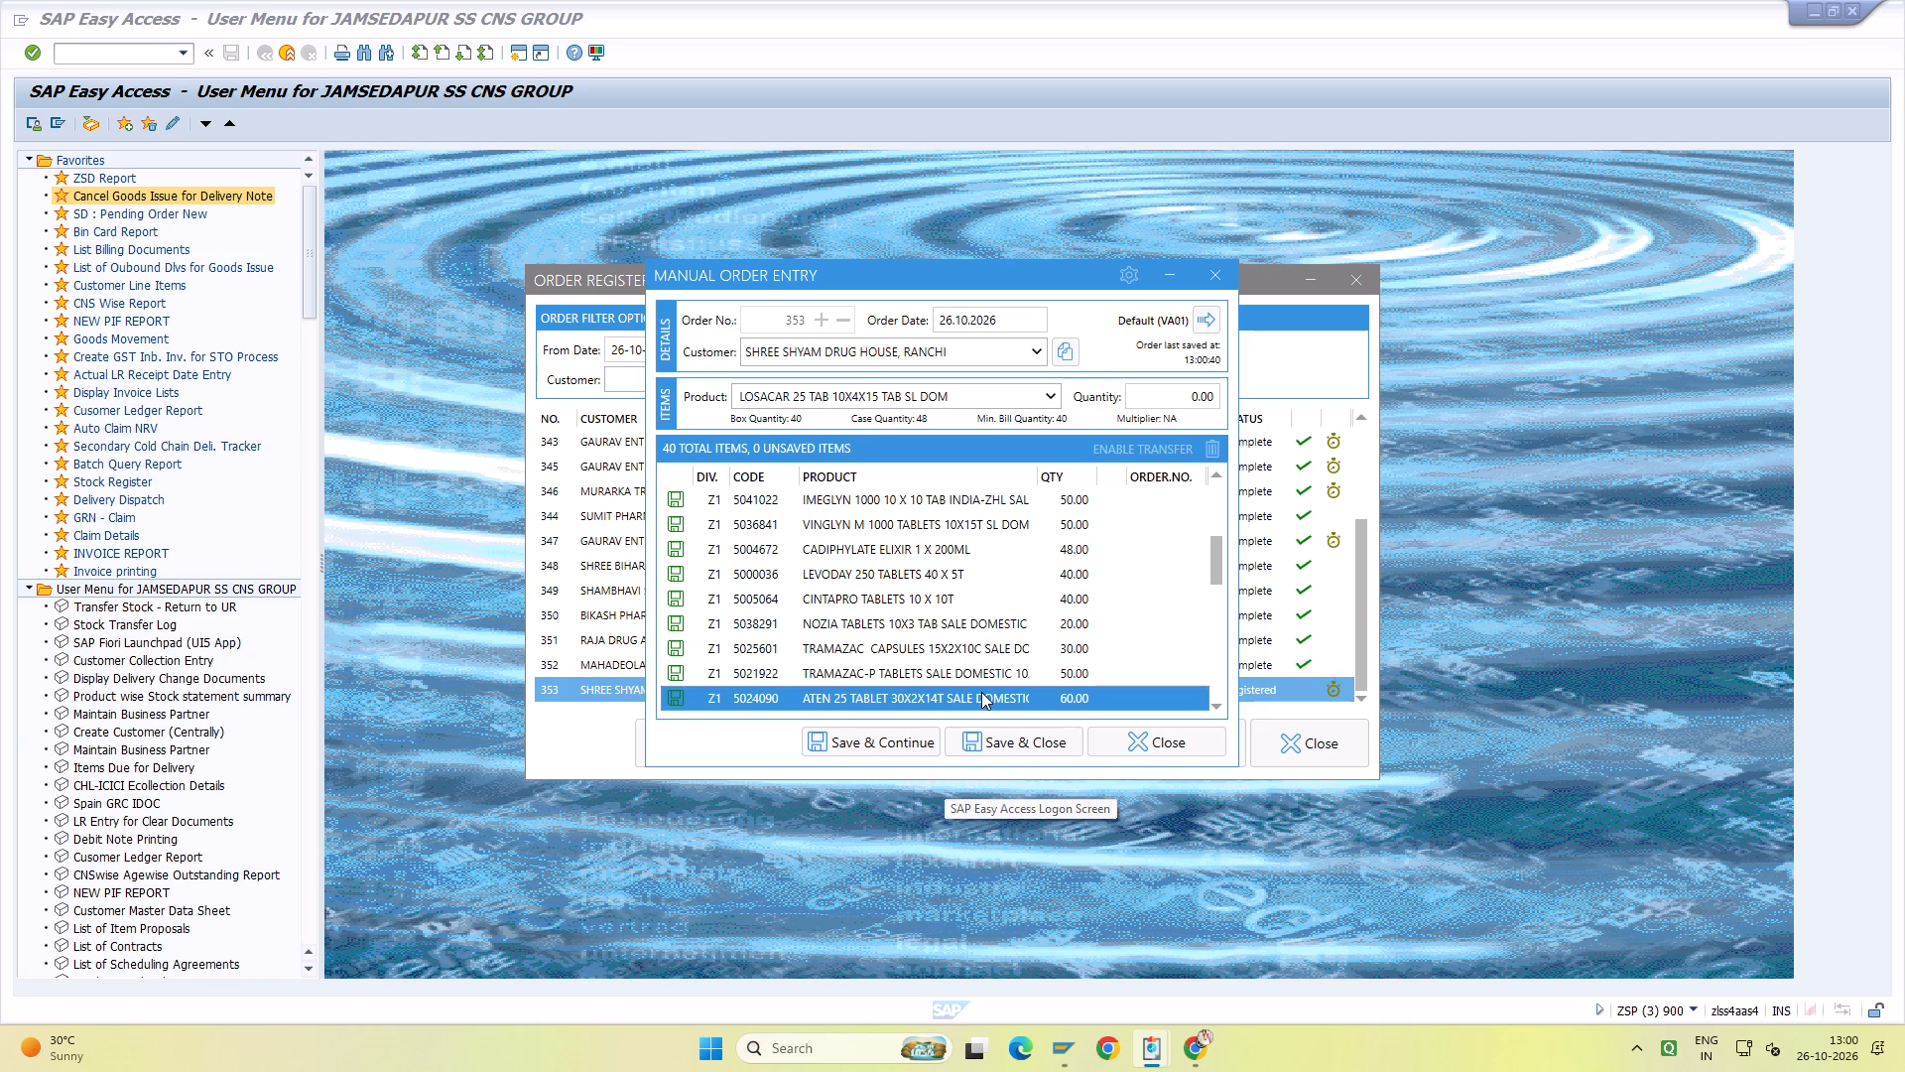
key("Down")
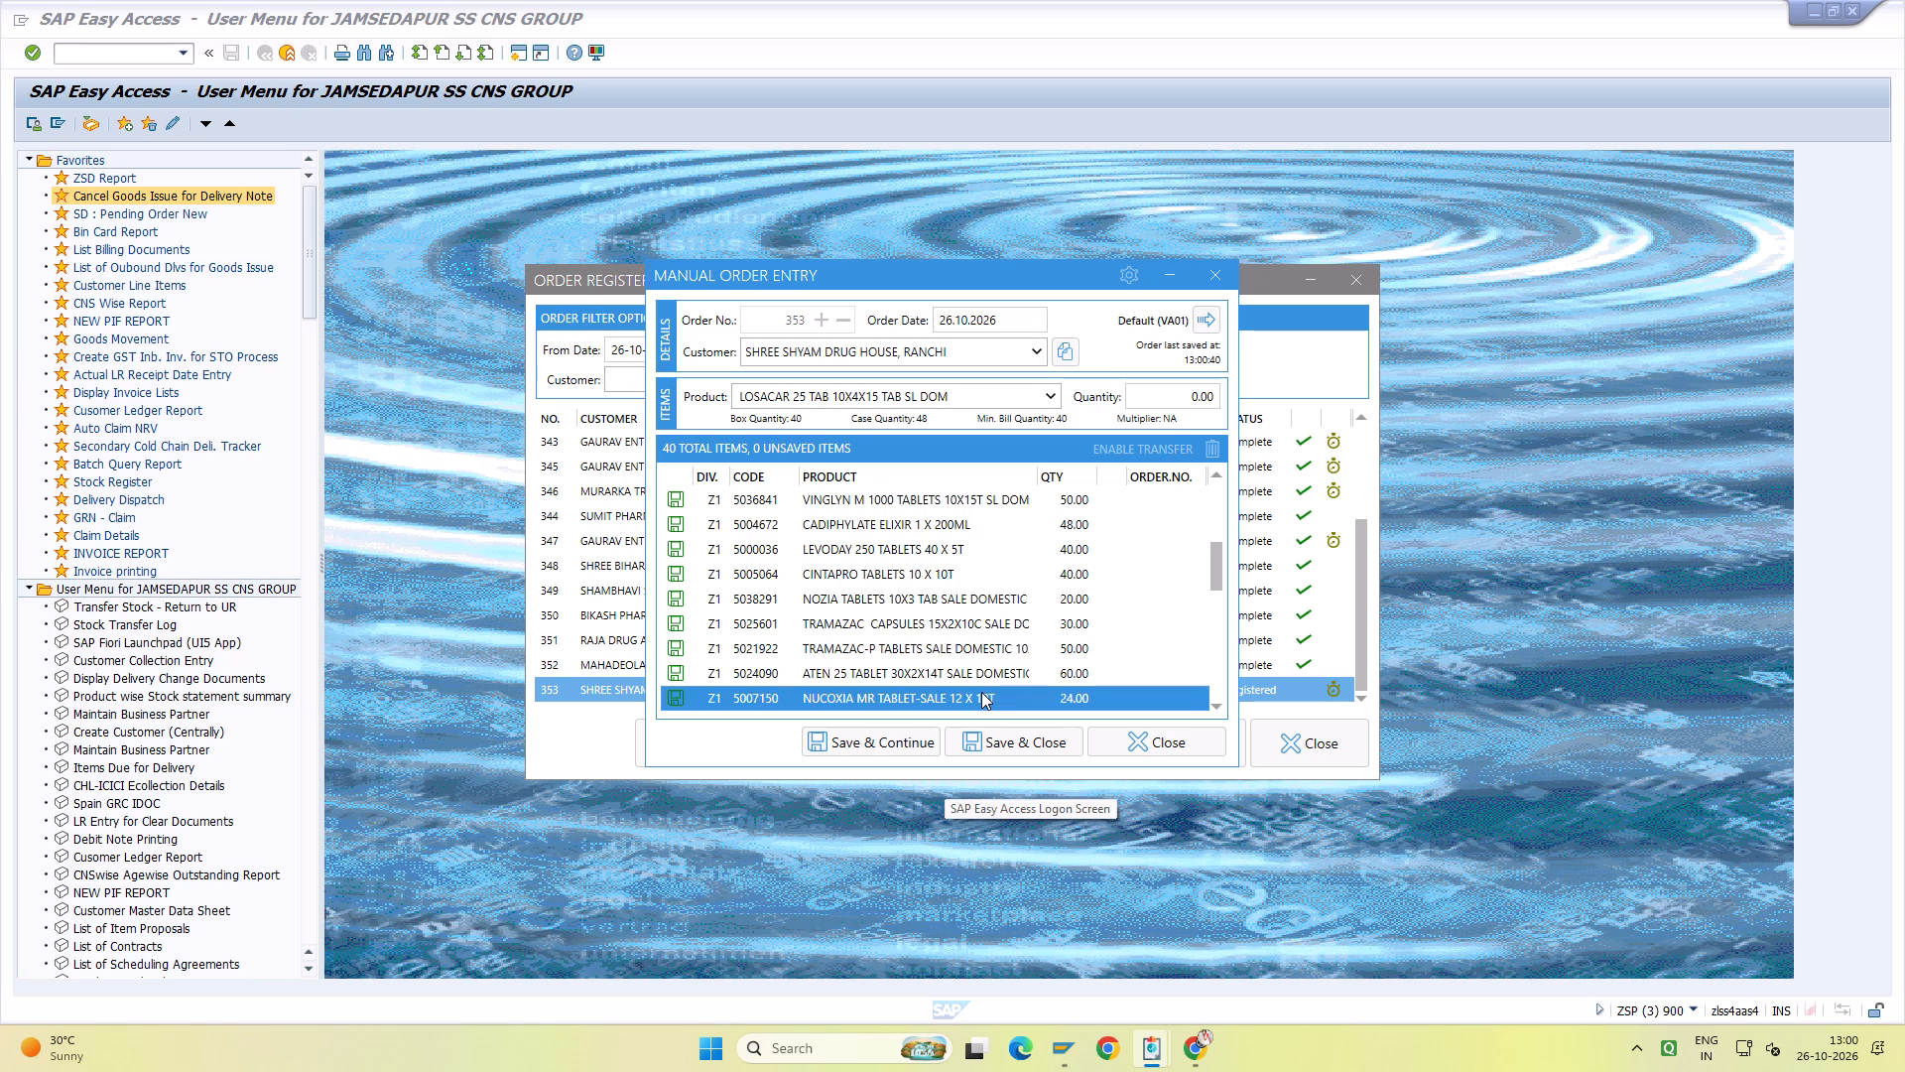
key("Down")
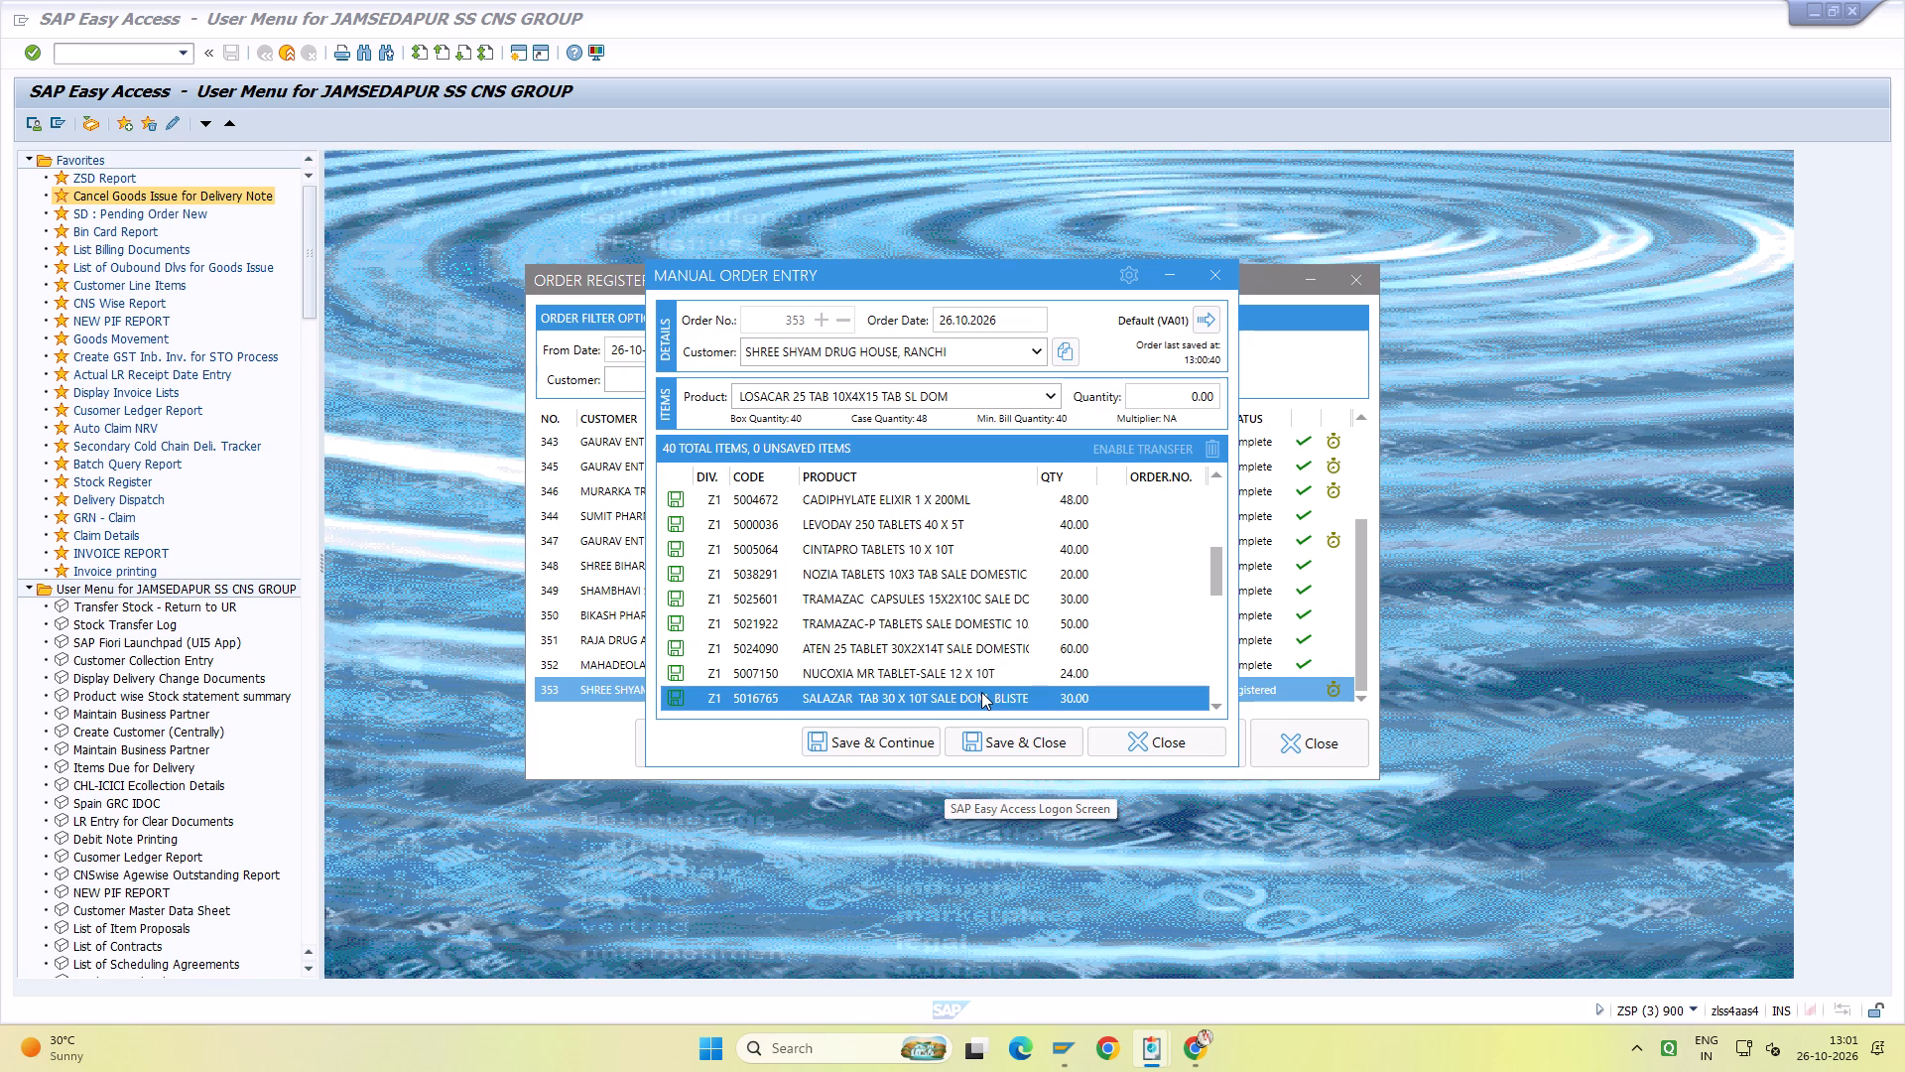
key("Down")
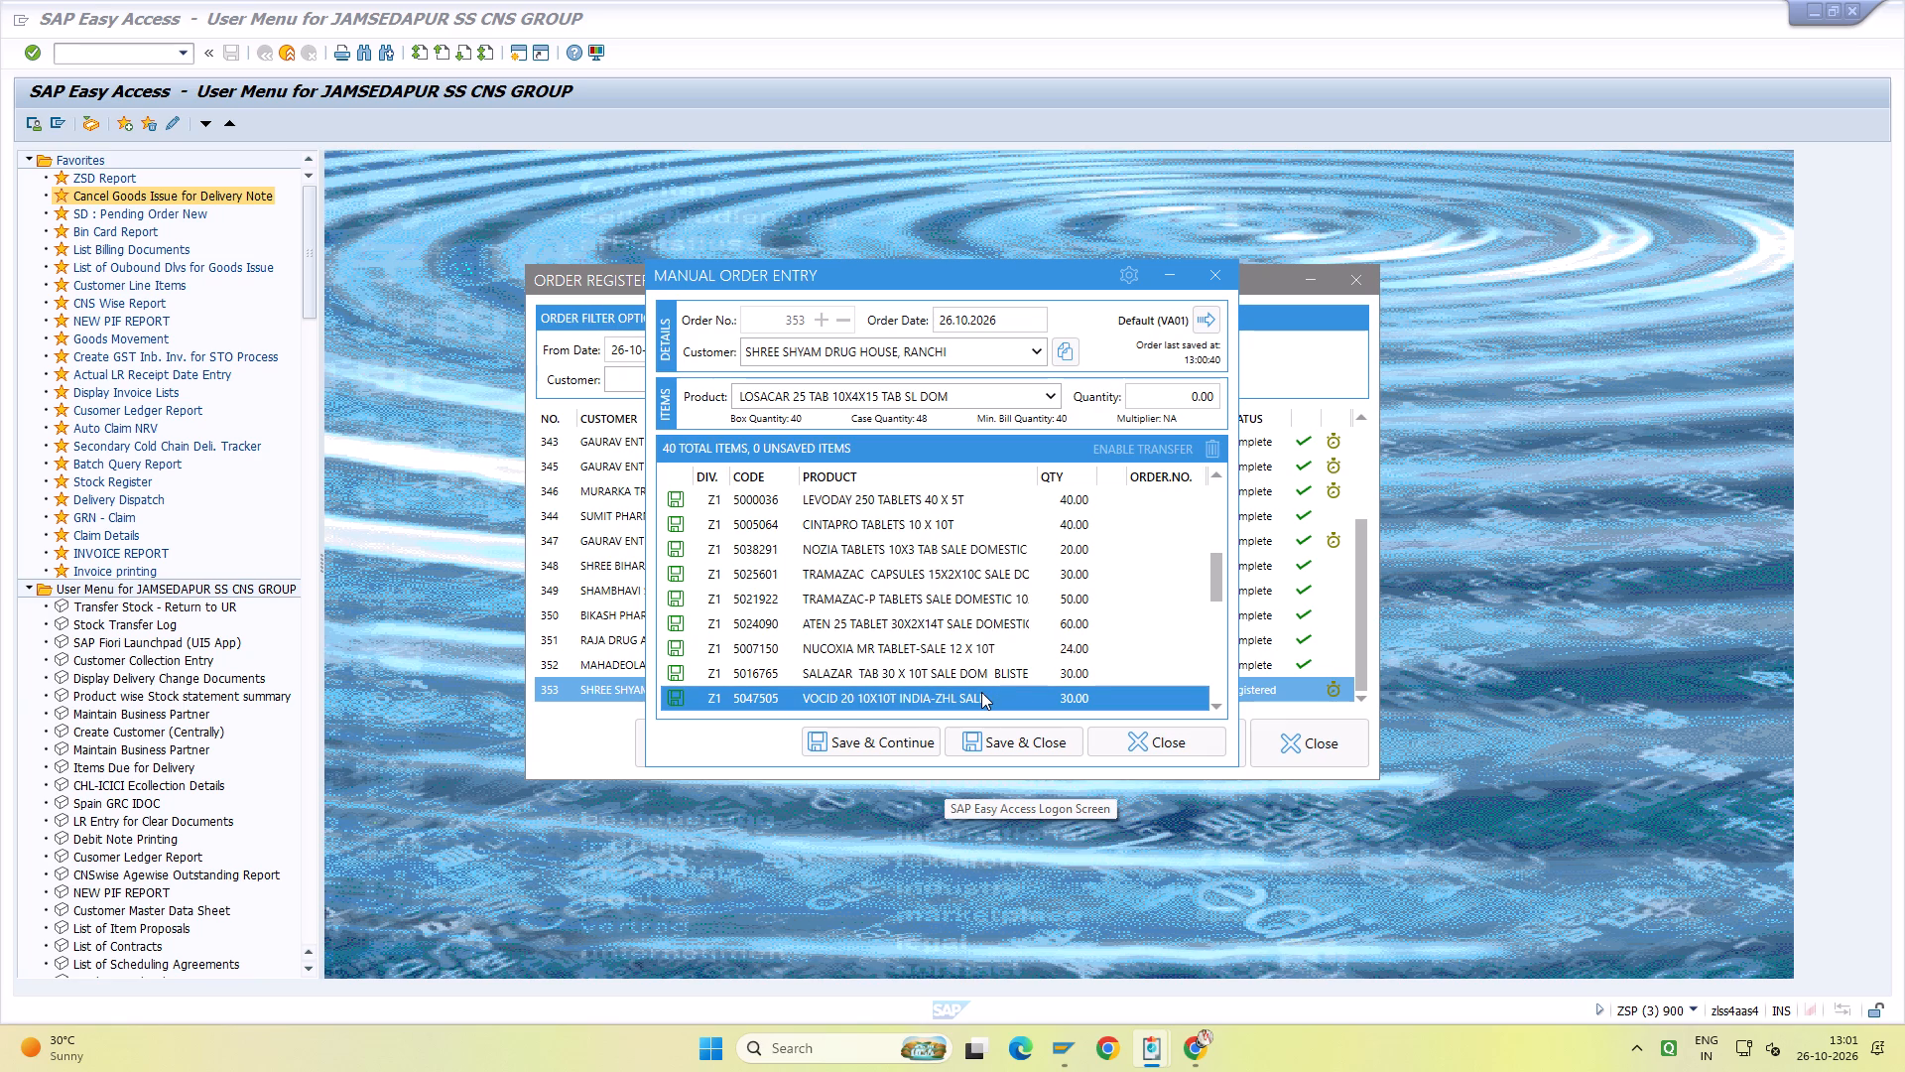
key("Down")
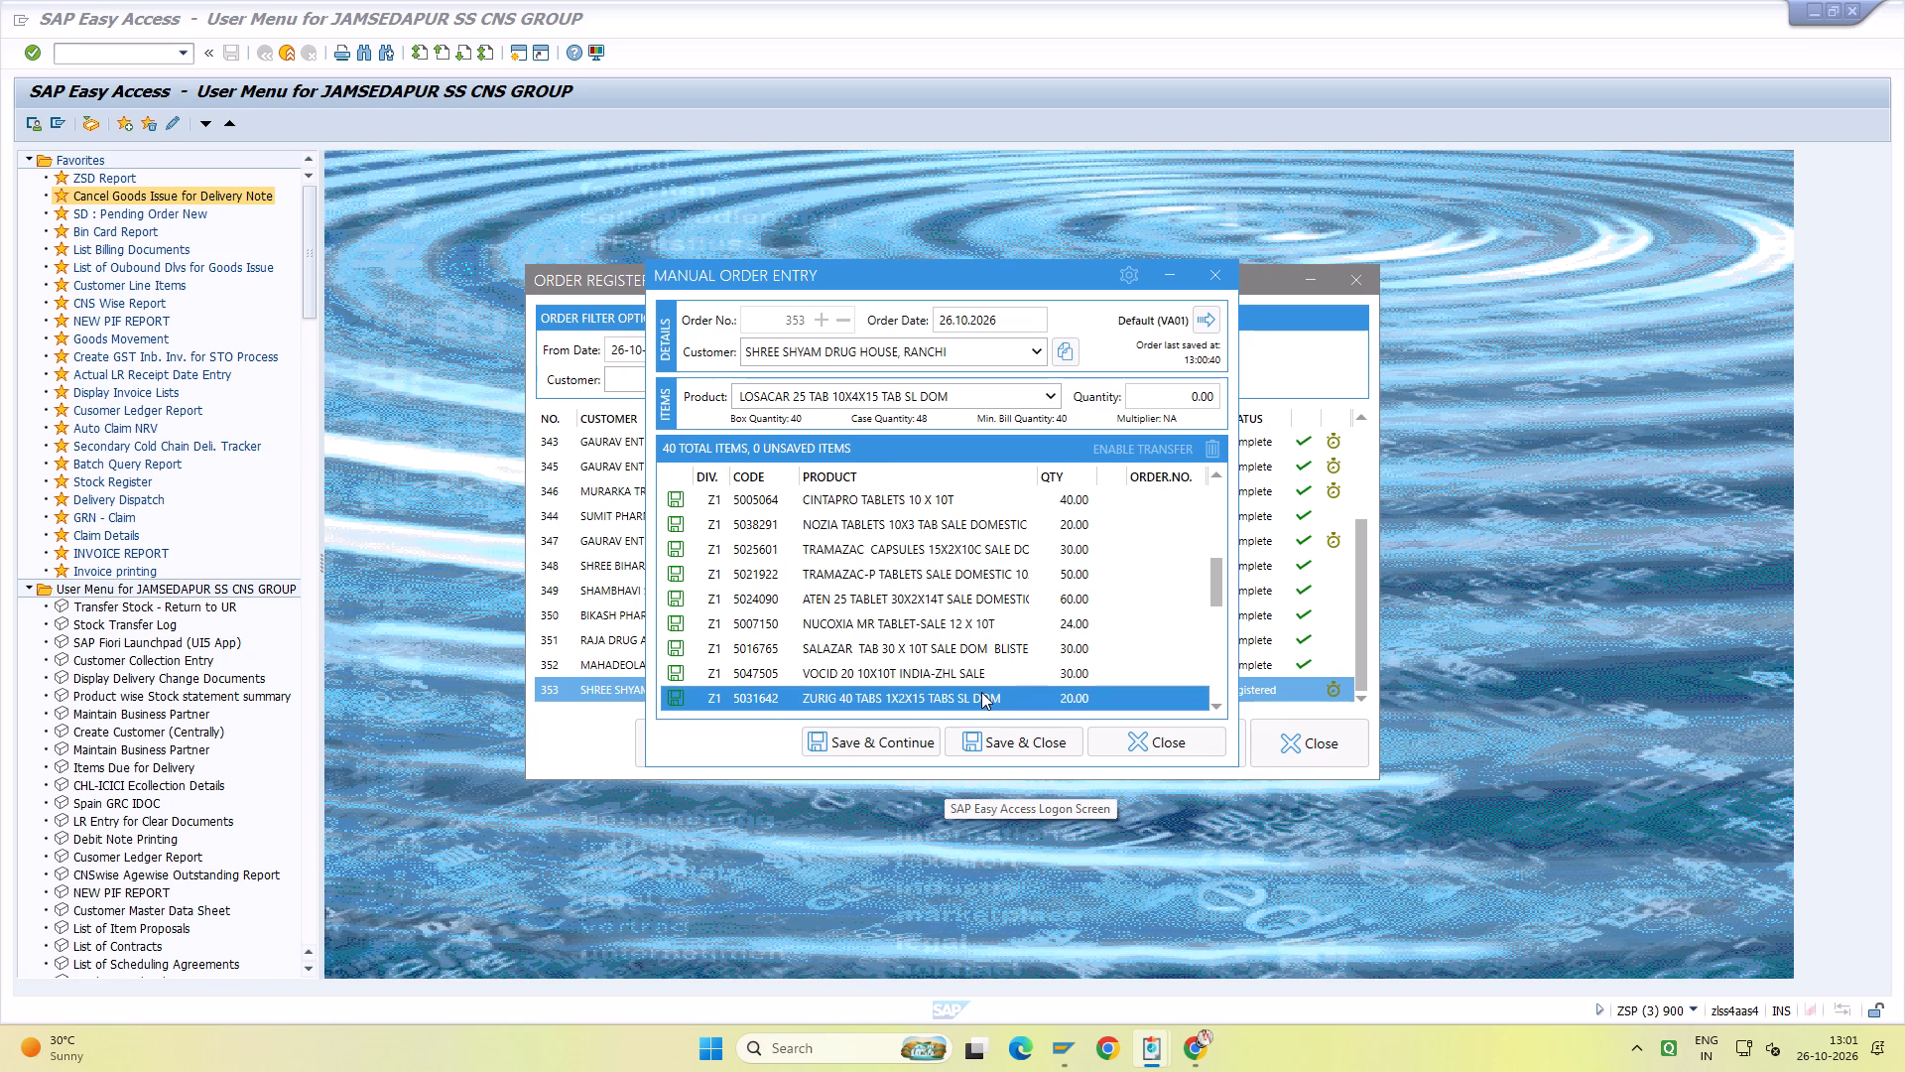
key("Down")
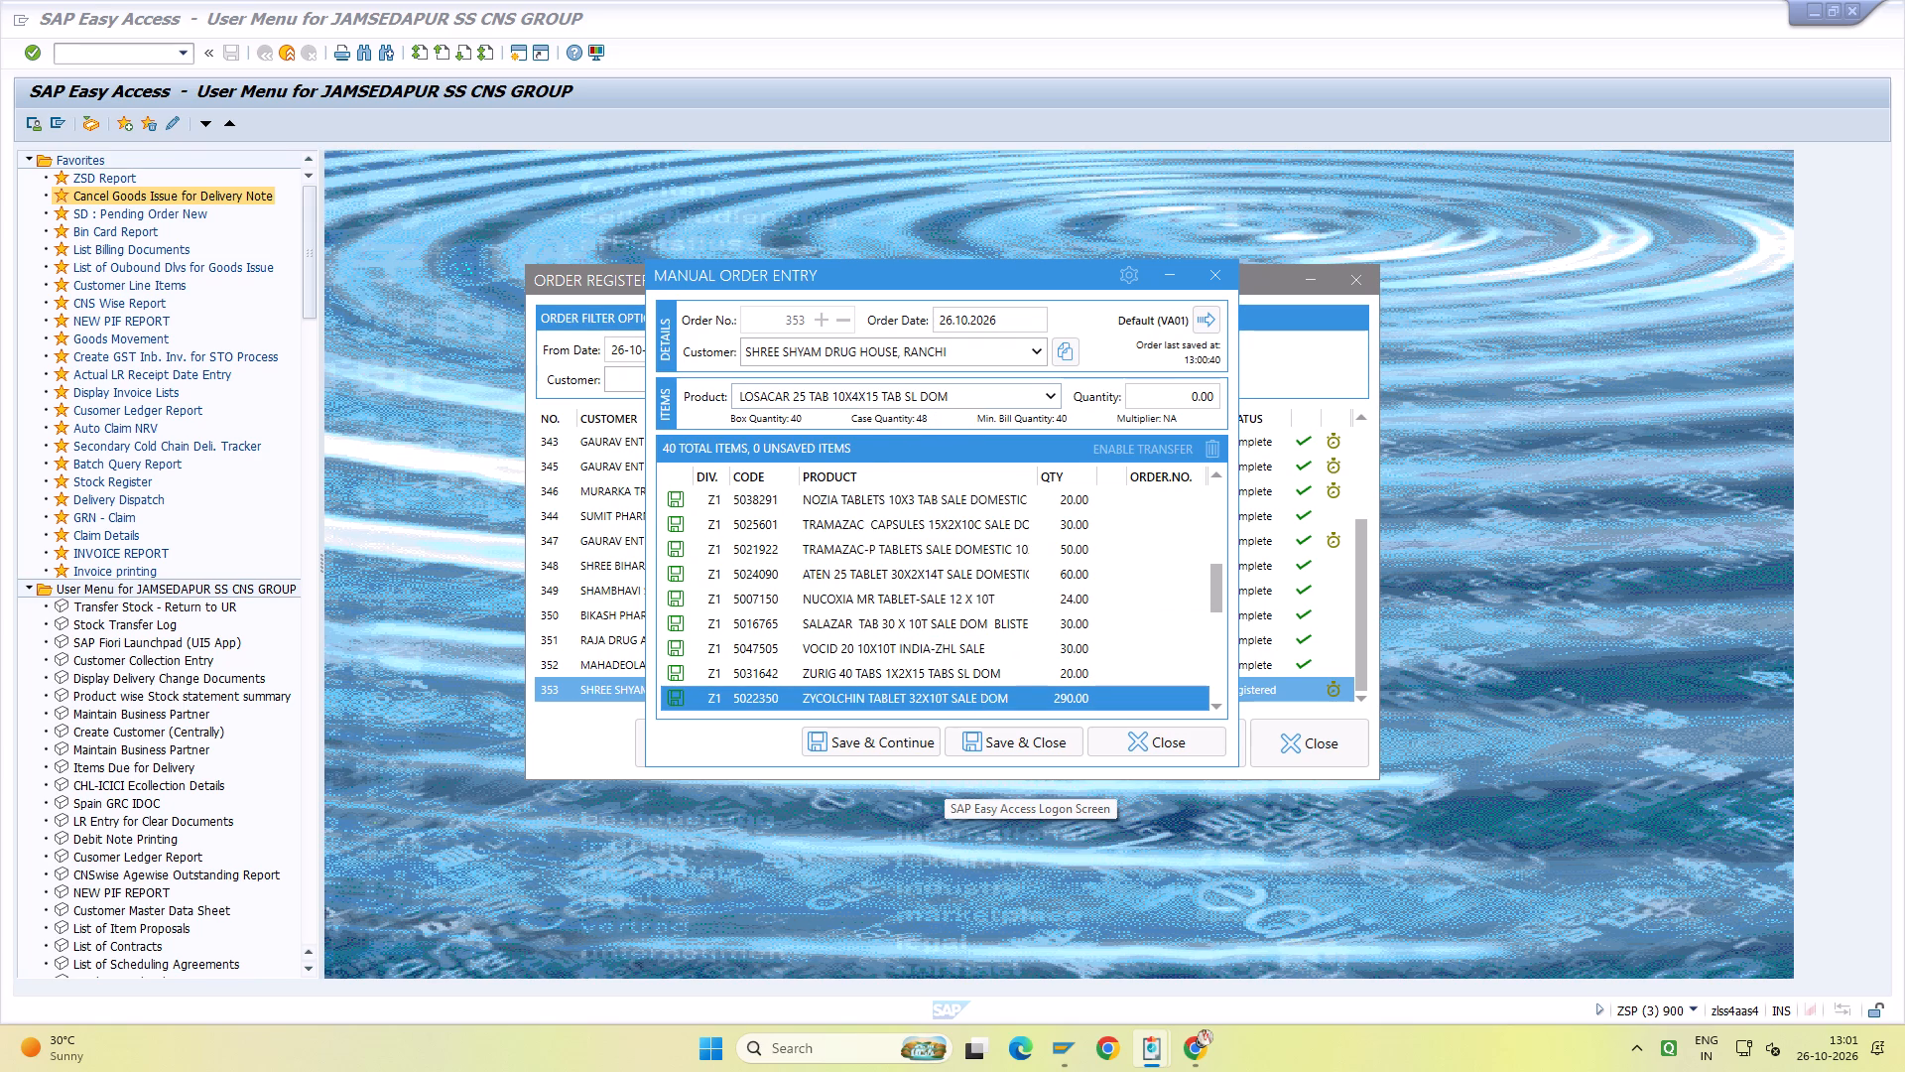
Re-enter ZYCOLCHIN TABLET 32X10T SALE DOM, code 5022350, in the order with quantity 320.
left_click_drag(975, 397, 694, 392)
type("ZYCOLCHIN")
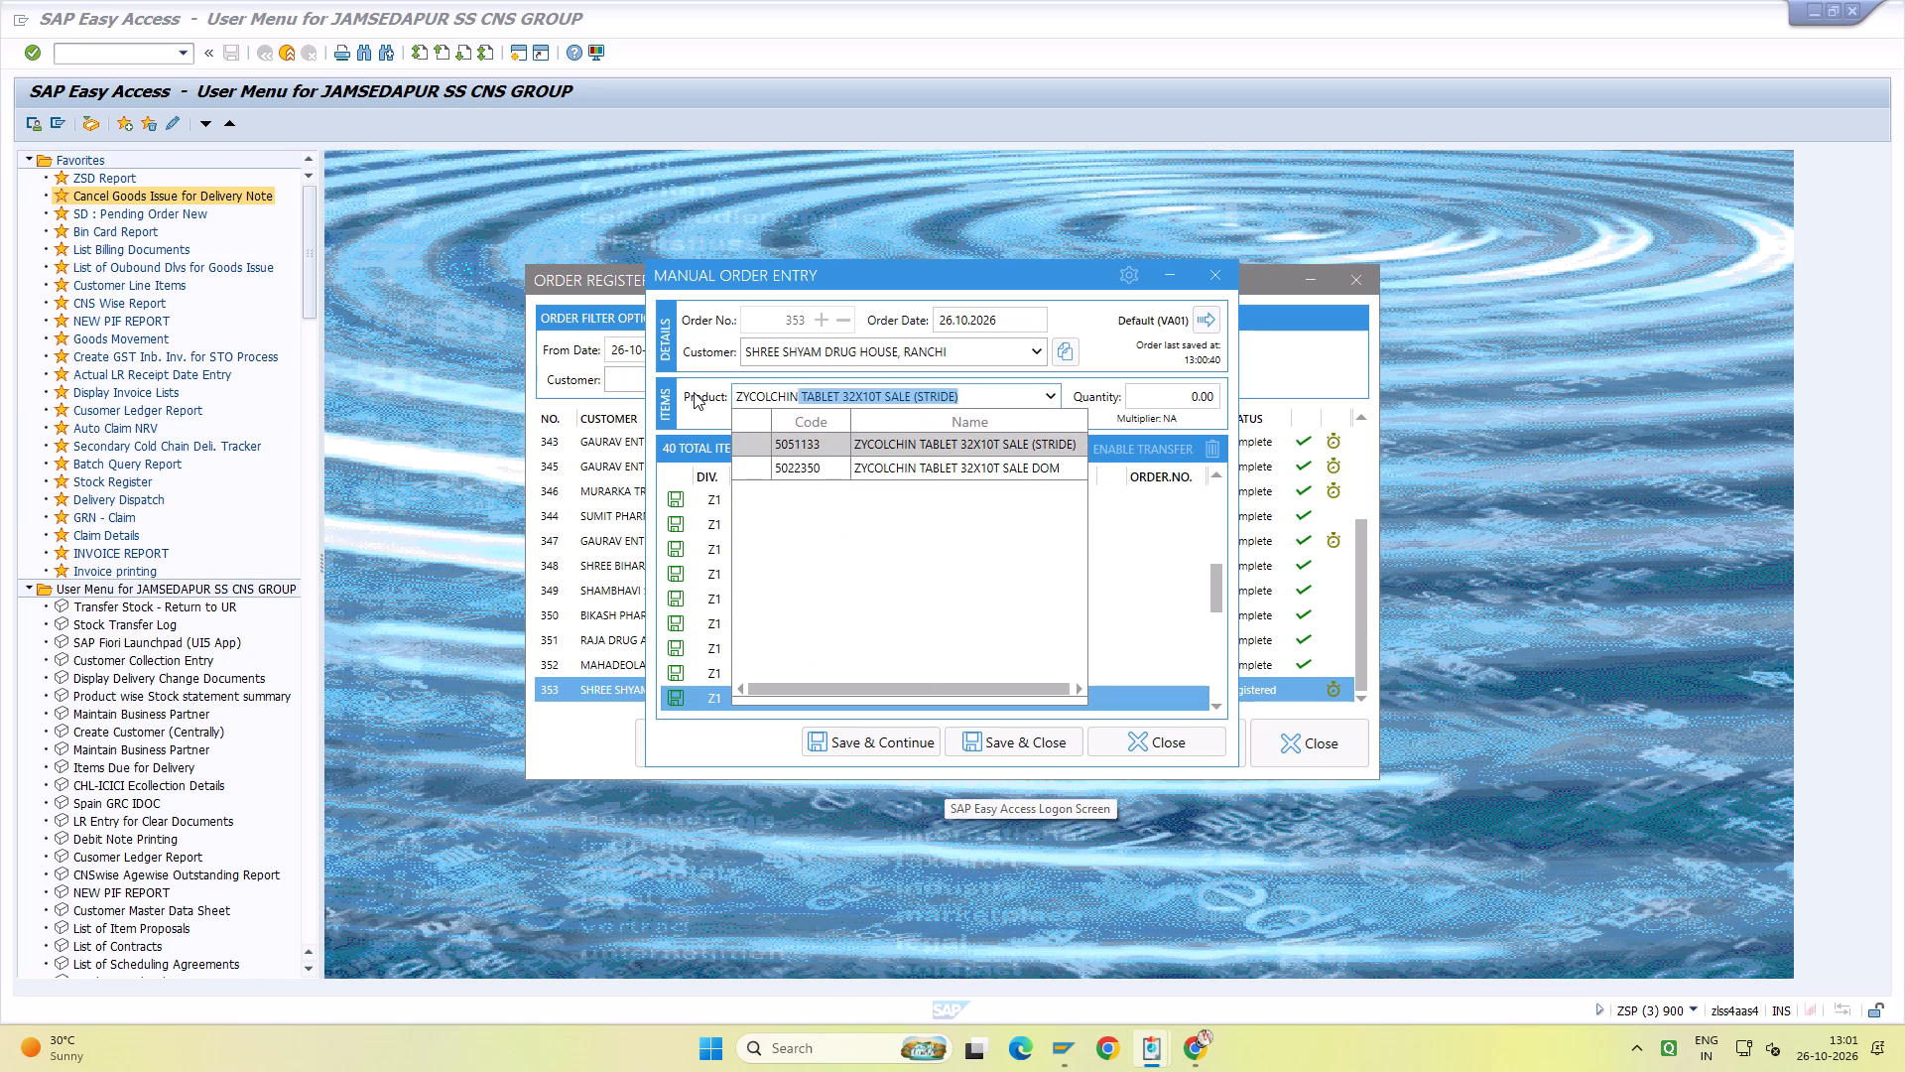
key("Down")
key("Return")
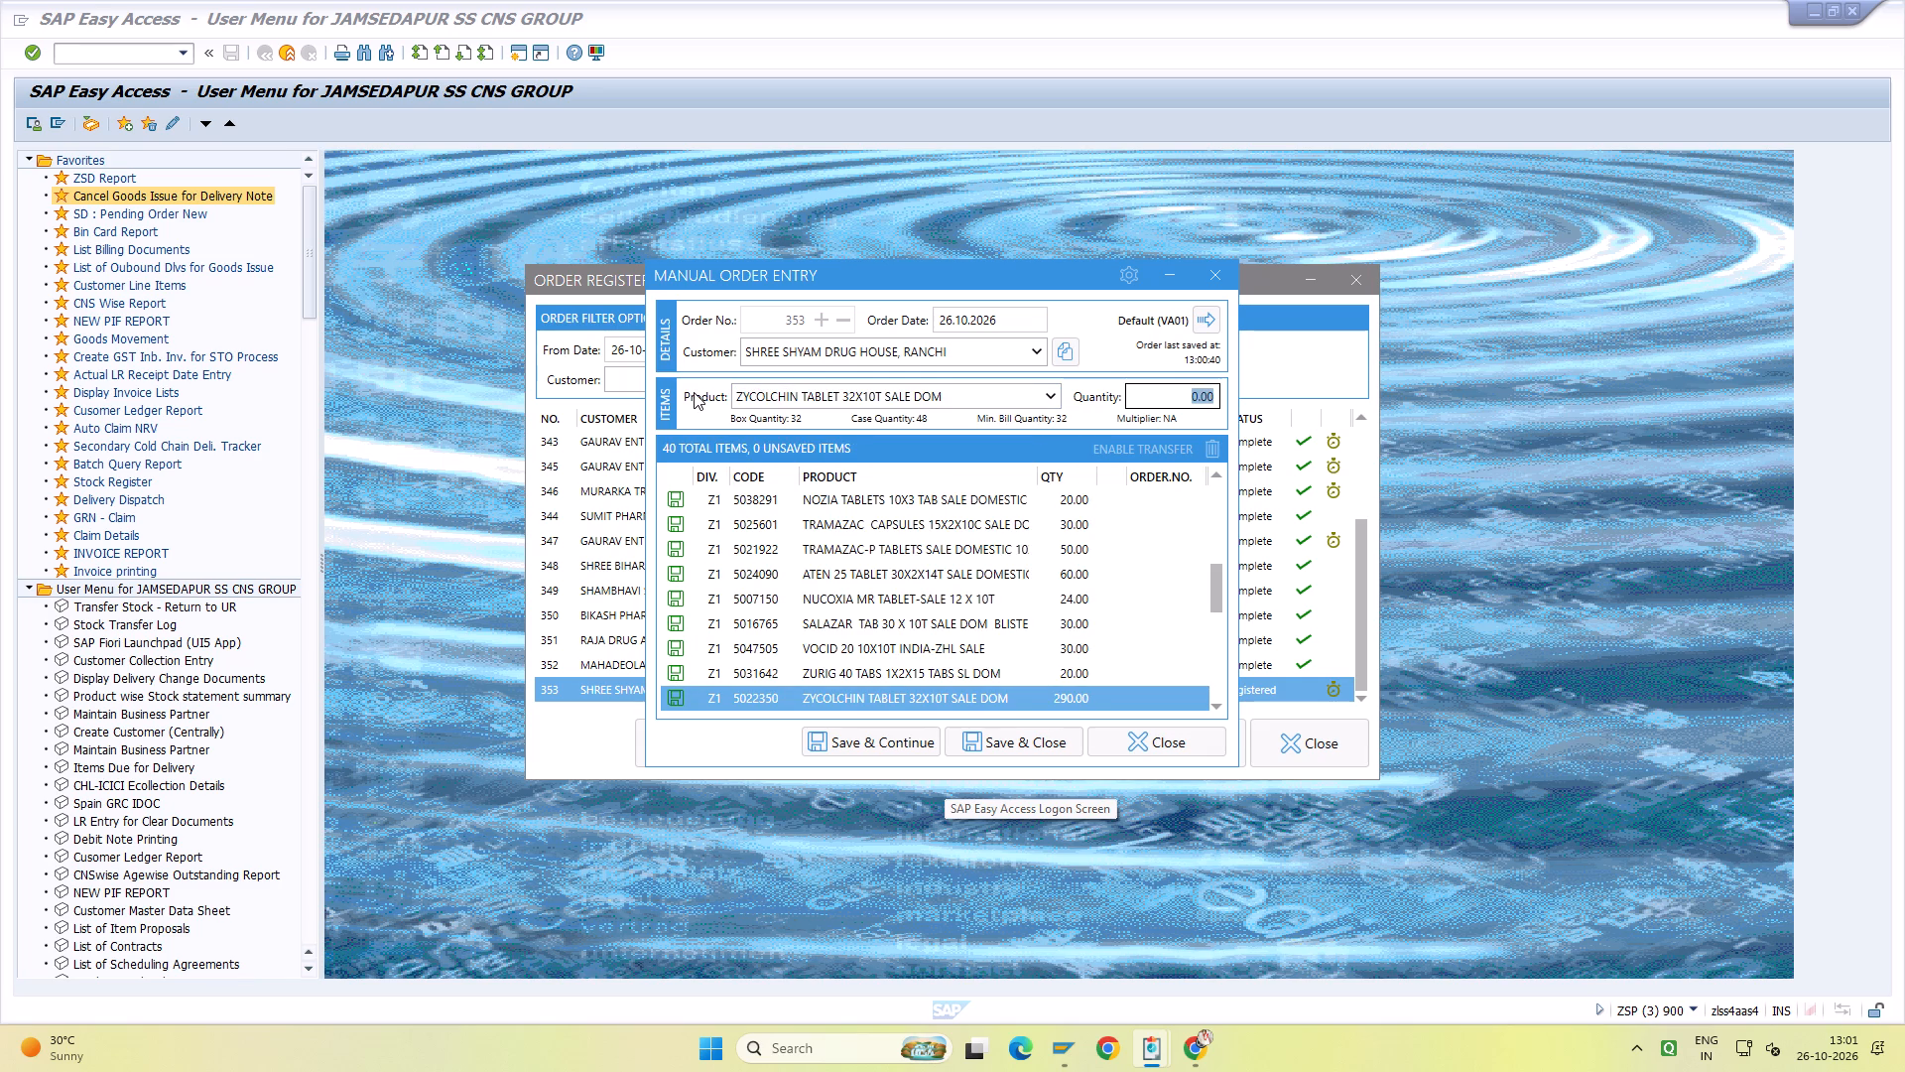
type("320")
key("Return")
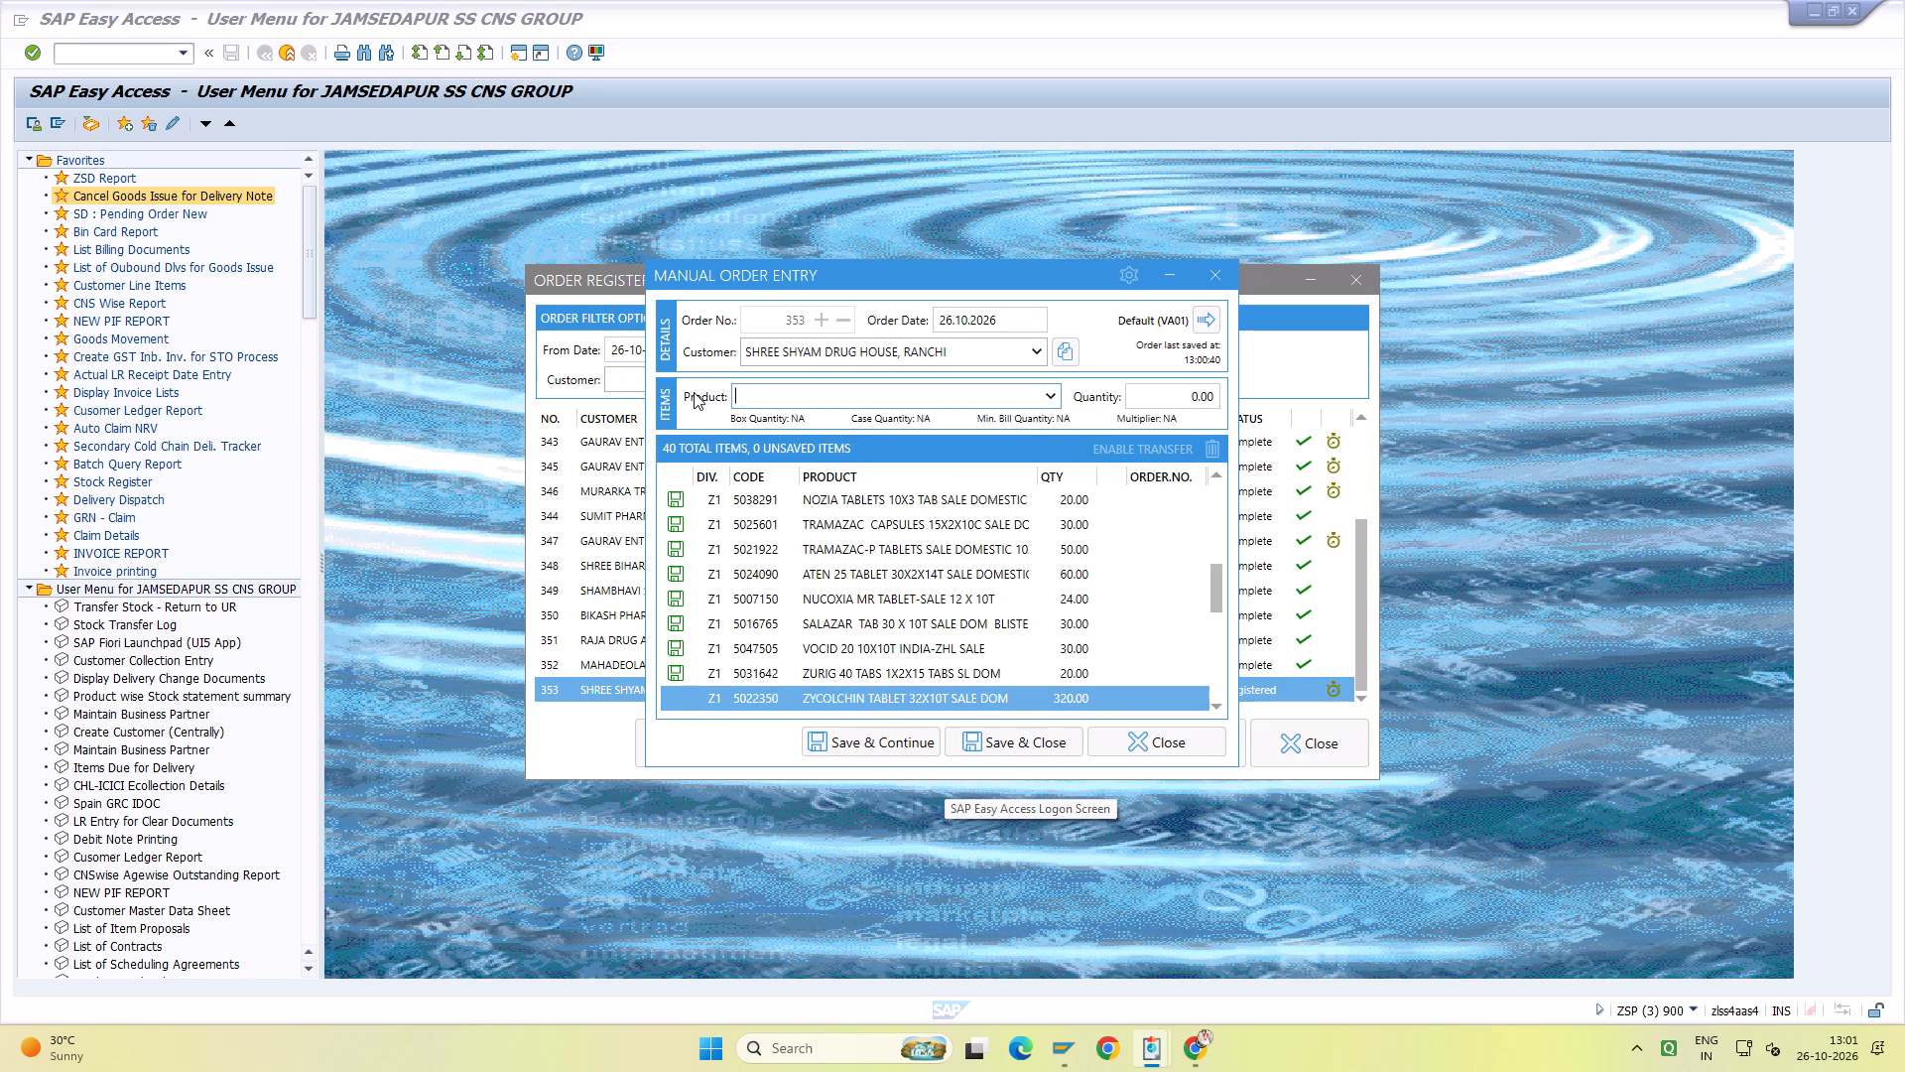
Review the order items after ZYCOLCHIN TABLET one by one, down to NASOCLEARNASALWASH REFILLE PACK, checking product and quantity.
left_click(1036, 702)
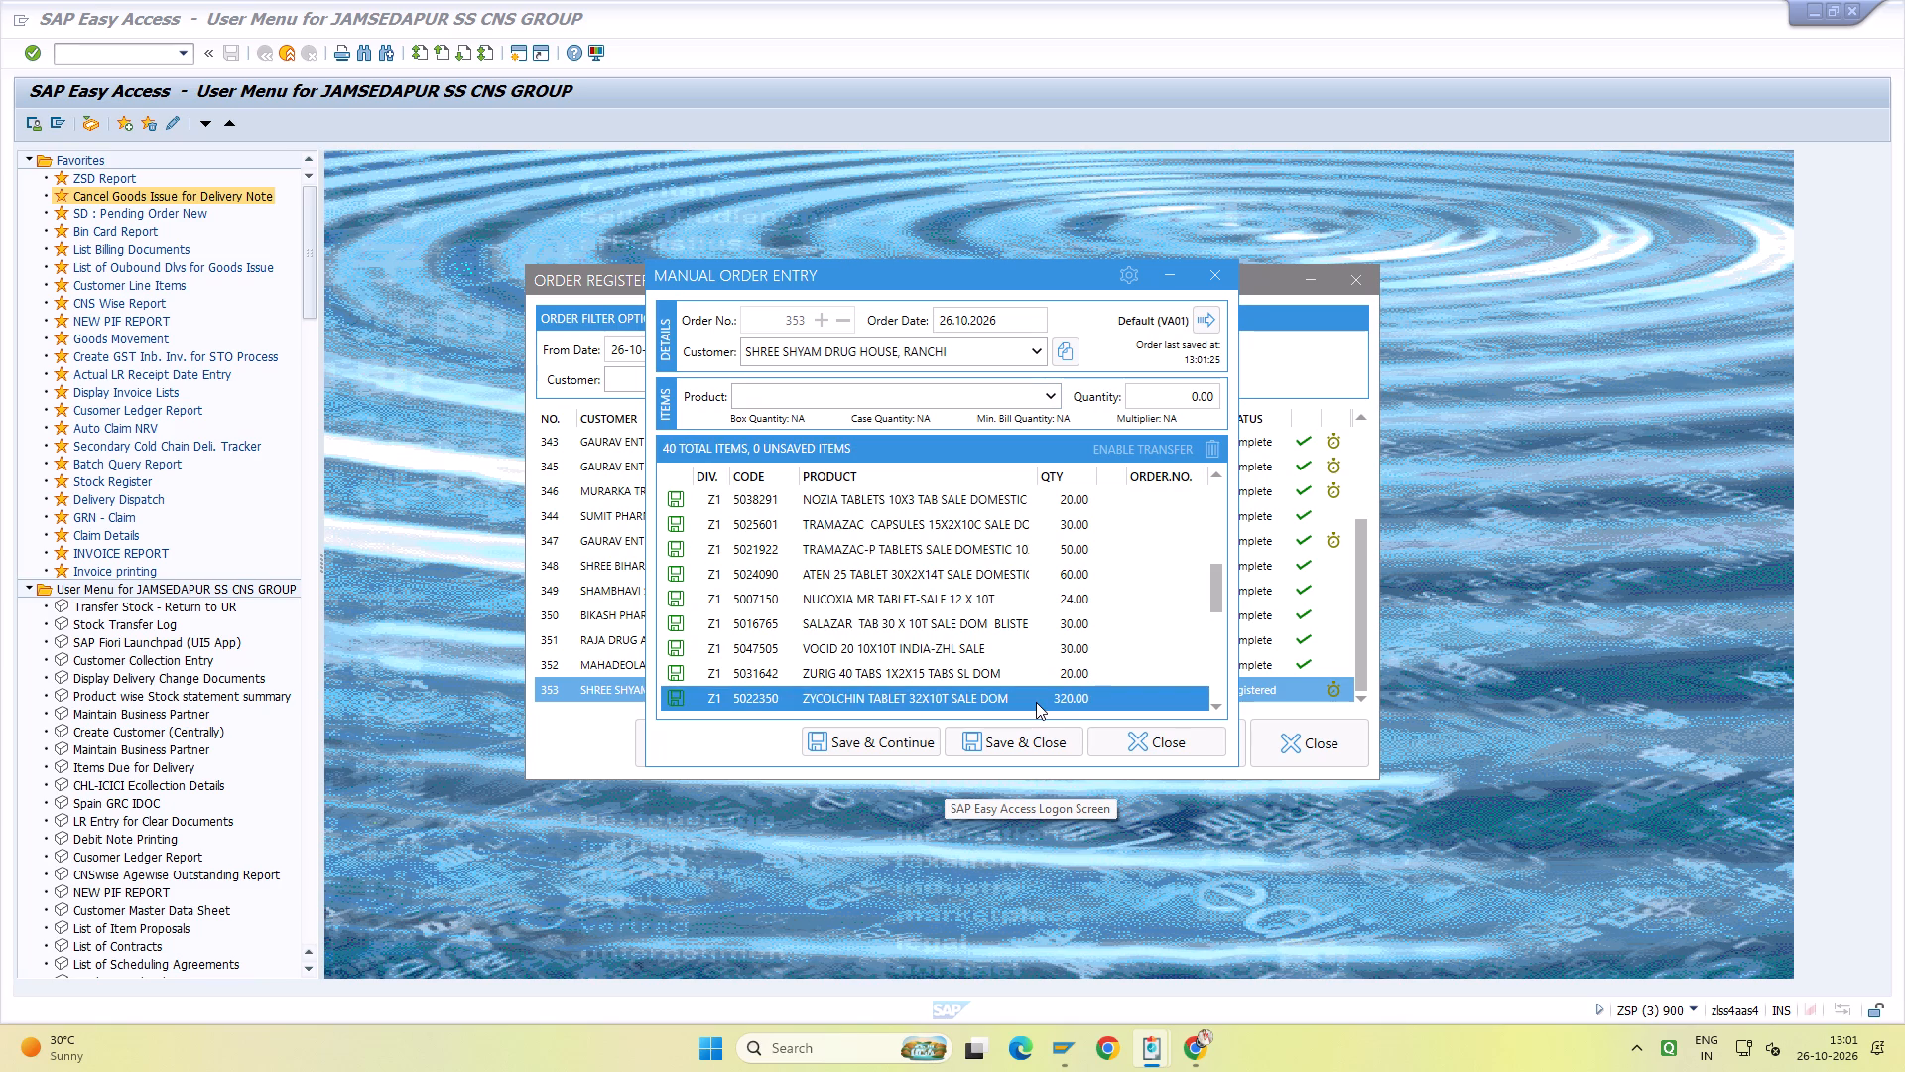
key("Down")
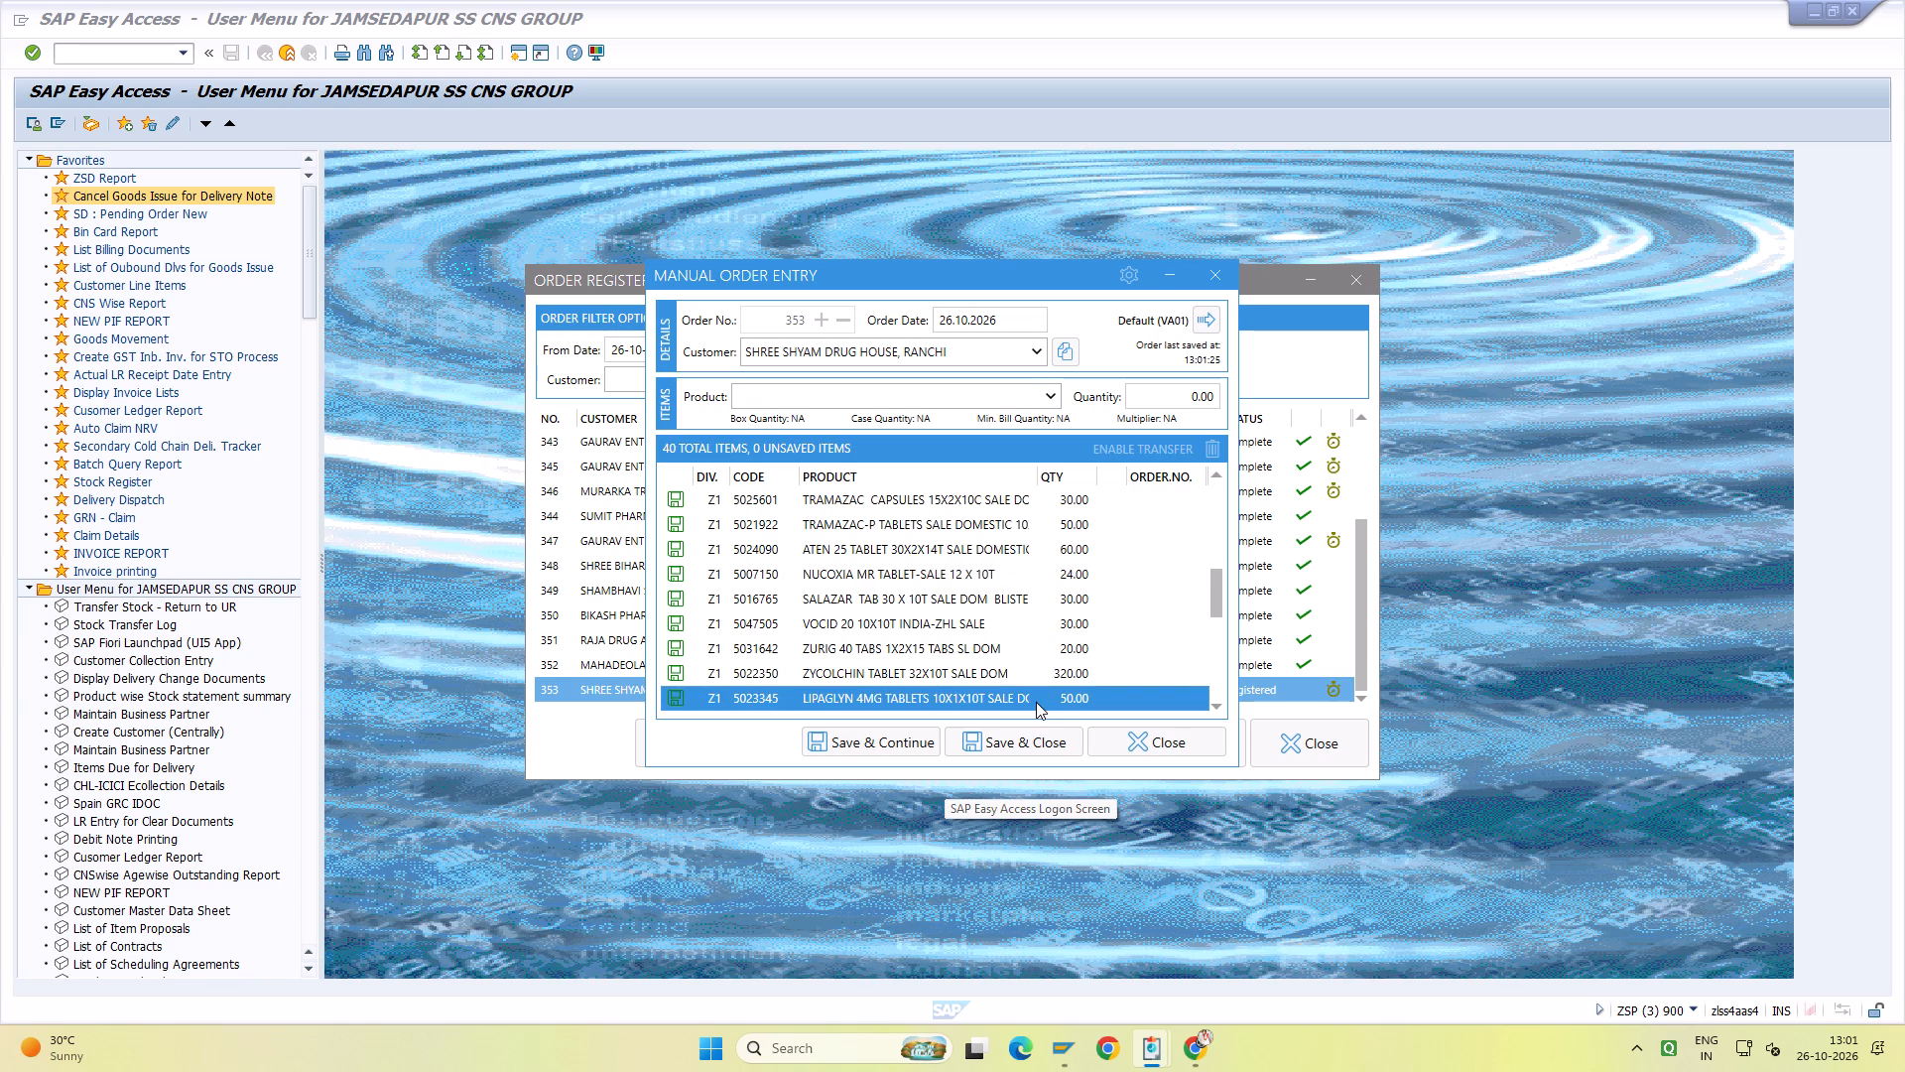
key("Down")
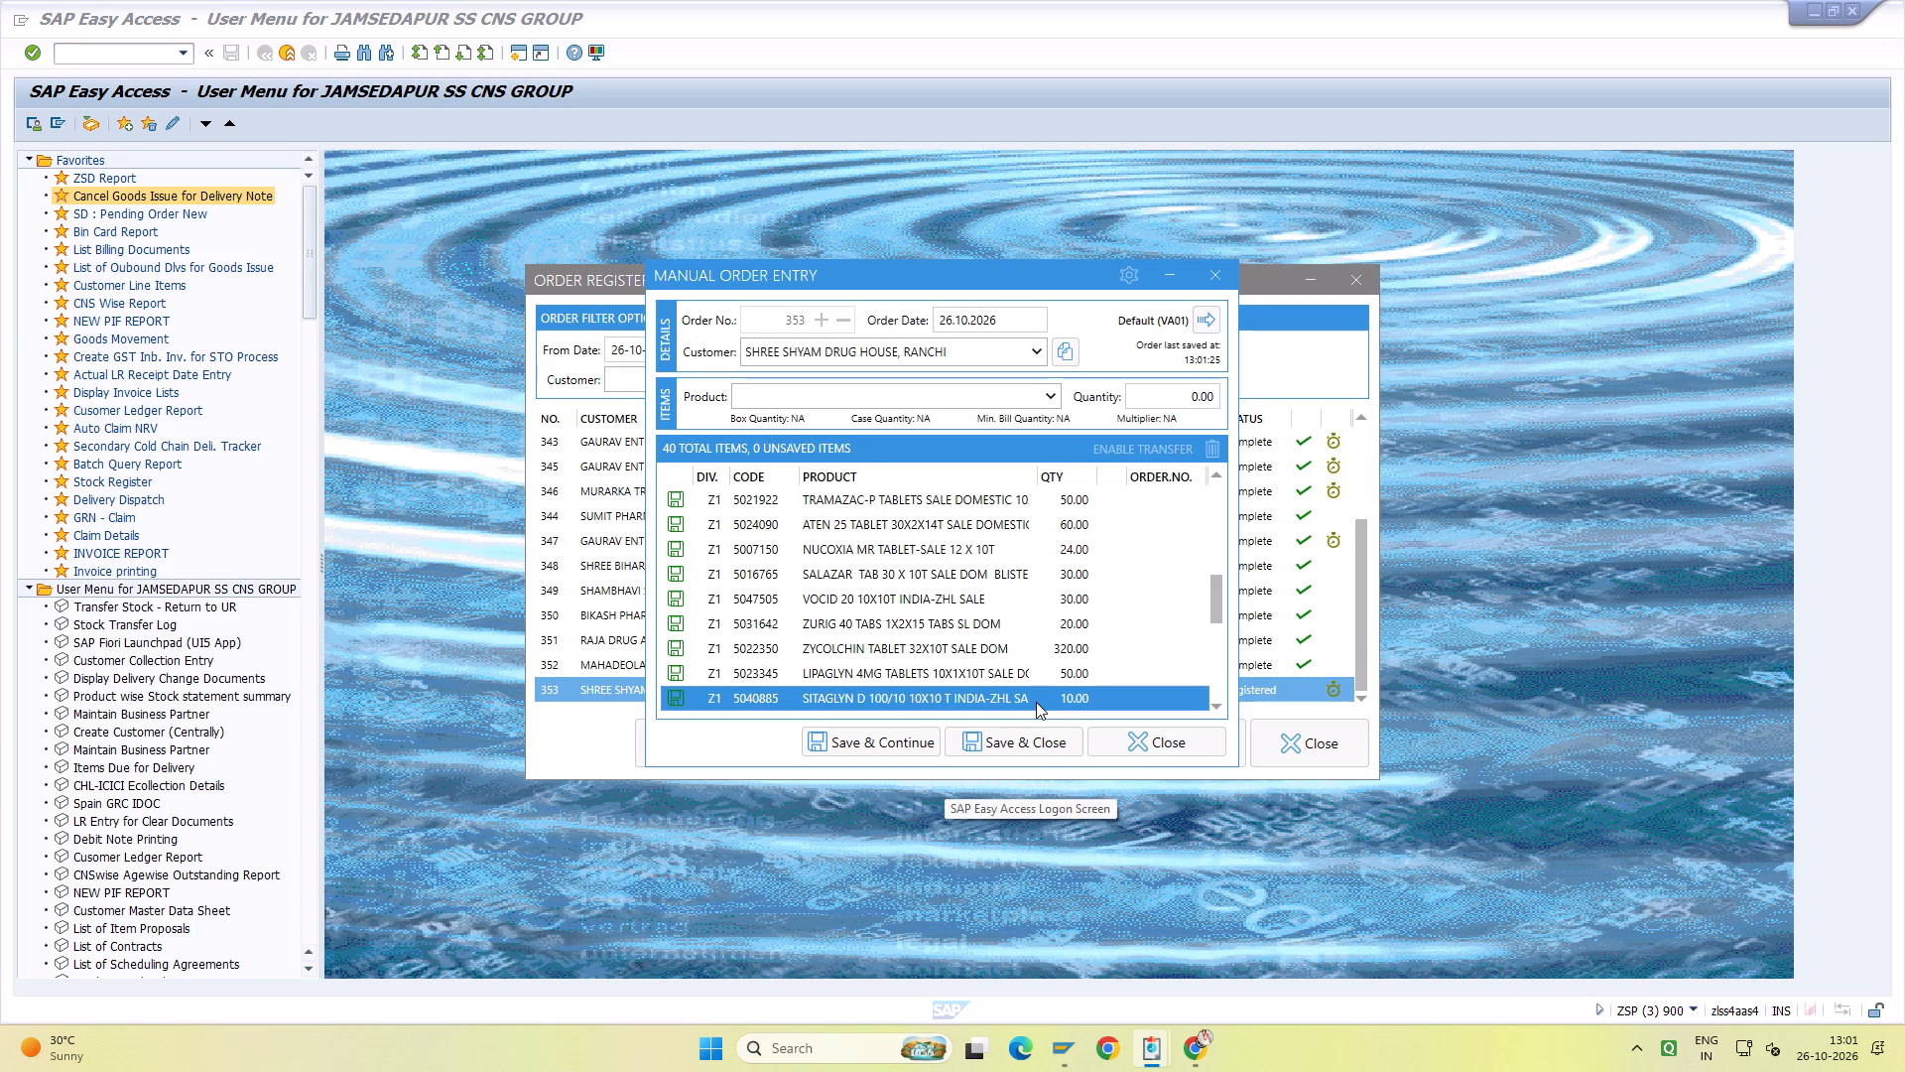
key("Down")
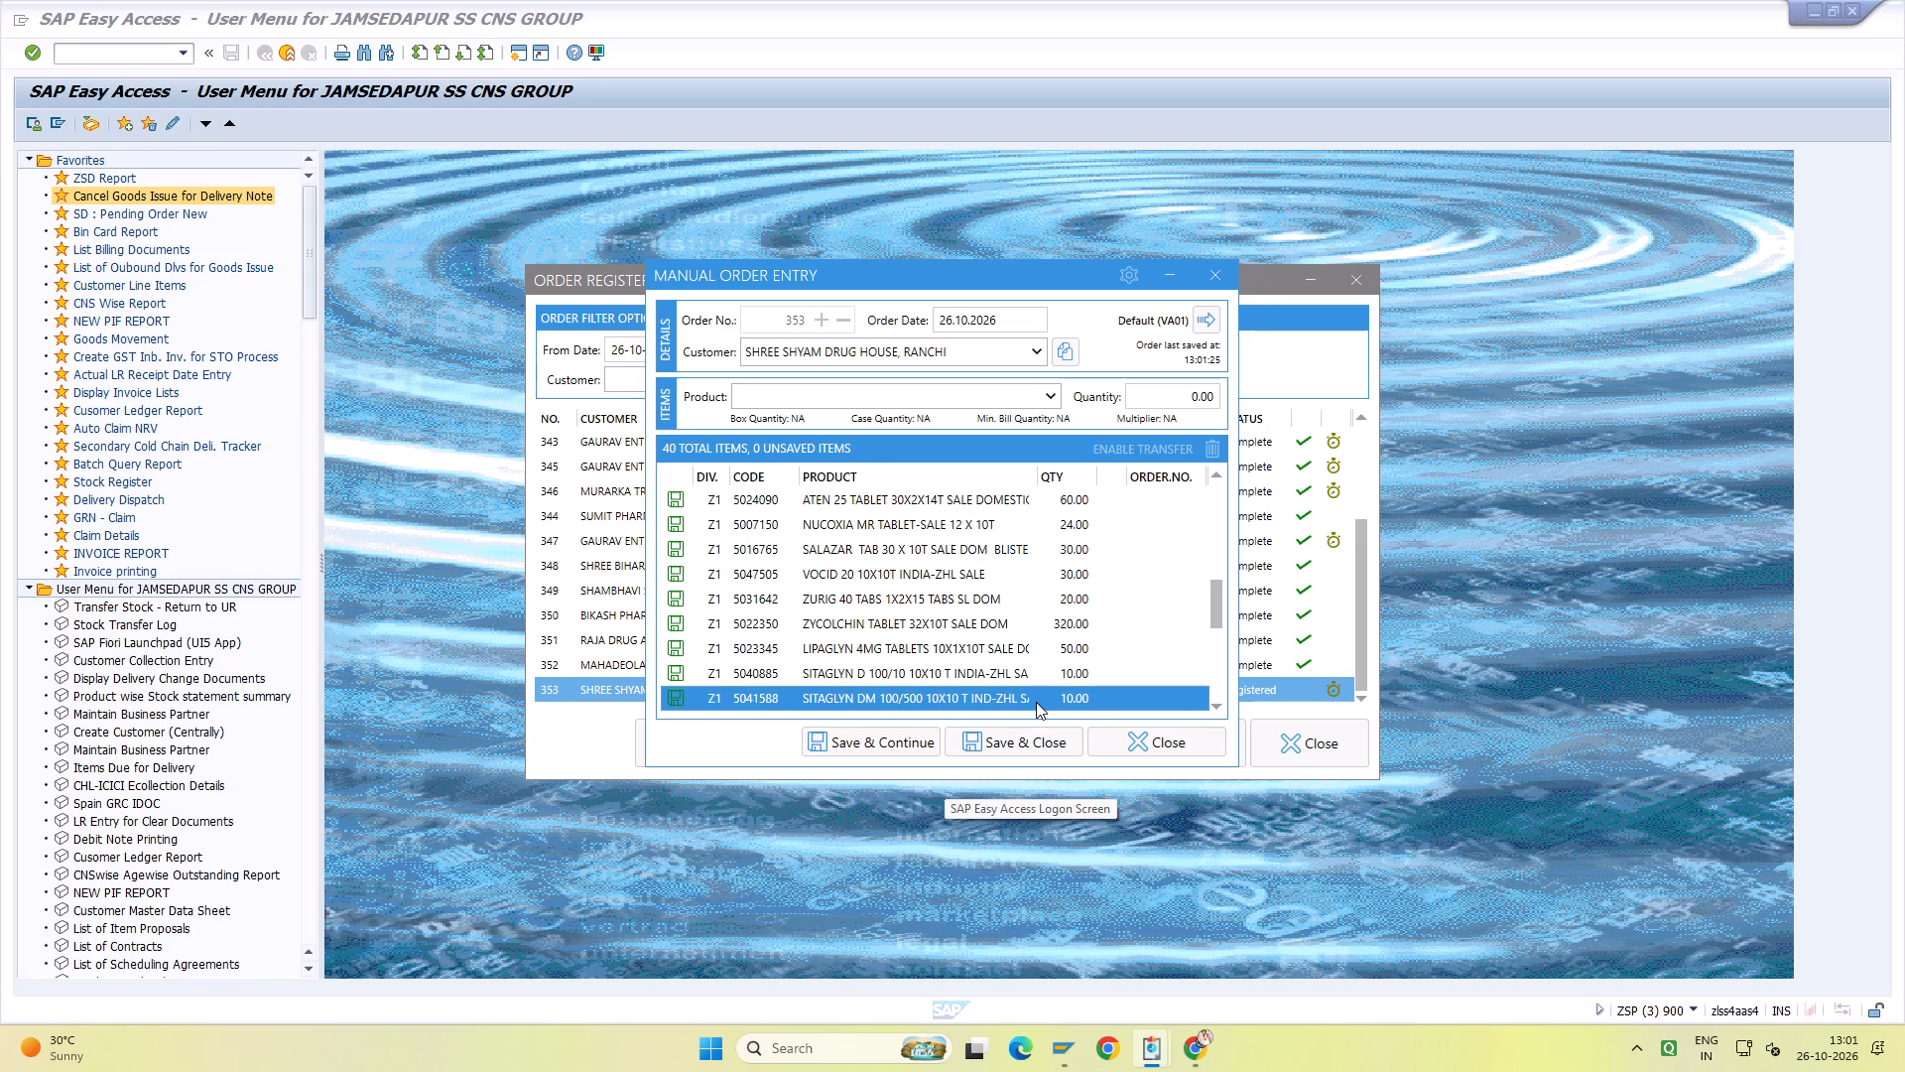
key("Down")
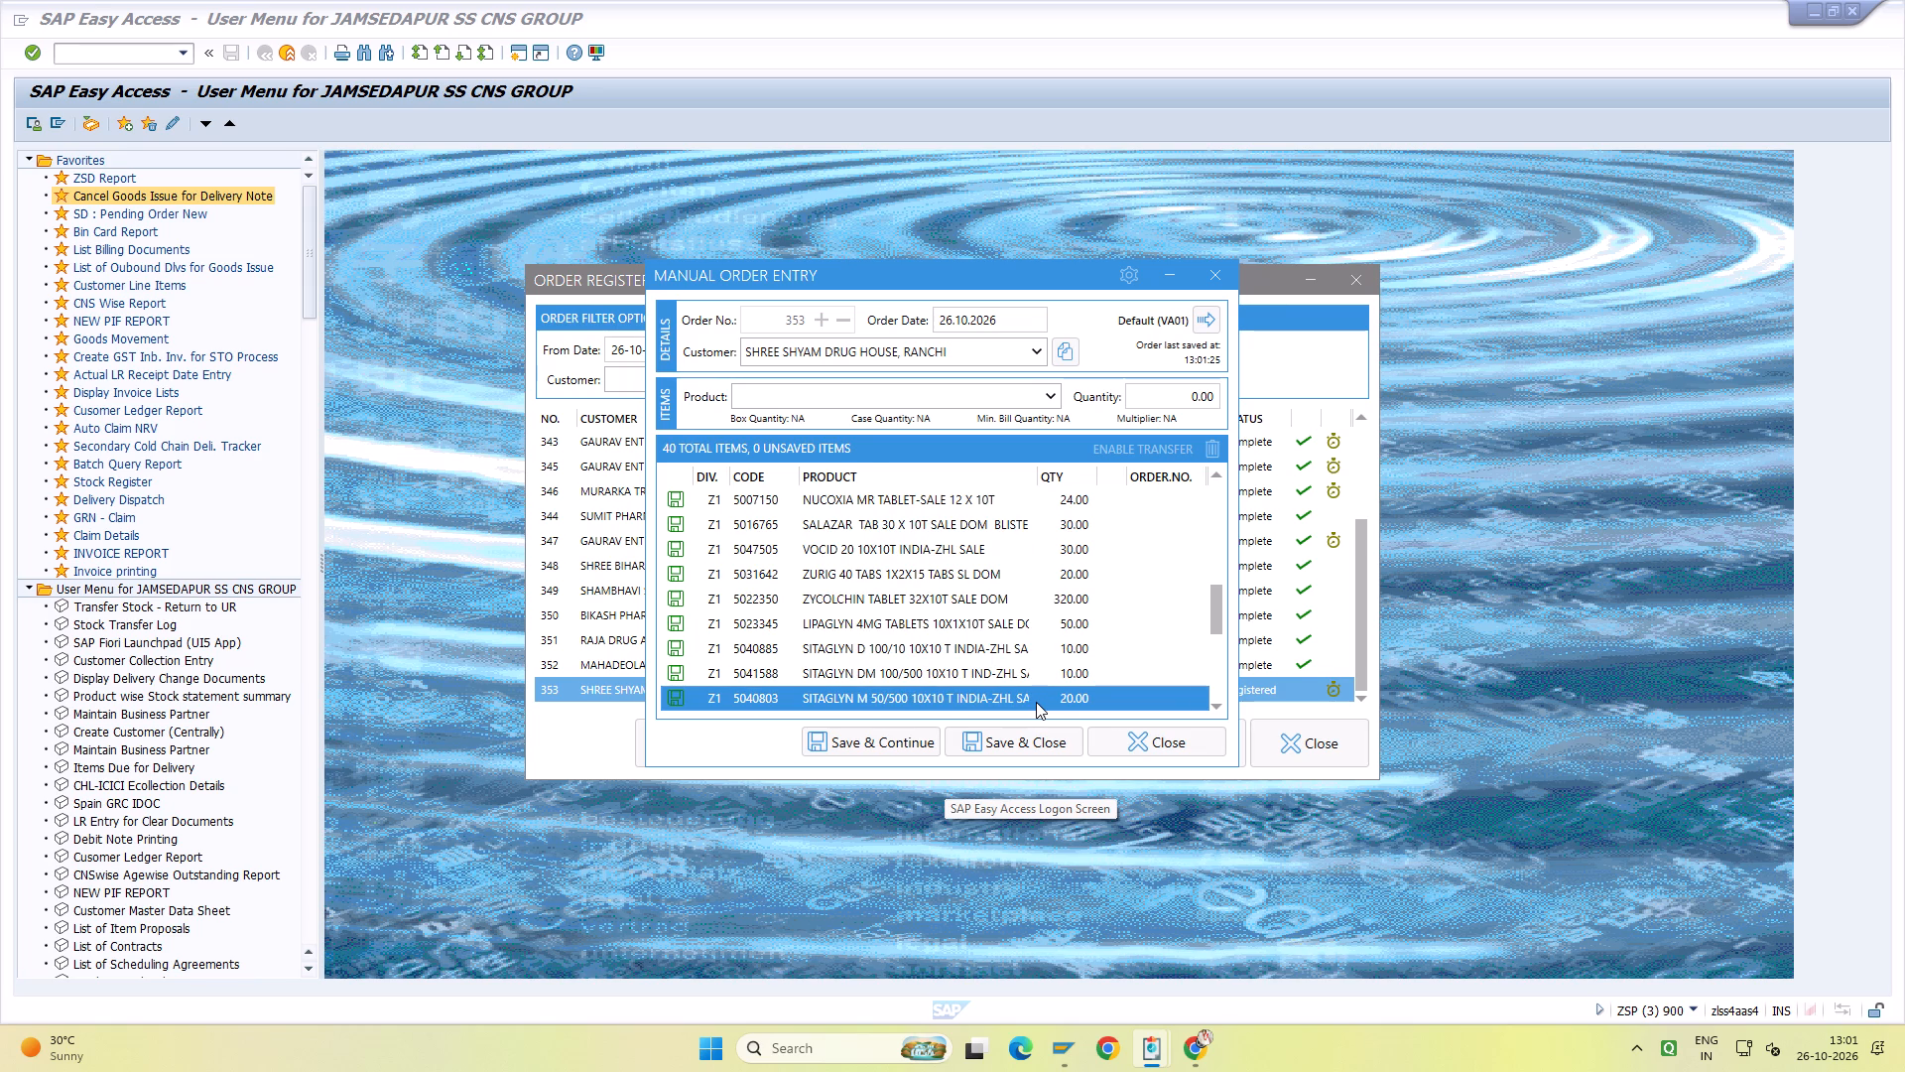
key("Down")
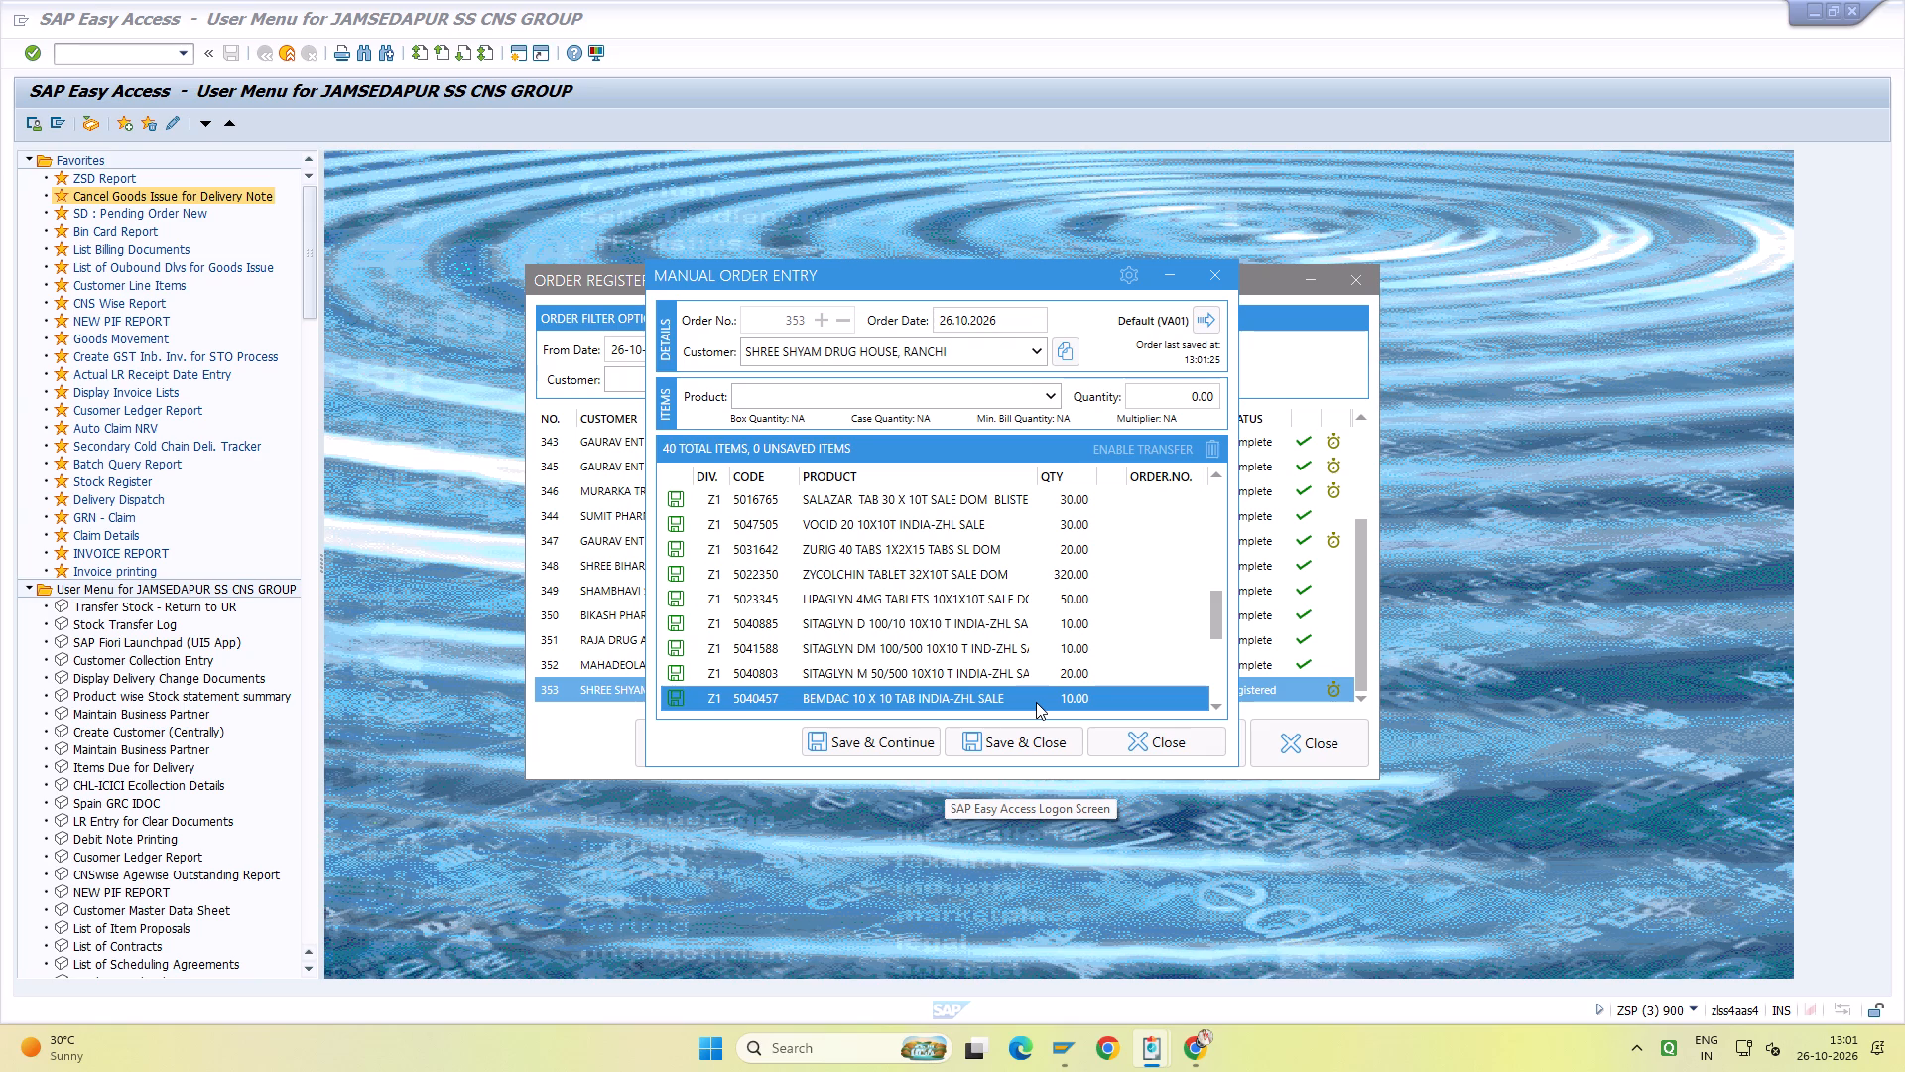
key("Down")
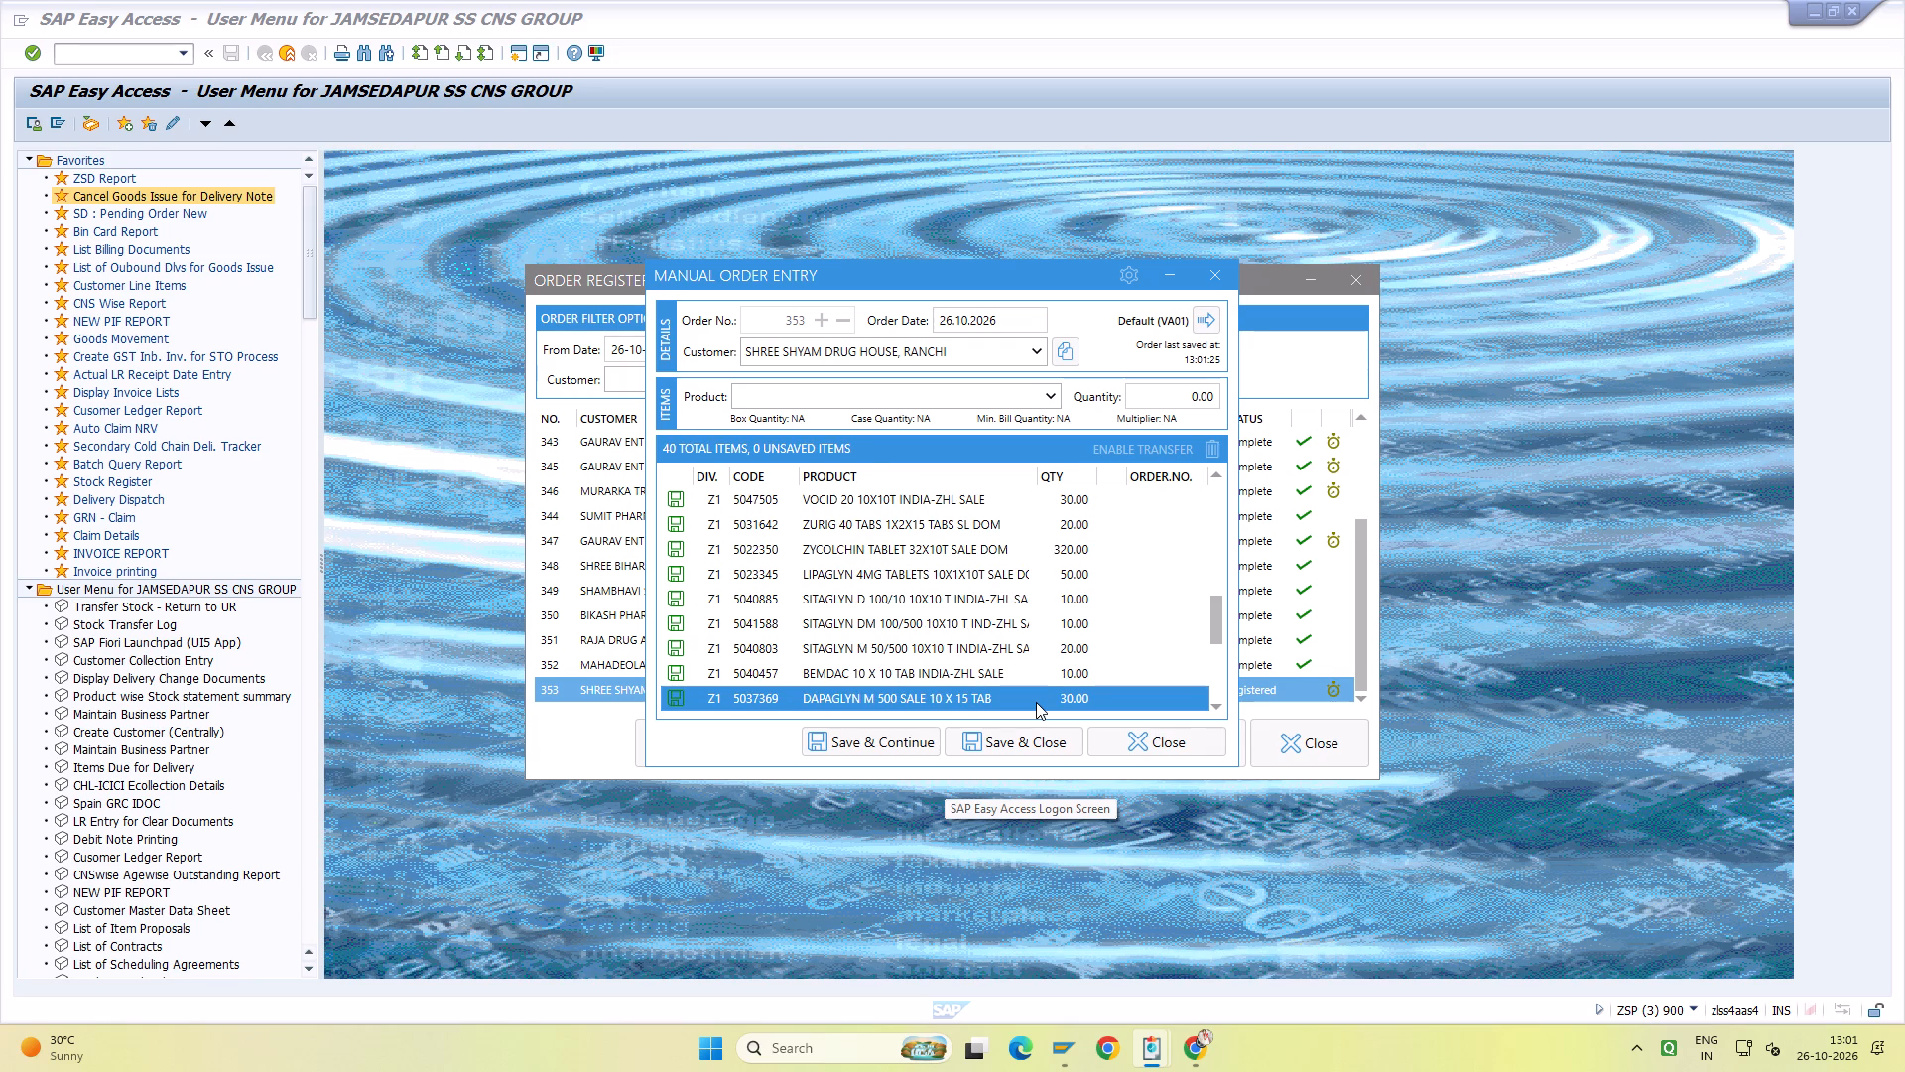
key("Down")
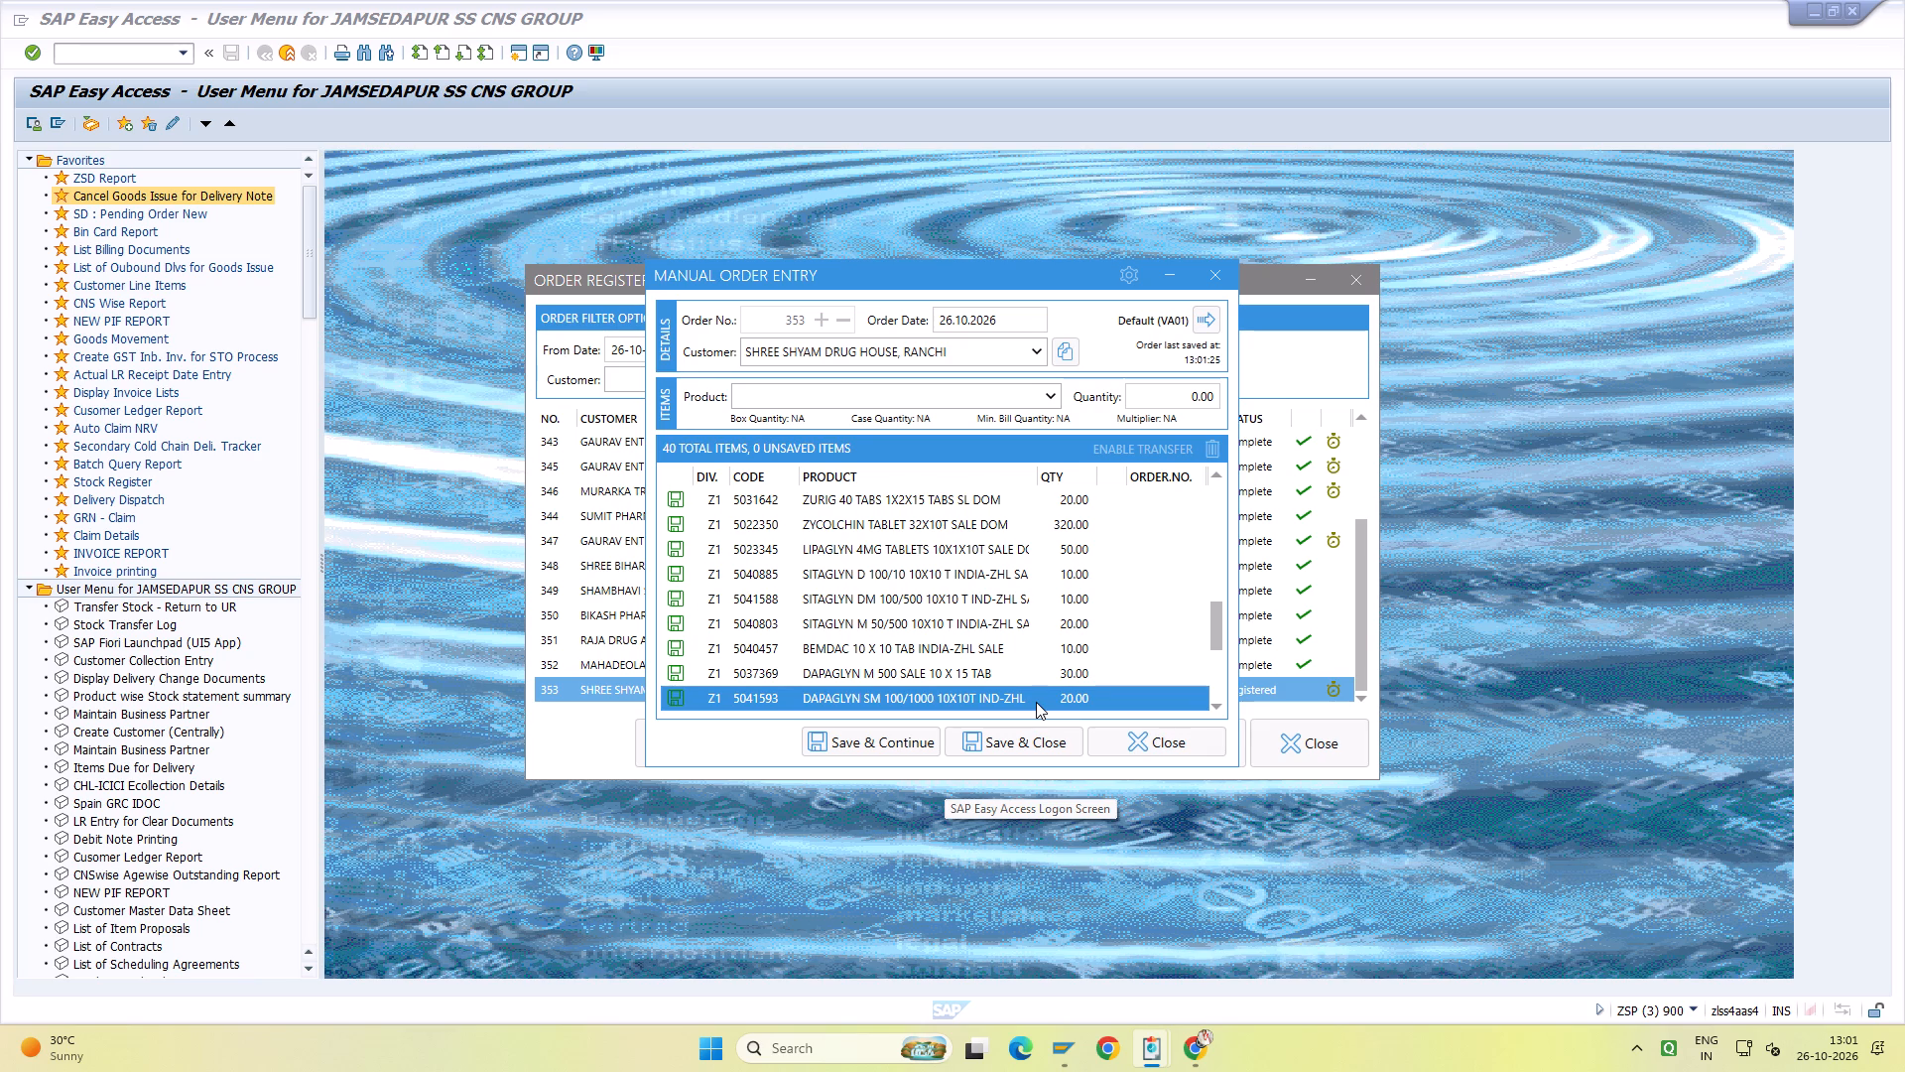
key("Down")
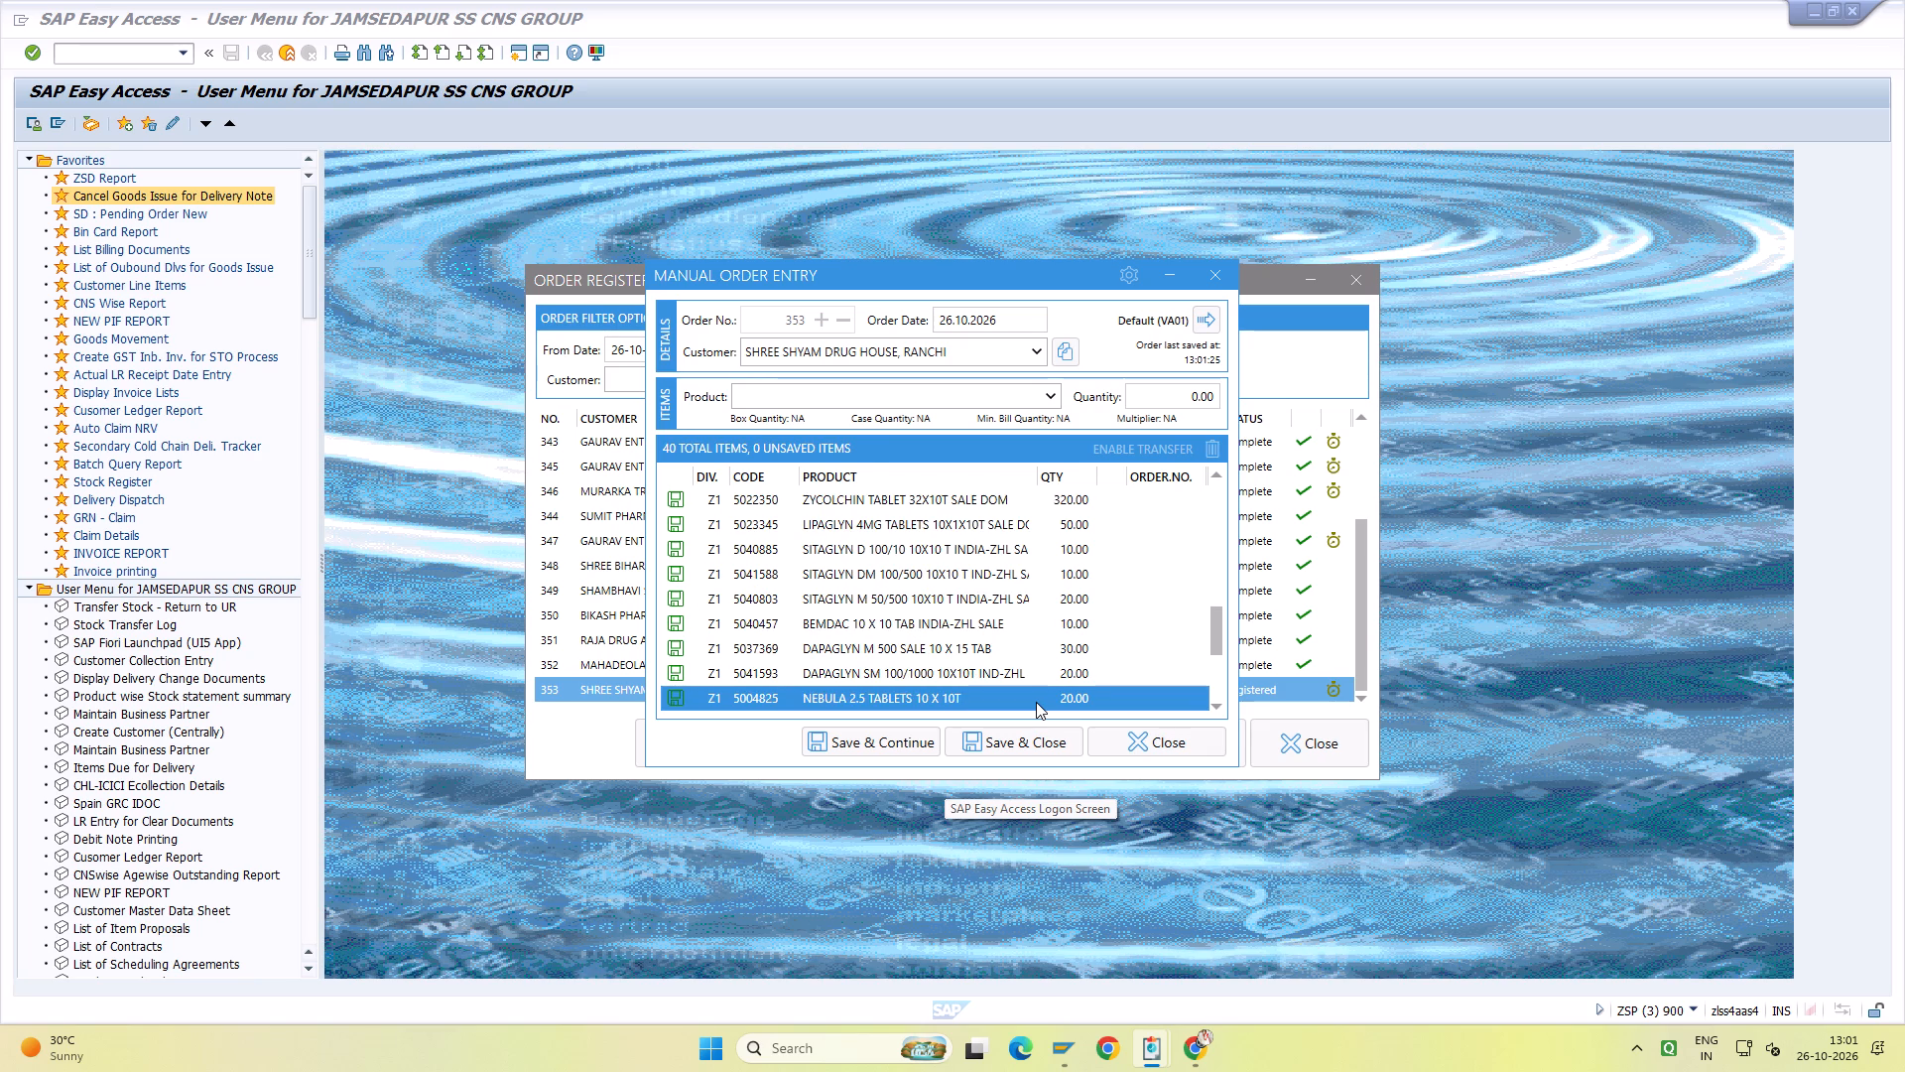
key("Down")
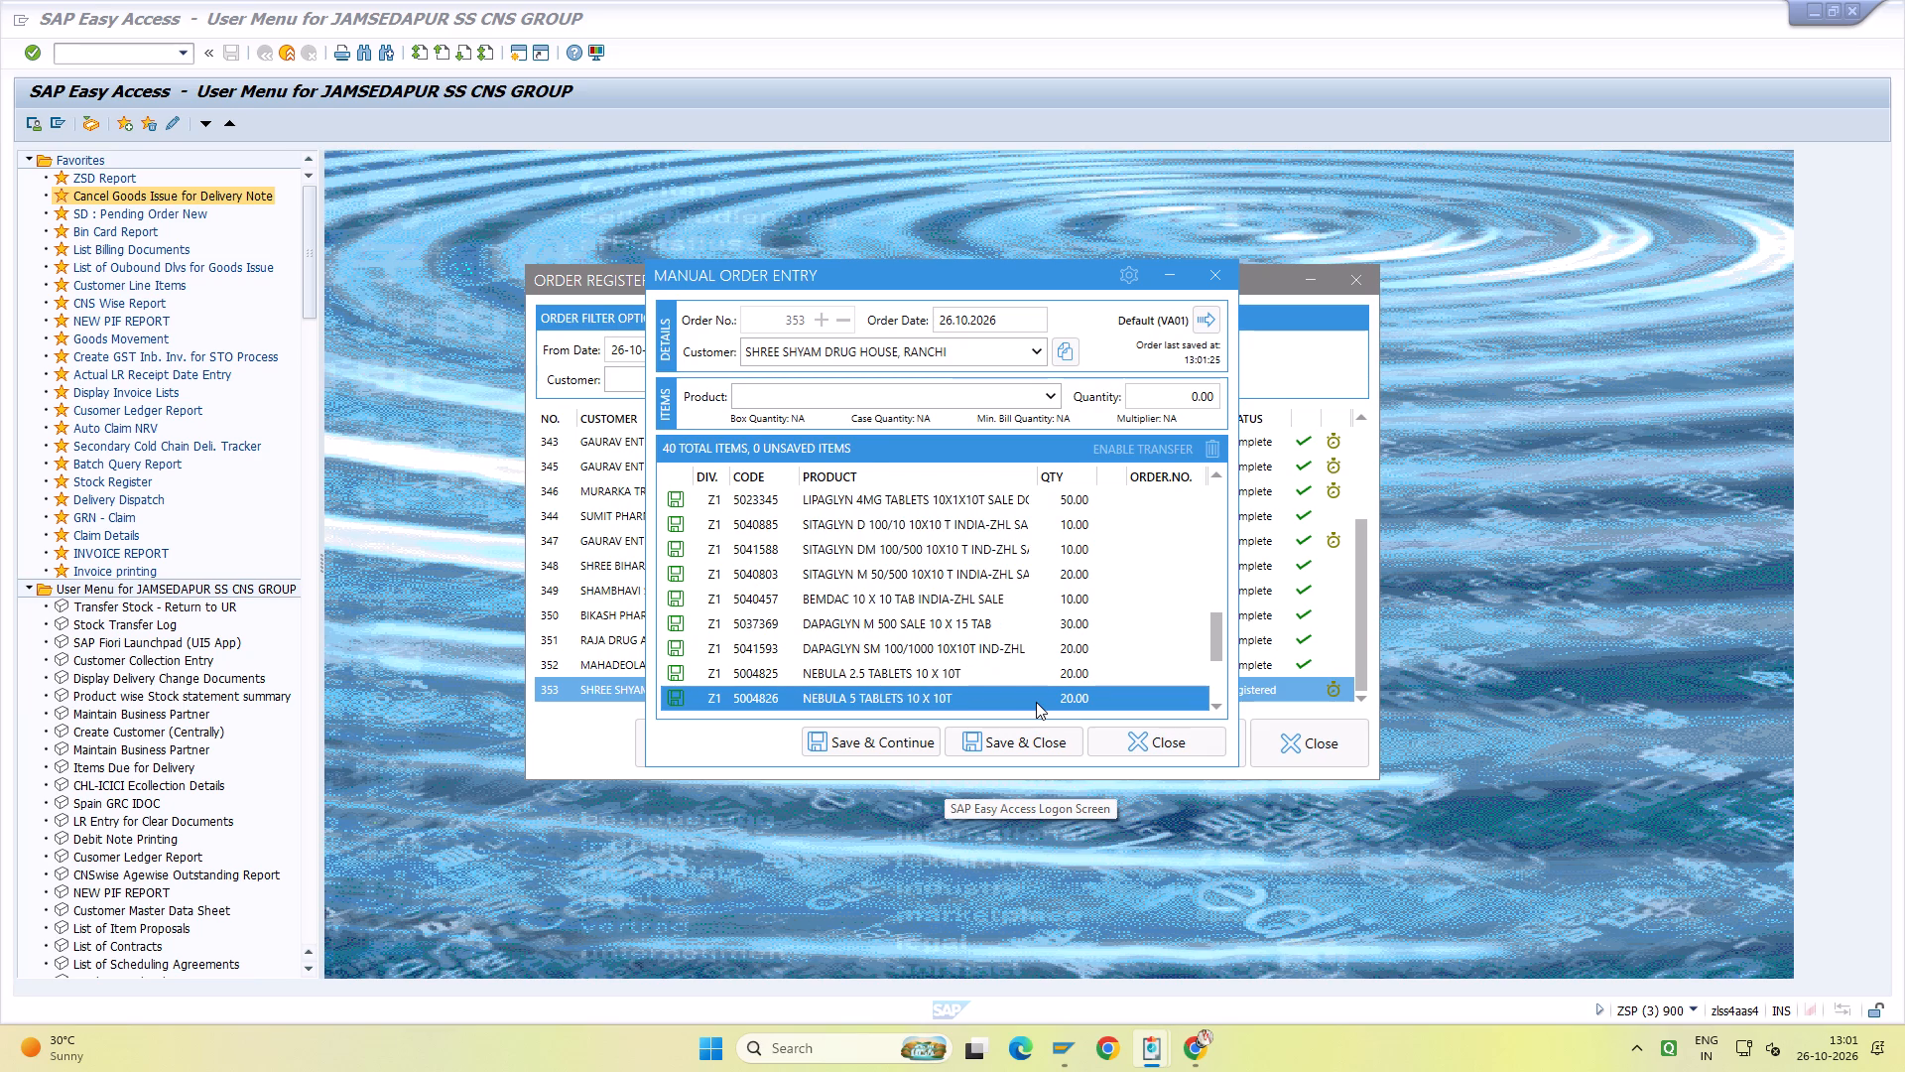
key("Down")
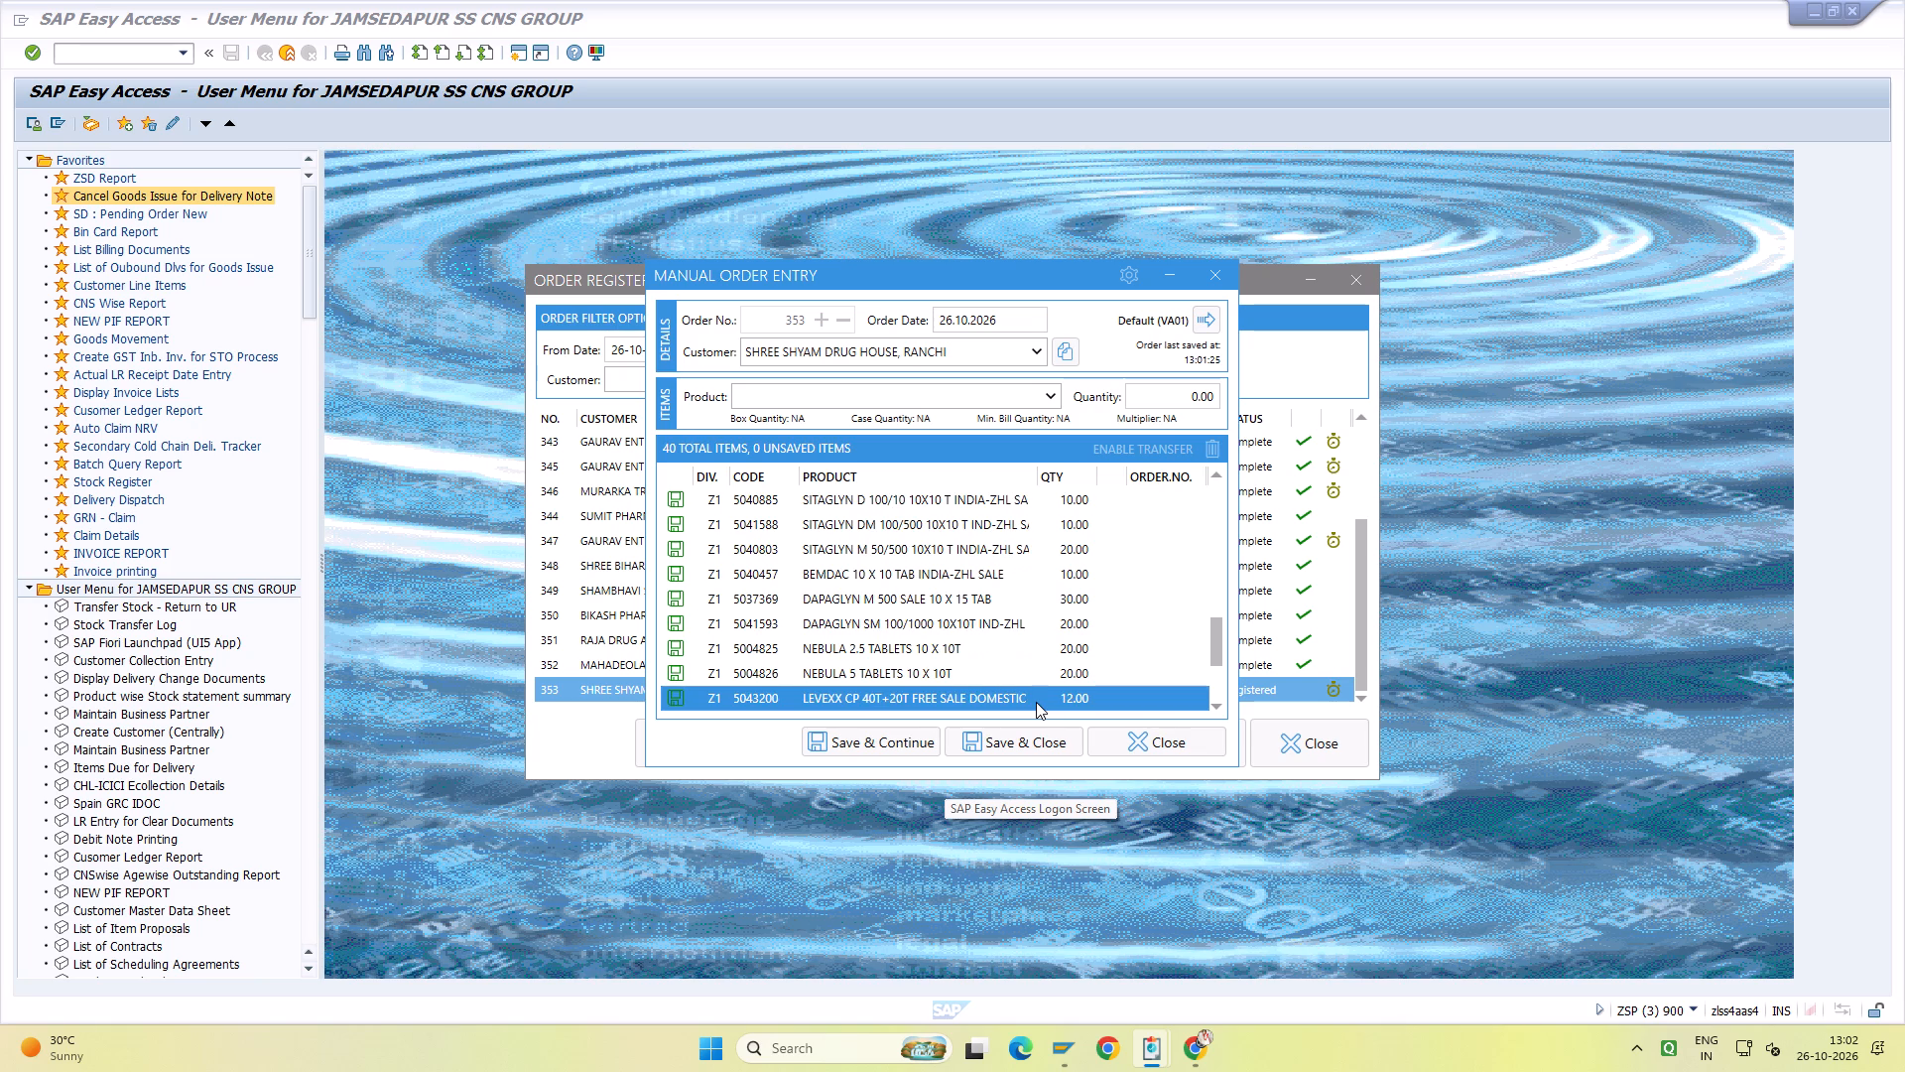
key("Down")
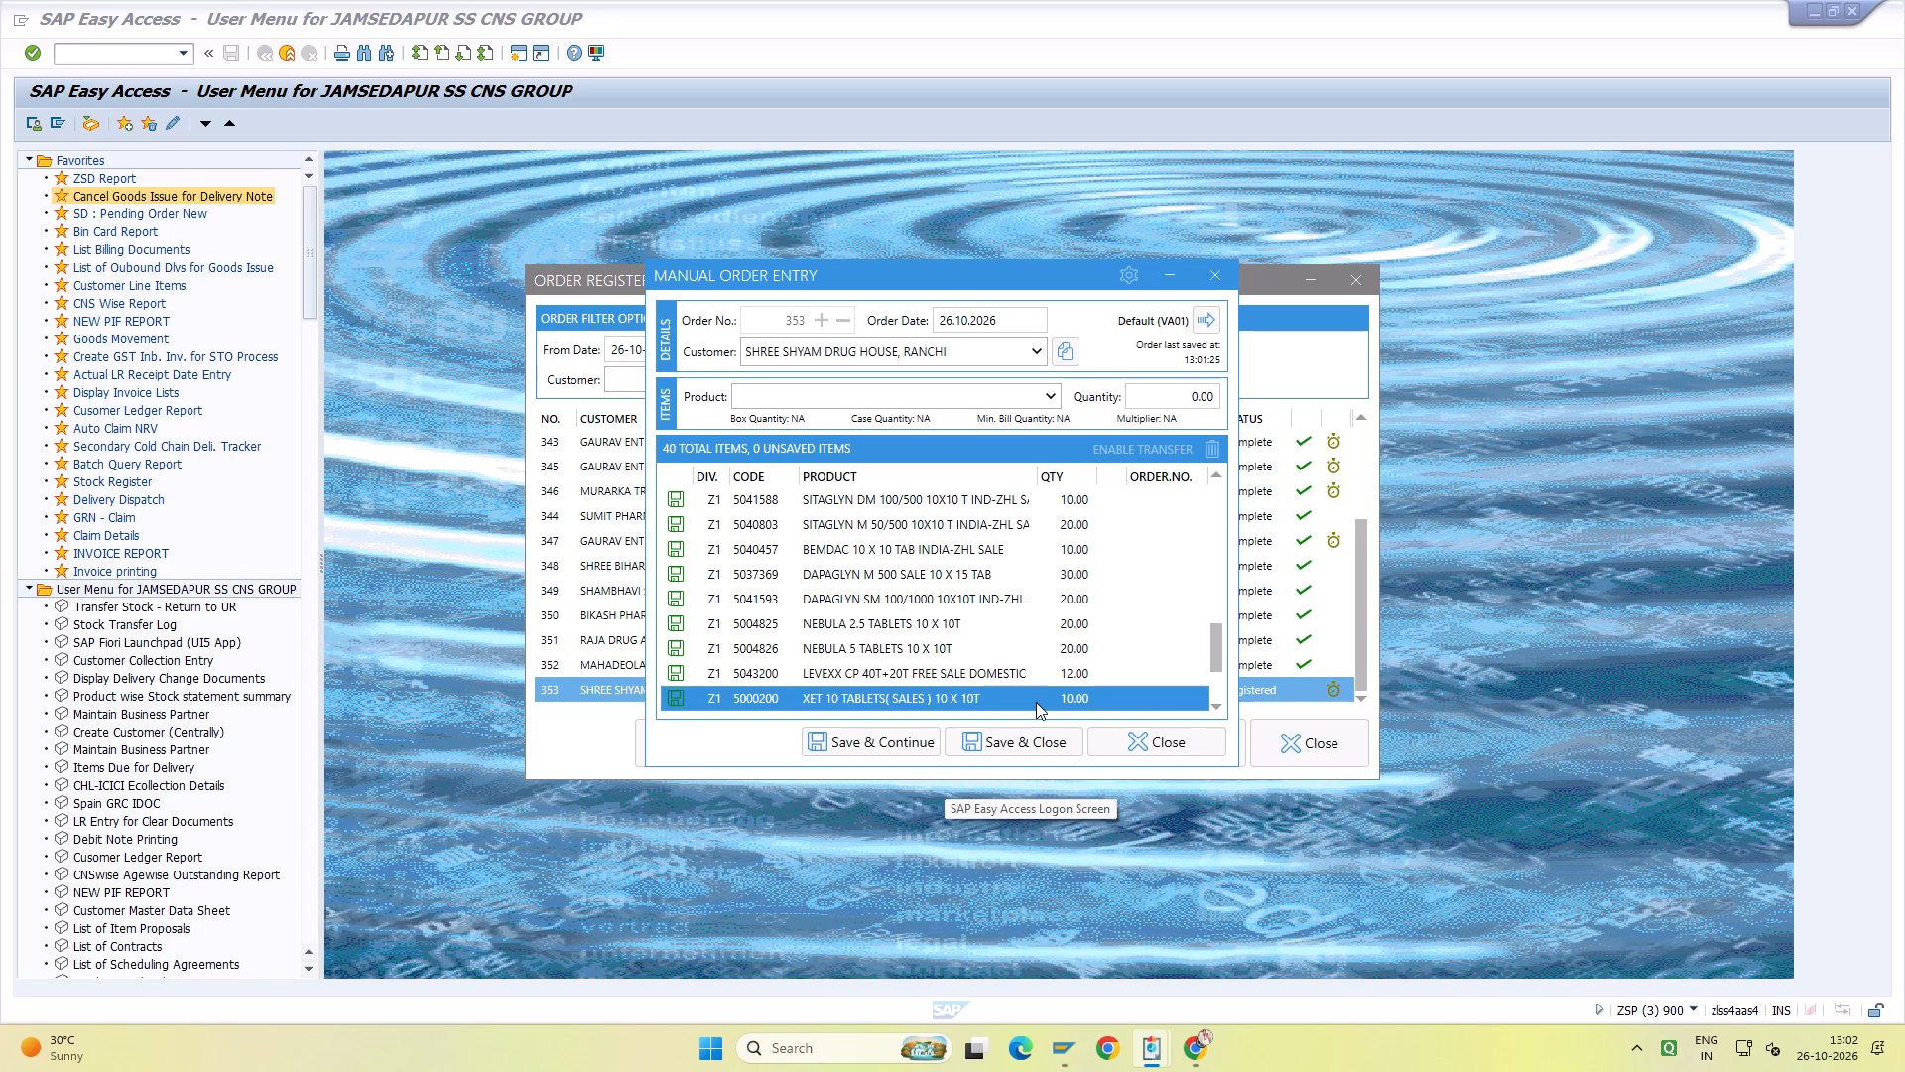
key("Down")
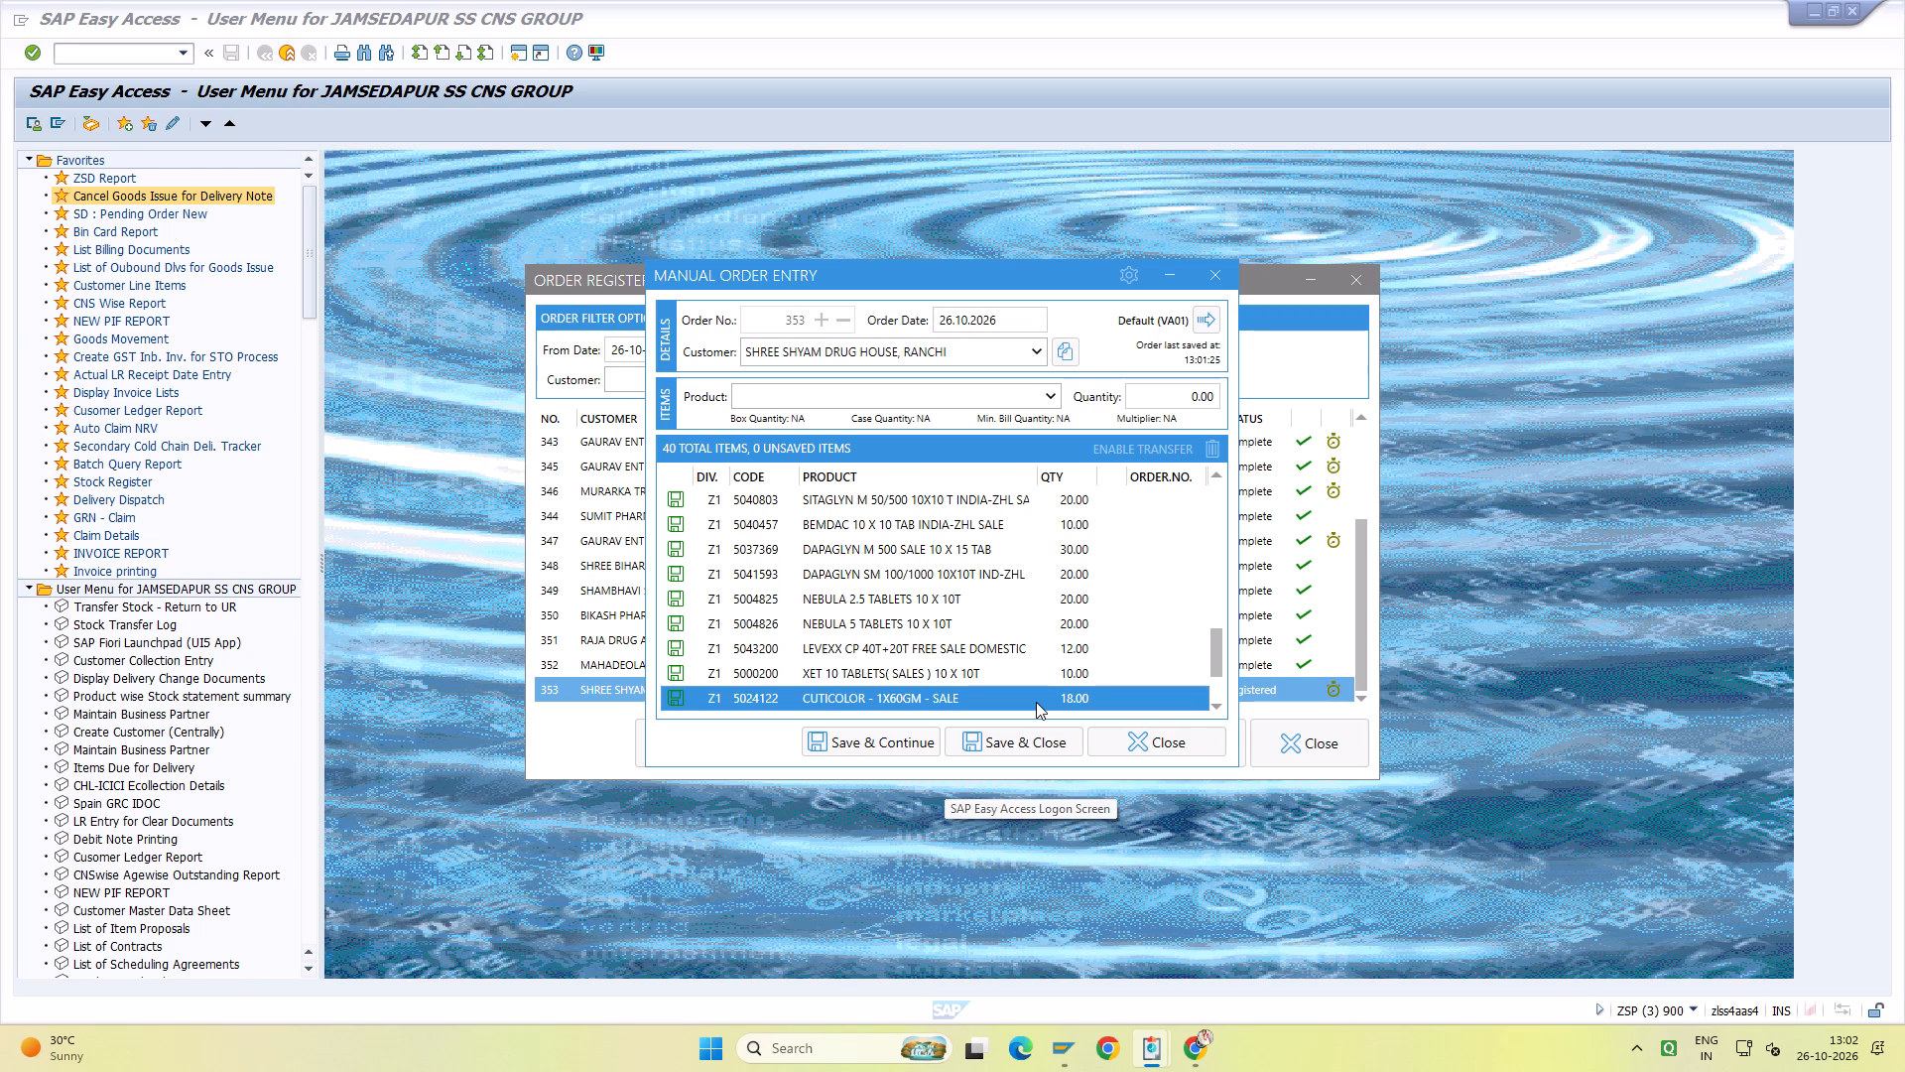
key("Down")
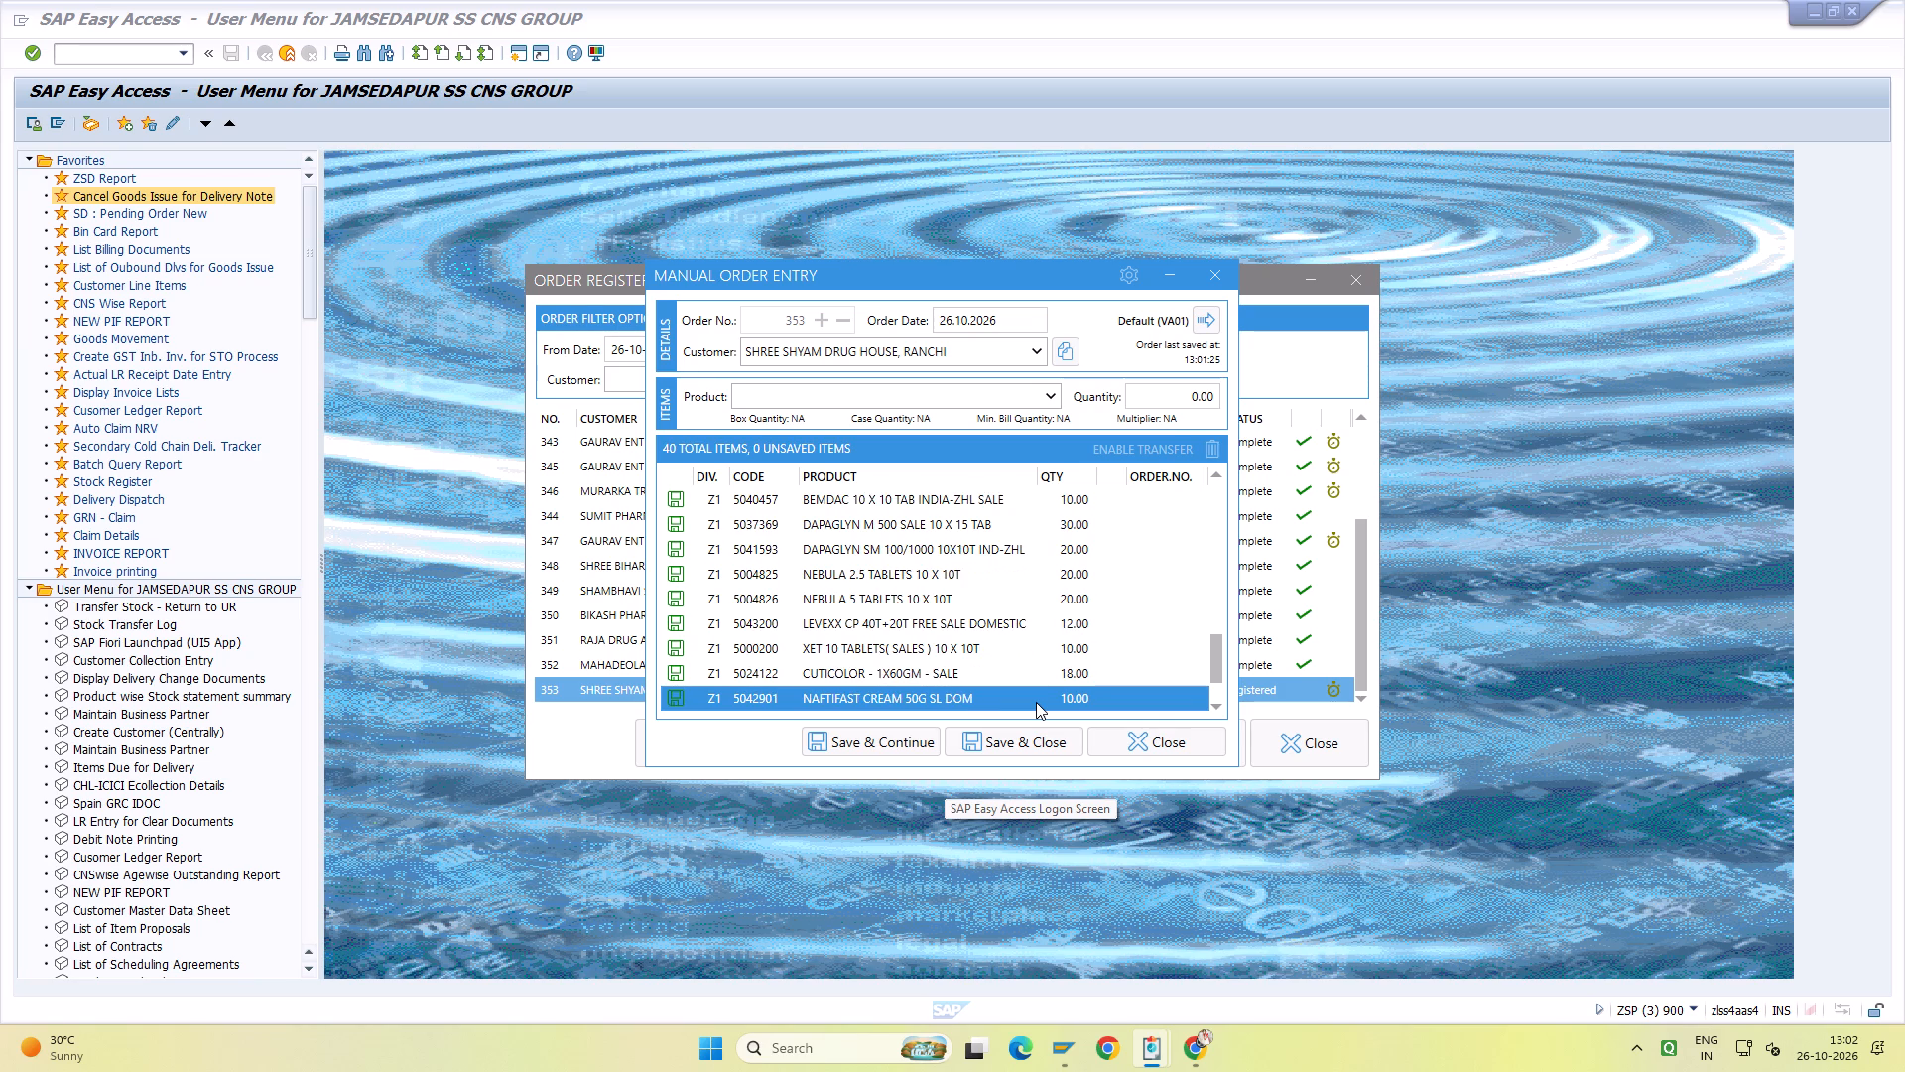
key("Down")
key("Up")
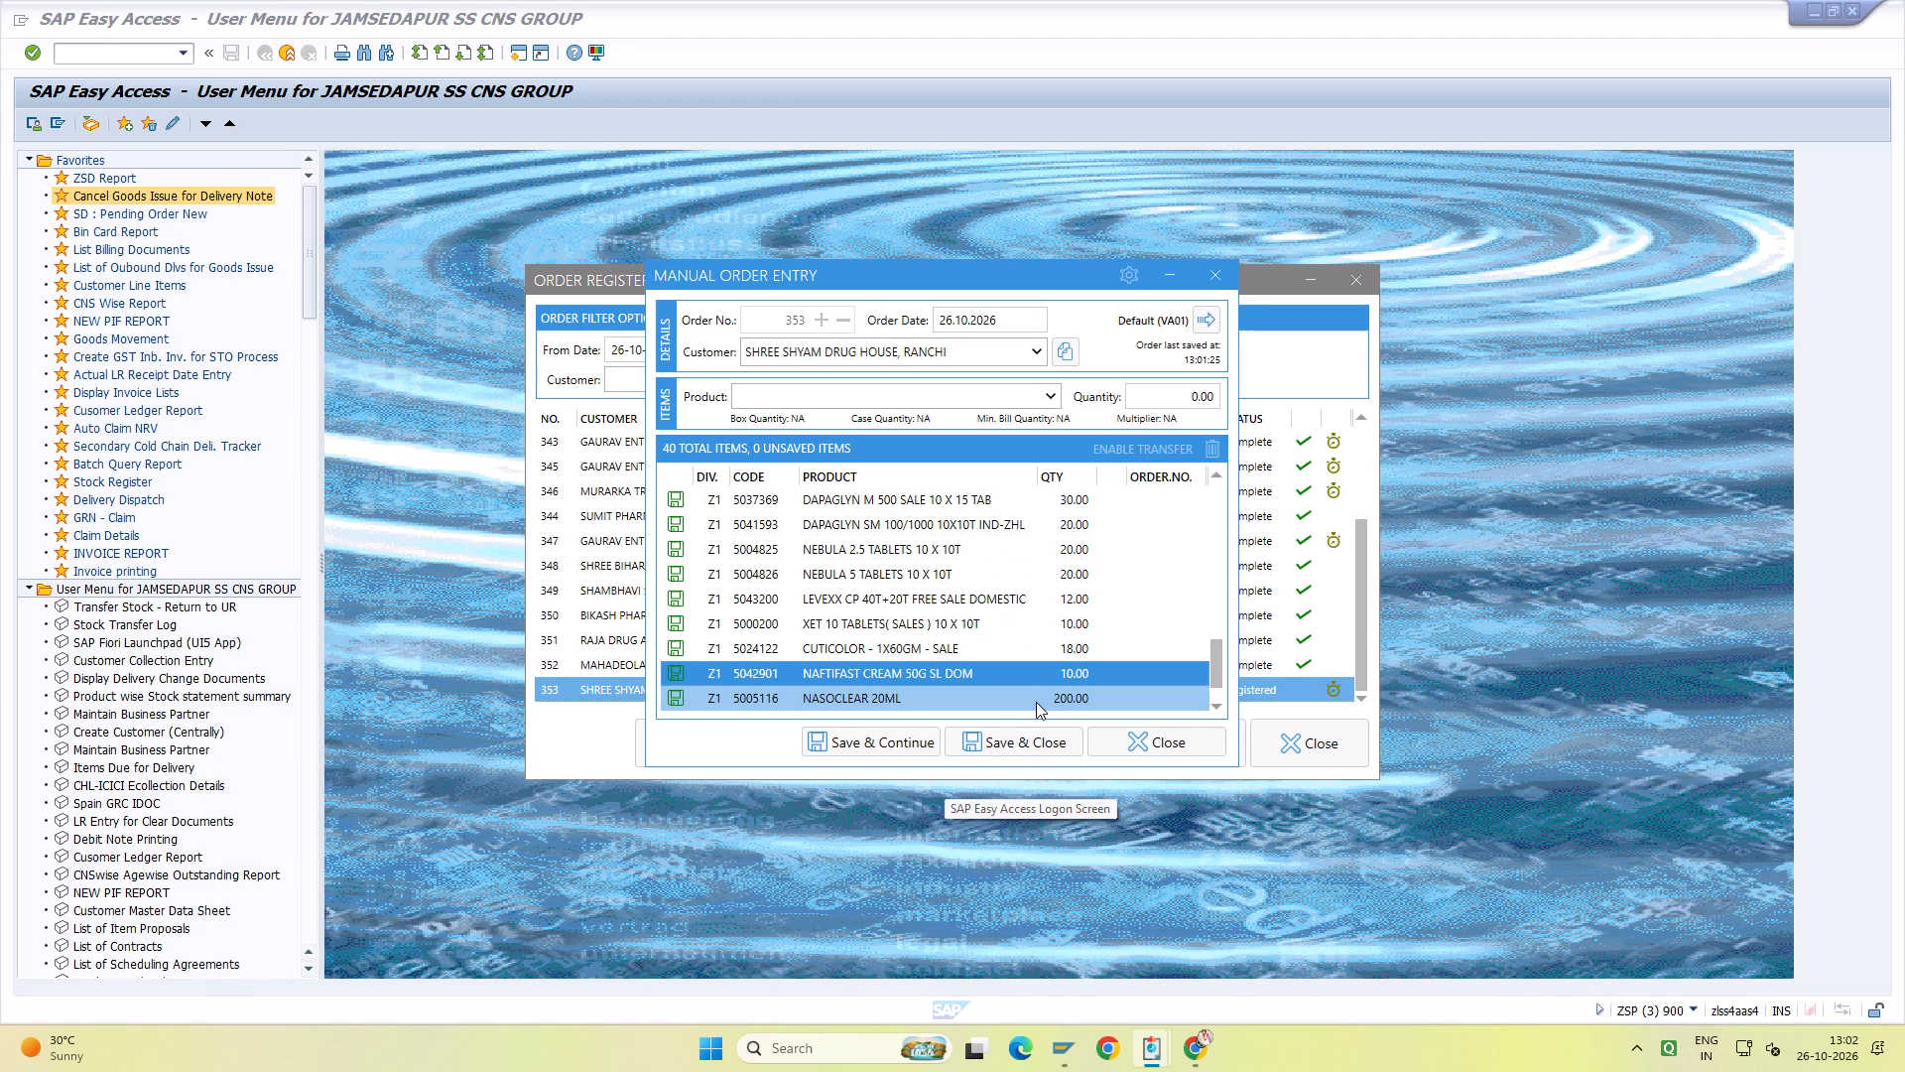
key("Down")
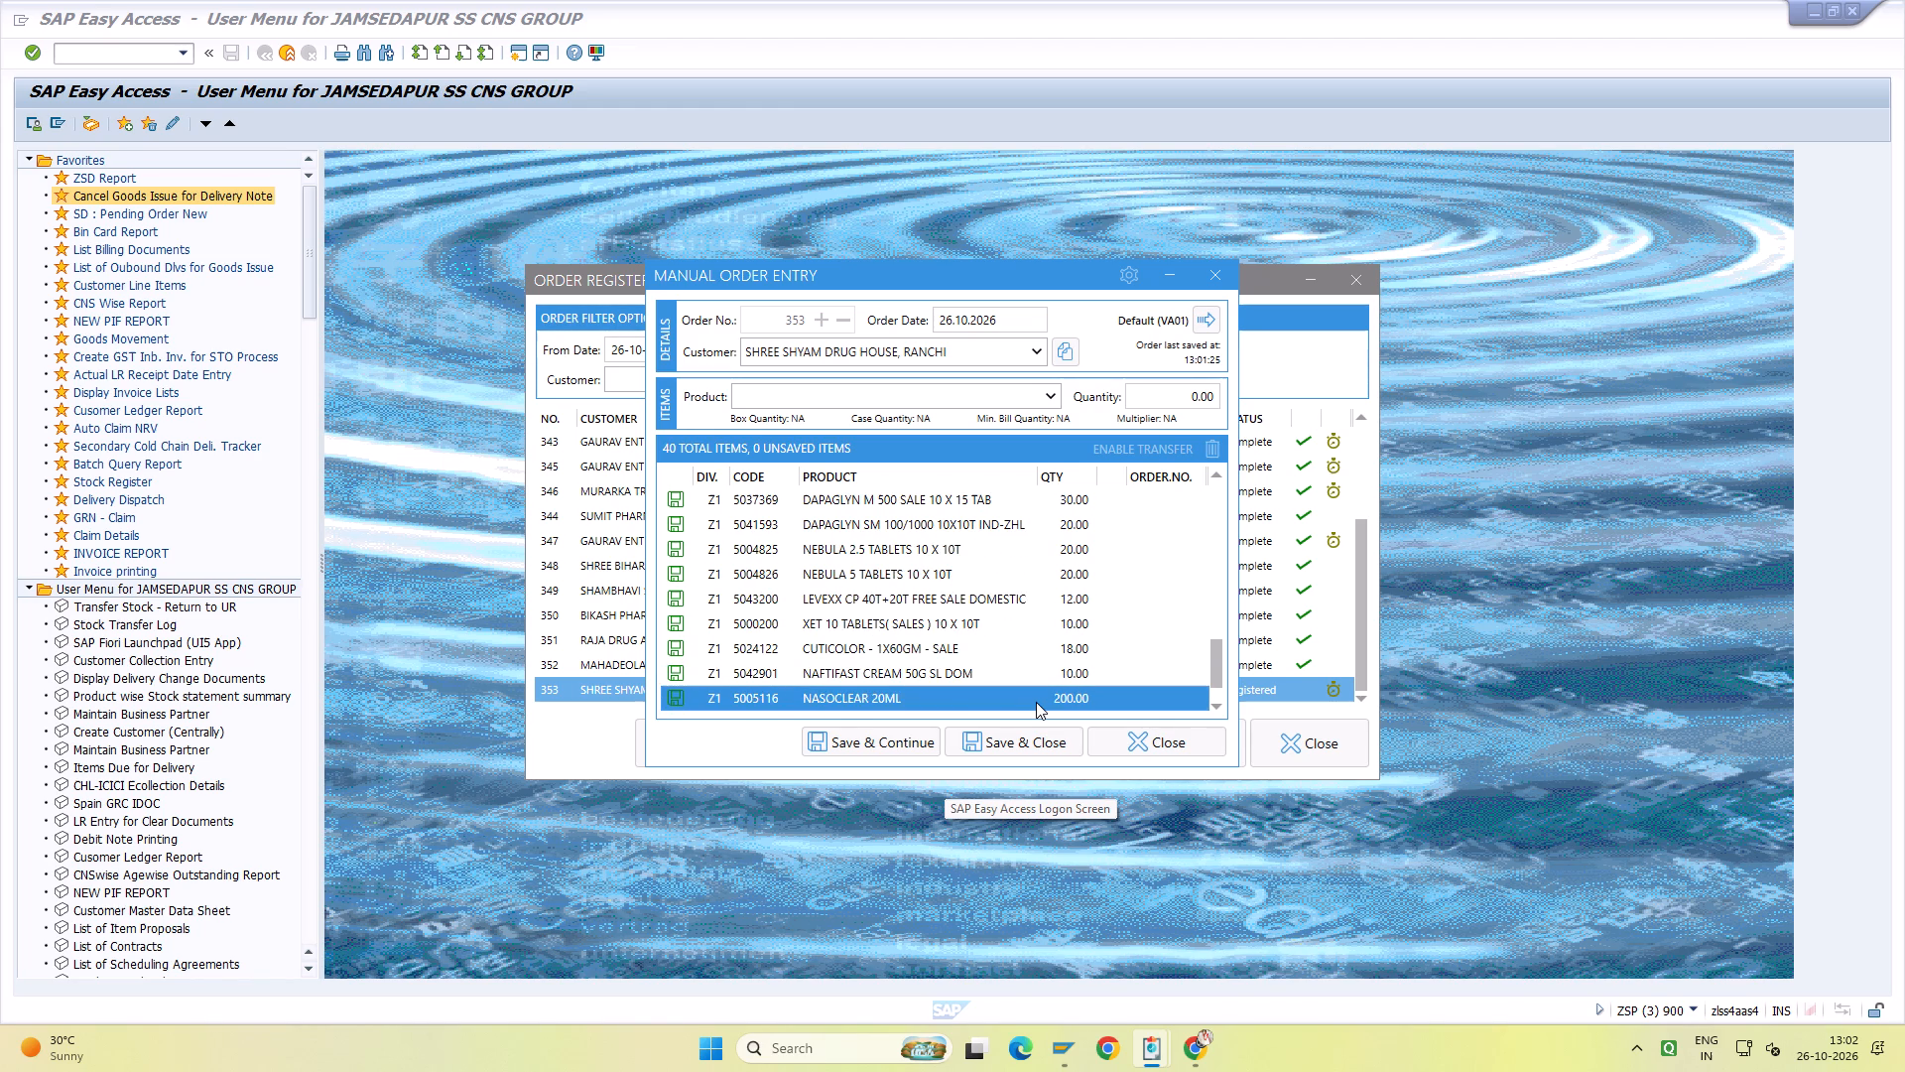
key("Down")
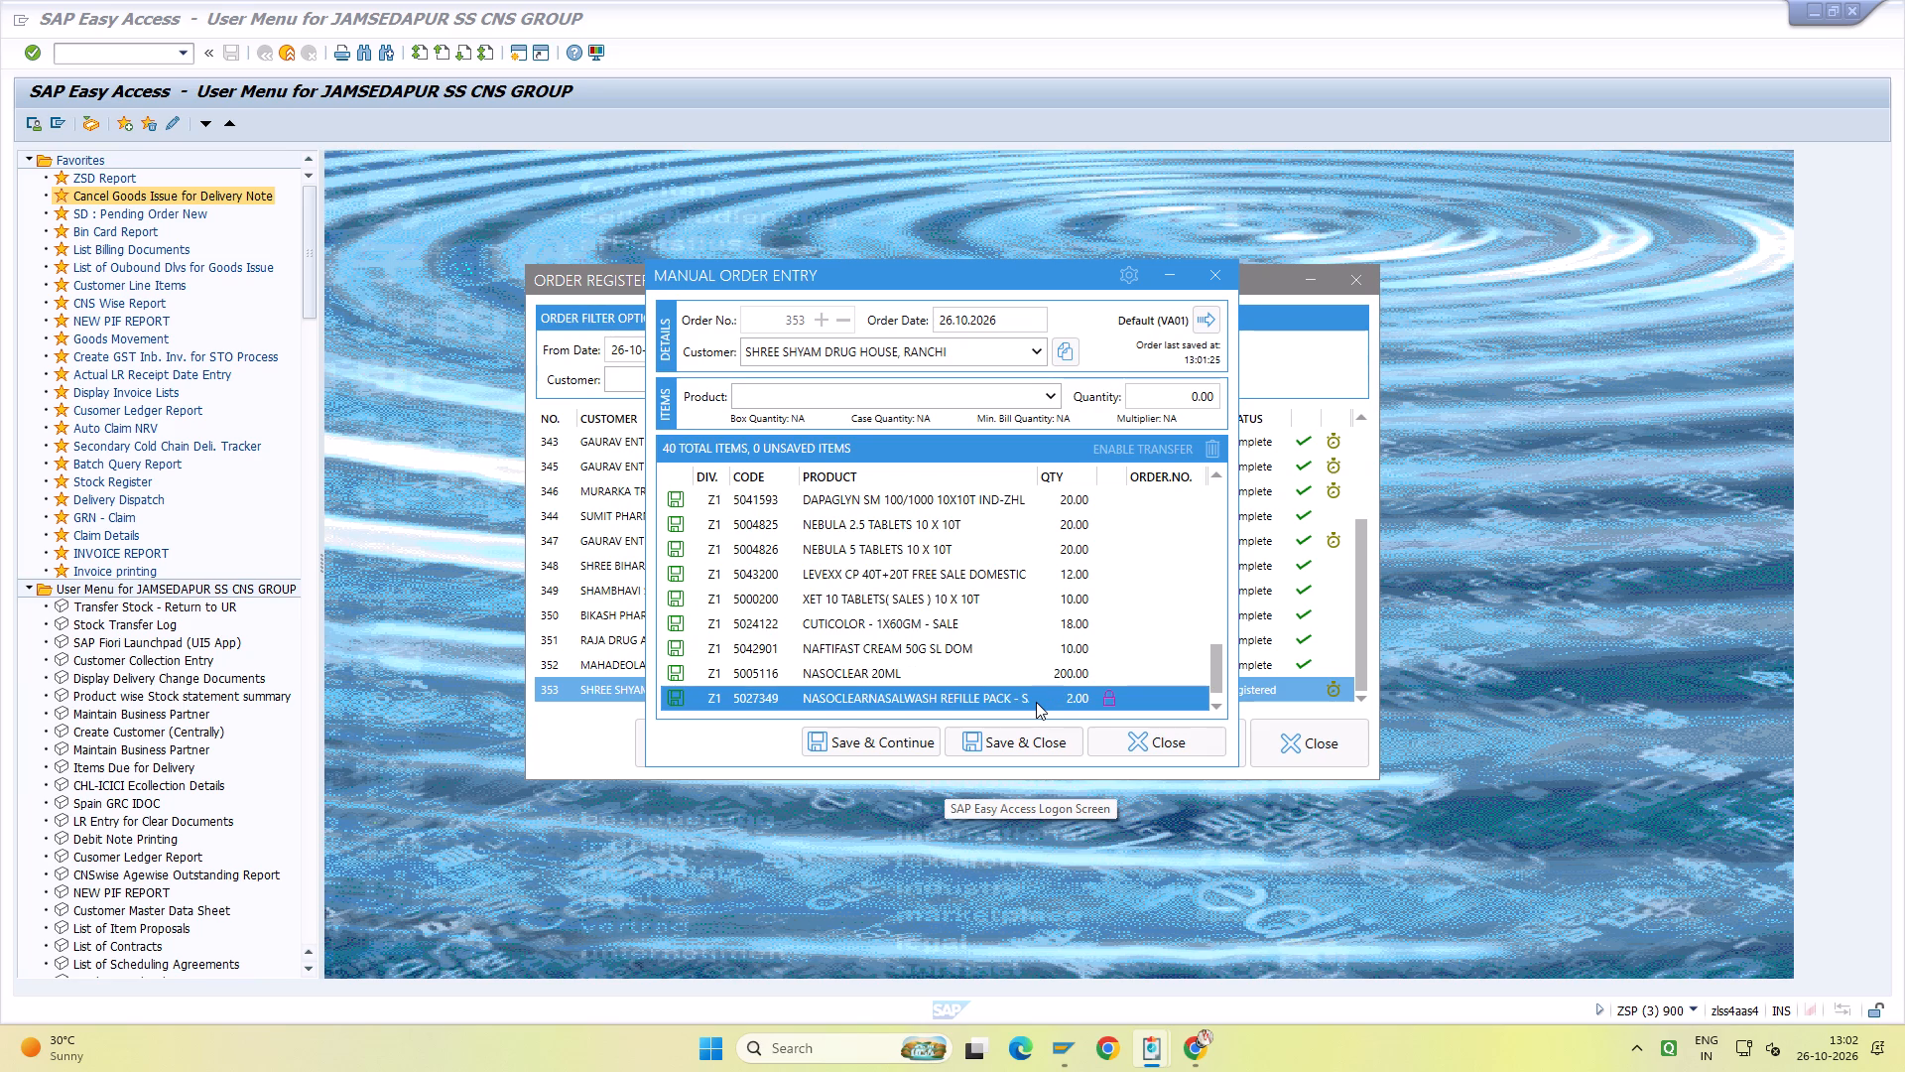
Add NASOCLEARNASALWASH REFILL PAC IND-ZHL SL, code 5043737, to the order with quantity 2.
left_click(808, 398)
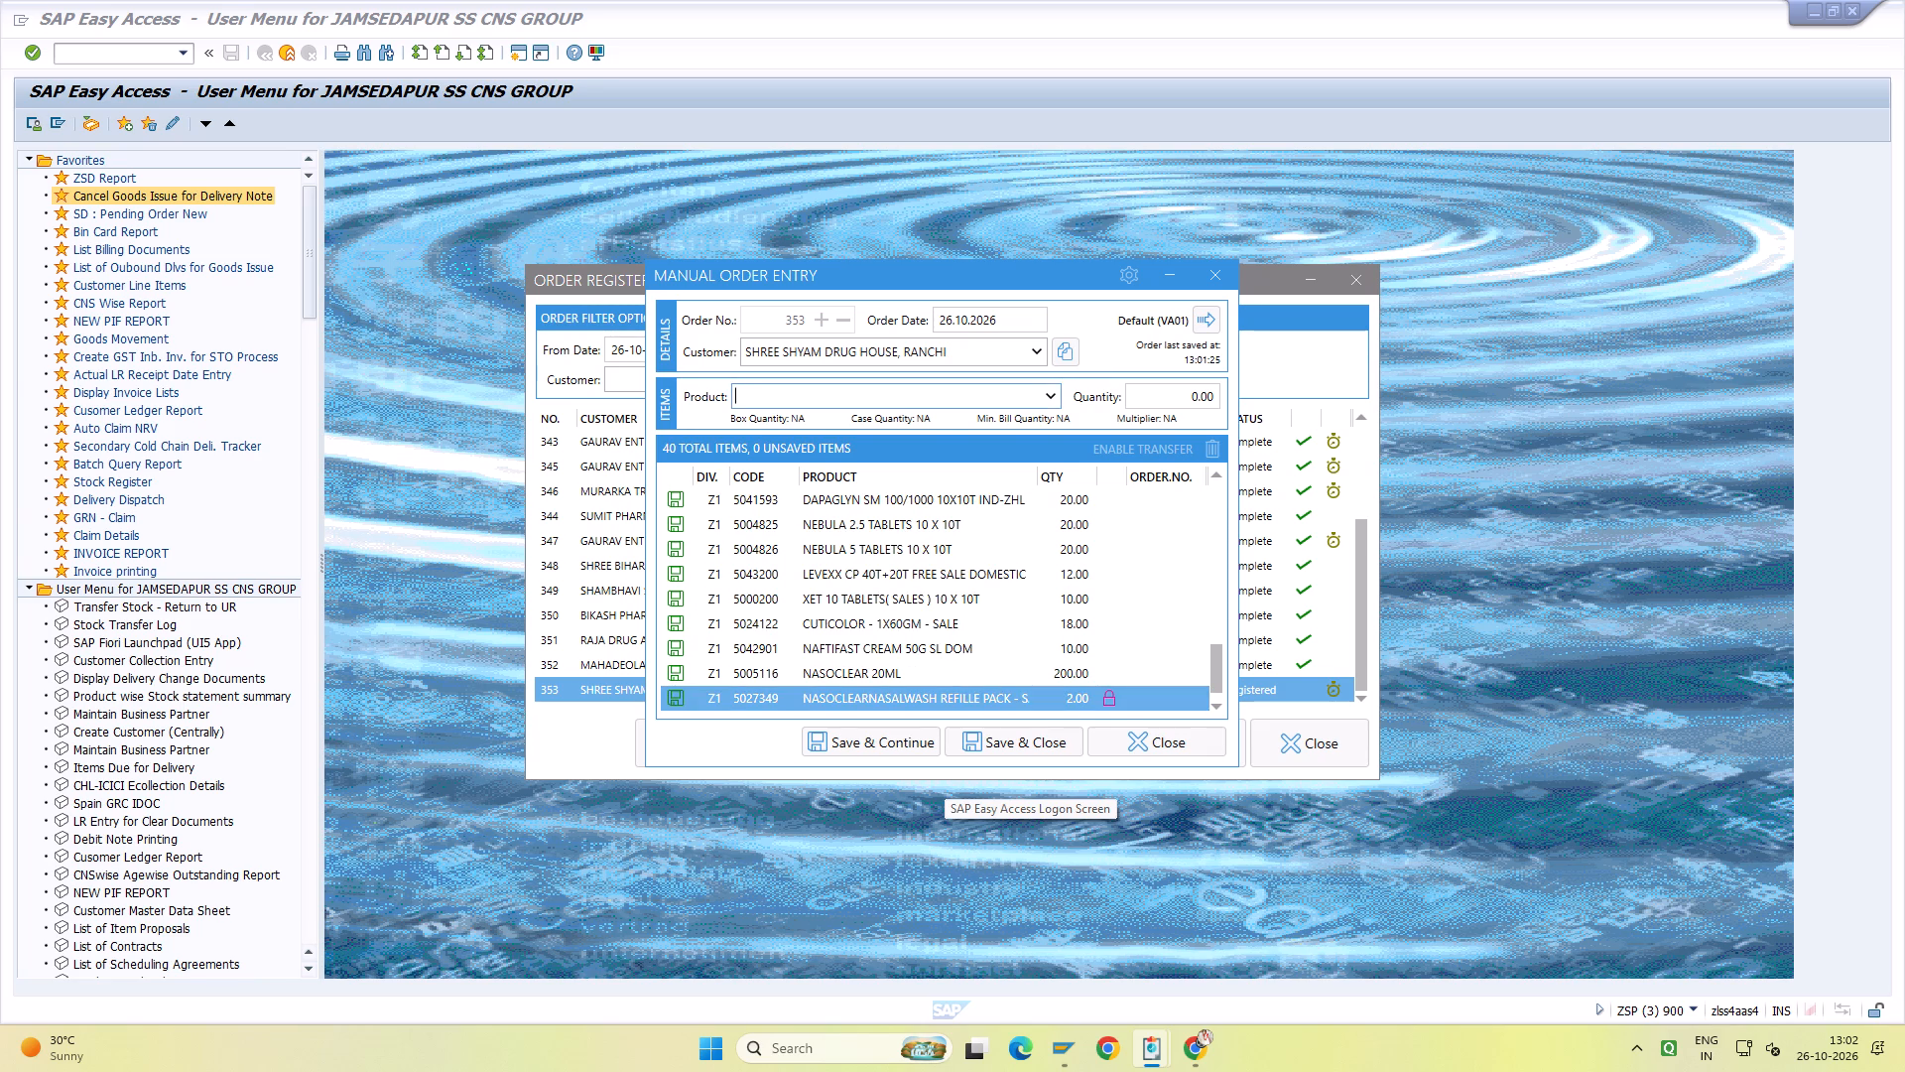
type("NASOCLEAR")
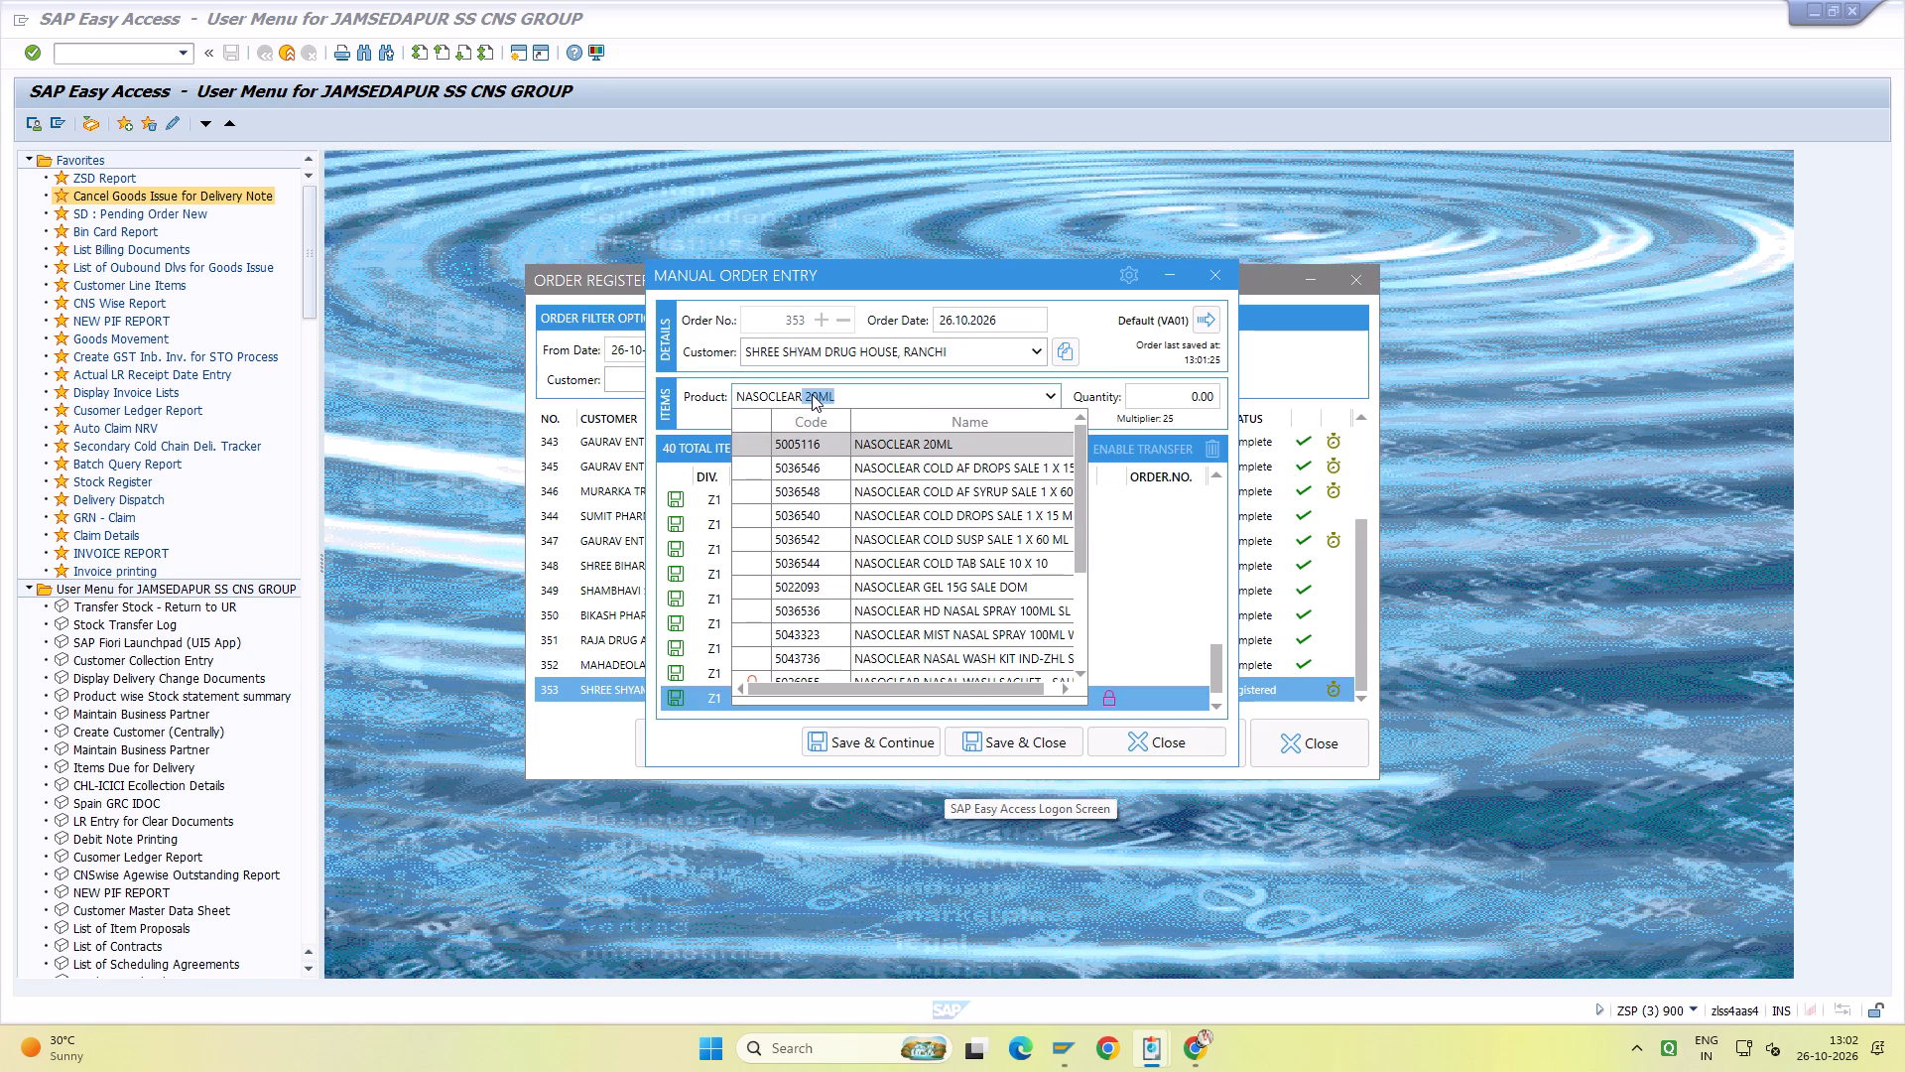
type("NASAL")
key("Down")
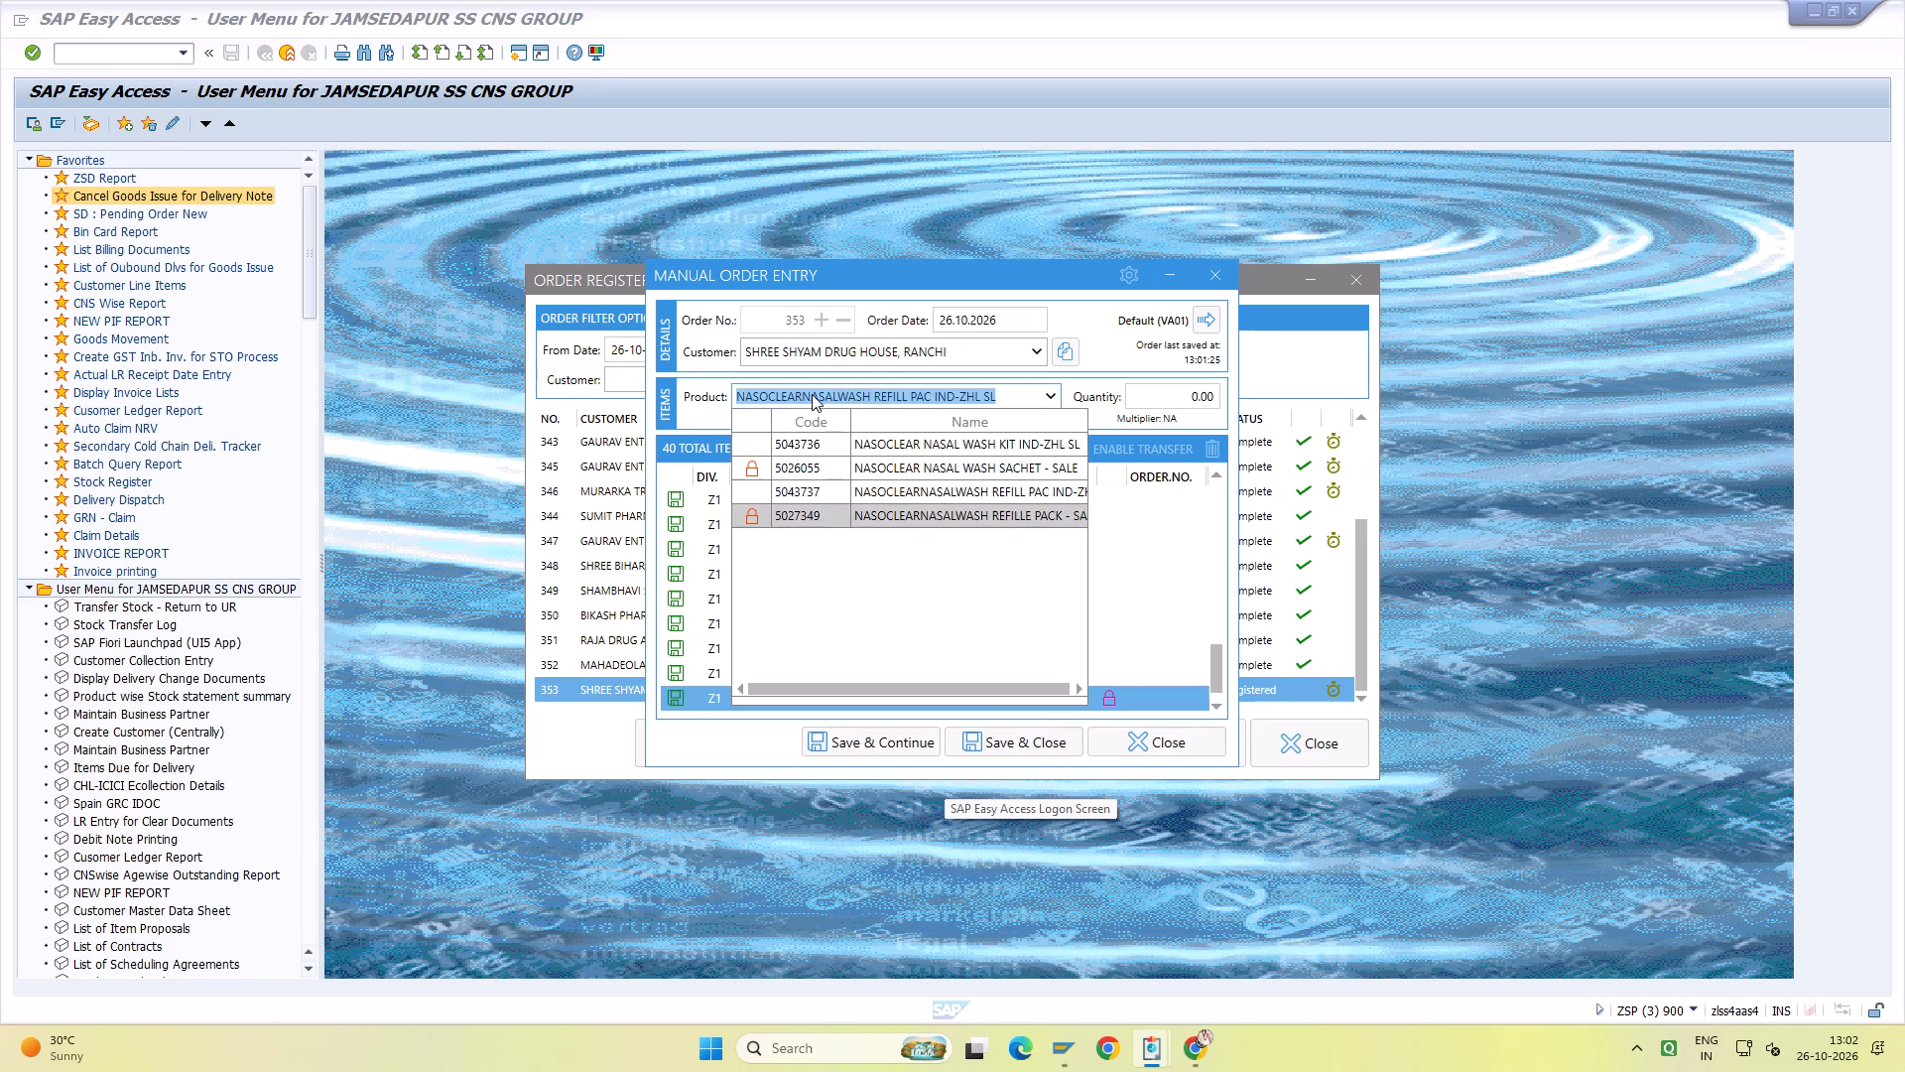
key("Up")
key("Return")
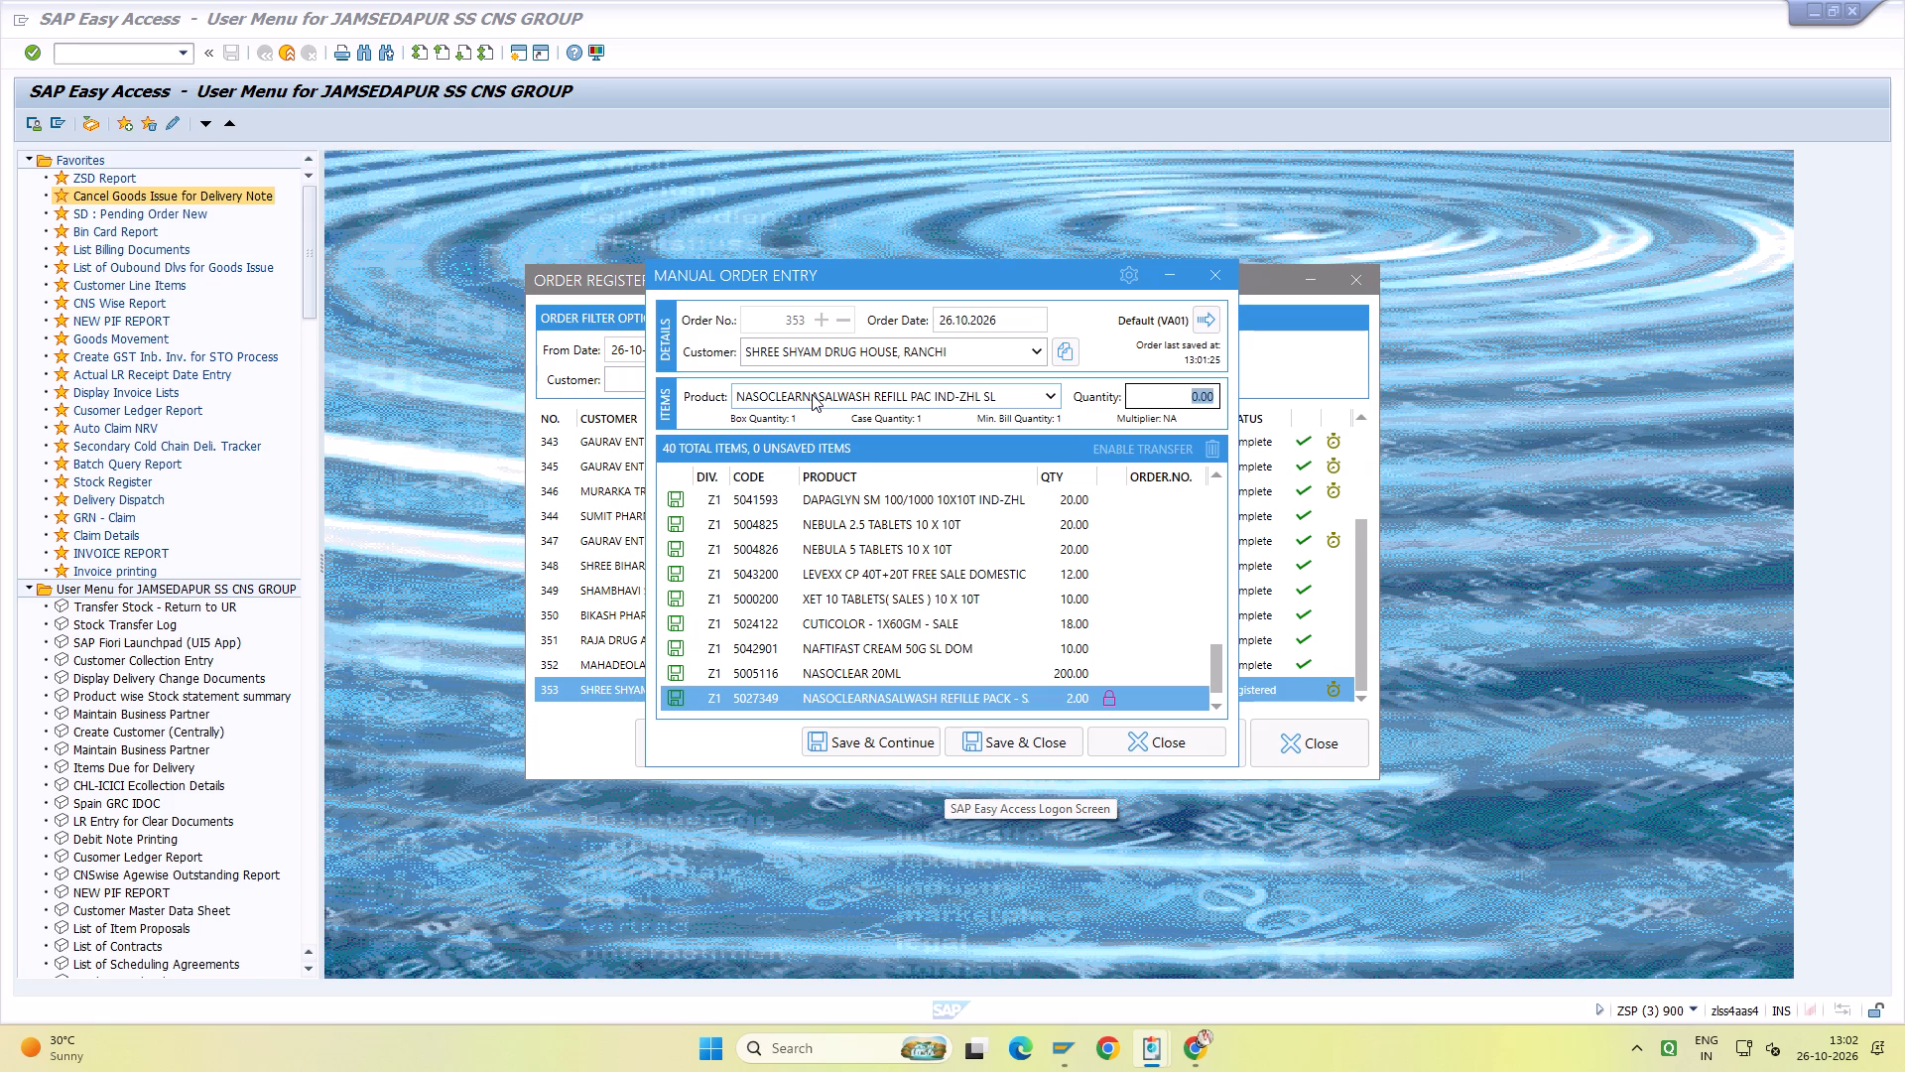
key("2")
key("Return")
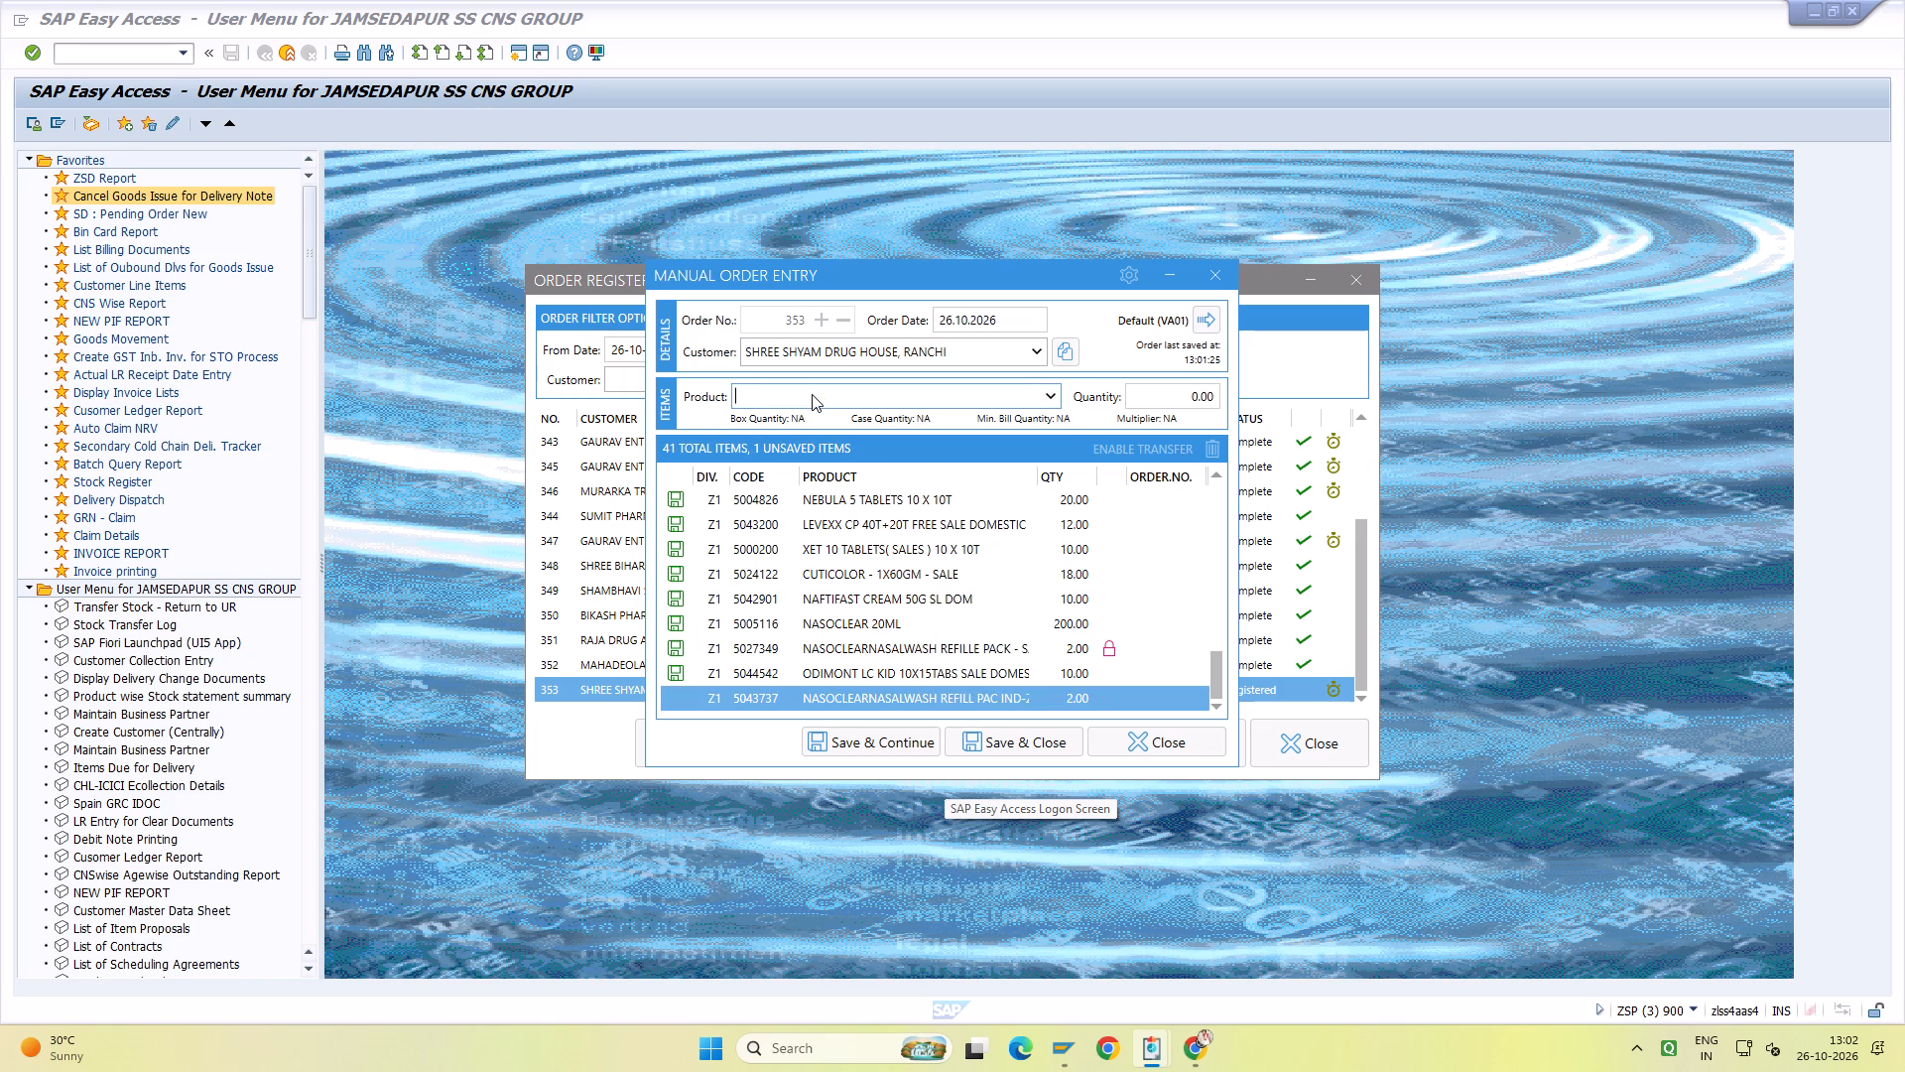
Delete the locked NASOCLEARNASALWASH REFILLE PACK item, code 5027349, from the order.
left_click(1070, 640)
left_click(1204, 447)
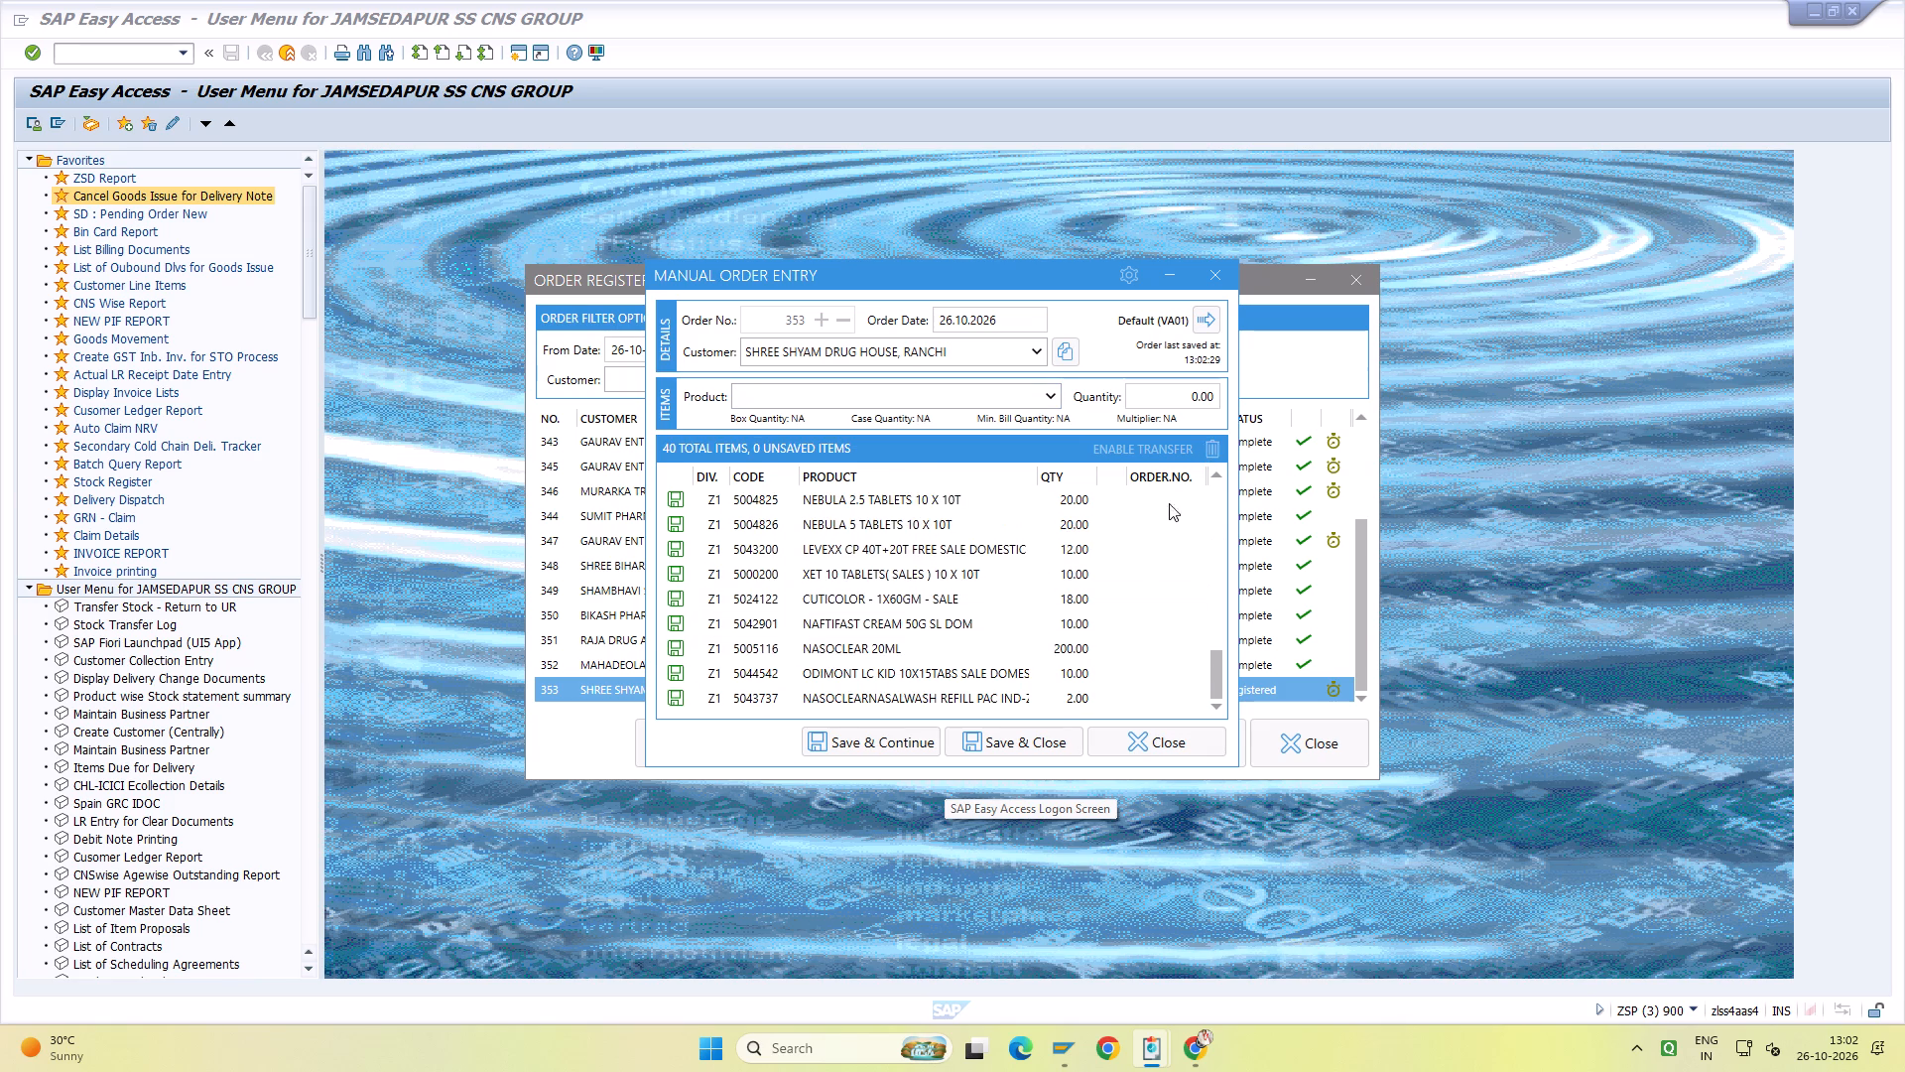
scroll(1116, 635, "up", 16)
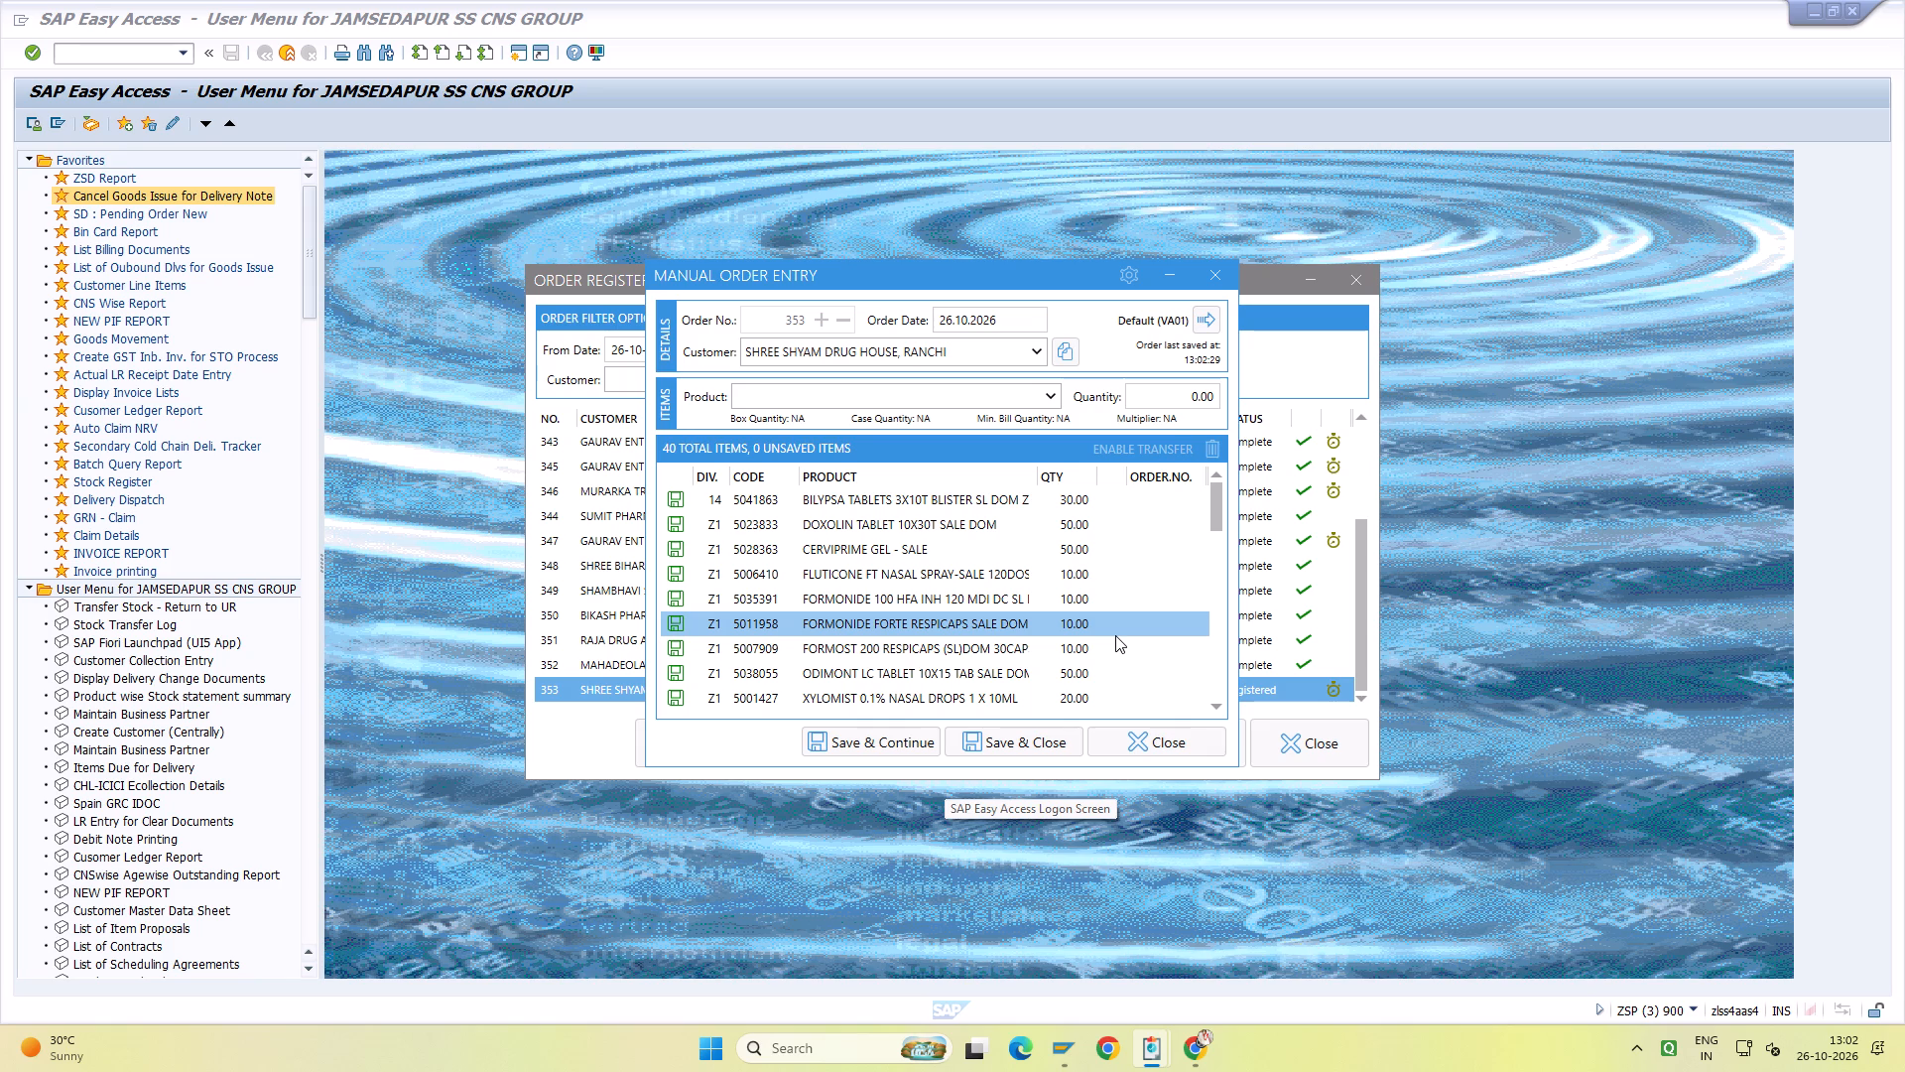
scroll(1098, 636, "up", 6)
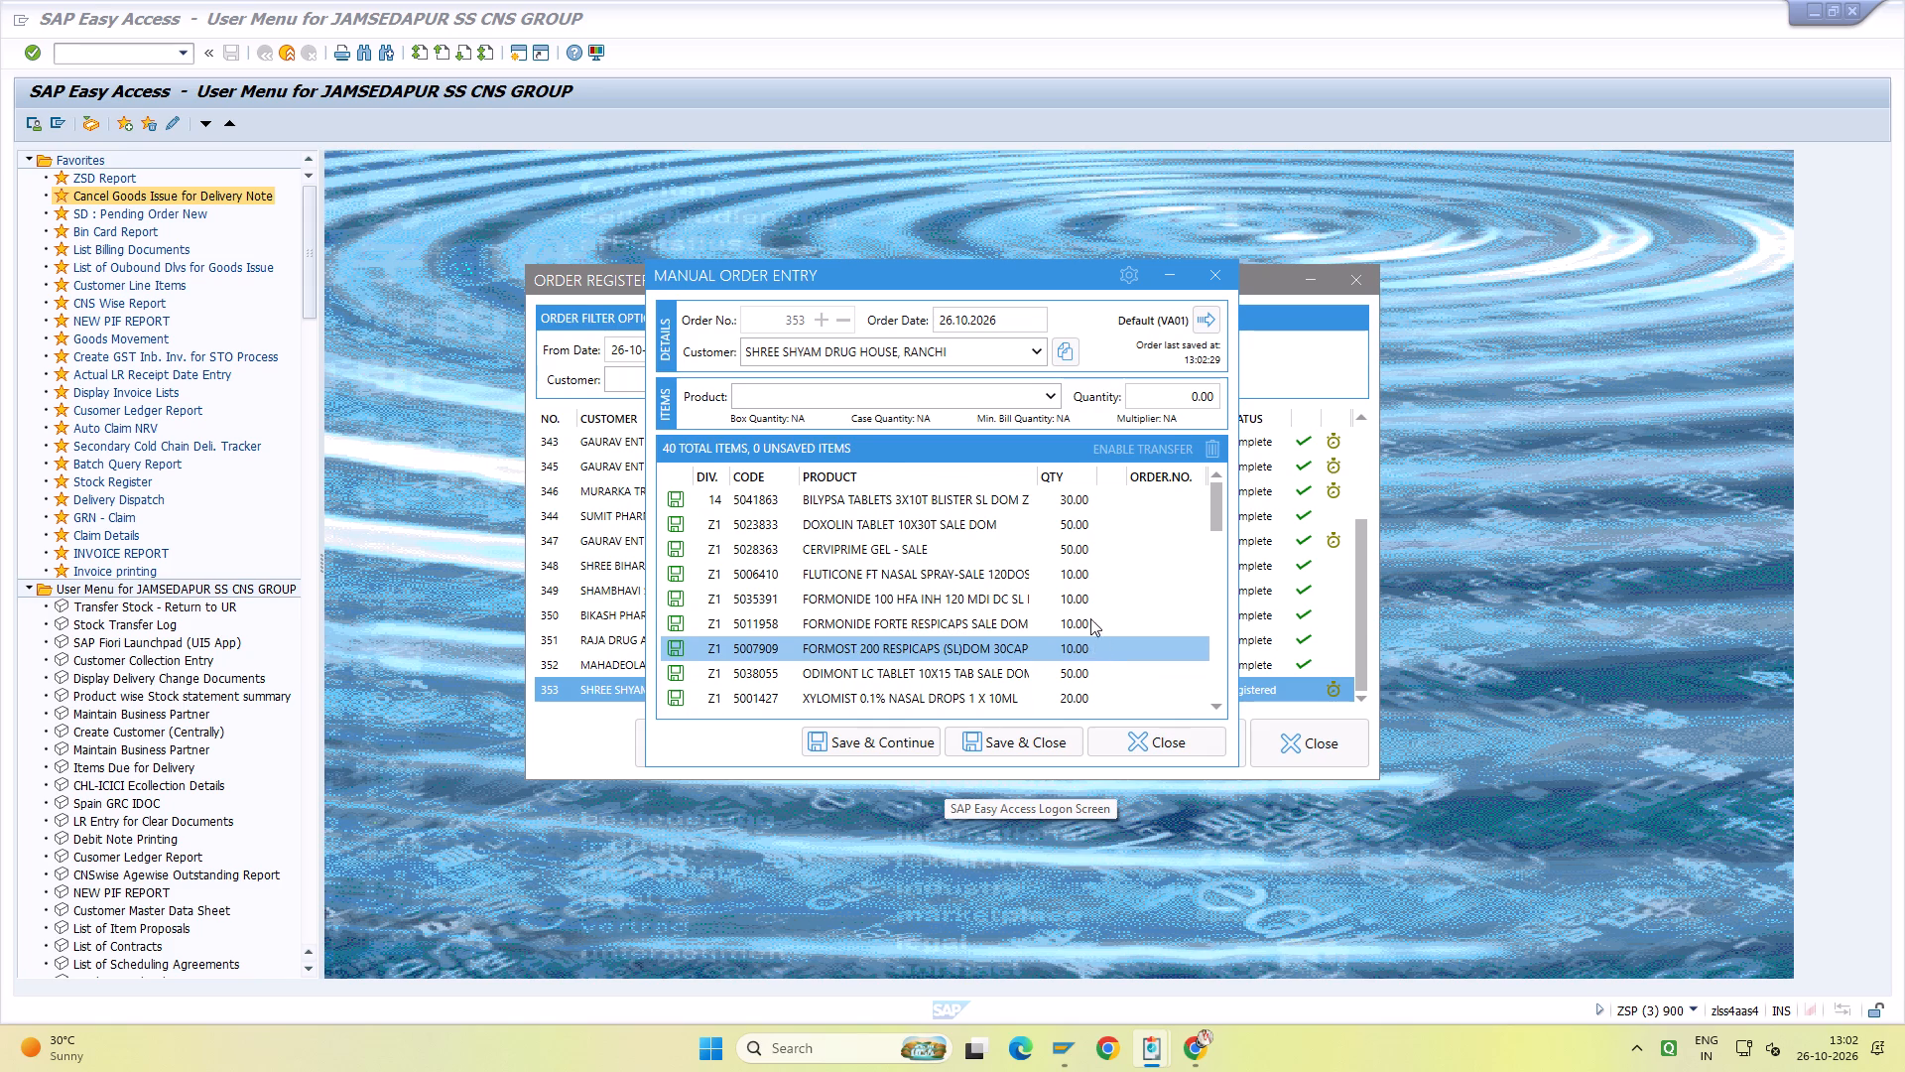
left_click(1122, 445)
left_click(1064, 361)
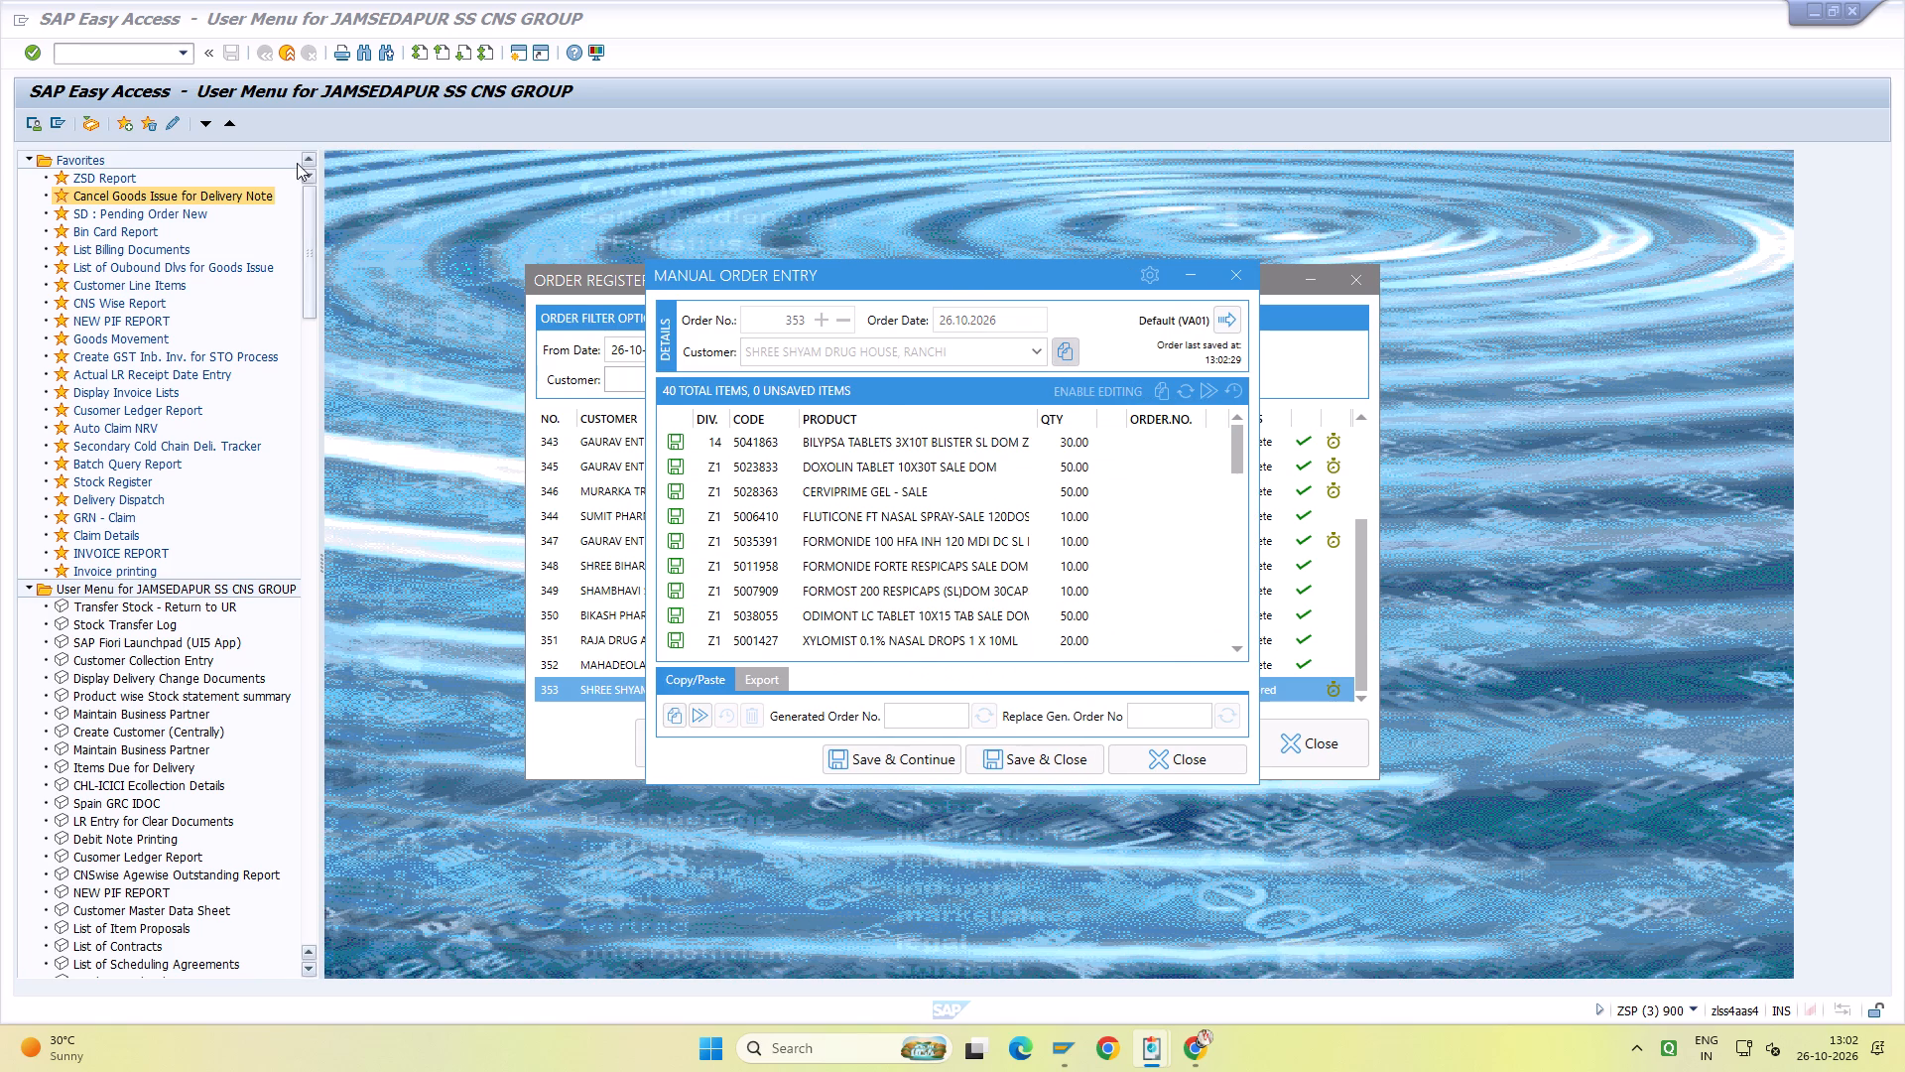
Switch to the SAP Easy Access window and bring up the hidden background apps.
left_click(180, 49)
left_click(1002, 551)
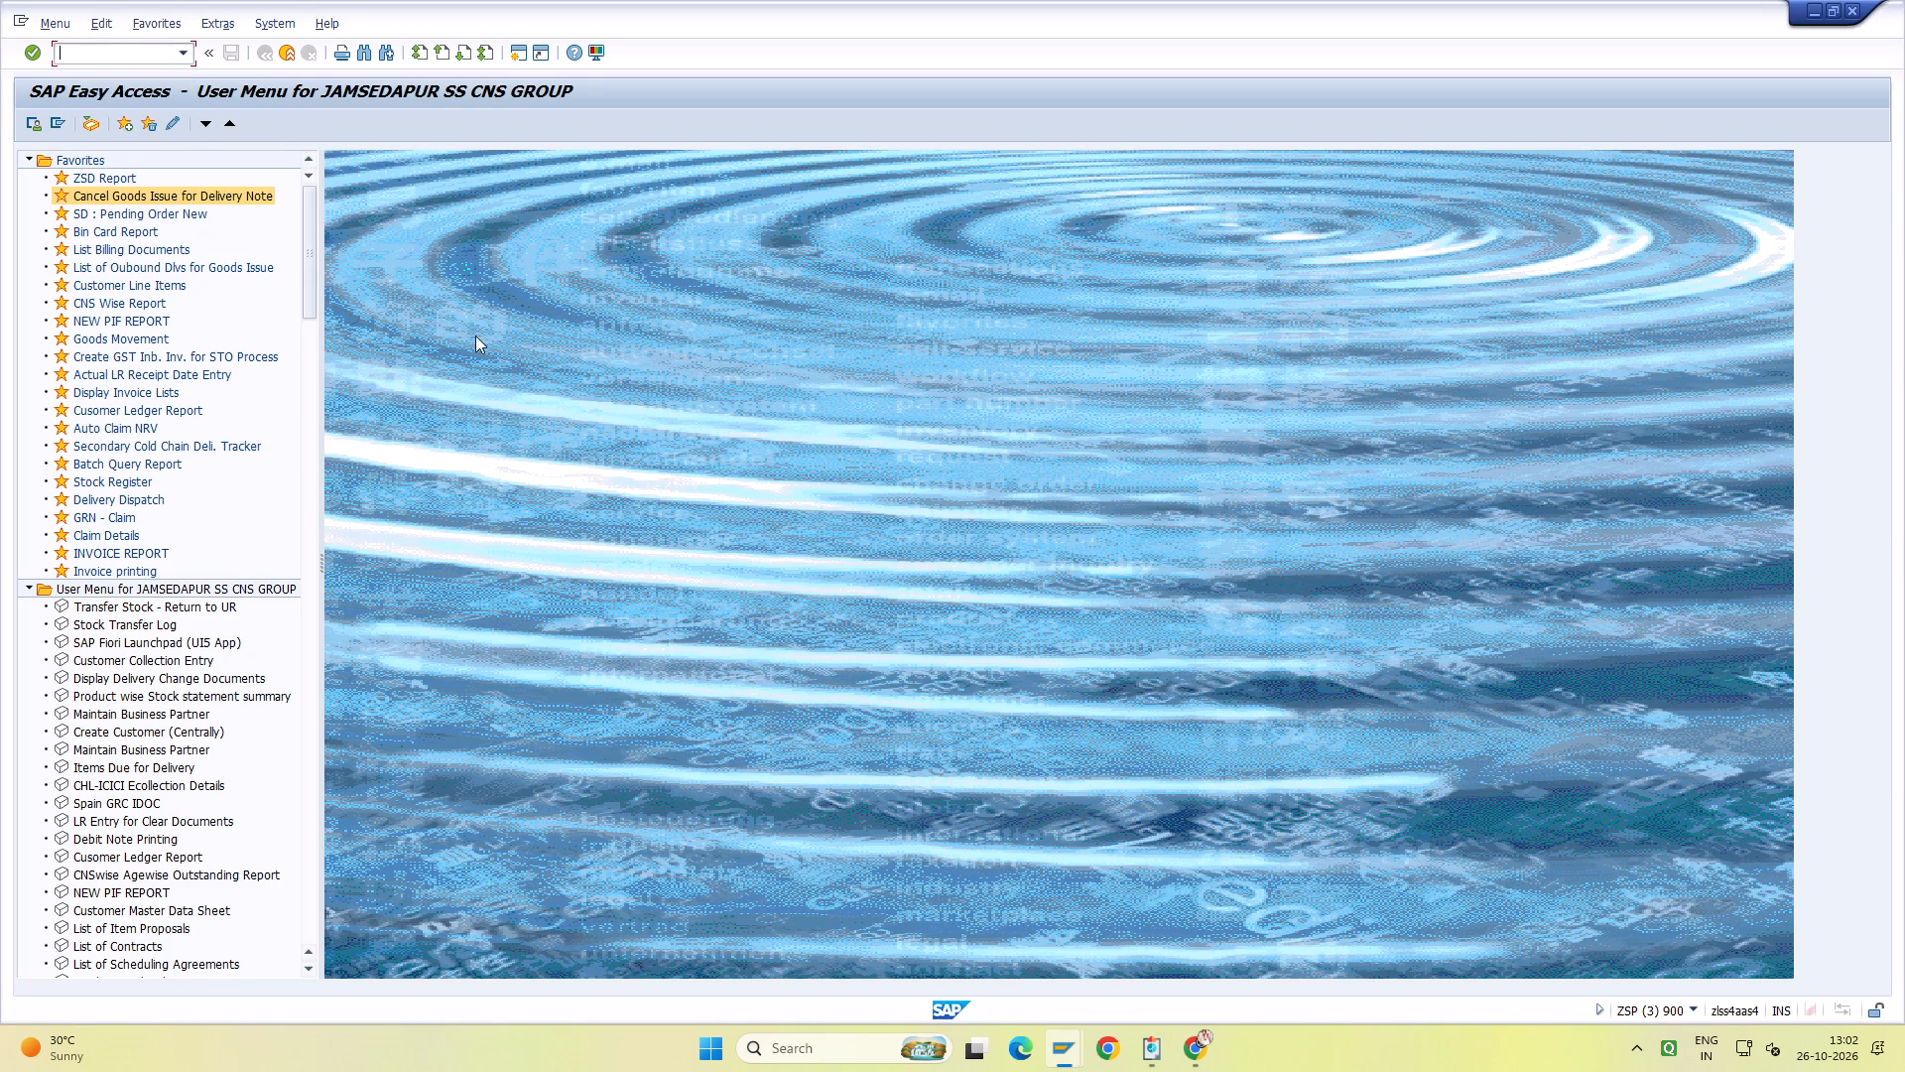
left_click(1639, 1049)
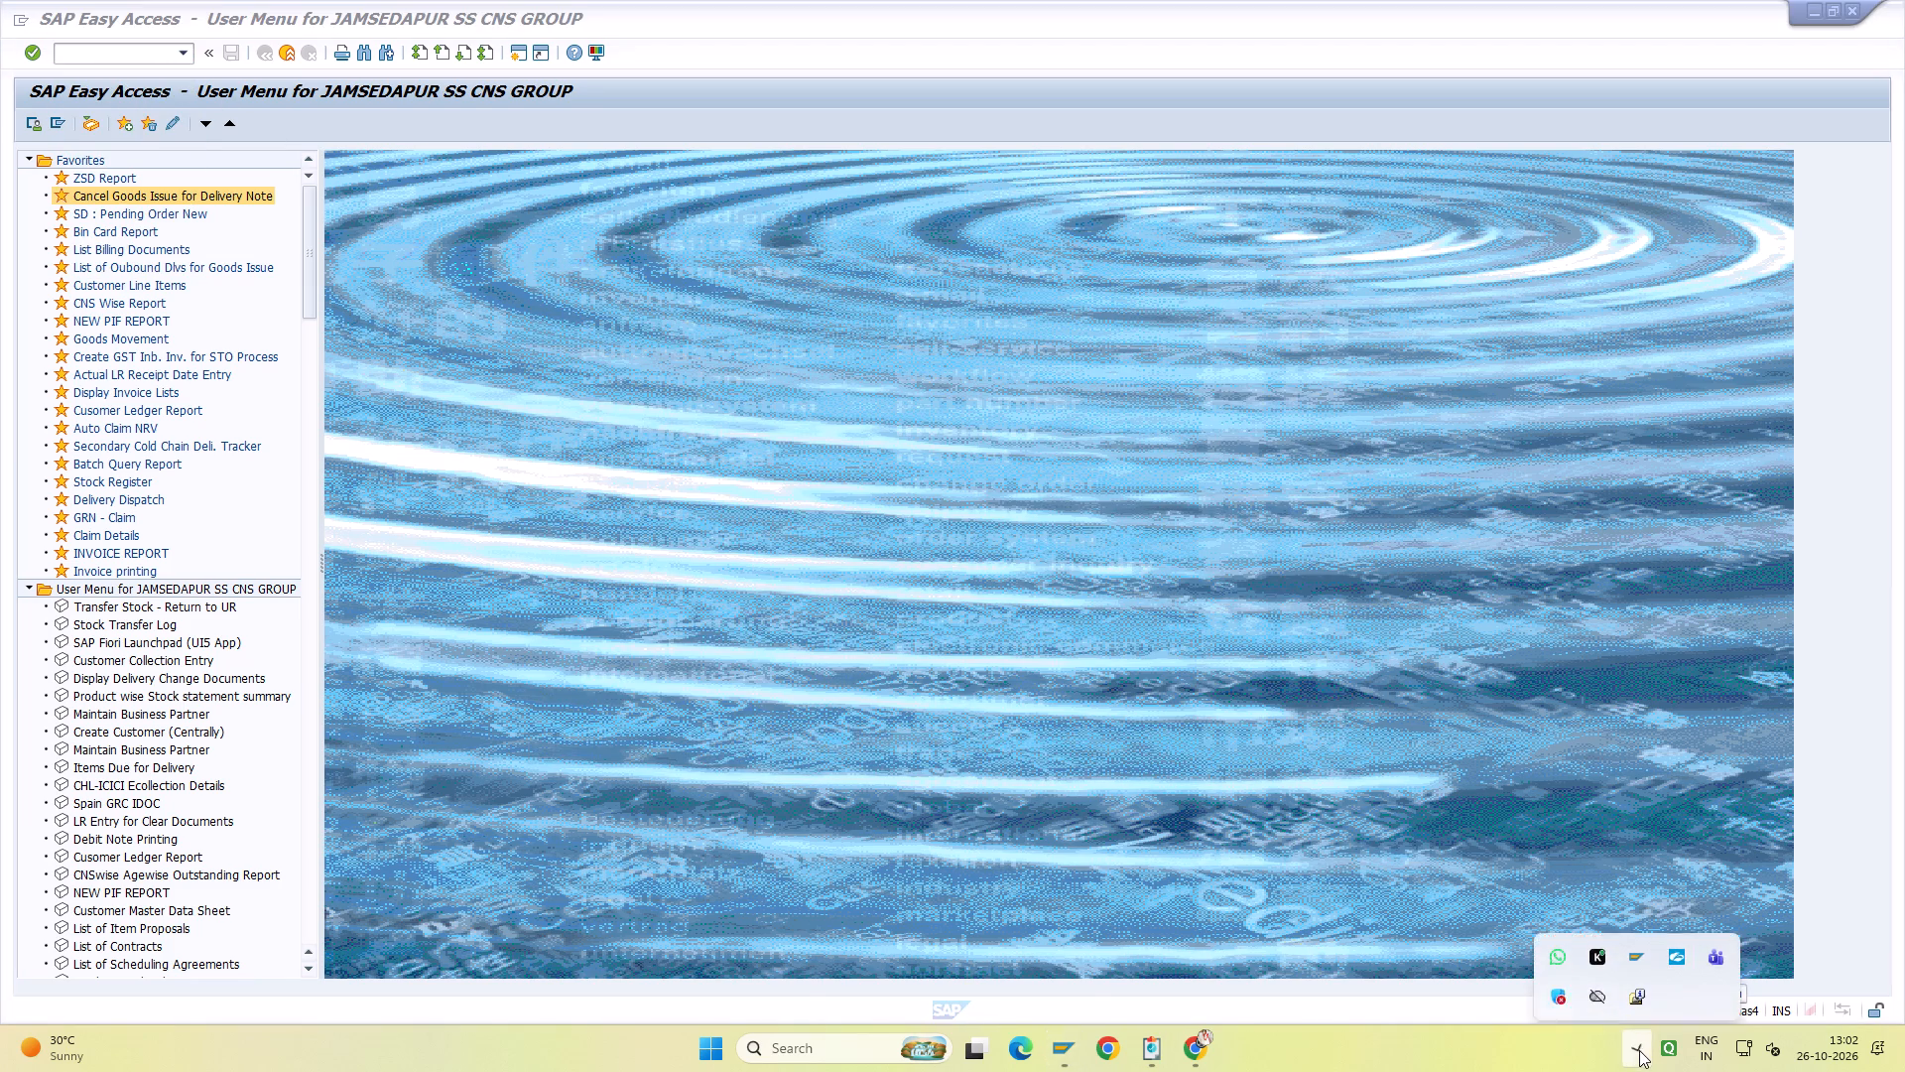